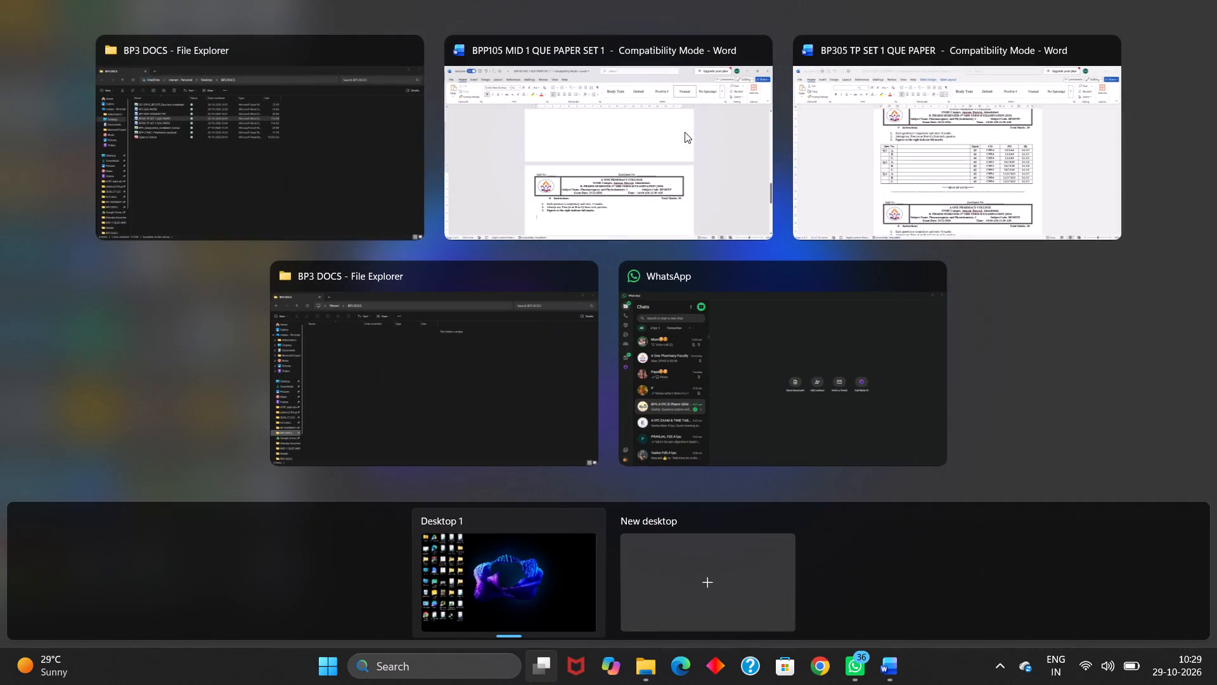
Copy the blank question table from BP305 TP SET 1 QUE PAPER into BPP105 MID 1 QUE PAPER SET 1, below the page 3 instructions.
left_click(681, 136)
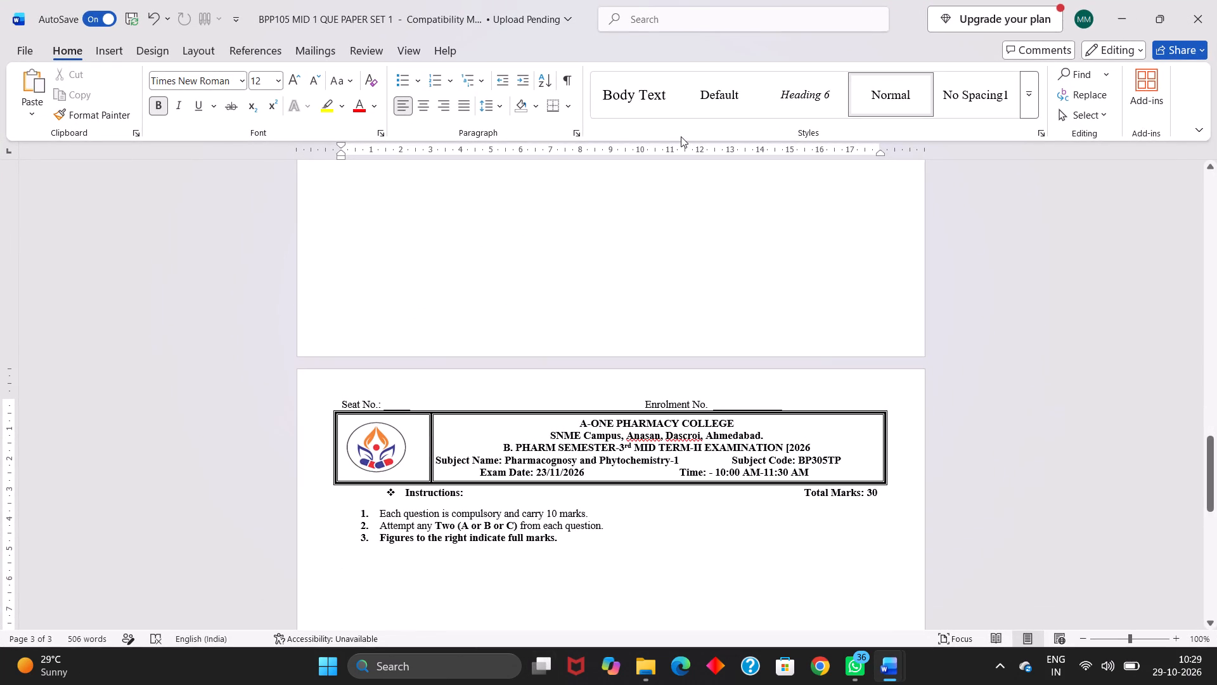
scroll(759, 278, "down", 2)
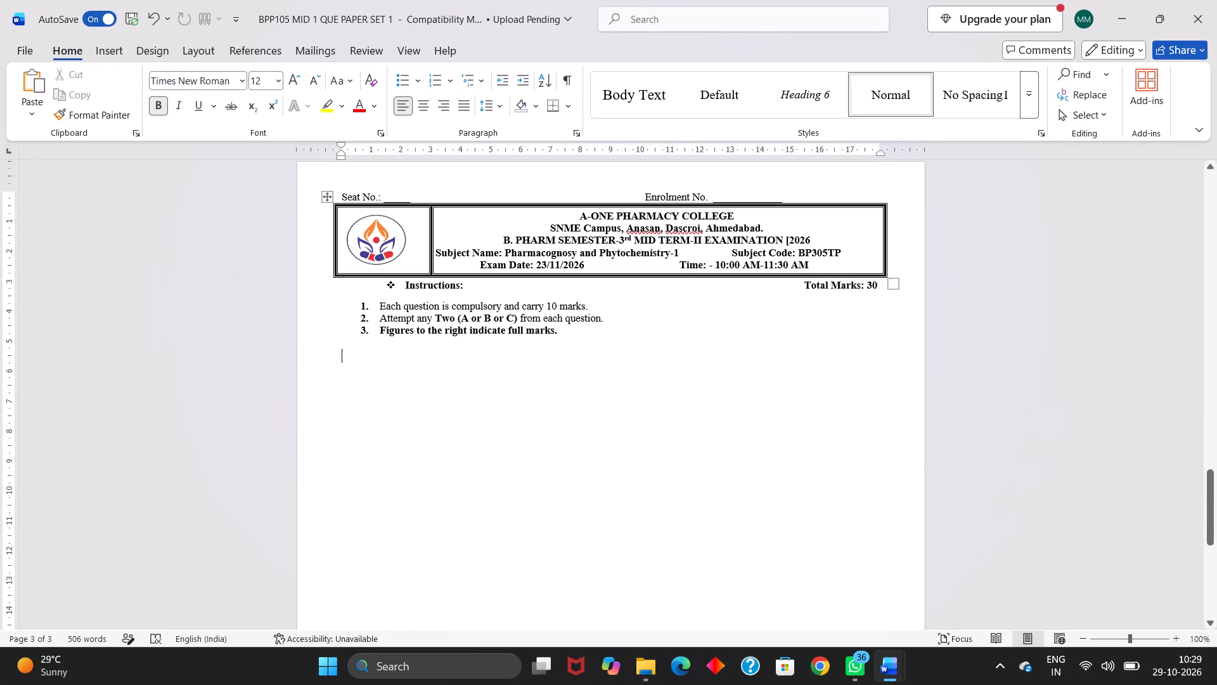
scroll(759, 278, "up", 1)
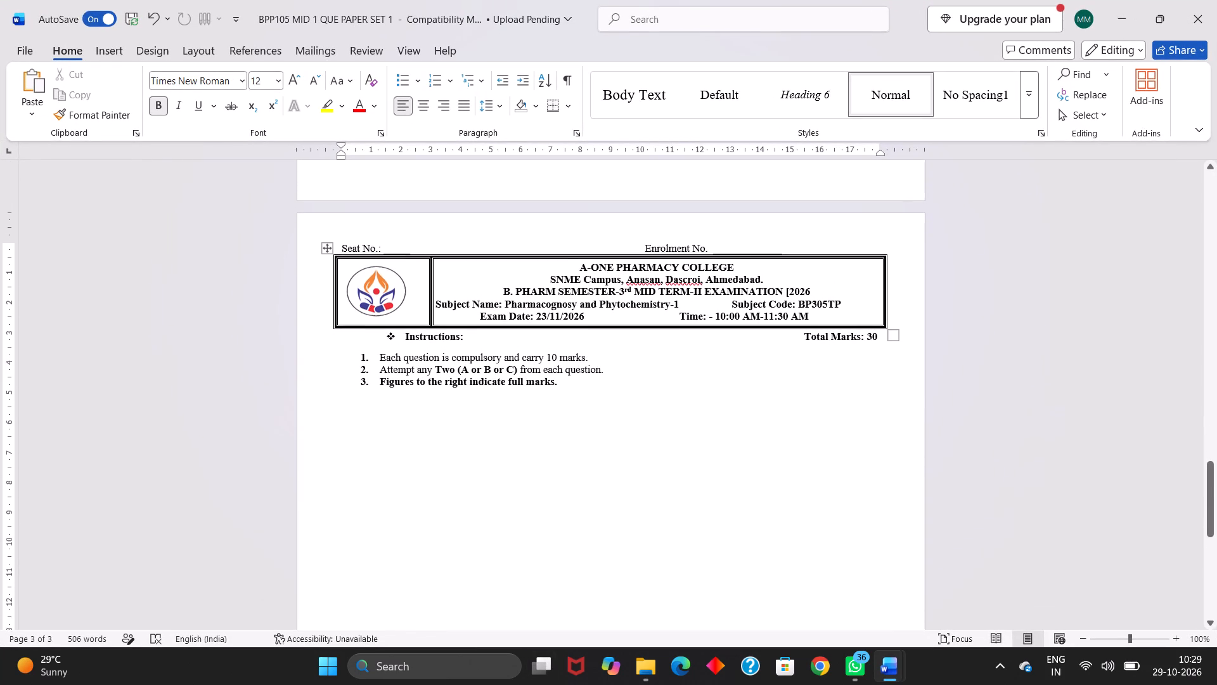
scroll(759, 278, "down", 1)
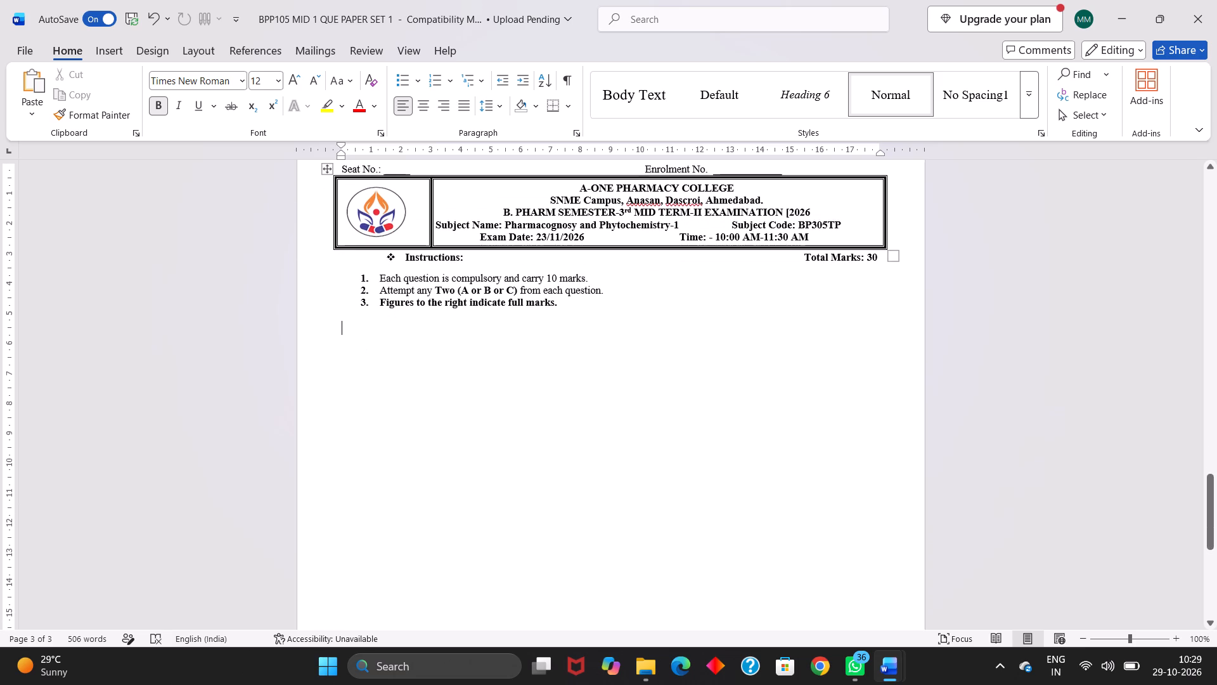
left_click(1000, 197)
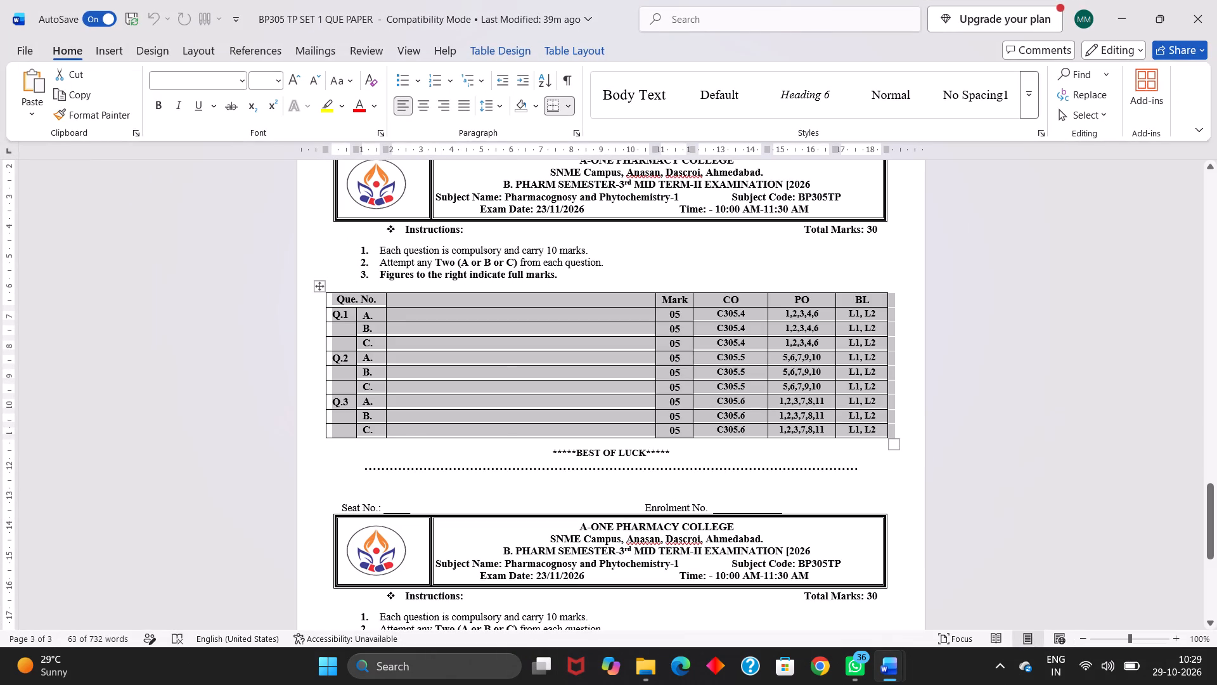
right_click(322, 284)
left_click(375, 342)
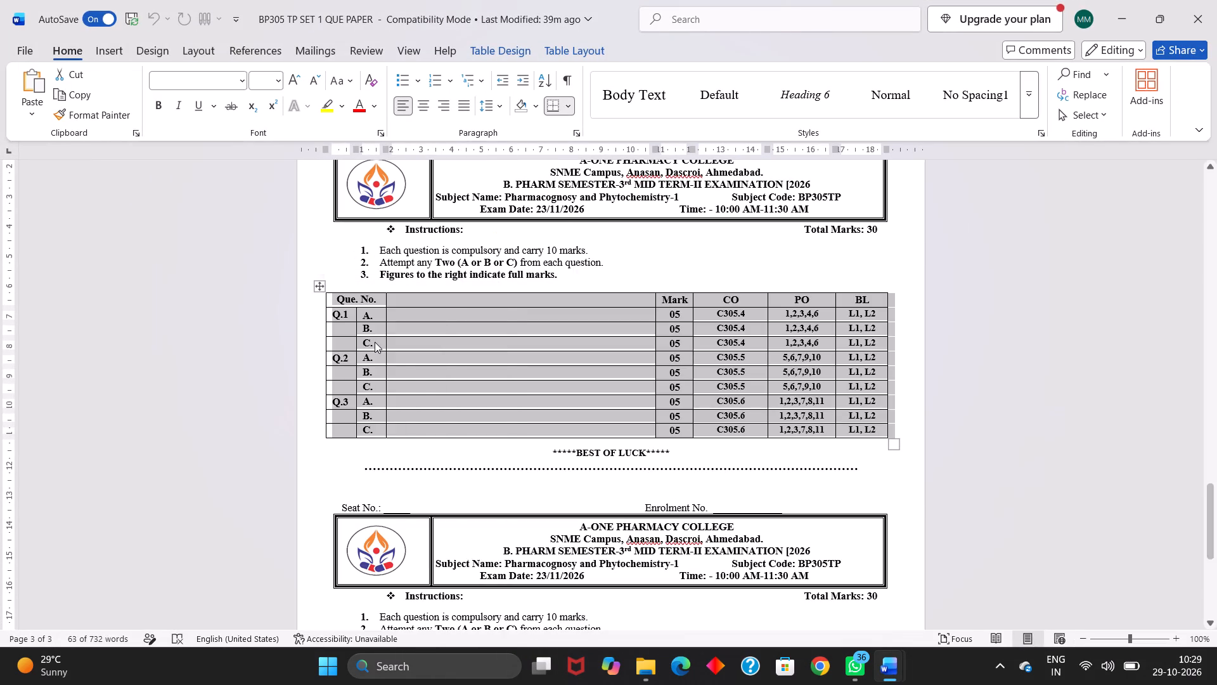
left_click(576, 169)
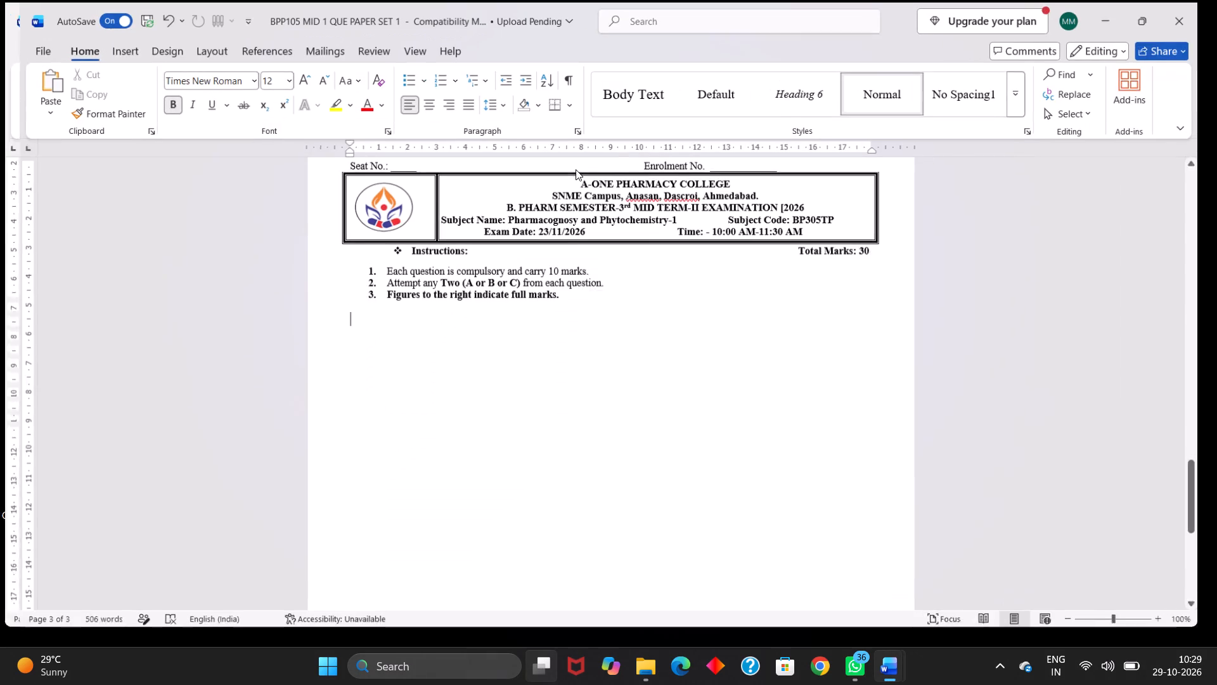
key("ctrl+v")
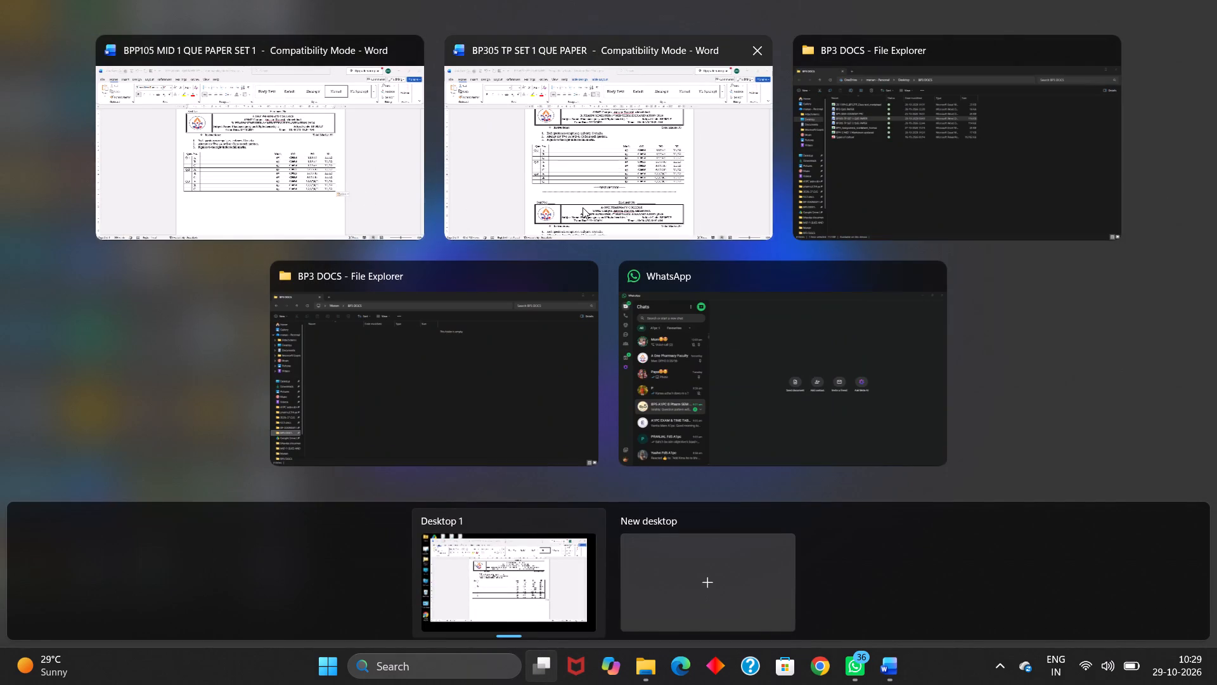
Copy the BEST OF LUCK line, dotted divider and entire second blank paper from the BP305 document to below the table in the BPP105 document.
left_click(583, 207)
scroll(517, 262, "down", 1)
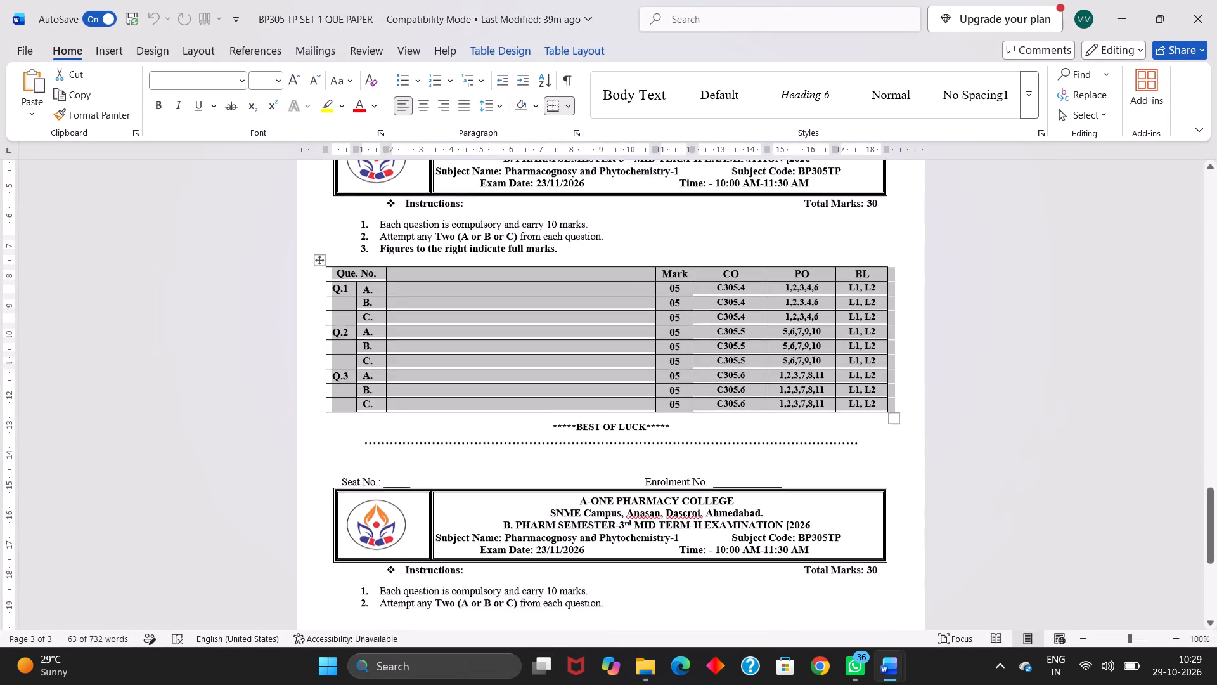
scroll(517, 262, "down", 2)
scroll(498, 301, "up", 1)
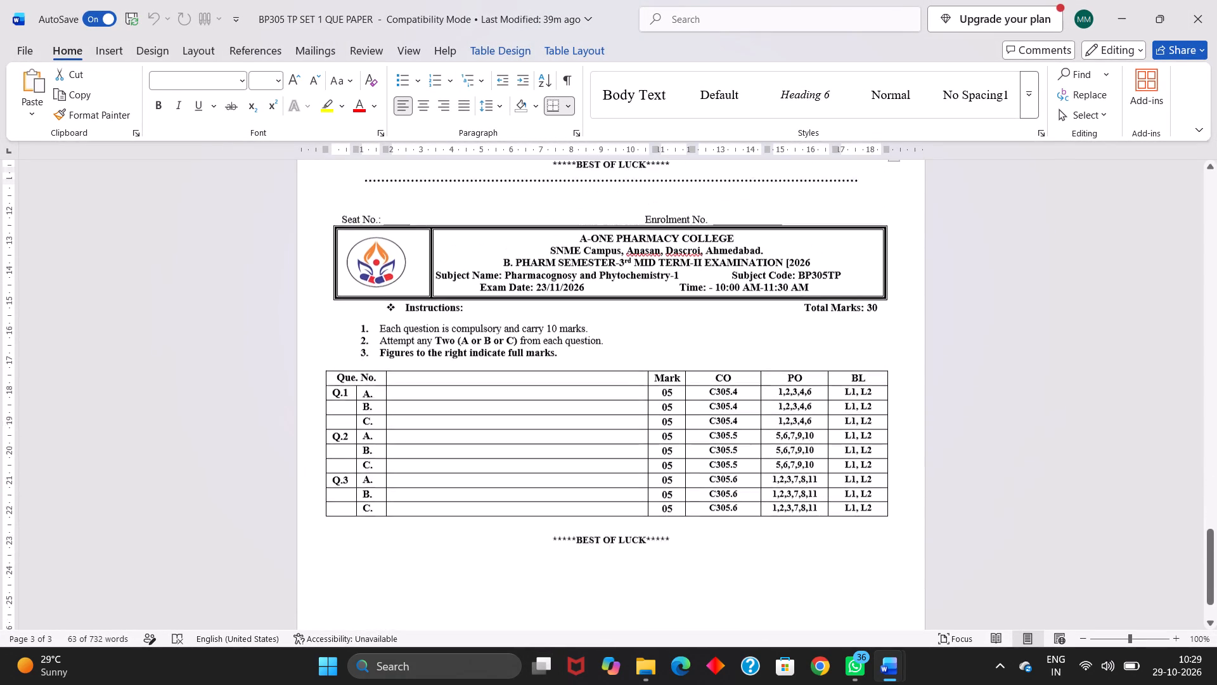
scroll(498, 301, "up", 1)
left_click_drag(545, 280, 819, 337)
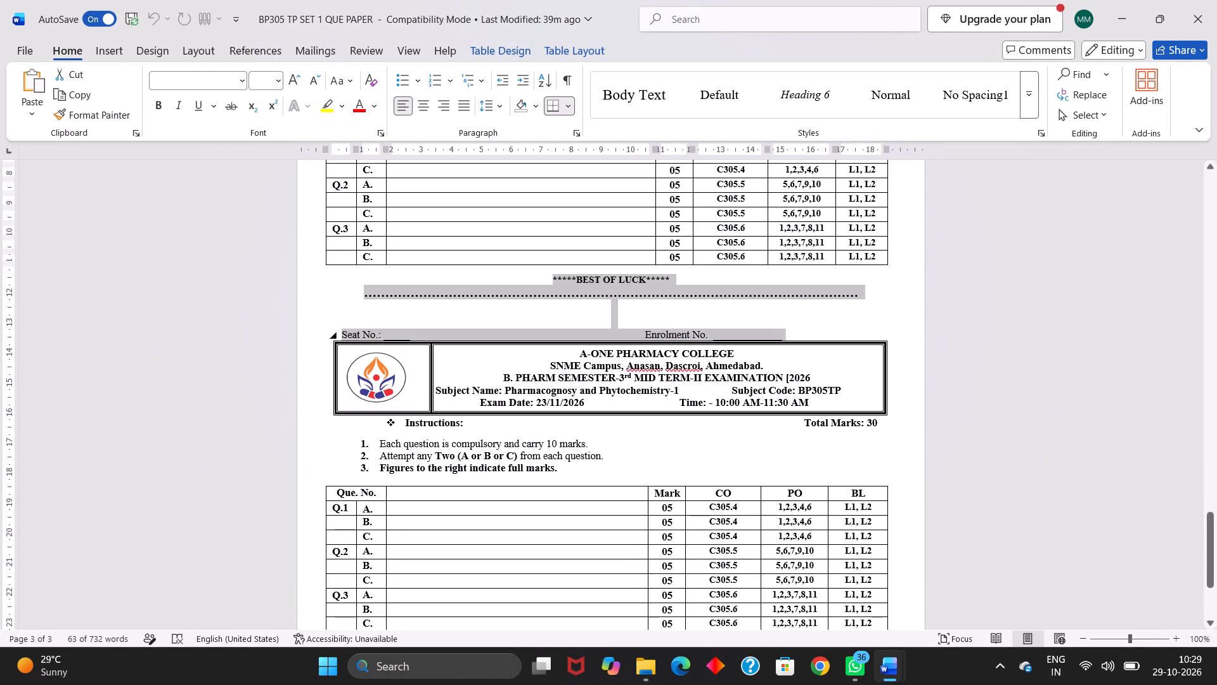
left_click_drag(819, 337, 843, 578)
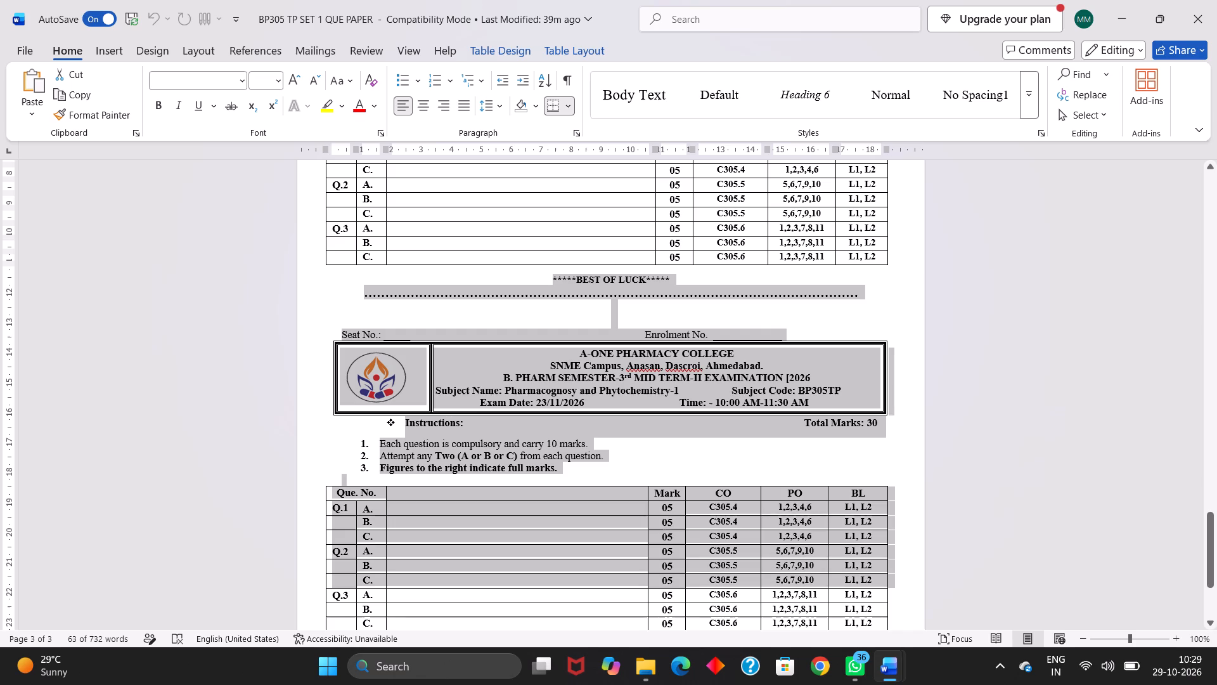
left_click_drag(843, 578, 832, 517)
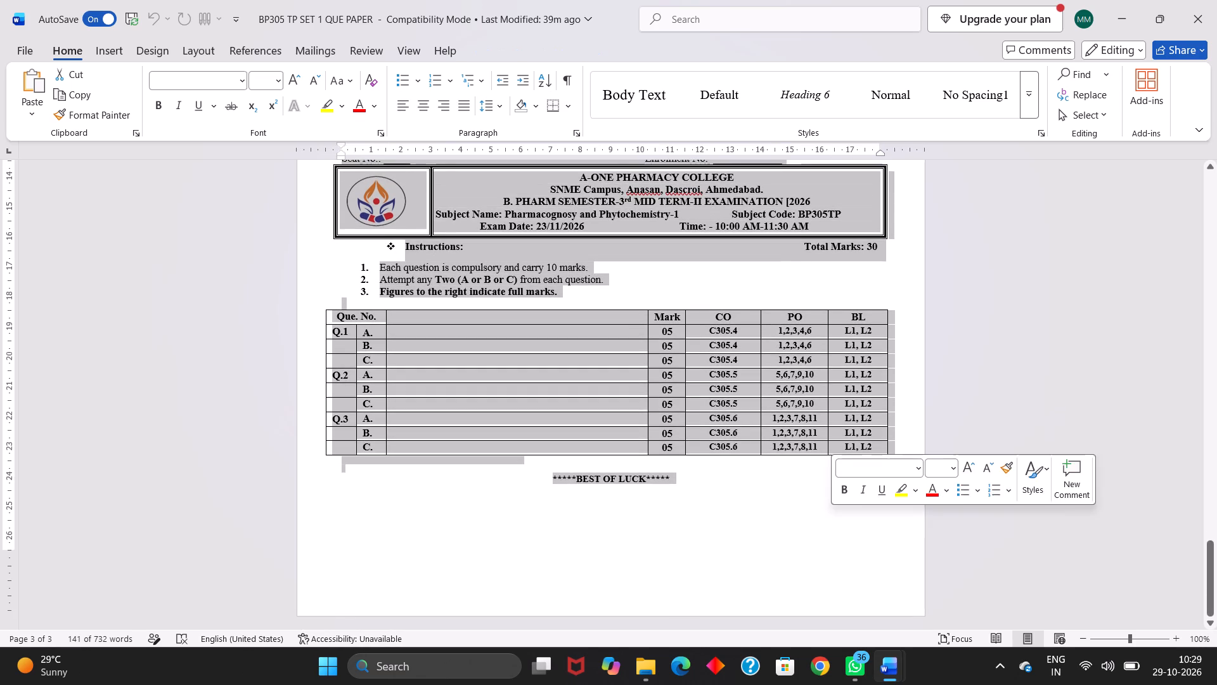
key("ctrl+c")
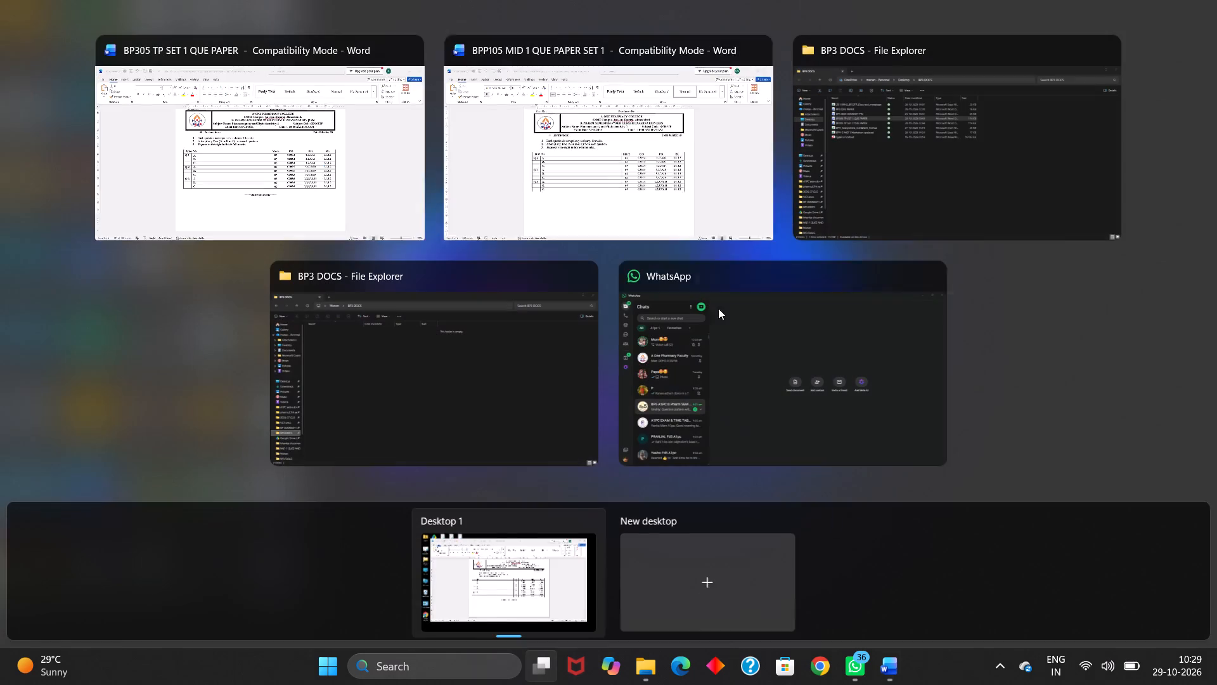
left_click(633, 183)
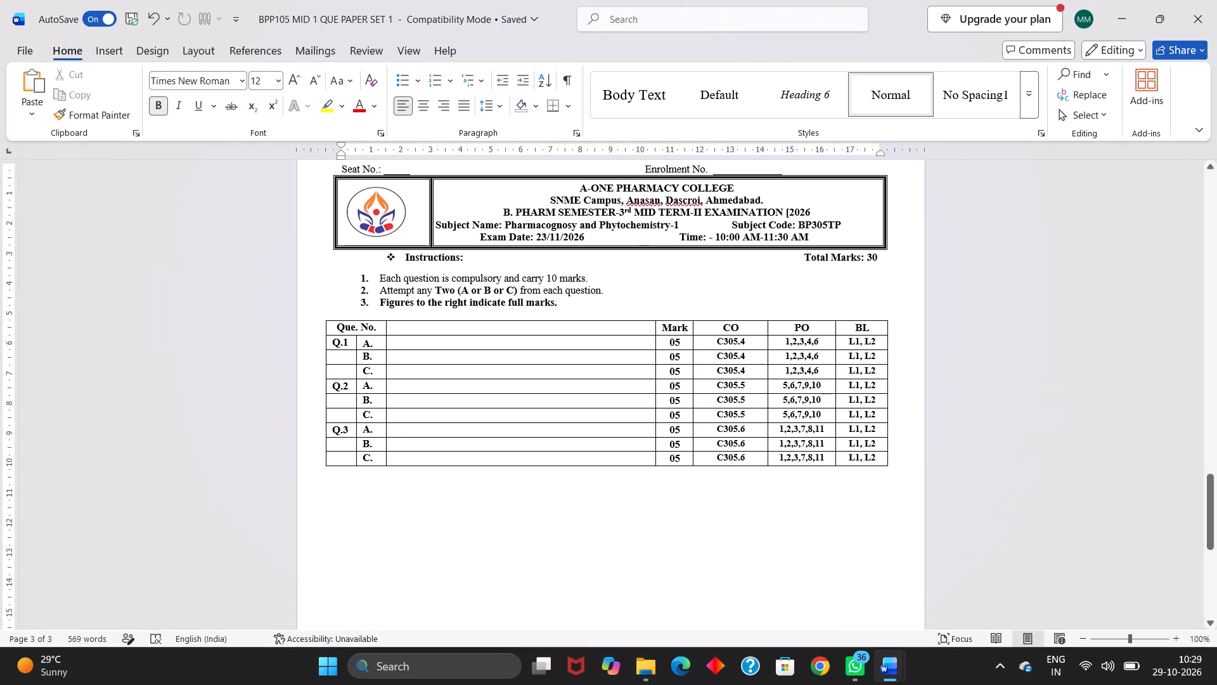
key("ctrl+v")
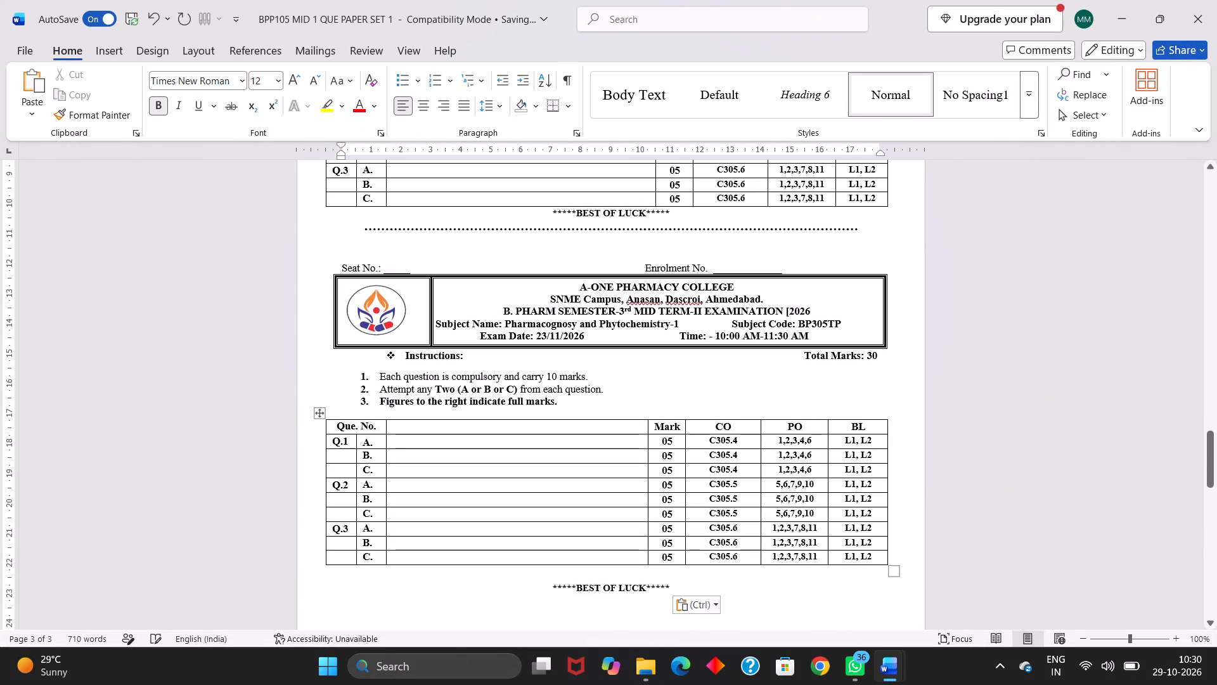
Review the BPP105 document's pasted blank papers, course outcomes, Bloom levels, program outcomes and signature section.
scroll(418, 507, "up", 2)
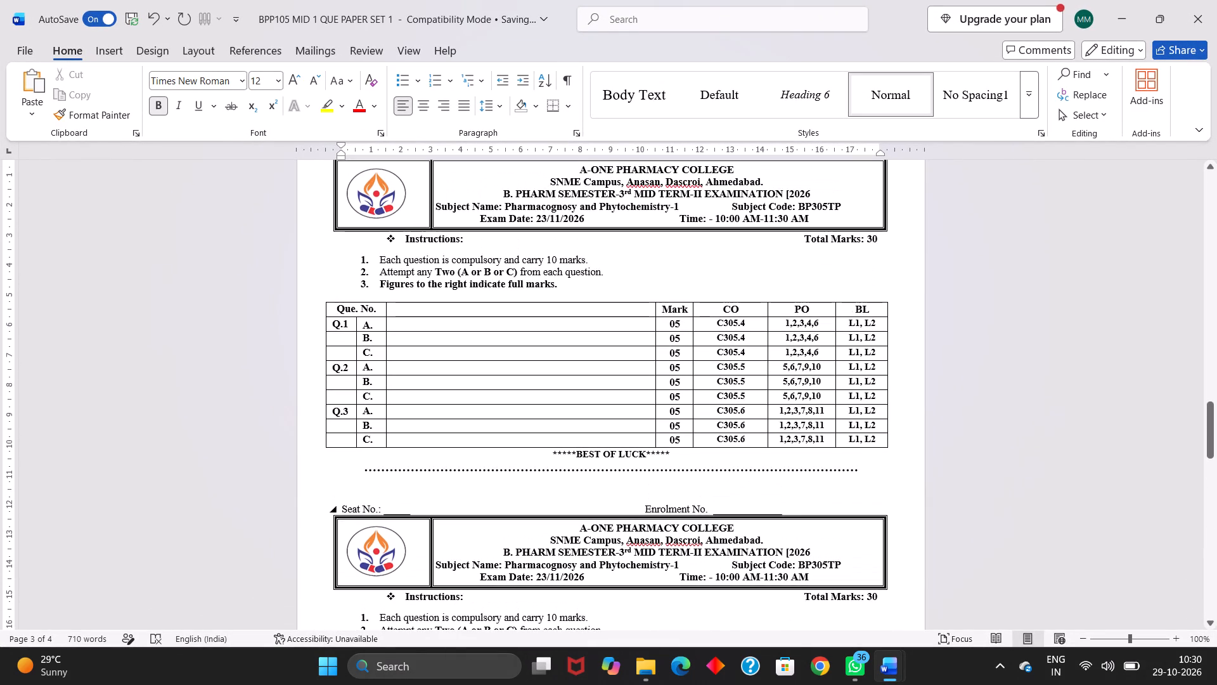
scroll(418, 507, "up", 2)
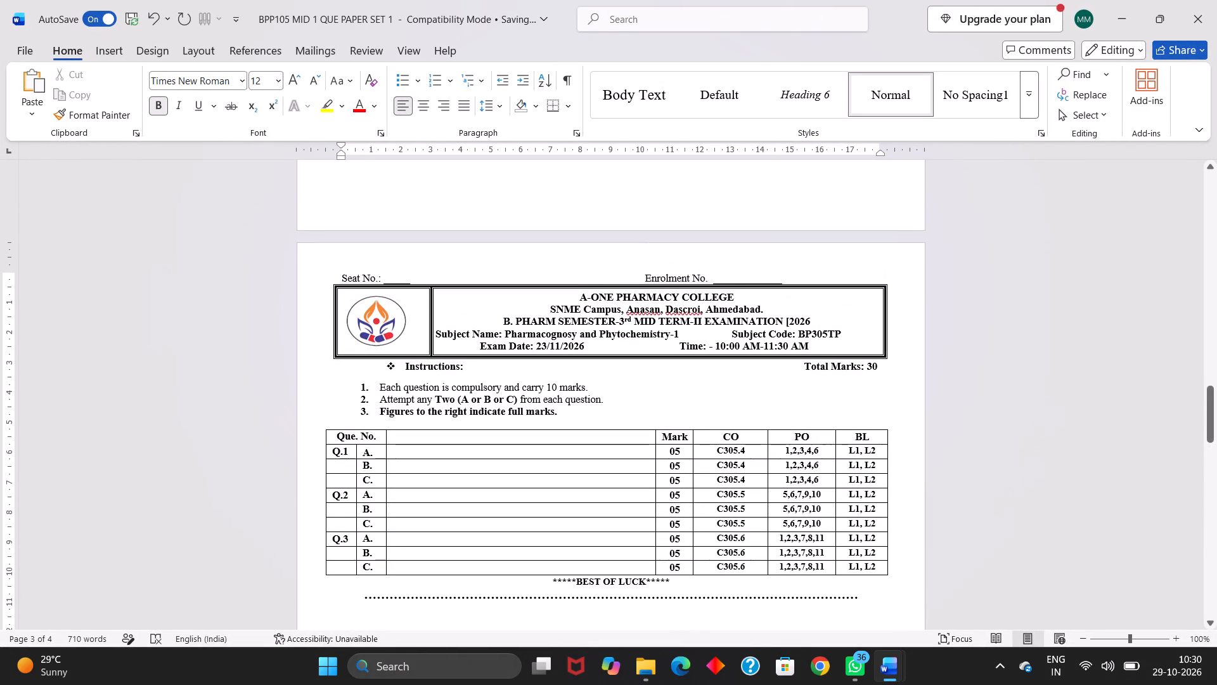
scroll(418, 507, "up", 1)
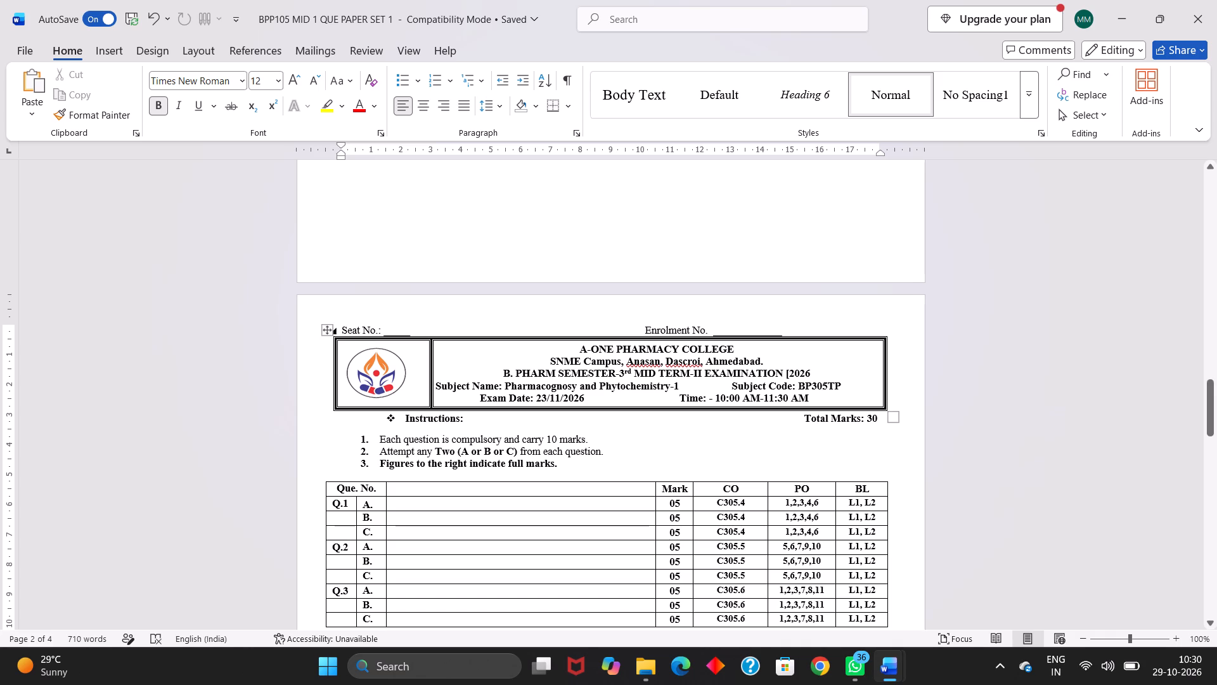
scroll(615, 434, "down", 3)
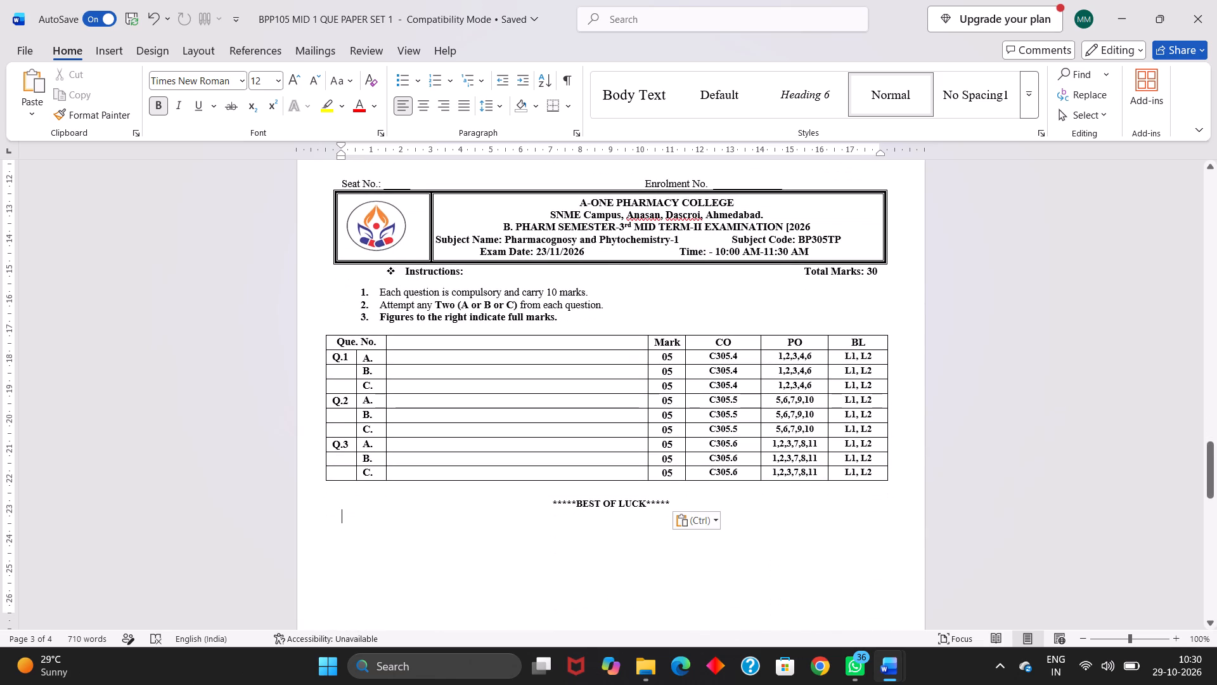
scroll(615, 434, "up", 1)
scroll(615, 434, "down", 3)
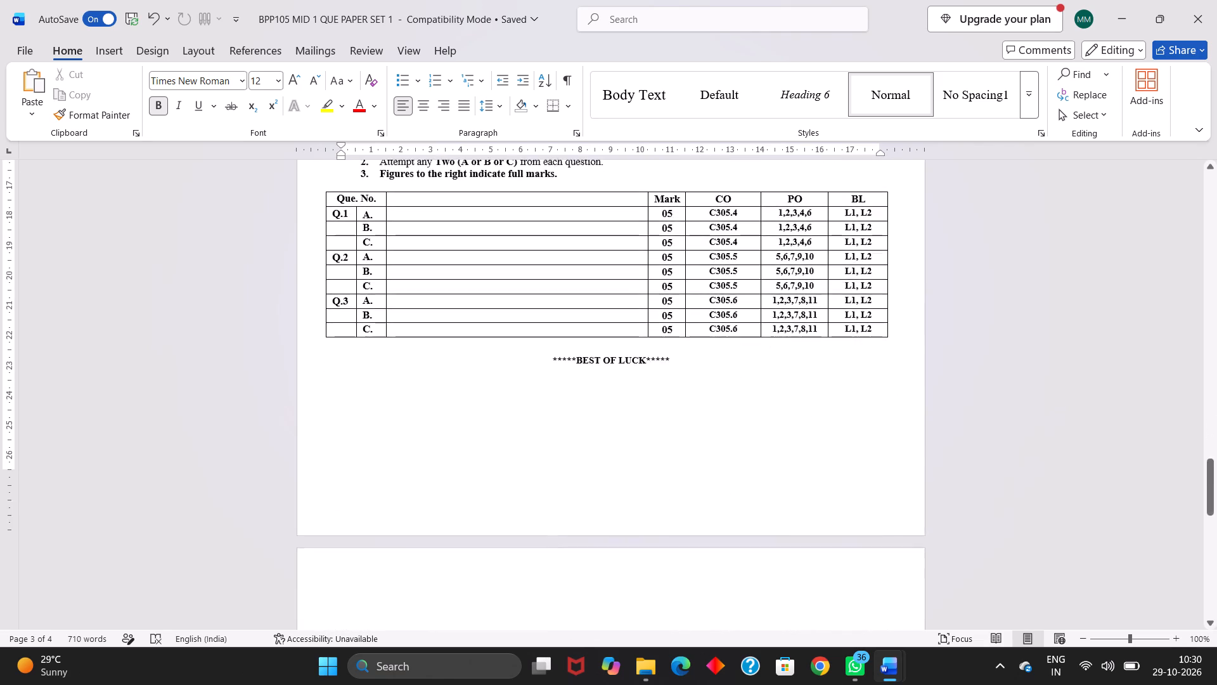
scroll(615, 434, "down", 2)
scroll(576, 450, "up", 5)
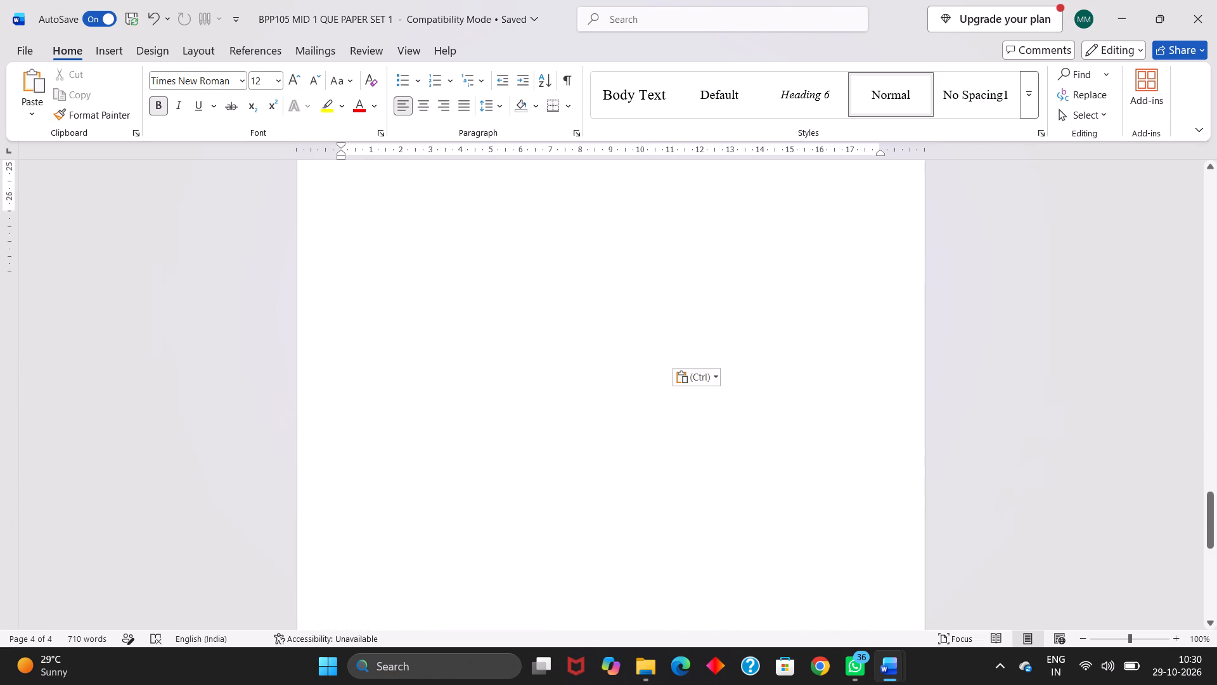
scroll(576, 450, "up", 20)
scroll(576, 450, "up", 20)
scroll(576, 450, "up", 20)
scroll(576, 450, "down", 3)
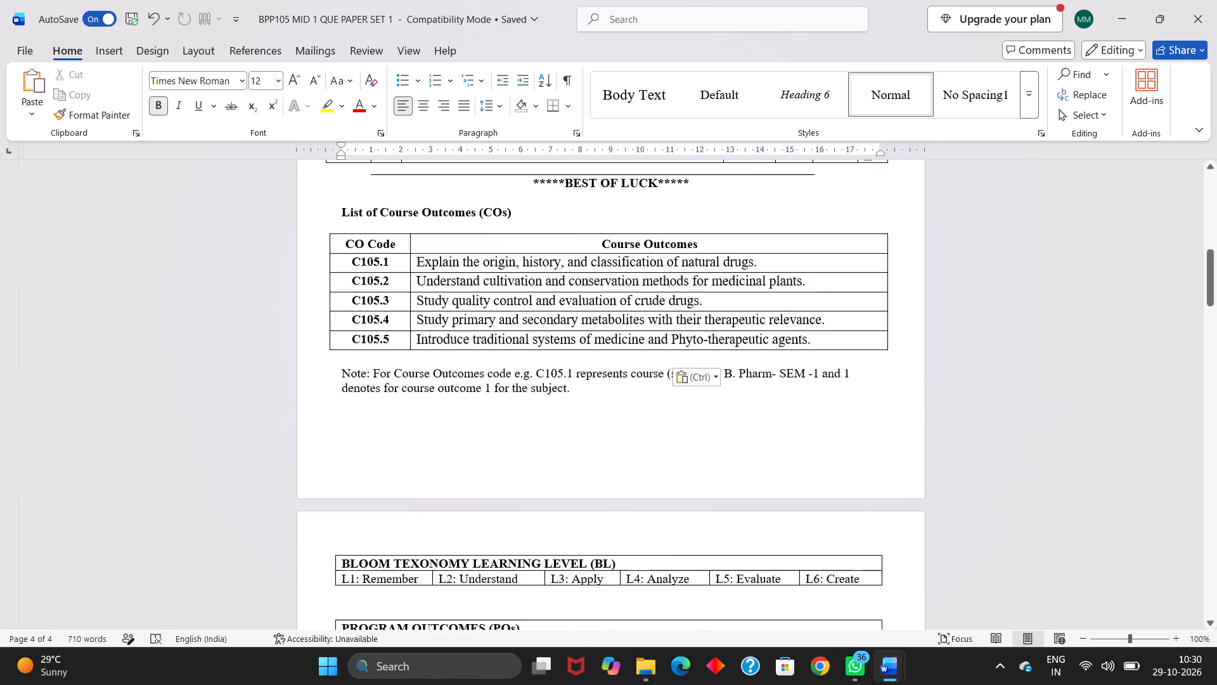
scroll(576, 450, "down", 2)
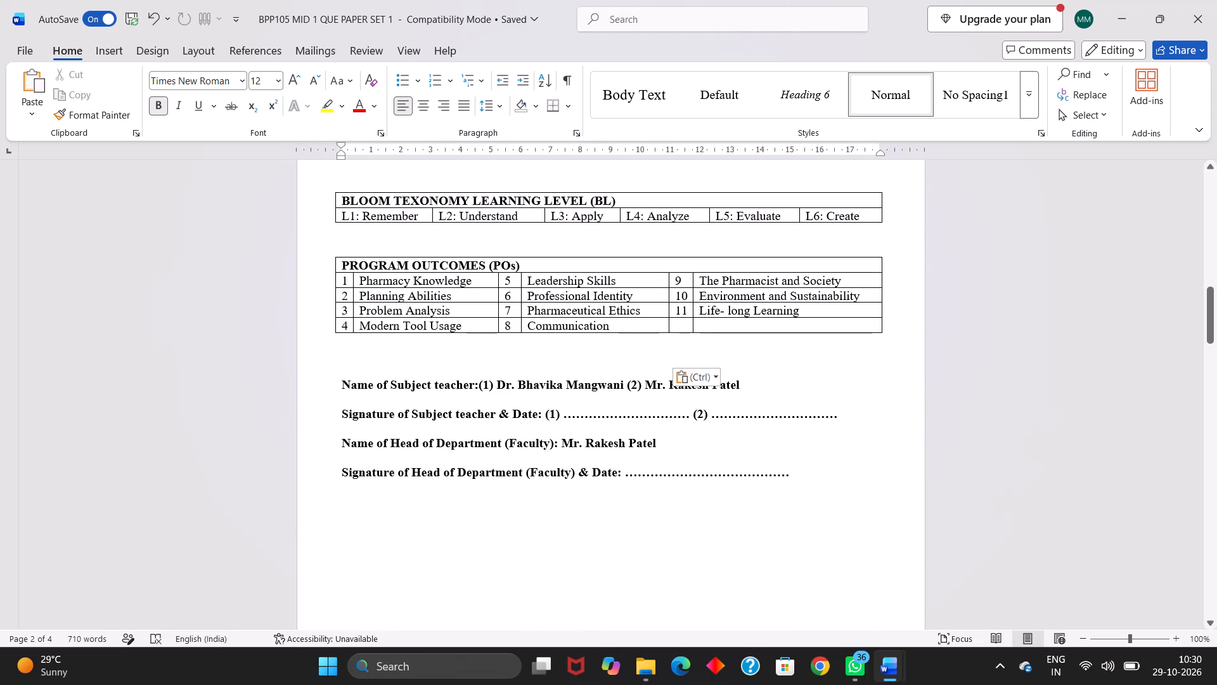
scroll(576, 450, "down", 1)
scroll(576, 450, "up", 1)
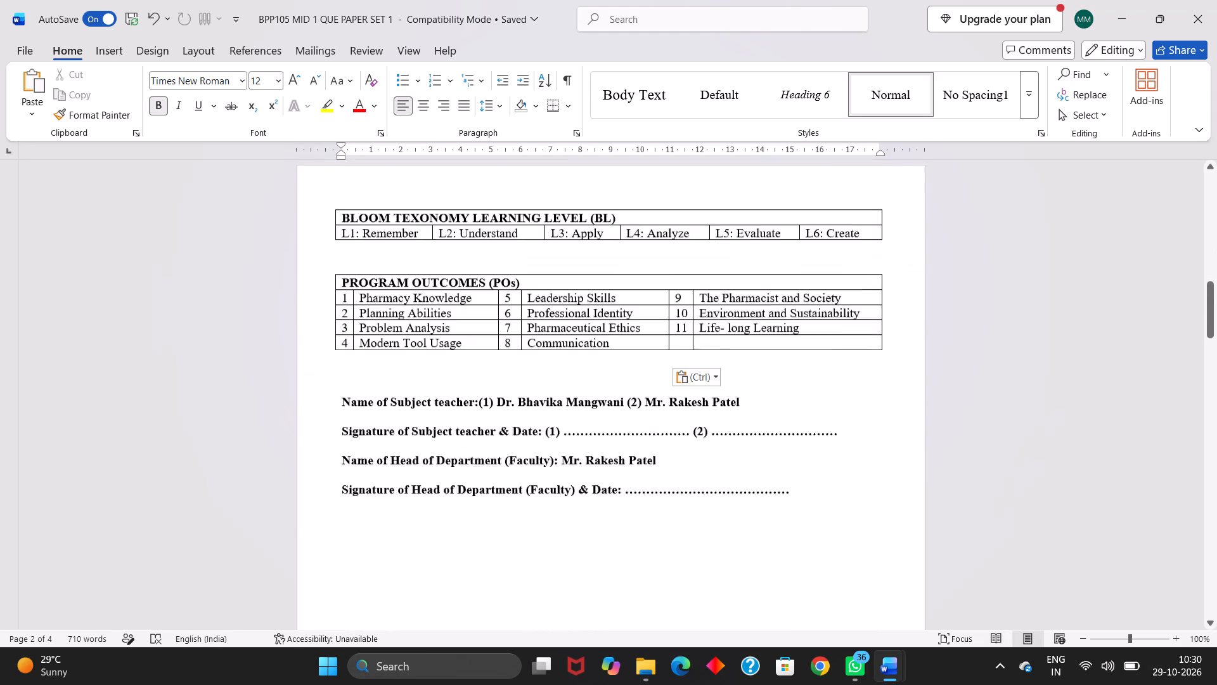
scroll(576, 450, "up", 1)
scroll(576, 450, "down", 5)
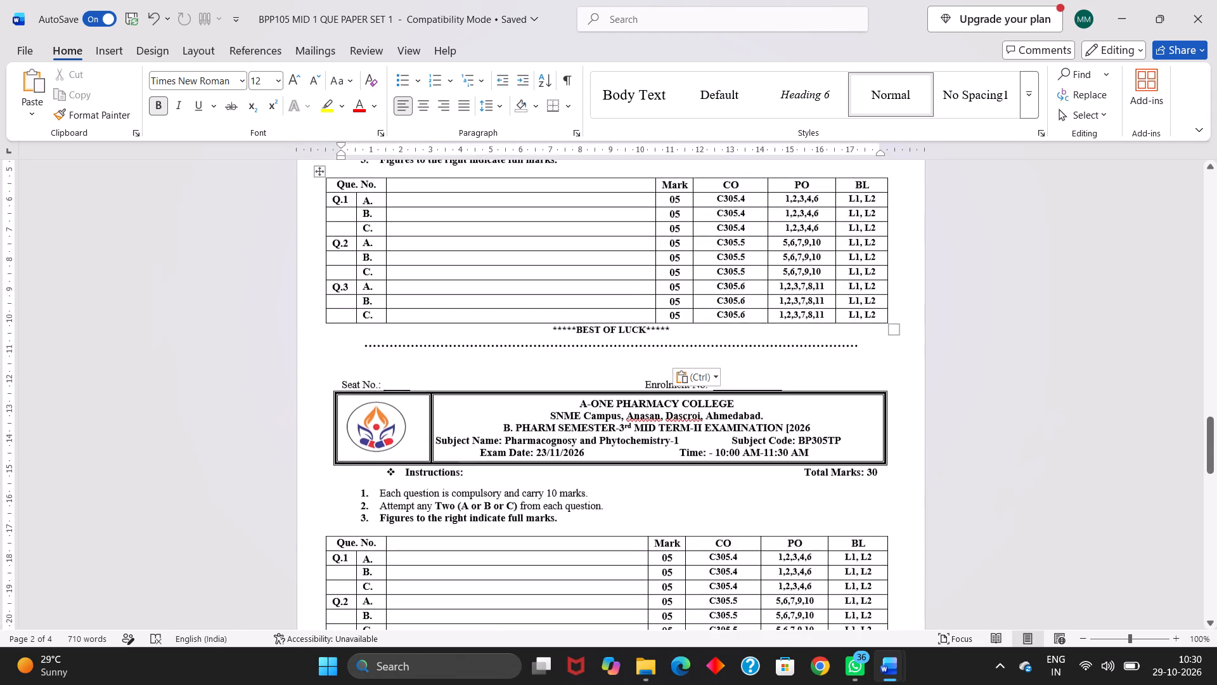
Replace the exam, subject, code, date and time lines in page 3's upper header with page 1's Semester-1 Mid Term-I, Introduction to Pharmacognosy, BP105 TP lines.
scroll(576, 450, "up", 5)
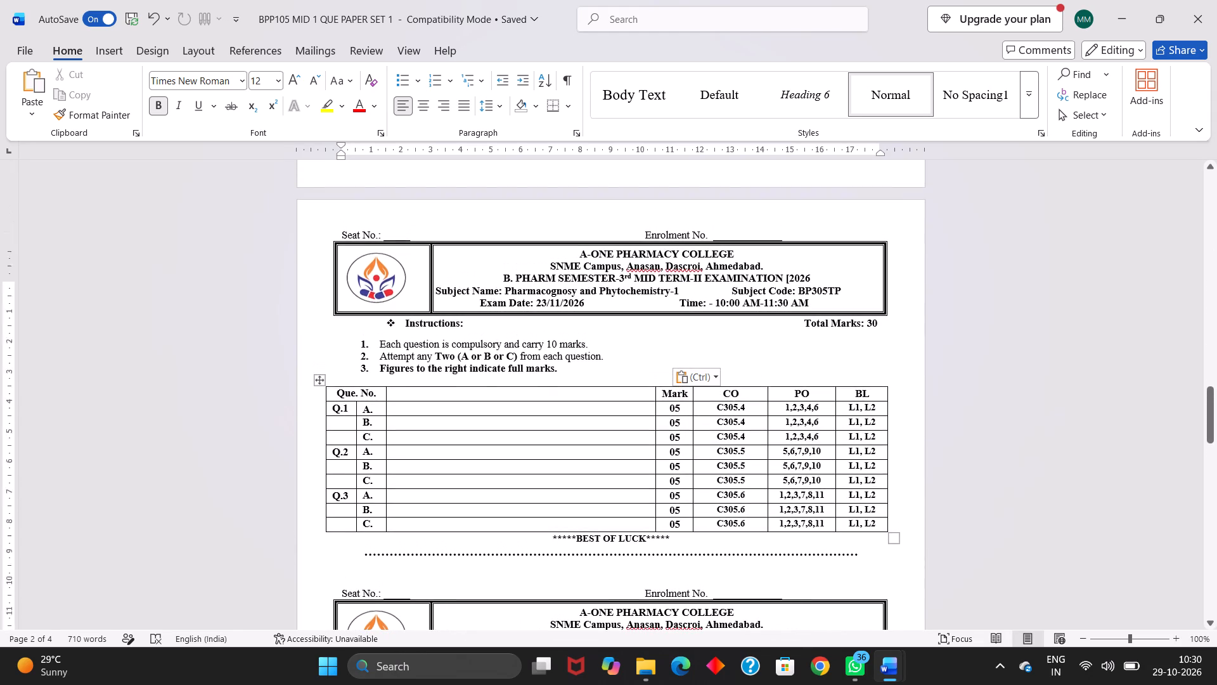
scroll(576, 450, "up", 6)
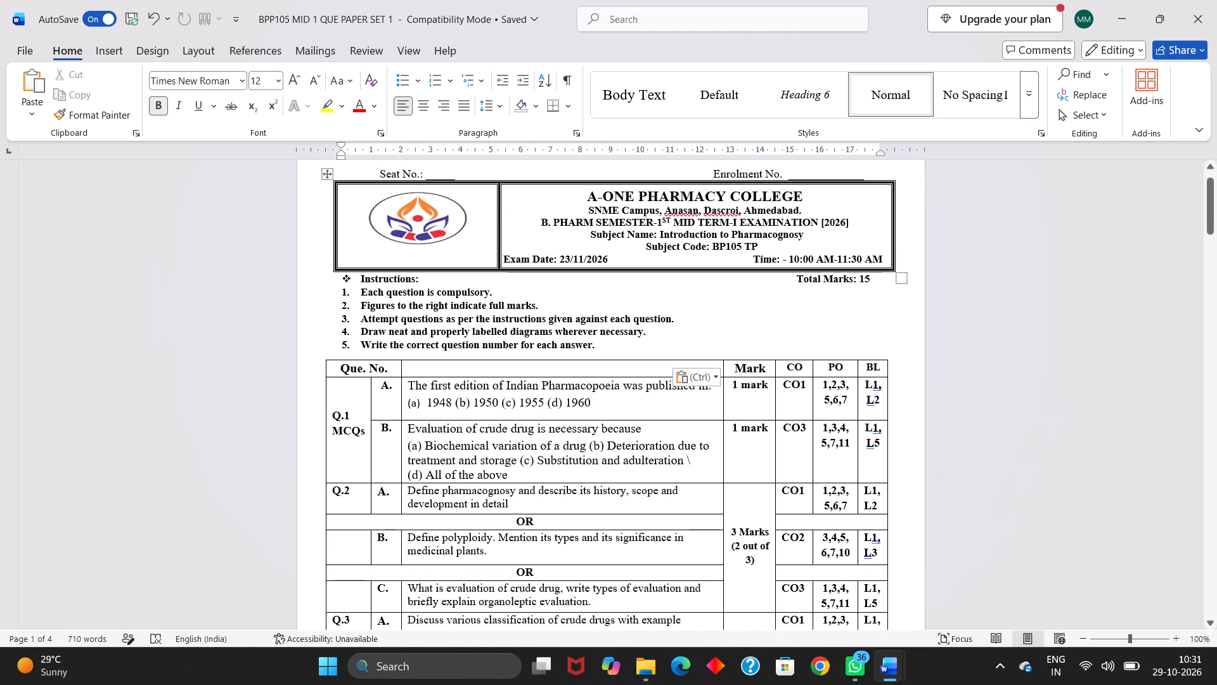
left_click(327, 173)
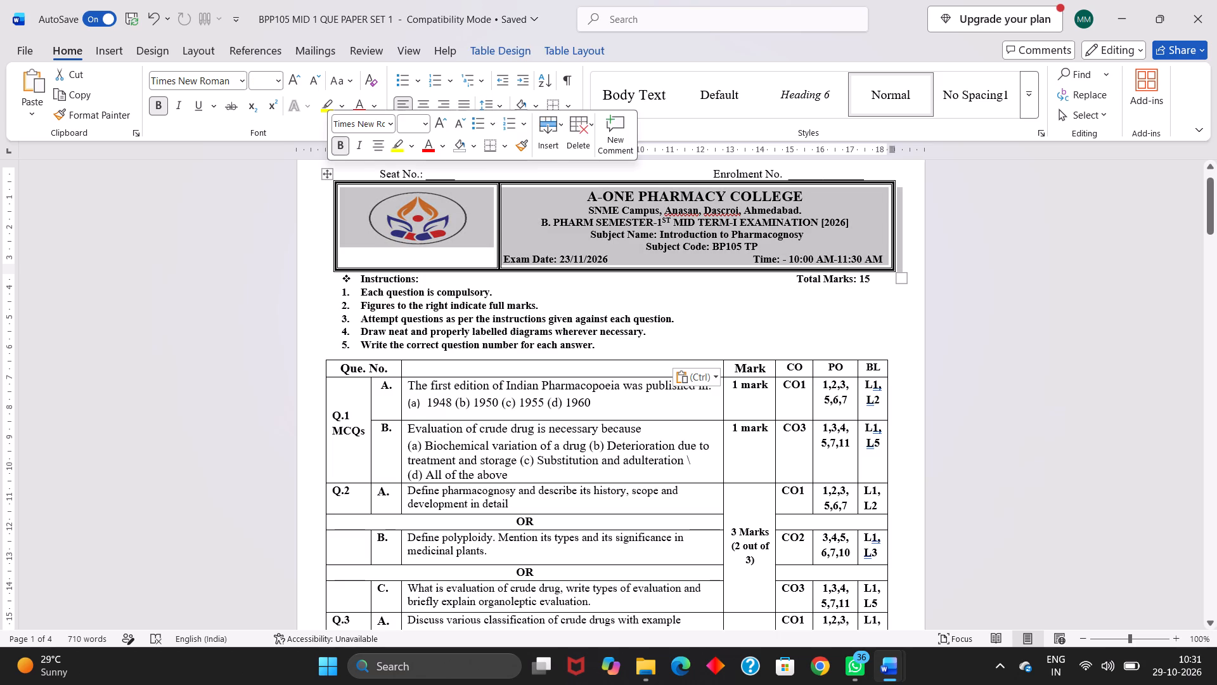
left_click(560, 227)
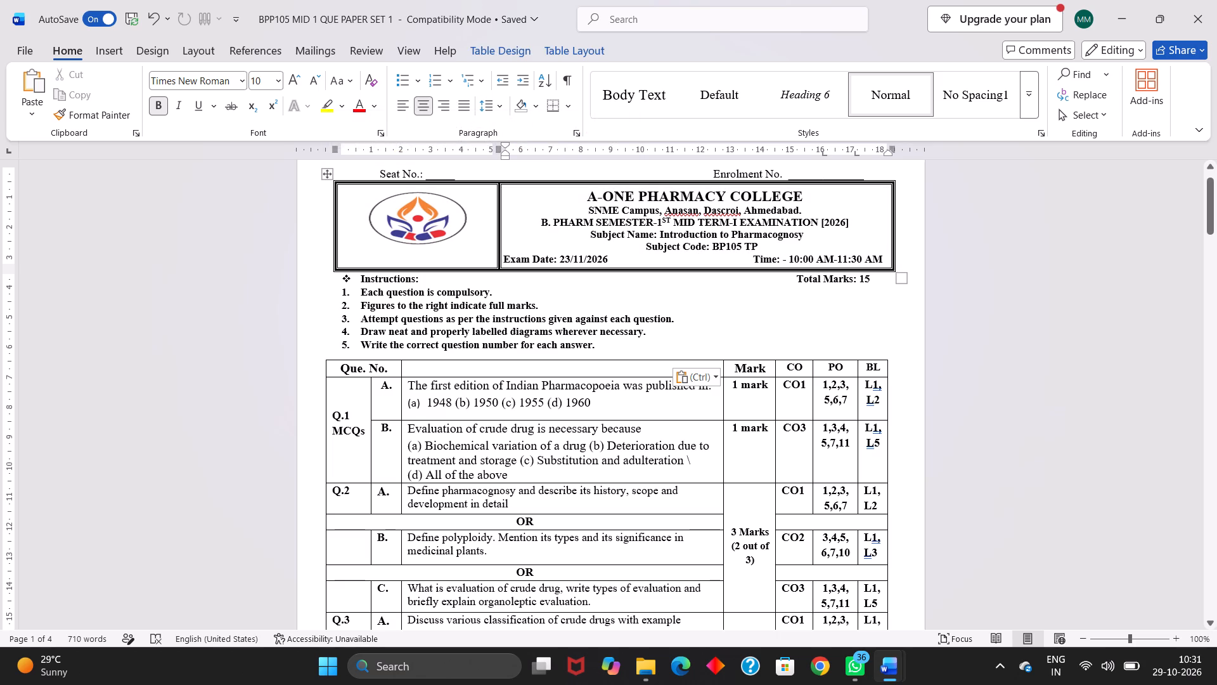
left_click_drag(540, 222, 854, 264)
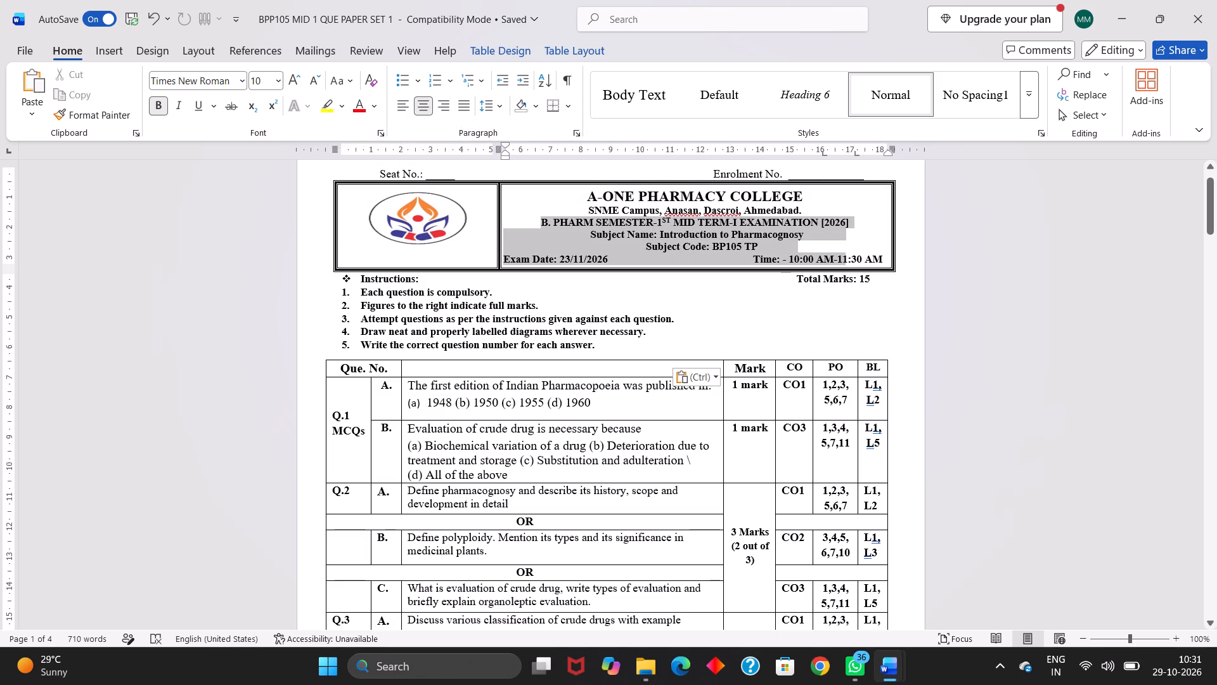
left_click_drag(854, 264, 876, 263)
key("ctrl+c")
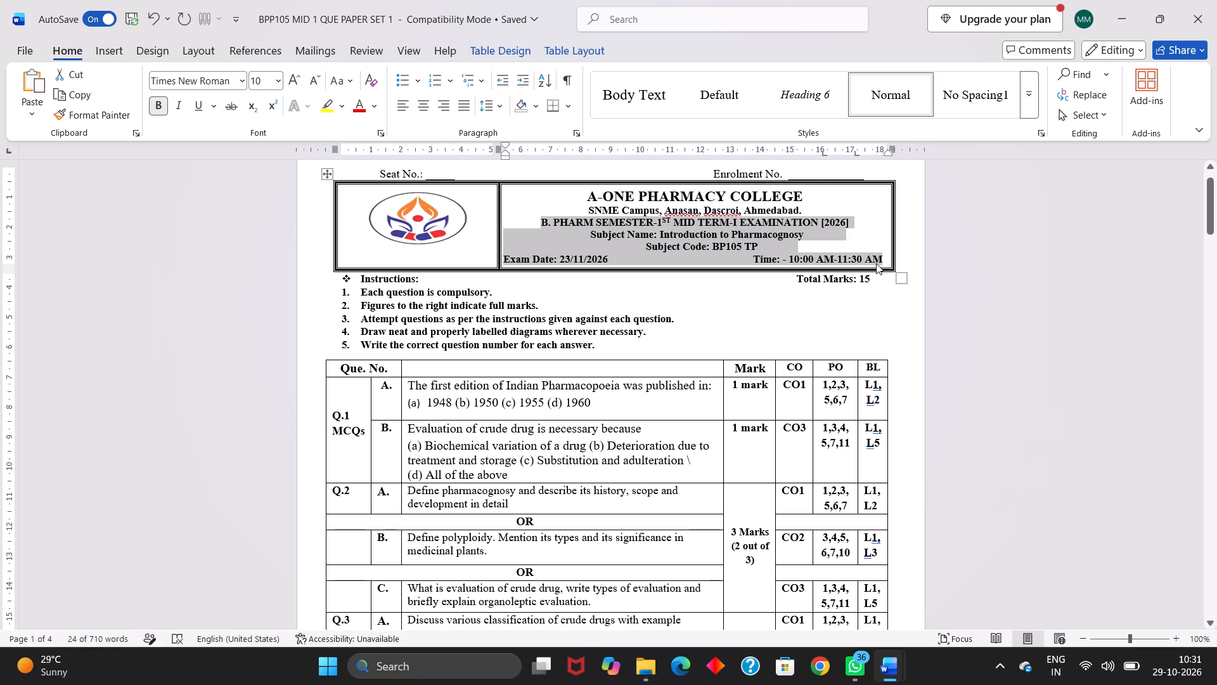
scroll(876, 263, "down", 7)
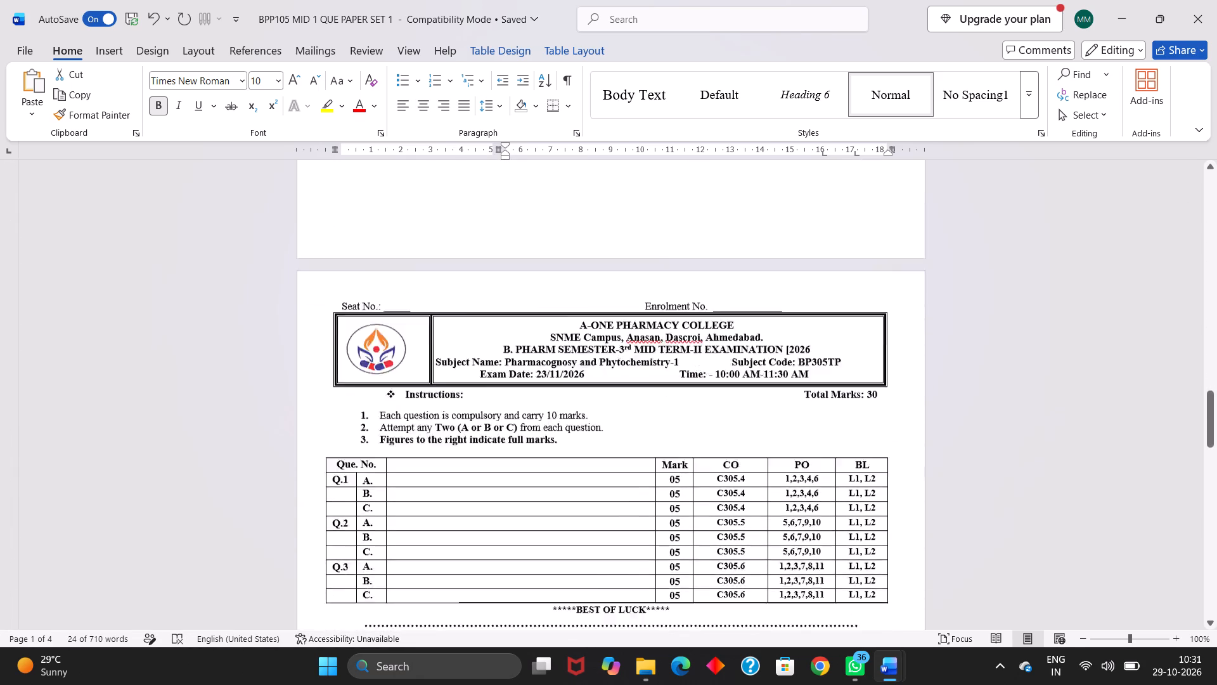
scroll(876, 263, "down", 1)
left_click_drag(502, 247, 539, 249)
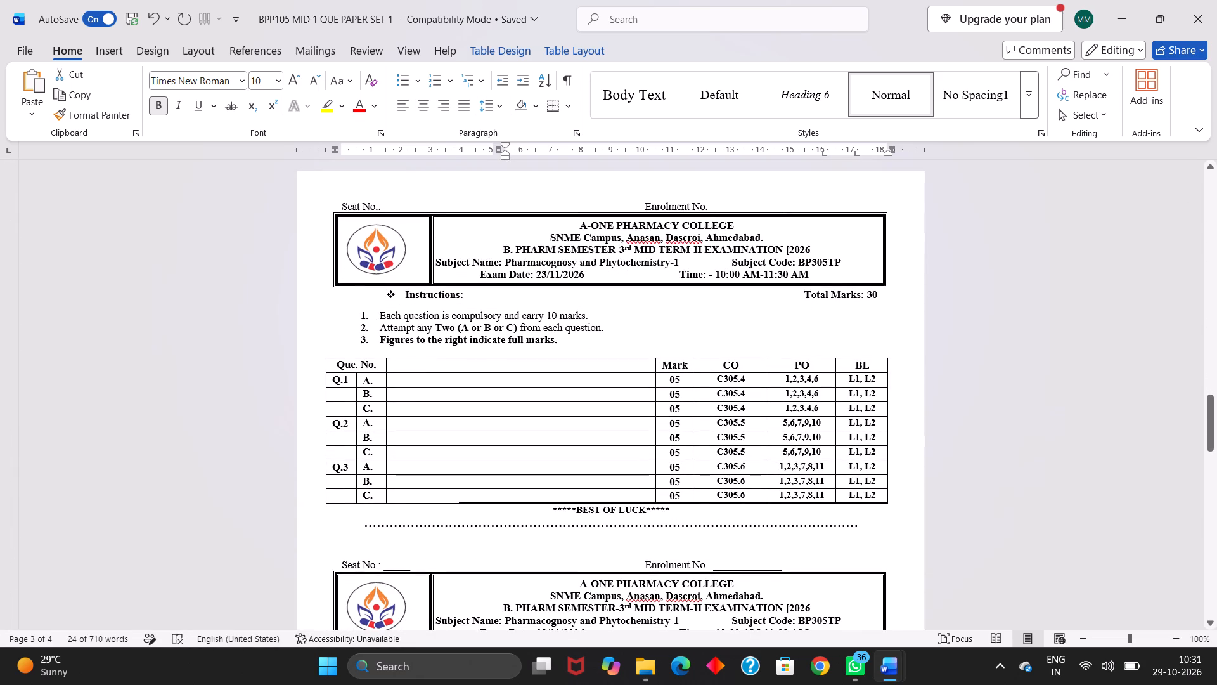
left_click_drag(539, 249, 809, 275)
key("ctrl+v")
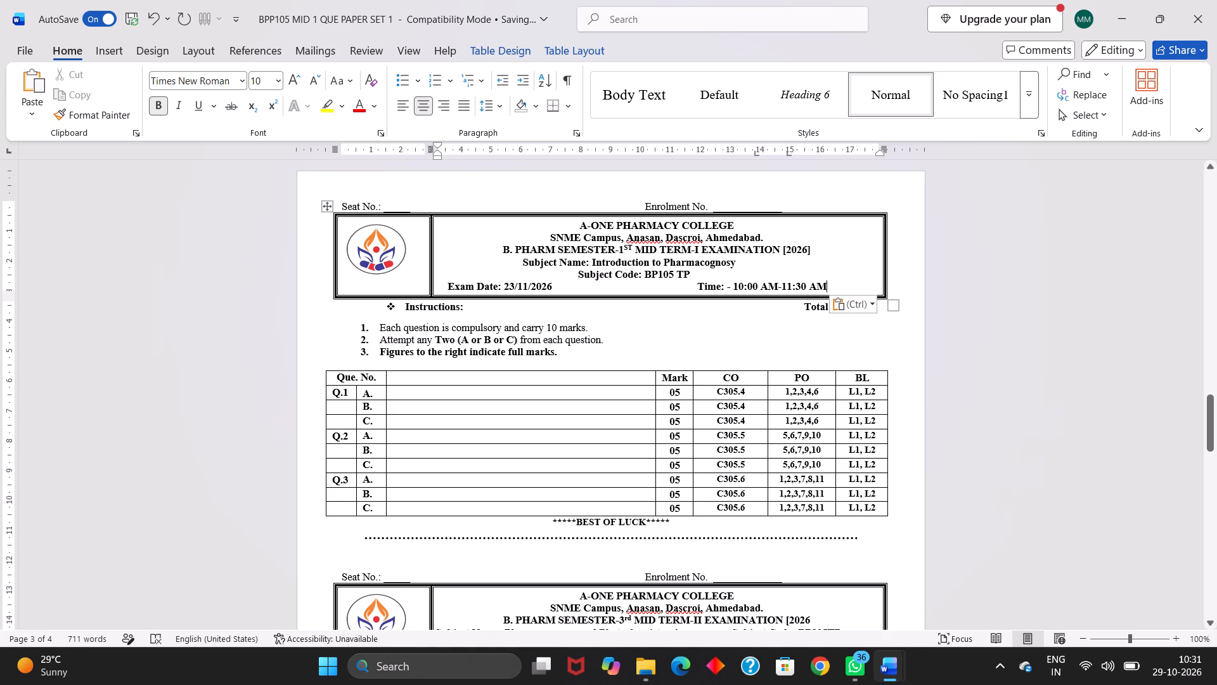
left_click(632, 247)
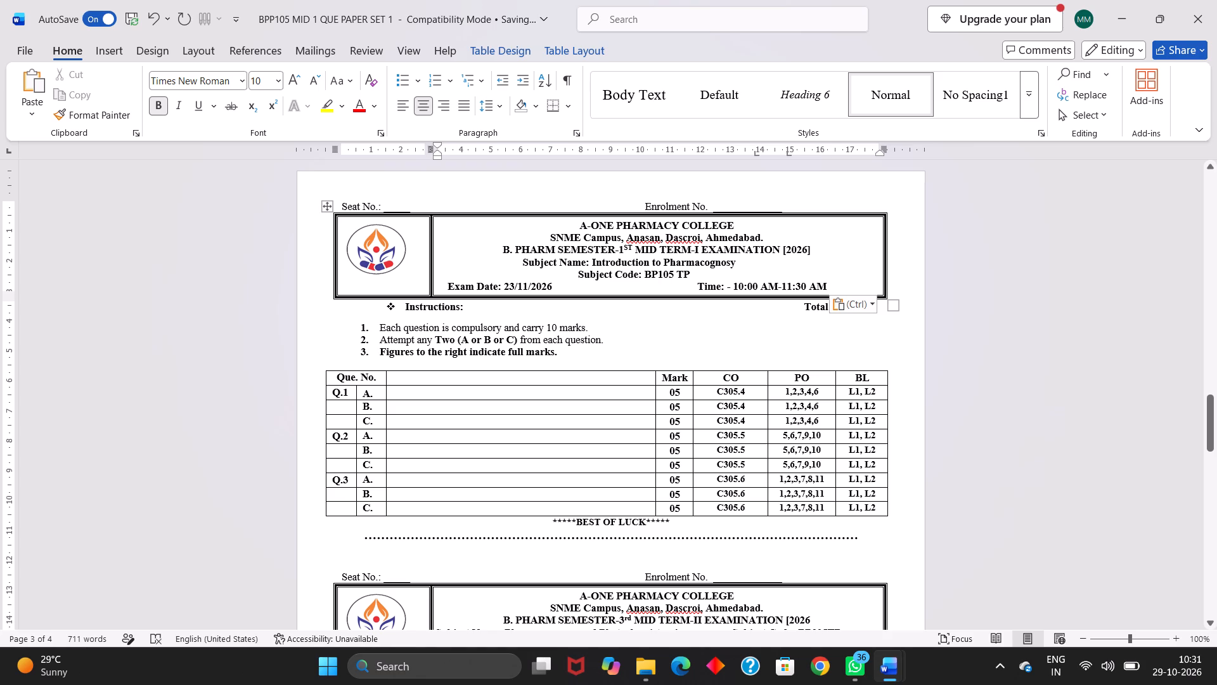
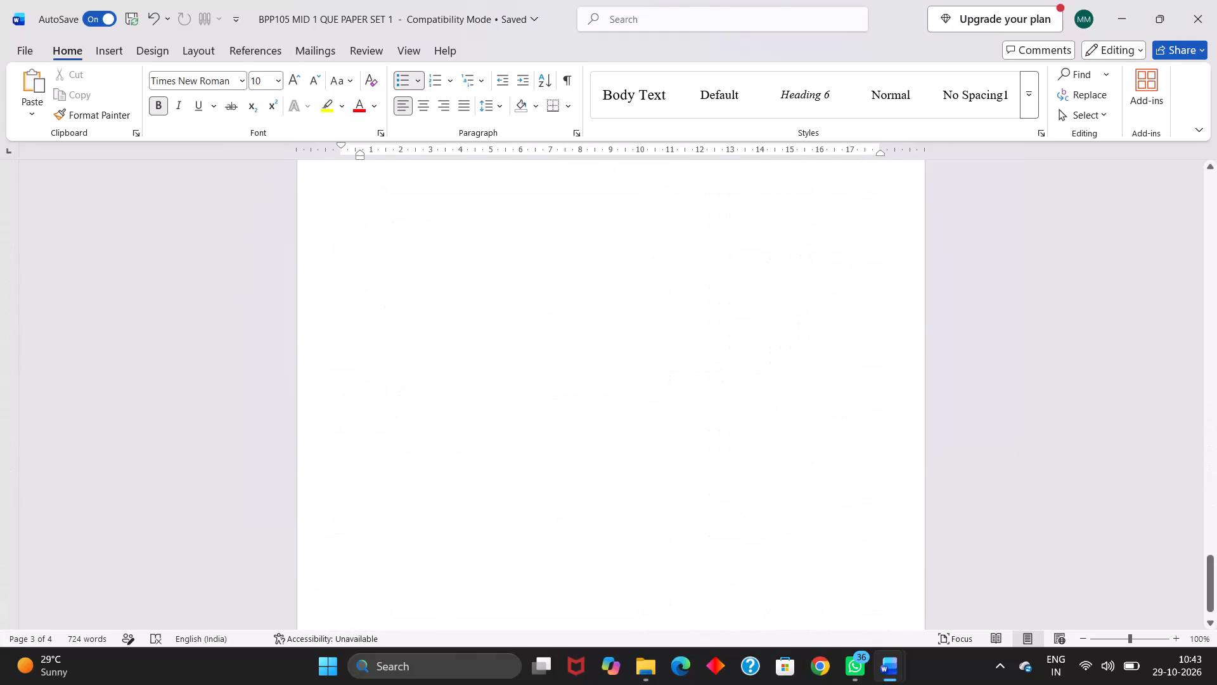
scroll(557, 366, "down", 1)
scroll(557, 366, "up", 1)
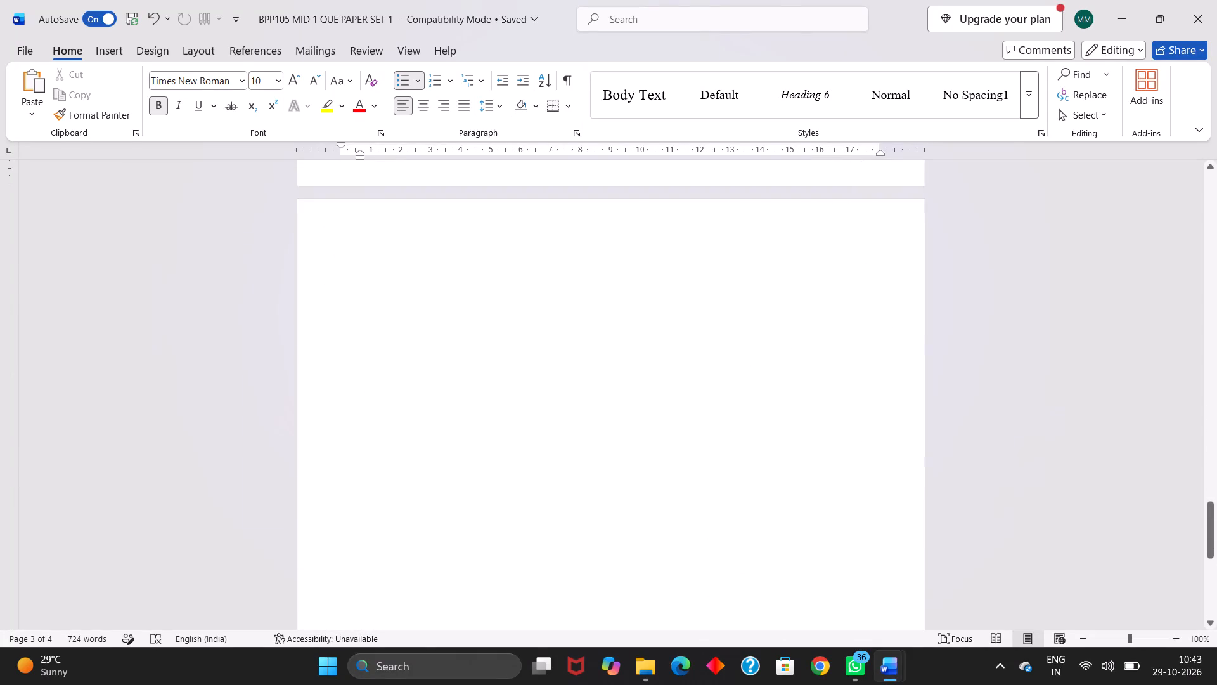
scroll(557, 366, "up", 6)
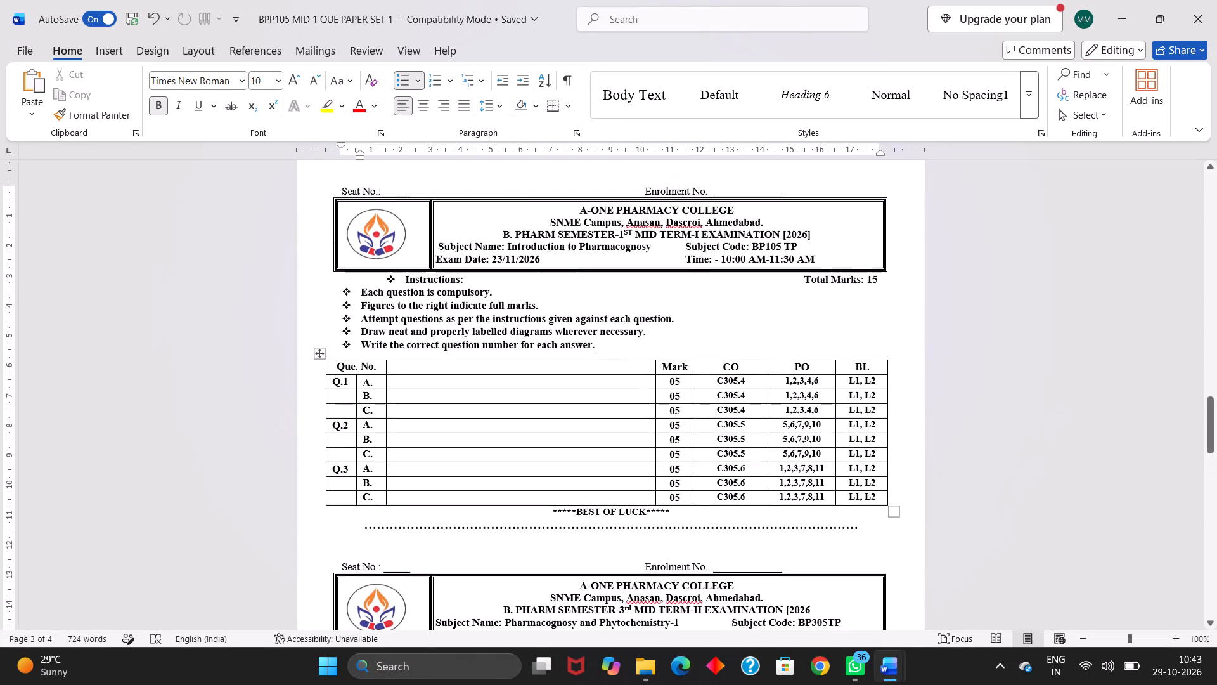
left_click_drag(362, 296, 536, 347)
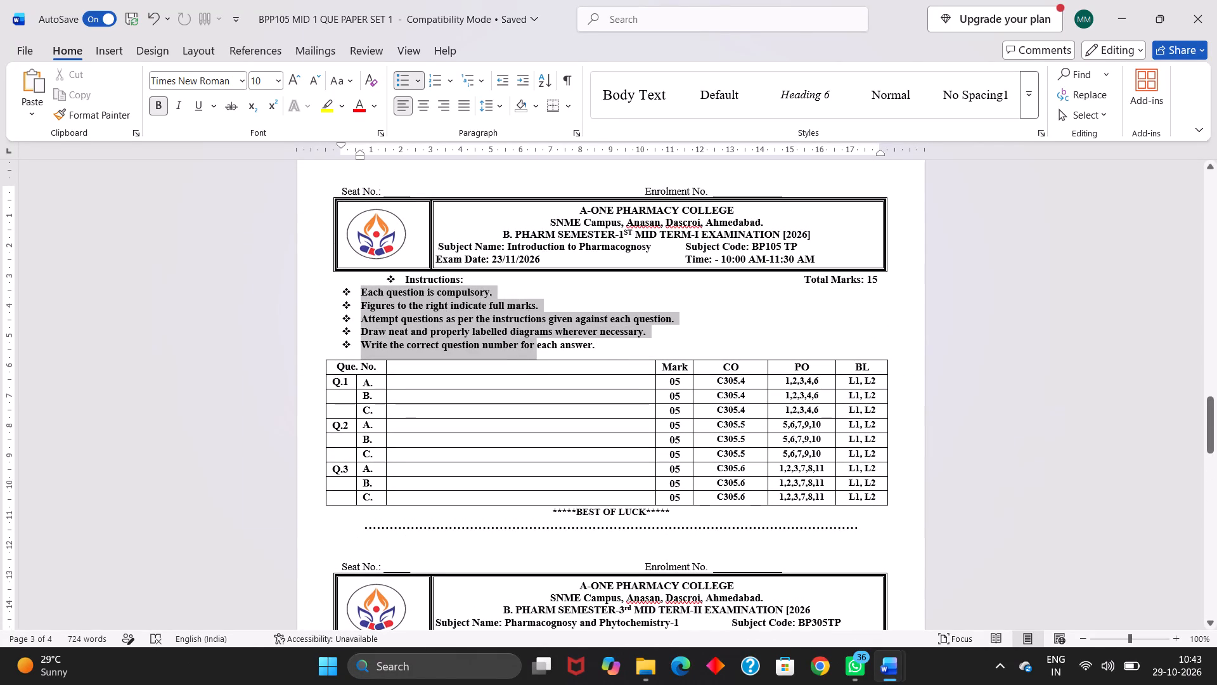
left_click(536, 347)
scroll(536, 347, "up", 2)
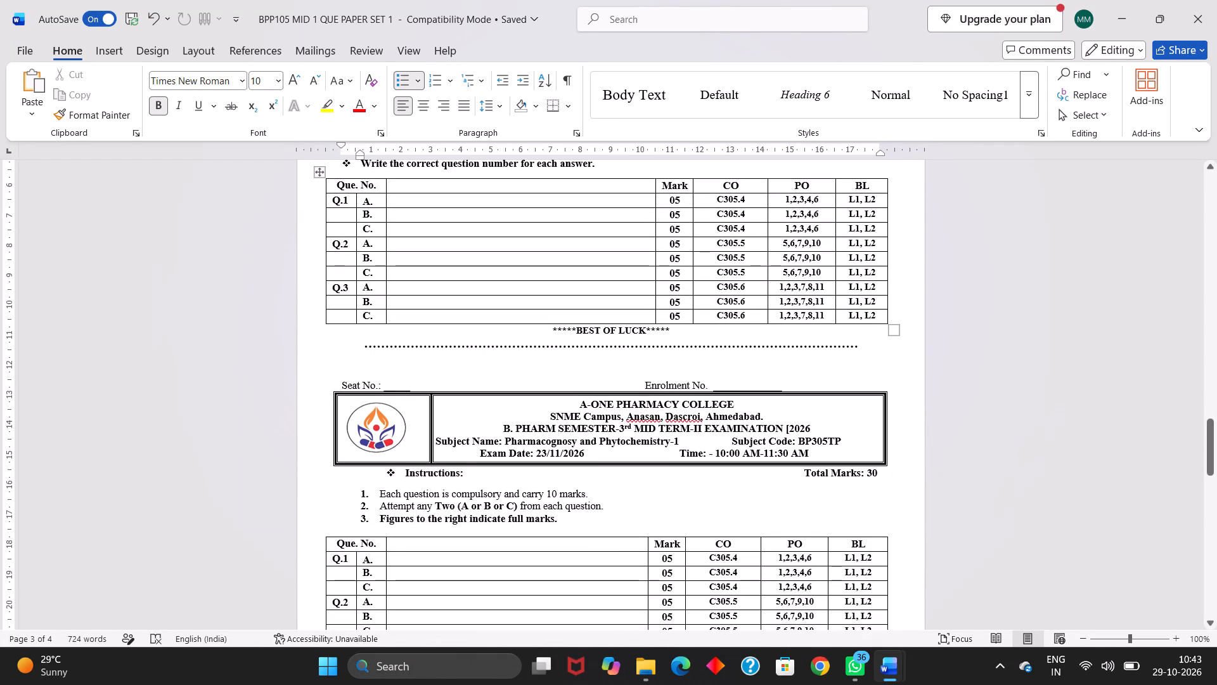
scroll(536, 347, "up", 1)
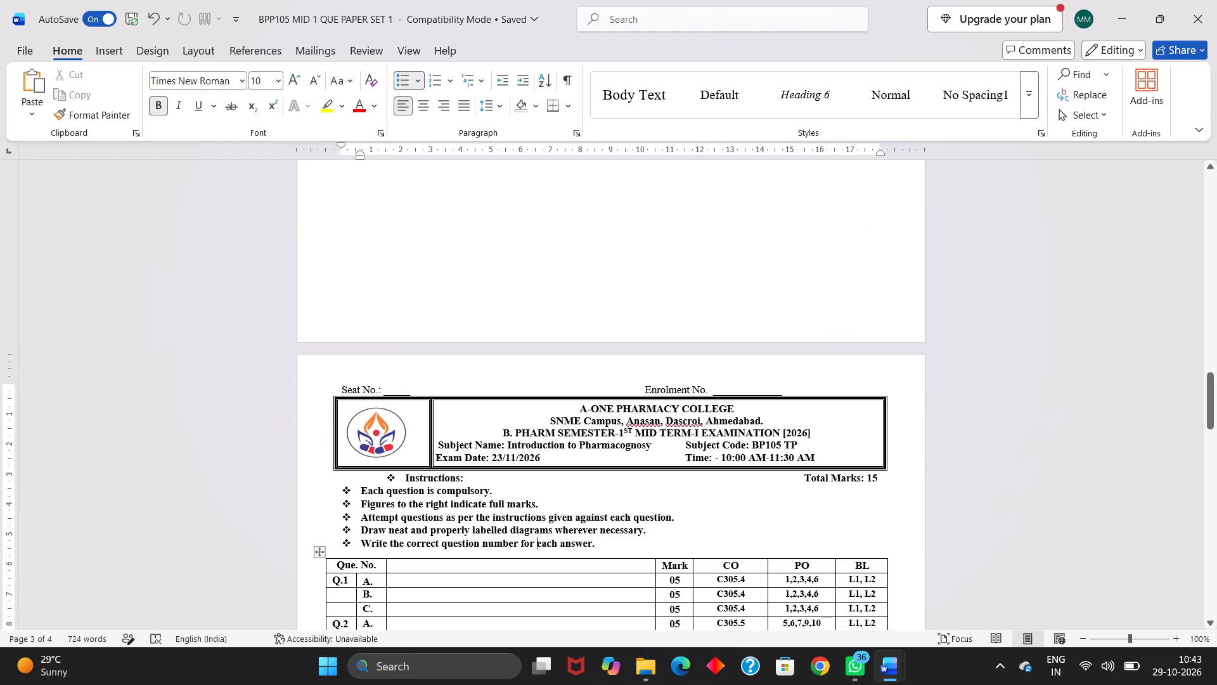
Replace the lower paper's BP305TP header table on page 3 with a copy of the upper BP105 TP Introduction to Pharmacognosy header table.
left_click(336, 400)
left_click(326, 390)
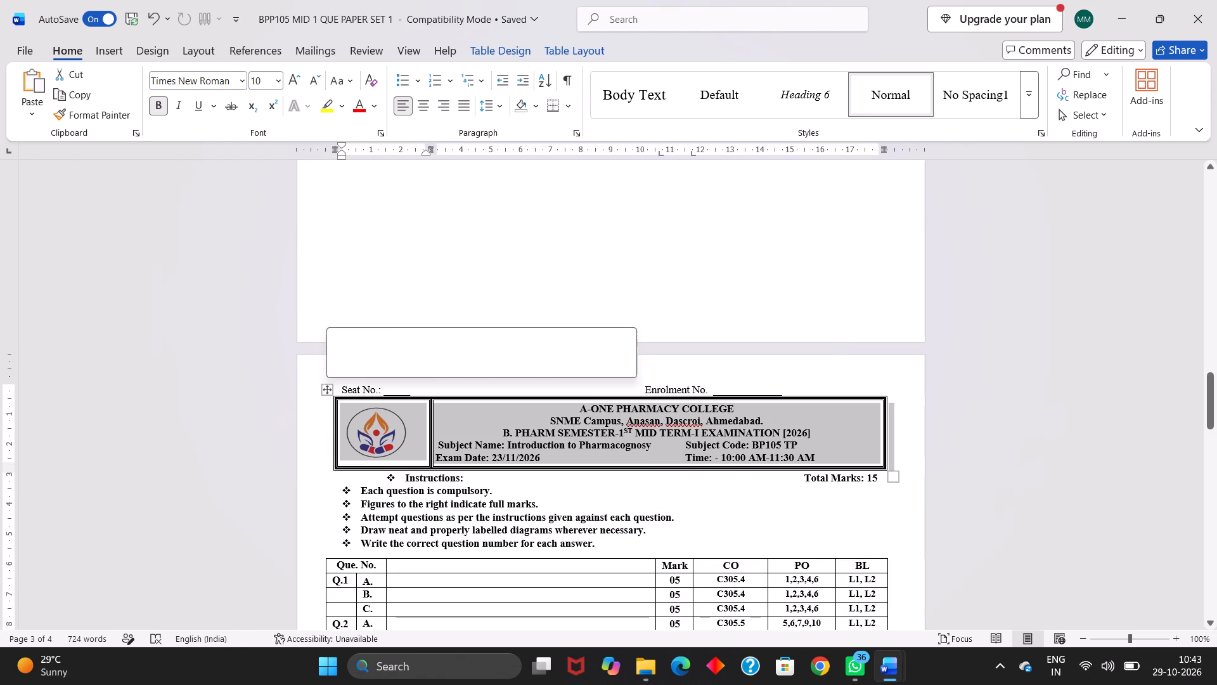
right_click(326, 390)
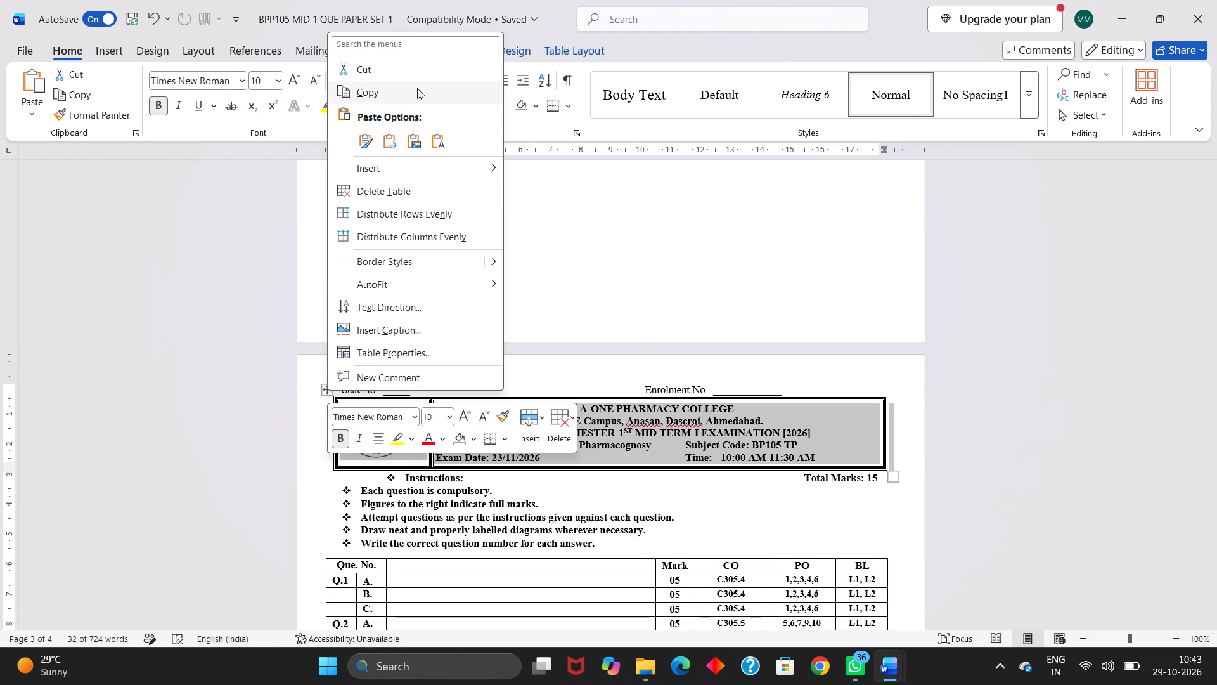
left_click(417, 88)
scroll(608, 379, "down", 5)
scroll(608, 379, "up", 1)
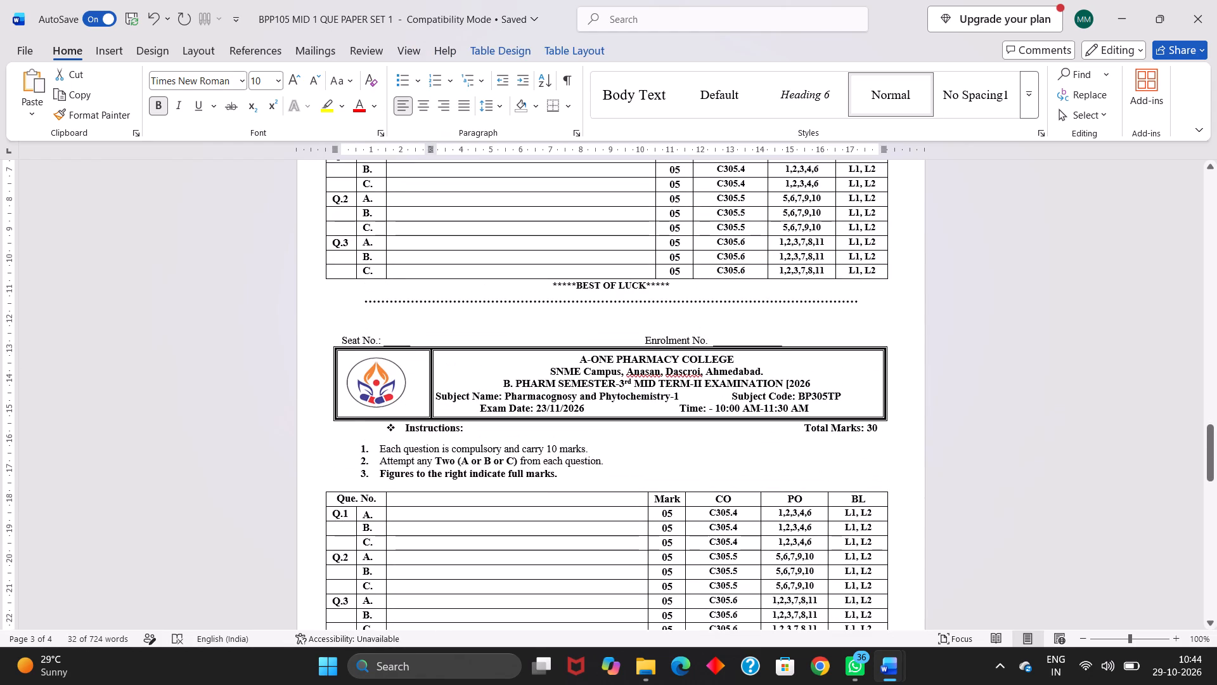
left_click(341, 352)
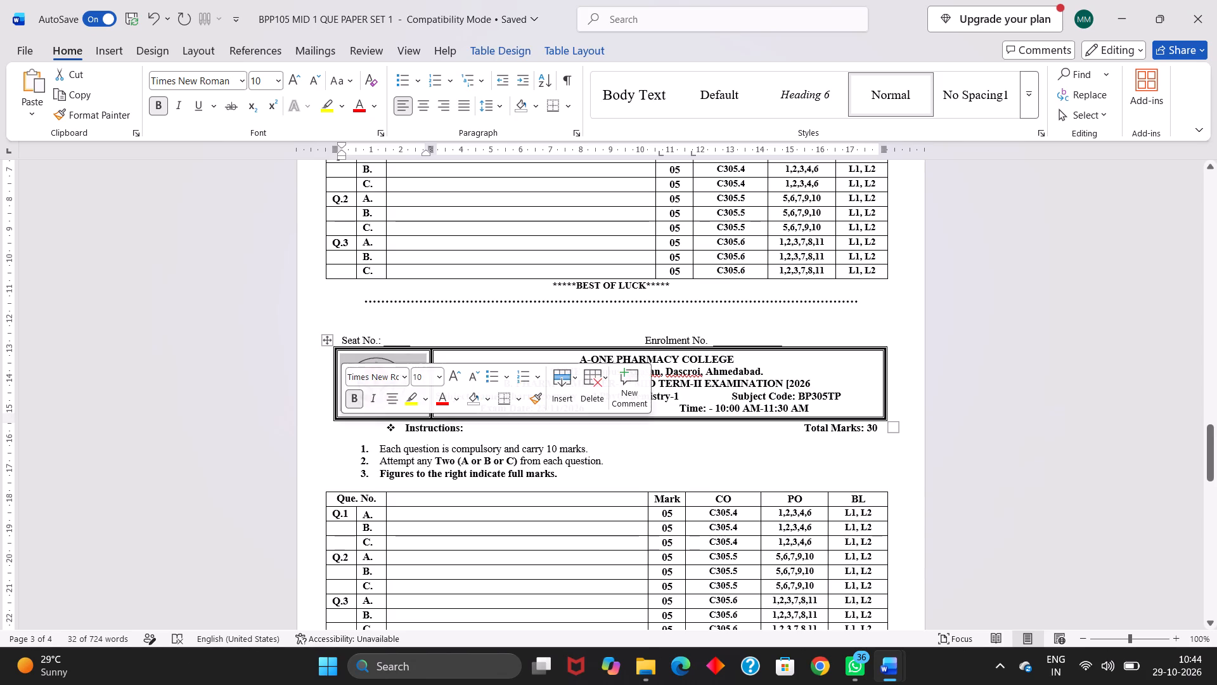
left_click(326, 340)
right_click(326, 340)
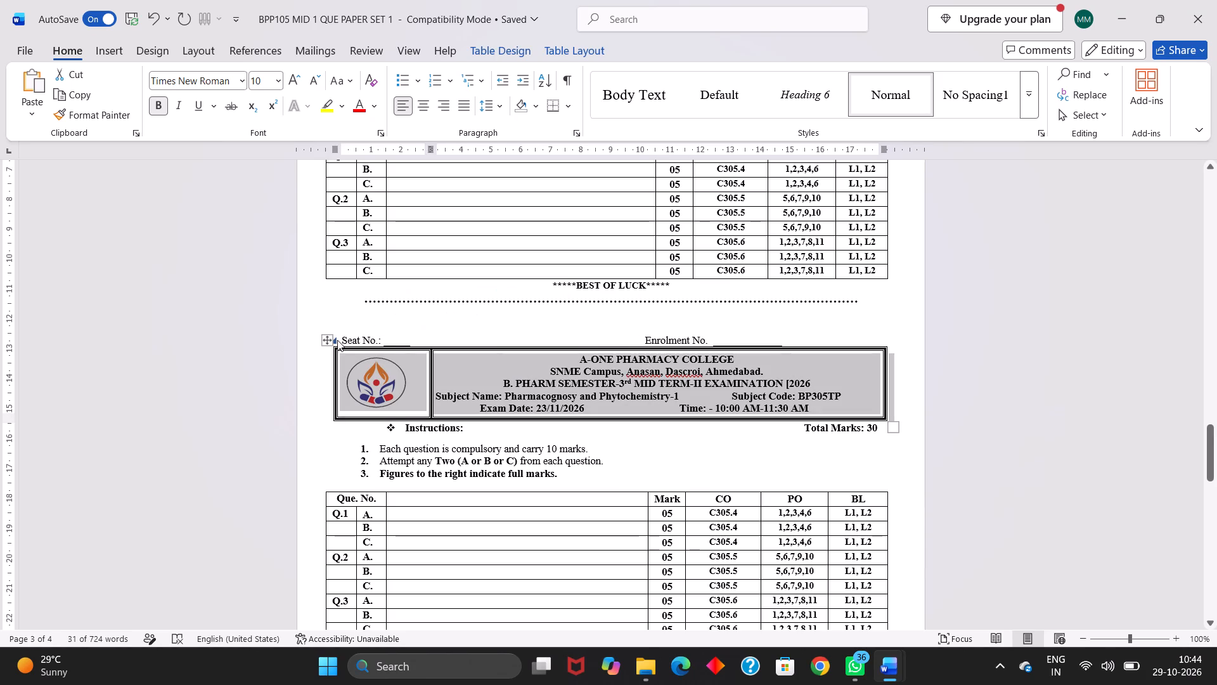
left_click(330, 337)
right_click(330, 337)
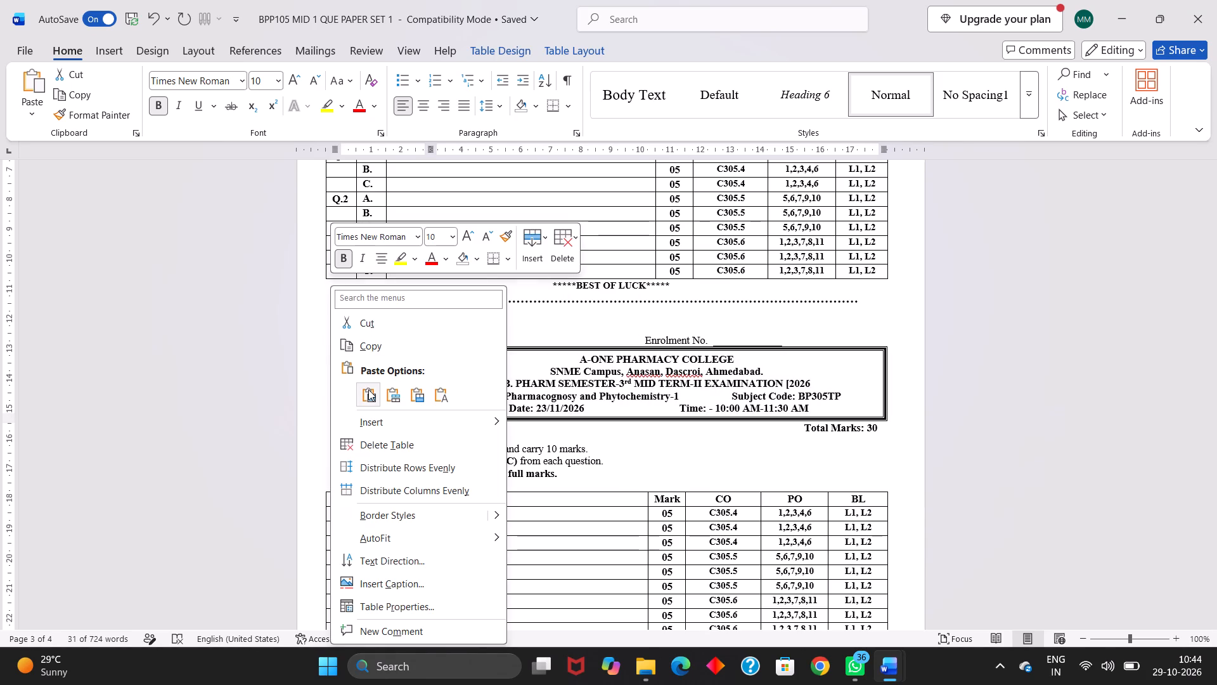
left_click(546, 383)
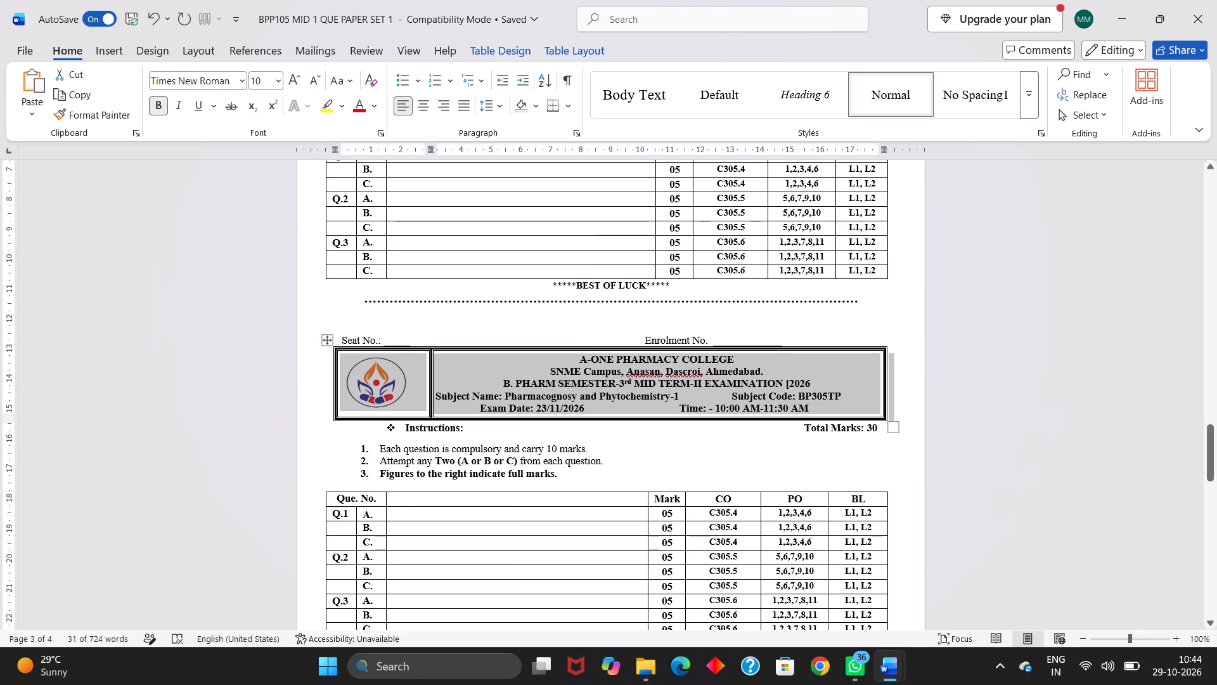
left_click(898, 410)
left_click(898, 410)
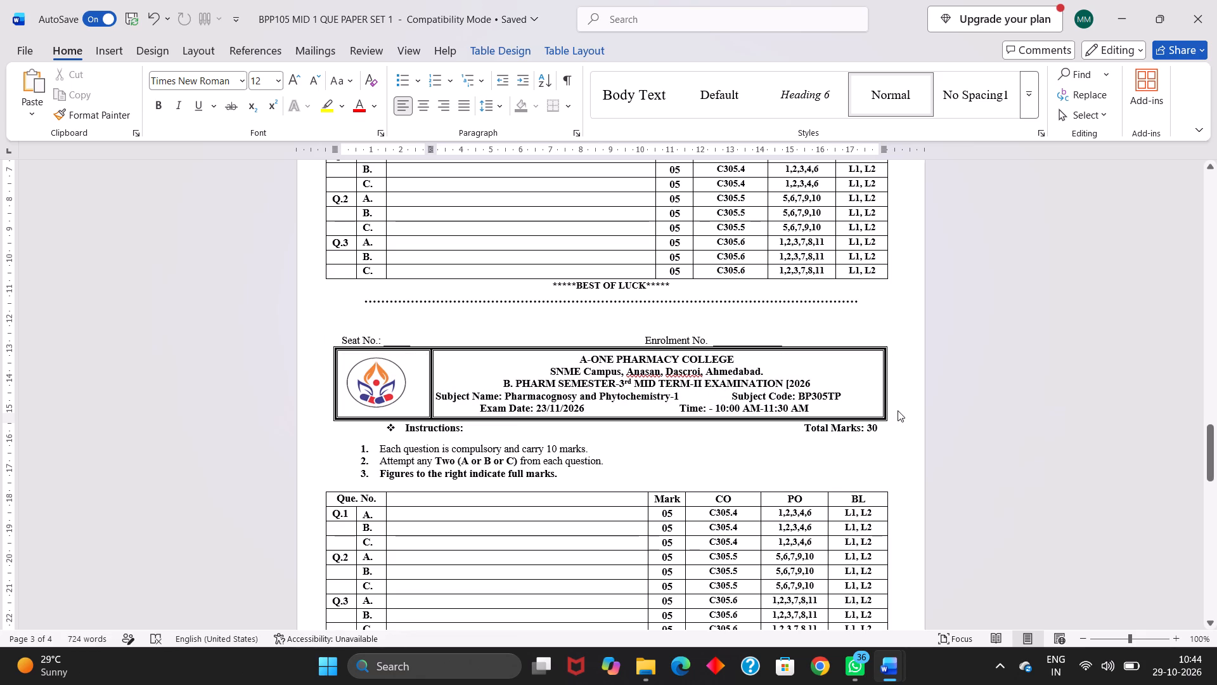
double_click(898, 410)
double_click(898, 410)
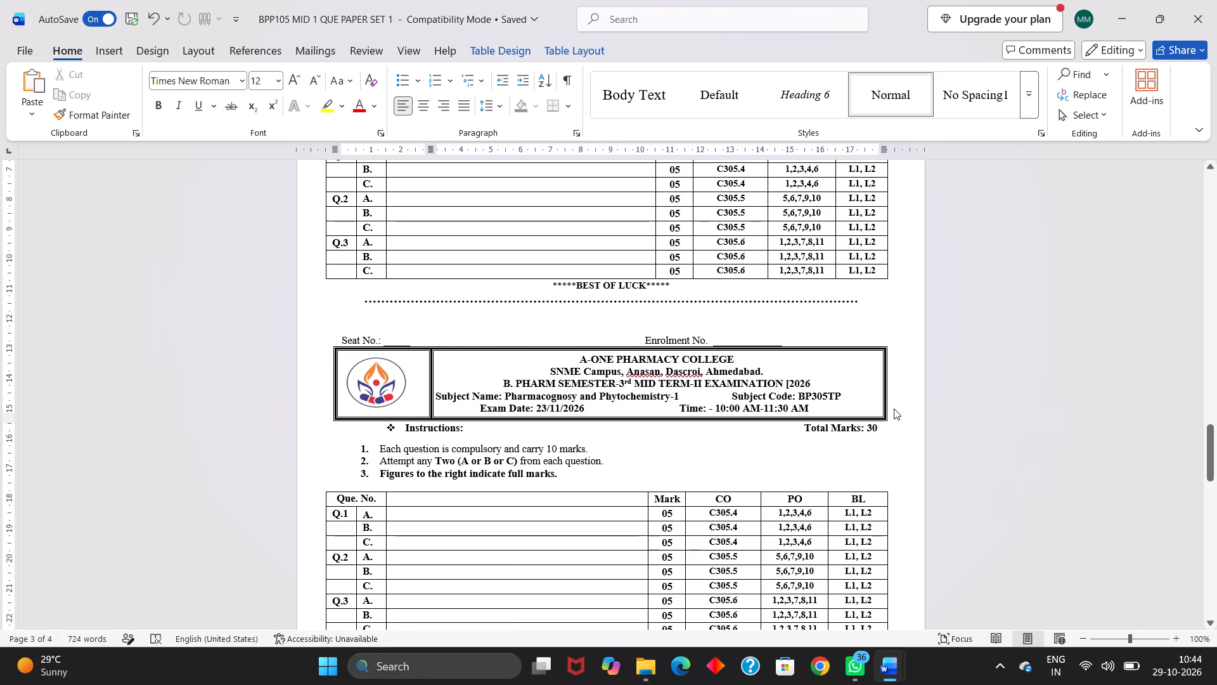
double_click(894, 408)
double_click(363, 430)
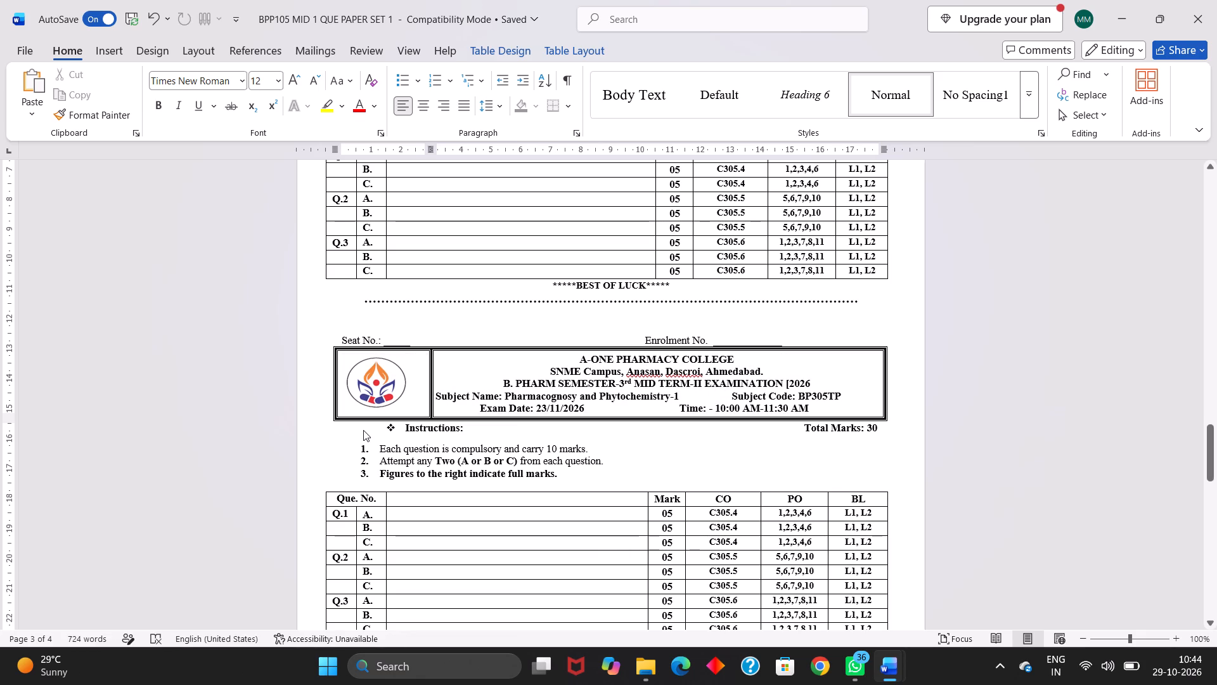
double_click(363, 430)
left_click(363, 430)
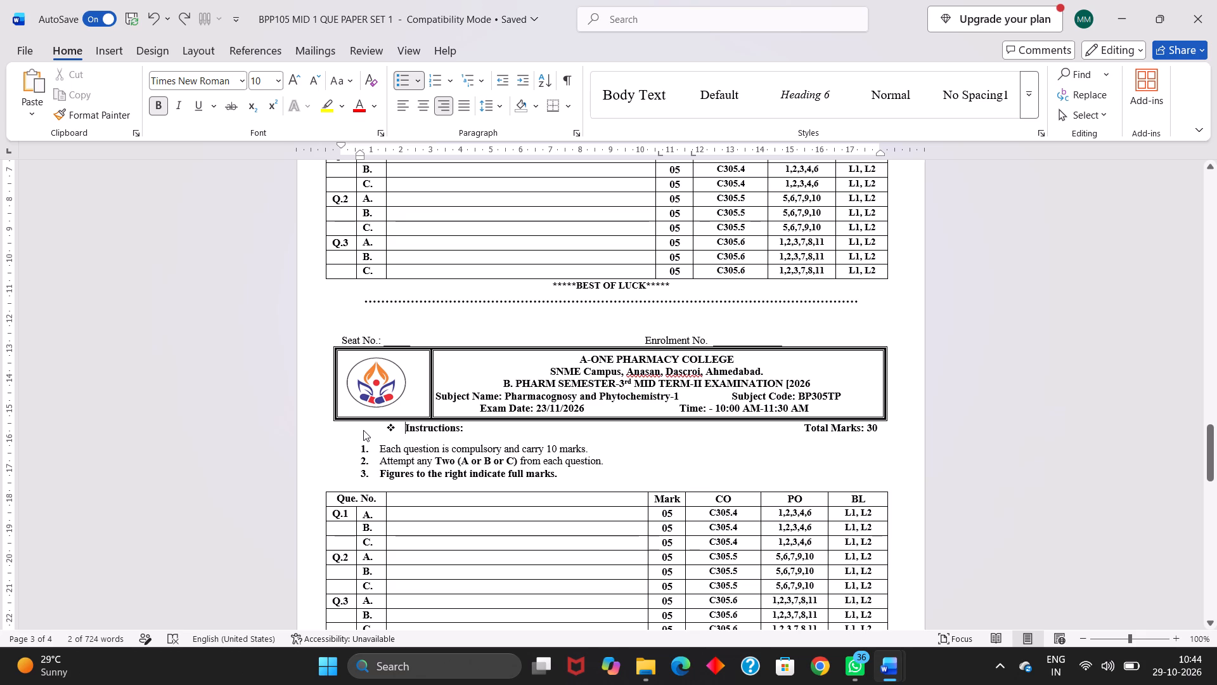
left_click(381, 367)
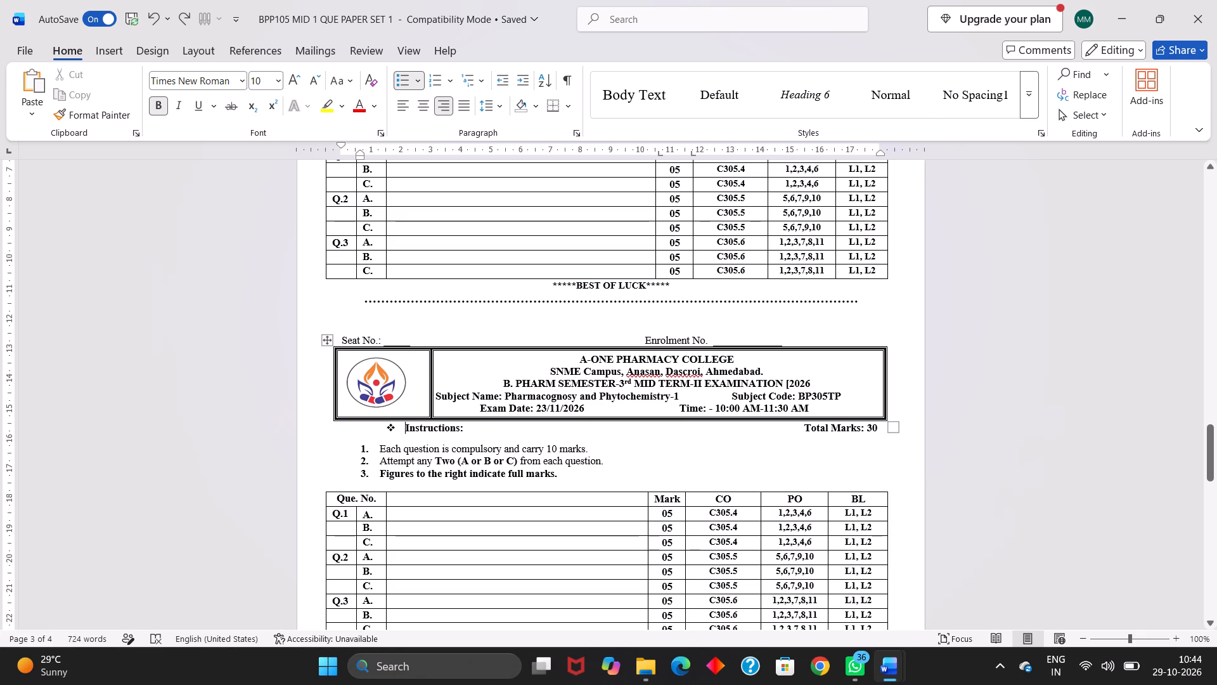
left_click(448, 327)
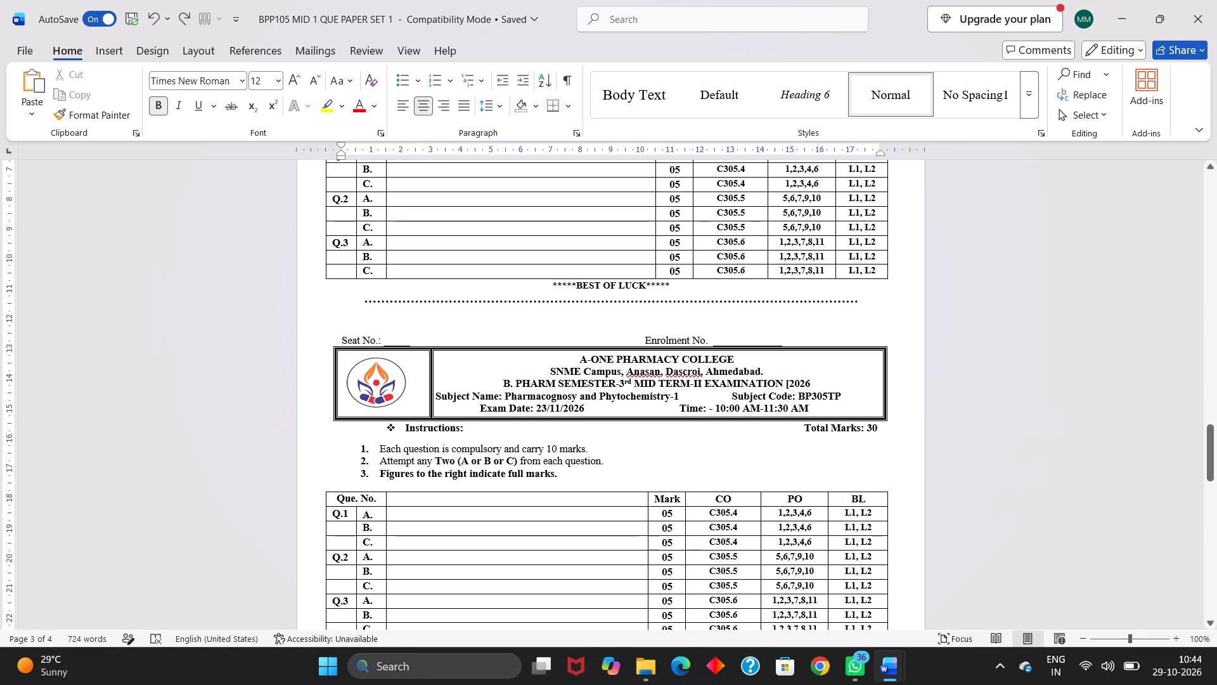
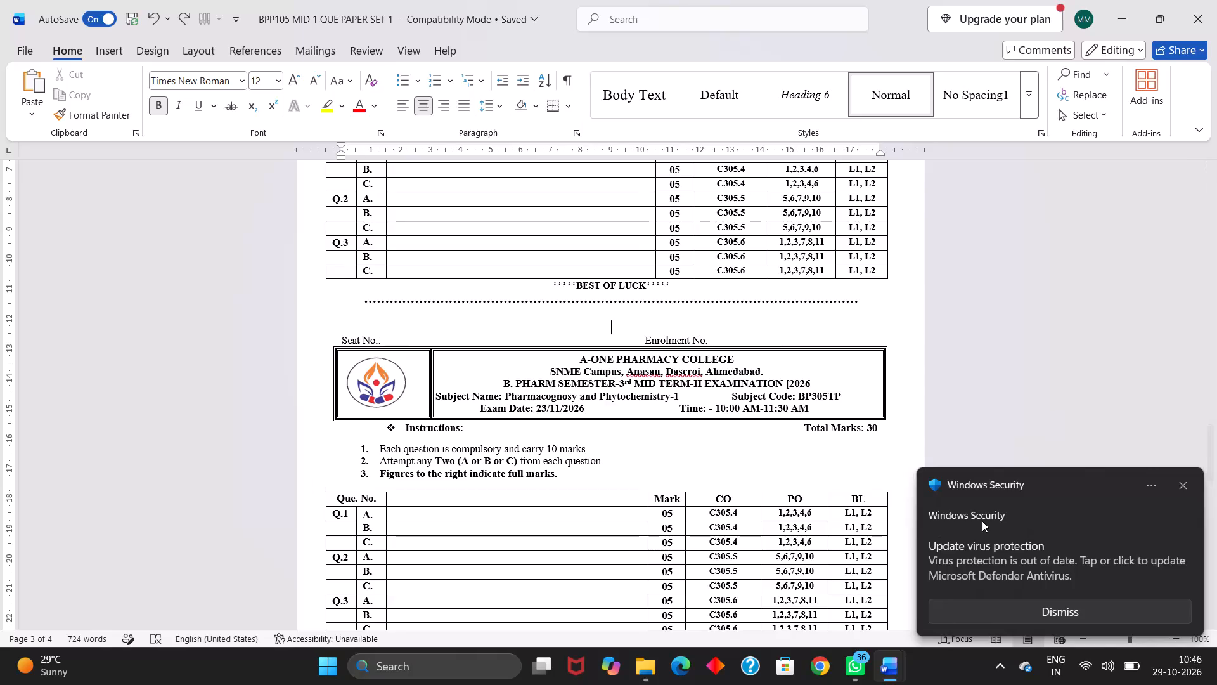
Dismiss the Windows Security virus protection notification.
left_click(1182, 484)
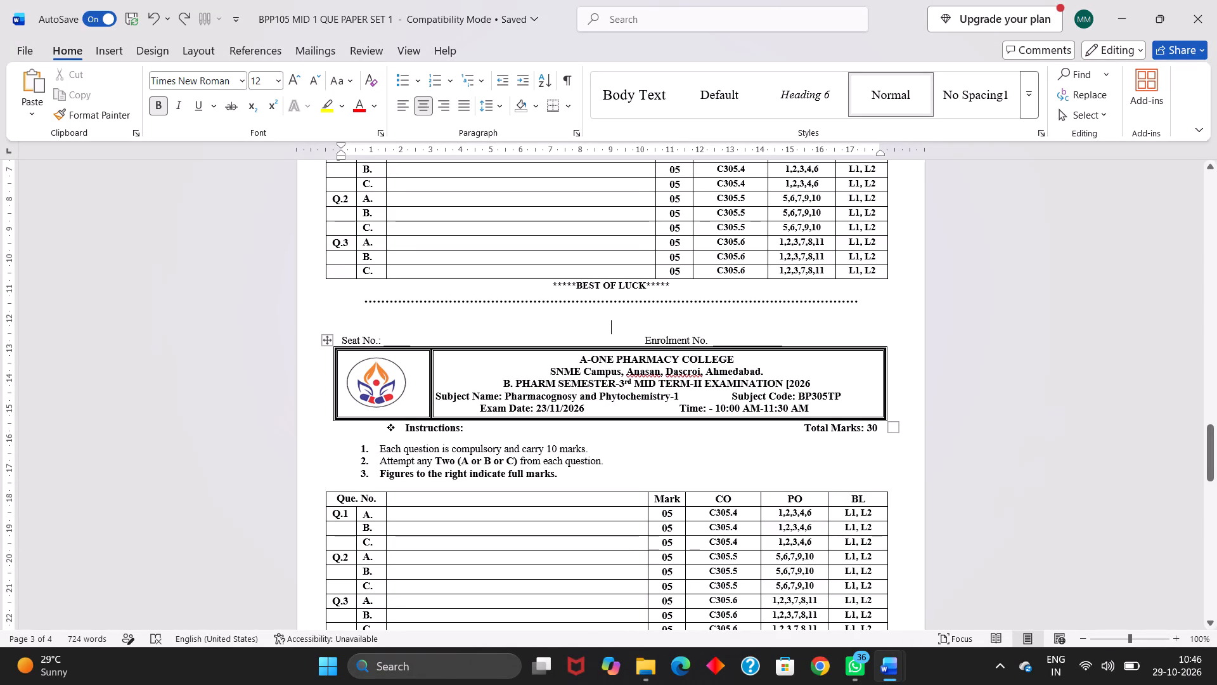
Cut the lower paper's BP305TP Pharmacognosy and Phytochemistry-1 header table from page 3.
double_click(334, 439)
double_click(349, 453)
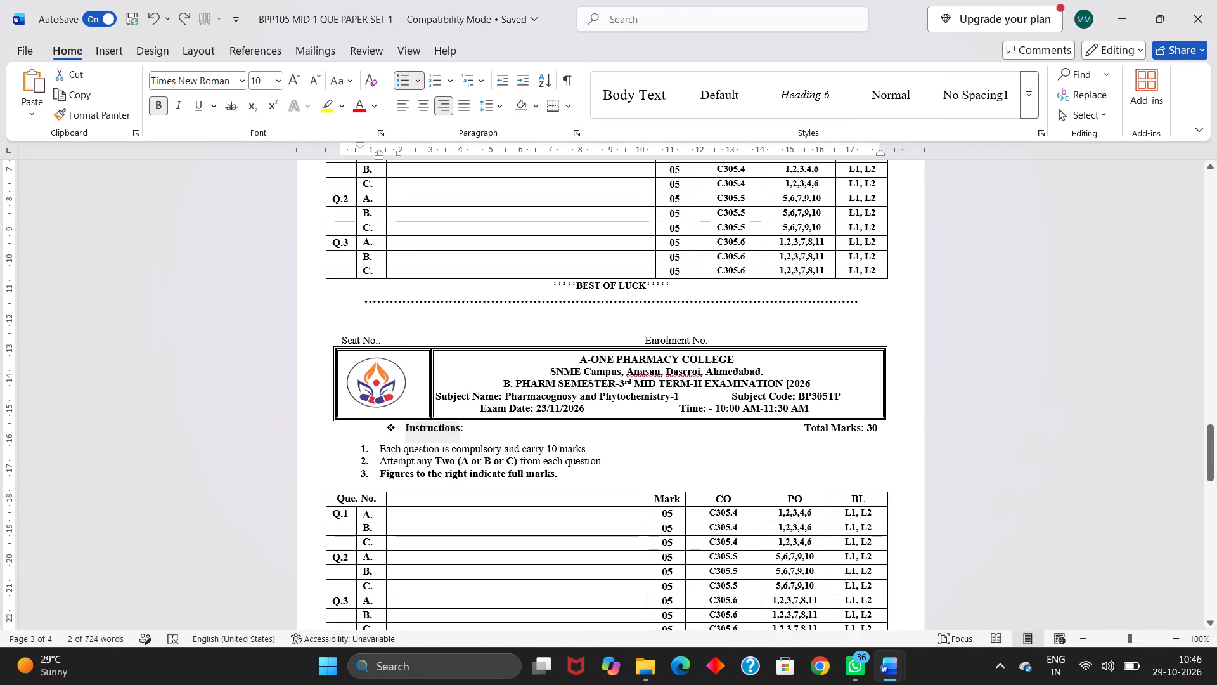
left_click(349, 453)
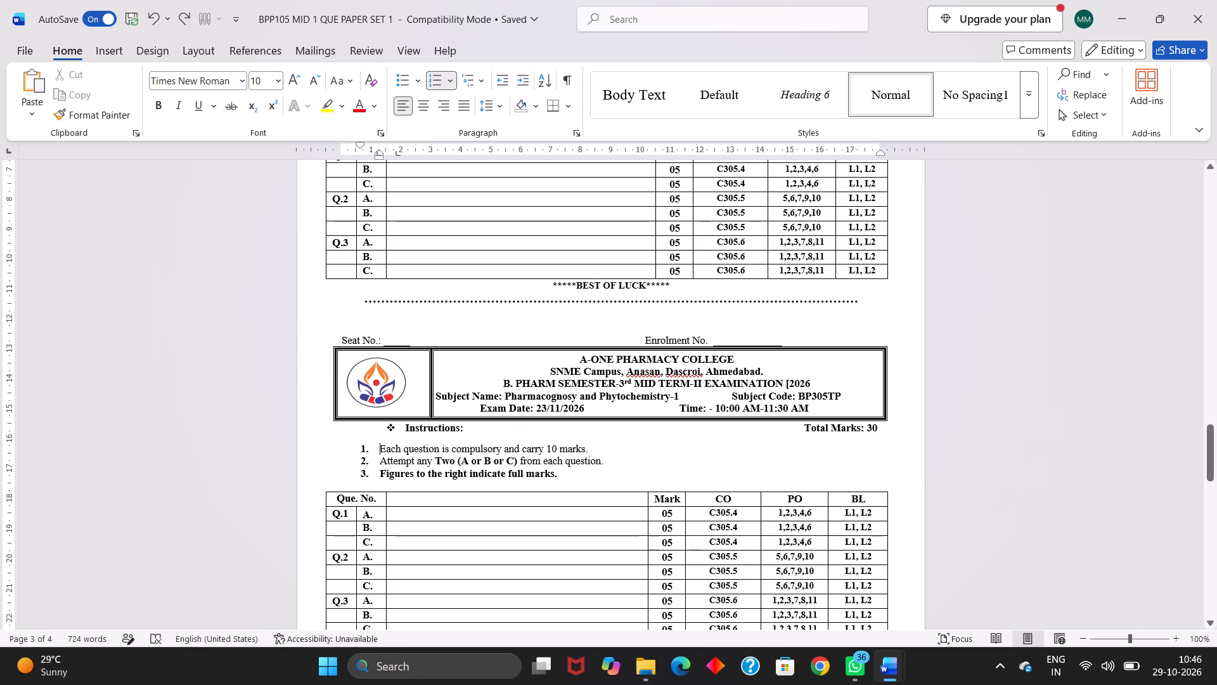
left_click(325, 340)
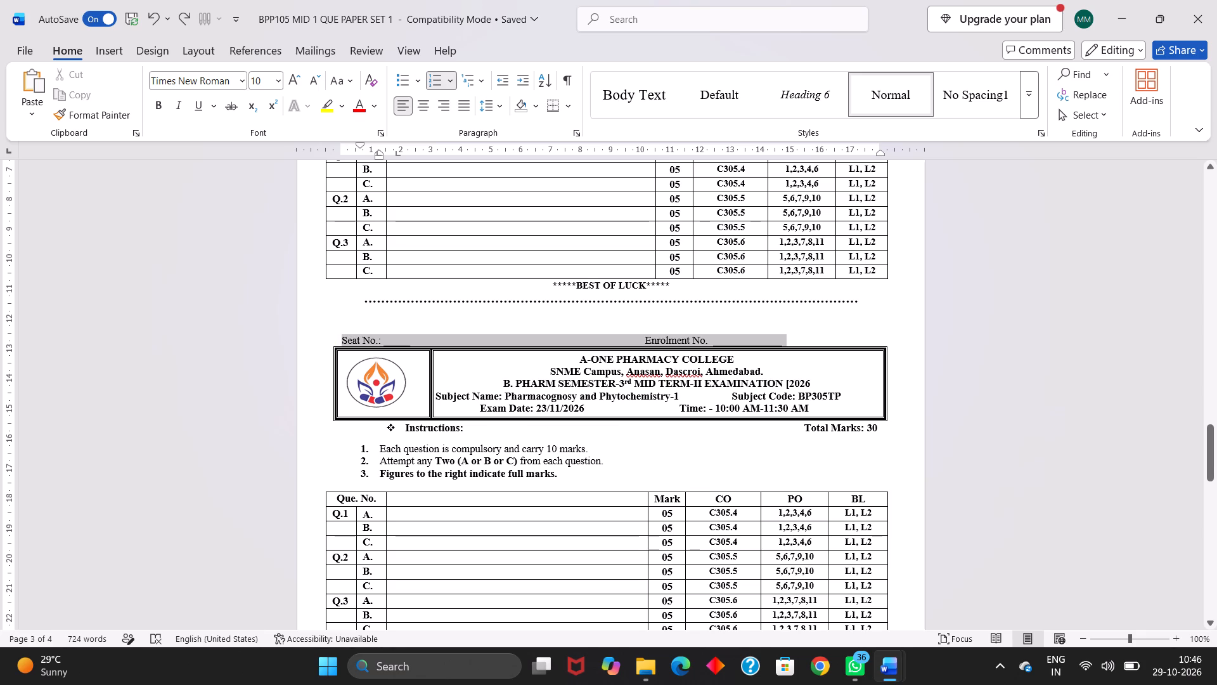
double_click(328, 346)
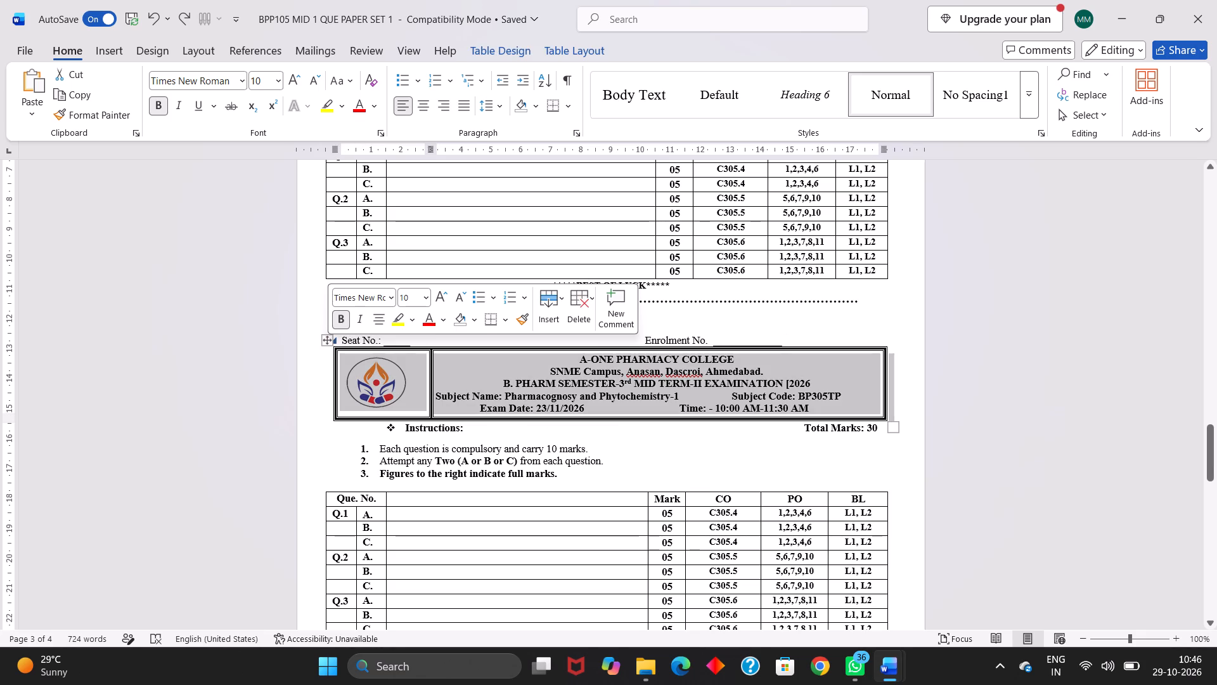
left_click(328, 342)
right_click(328, 342)
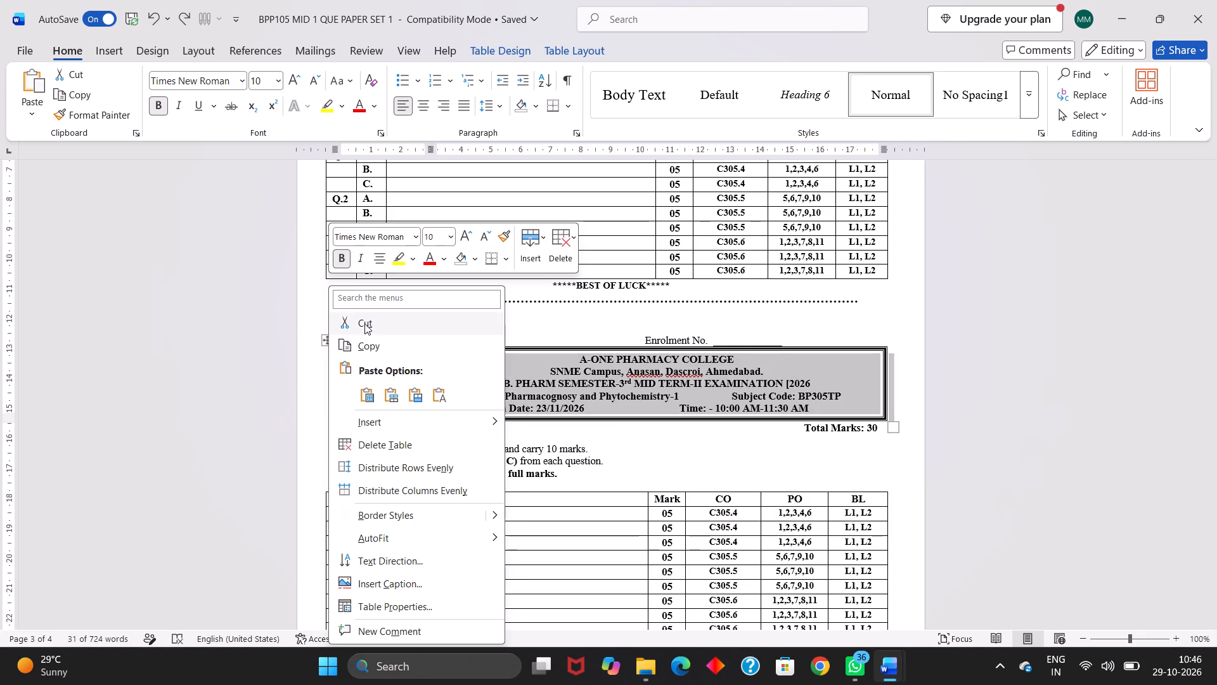
left_click(364, 323)
Select the upper paper's BP105 TP Introduction to Pharmacognosy header table on page 3.
scroll(451, 258, "up", 1)
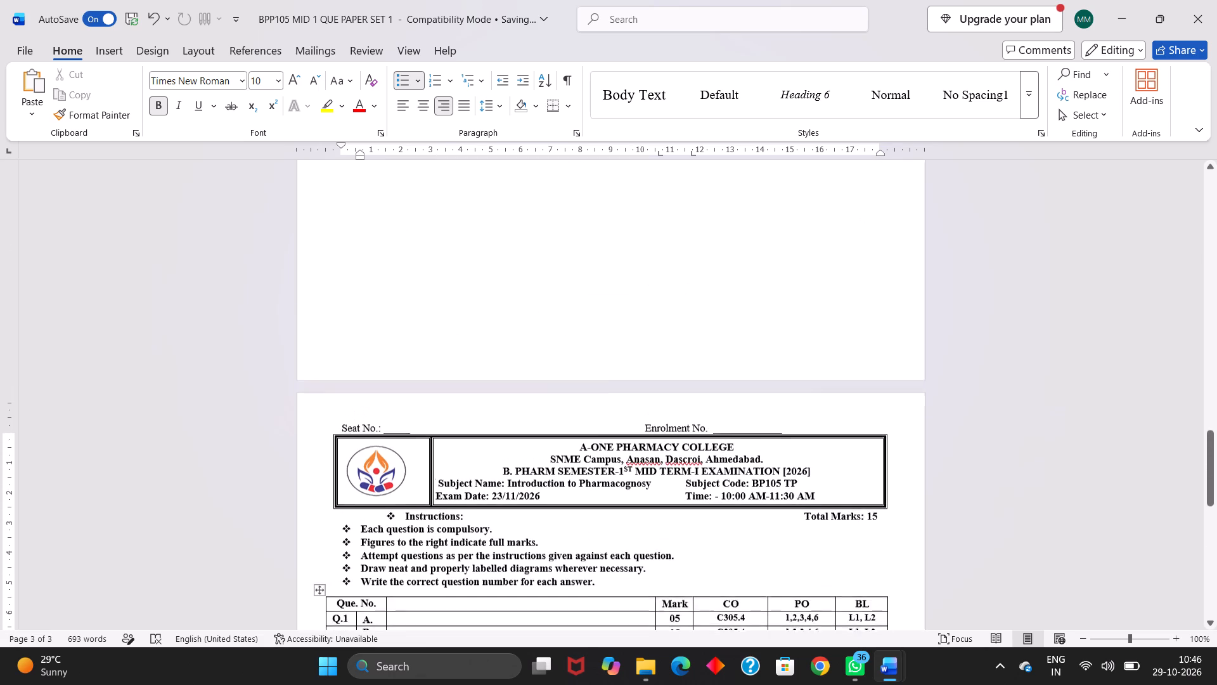
scroll(451, 258, "up", 1)
left_click(344, 452)
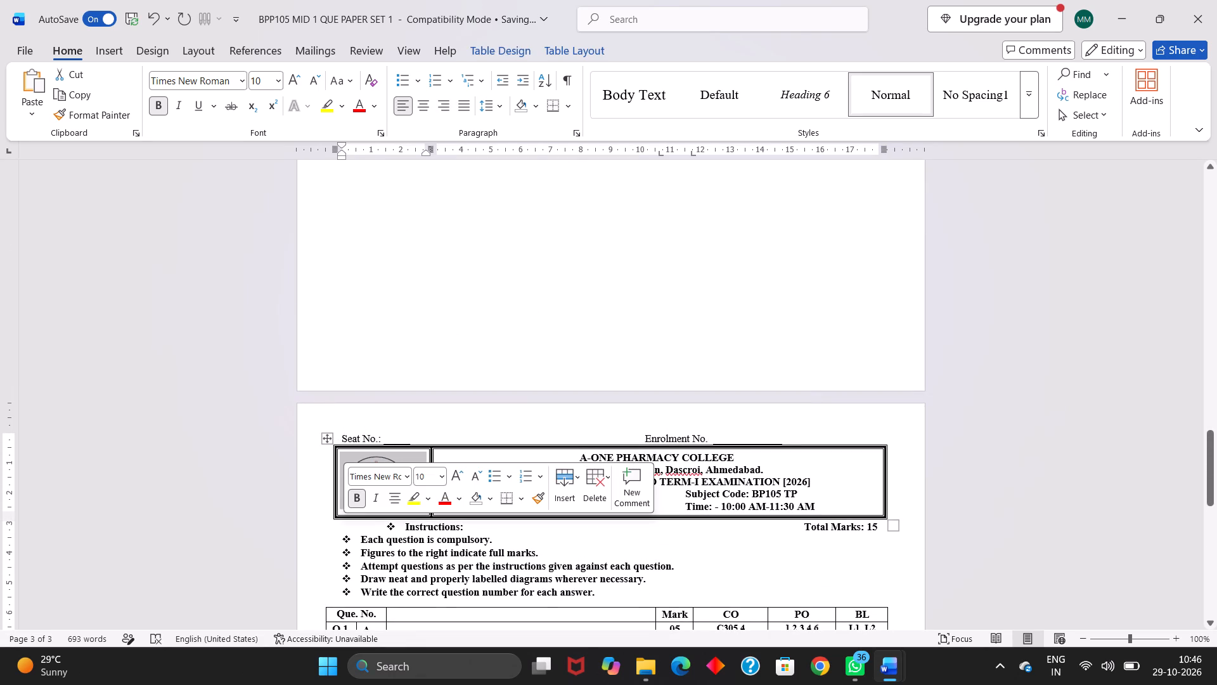
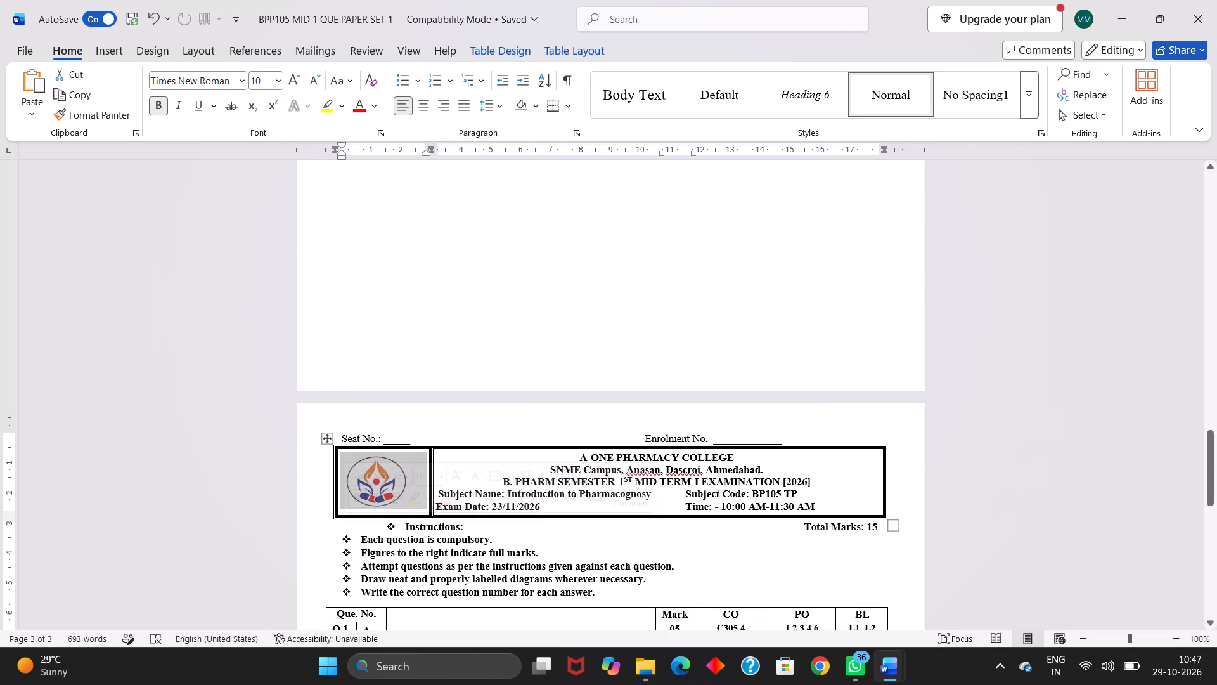
Copy the upper paper's BP105 TP Introduction to Pharmacognosy header table on page 3.
left_click(328, 436)
right_click(328, 436)
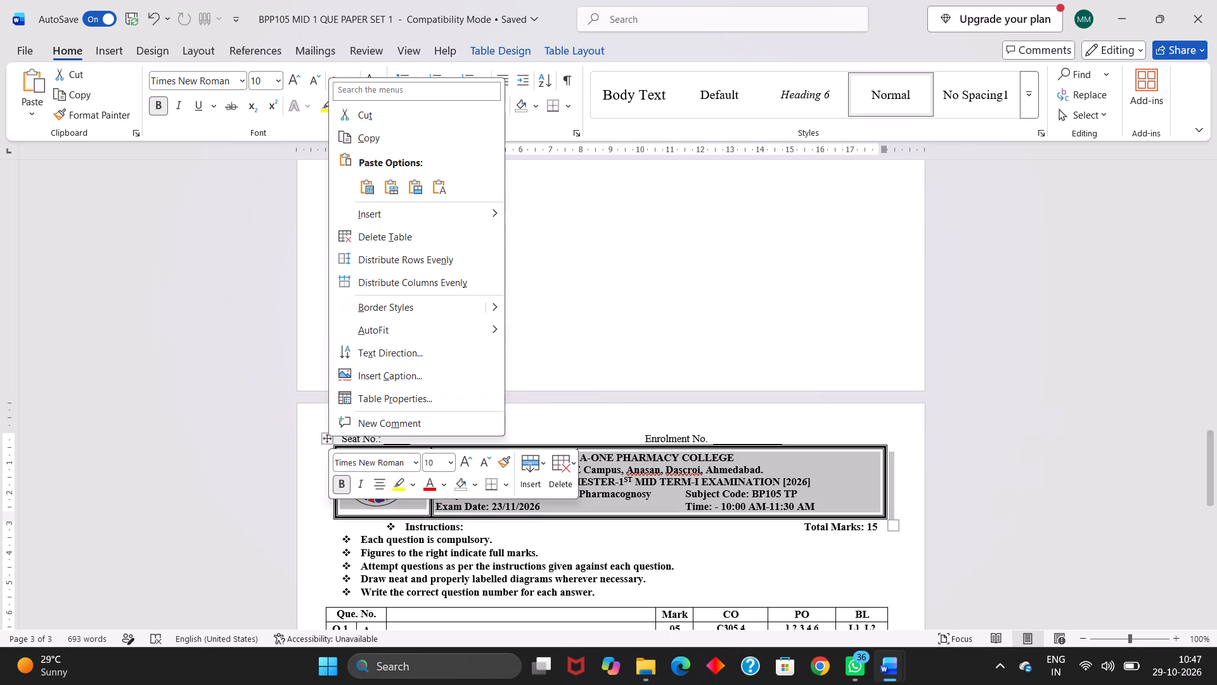
left_click(424, 143)
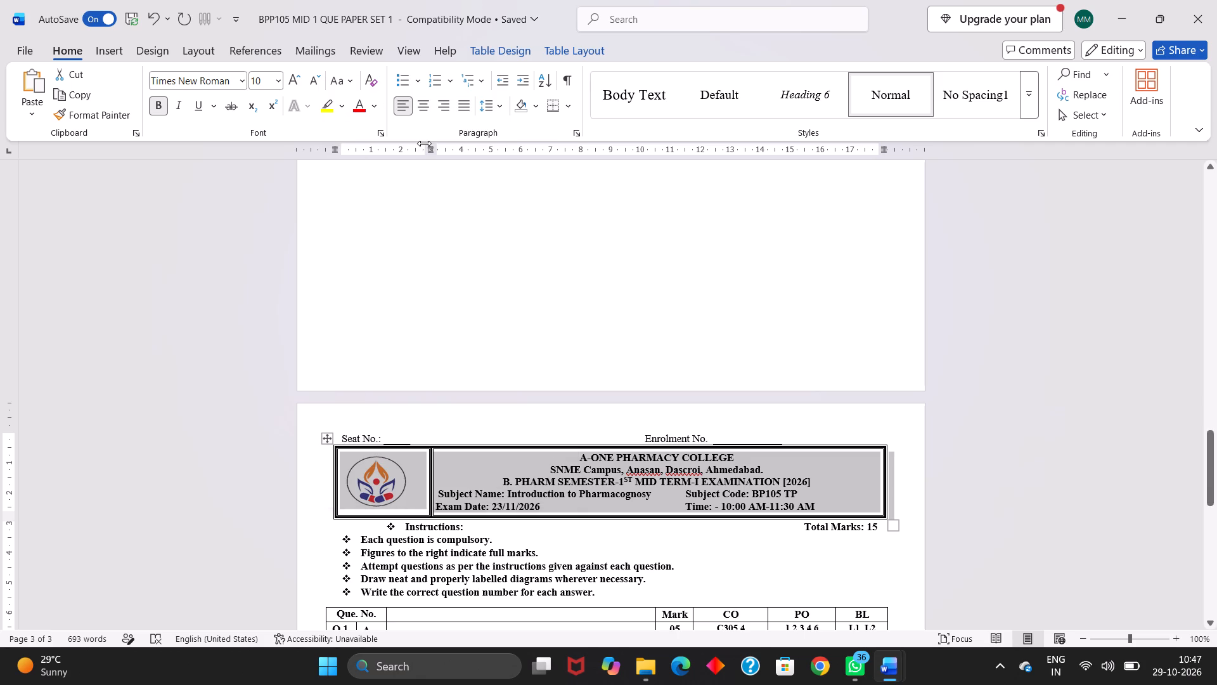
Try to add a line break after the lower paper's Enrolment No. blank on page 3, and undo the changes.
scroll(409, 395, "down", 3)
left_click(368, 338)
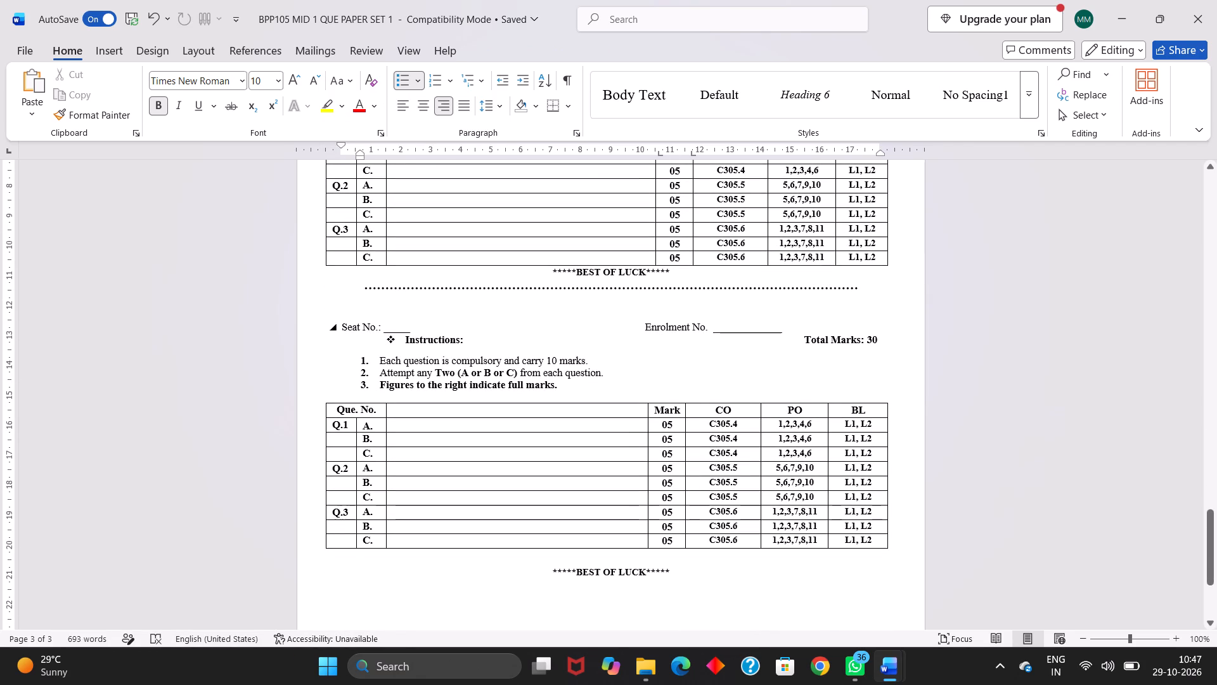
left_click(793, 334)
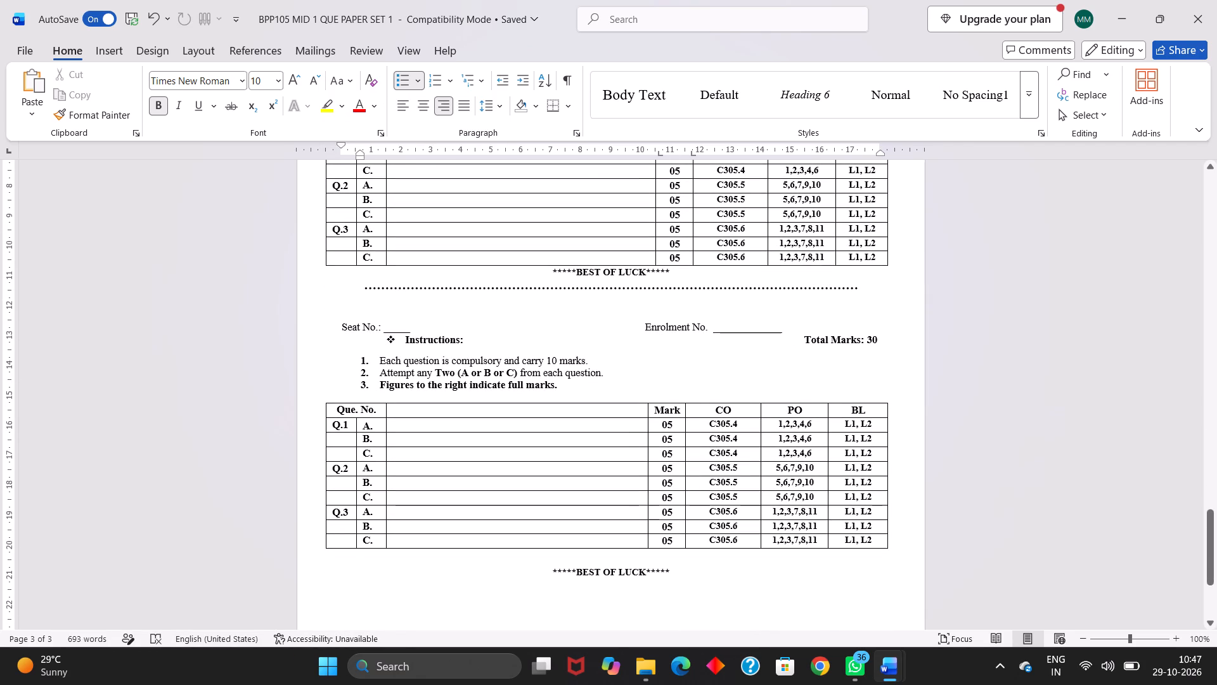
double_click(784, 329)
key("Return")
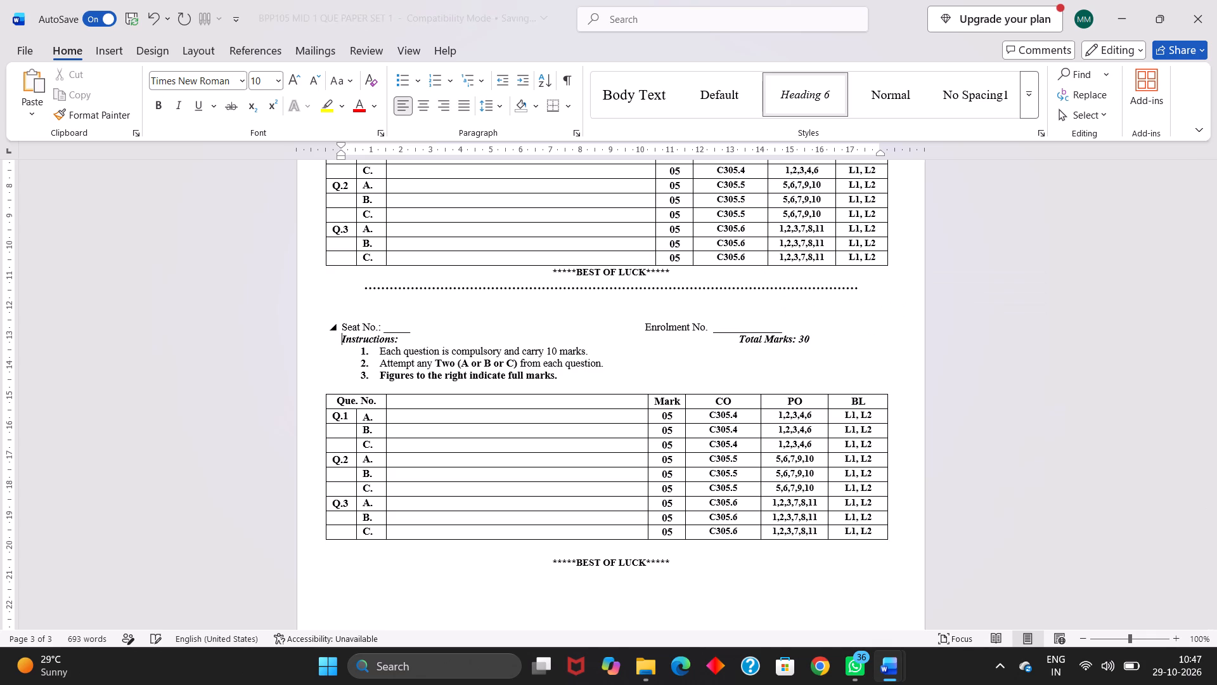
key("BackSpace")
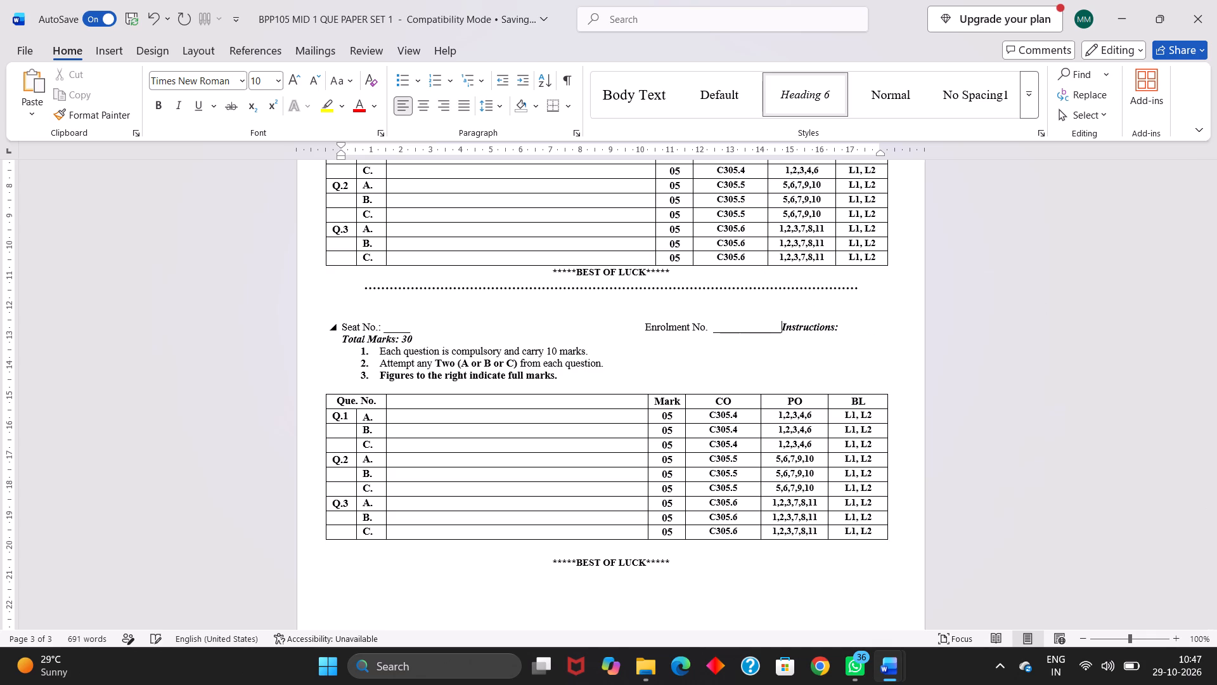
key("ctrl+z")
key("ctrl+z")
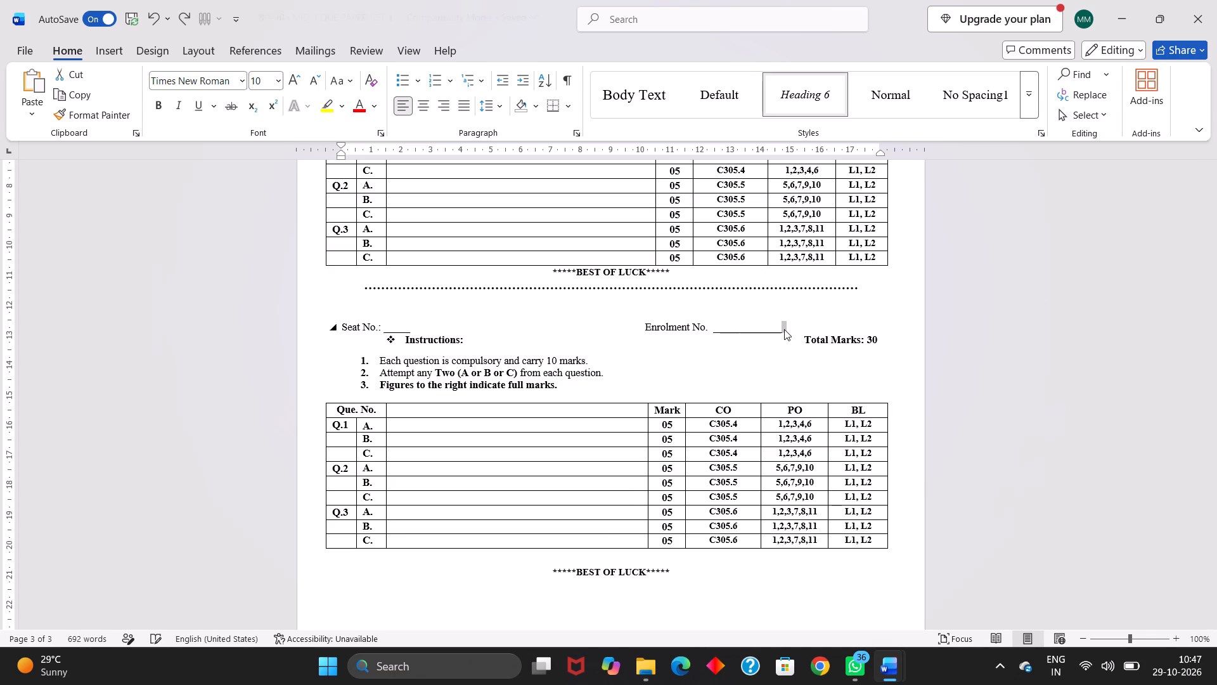
Paste the copied BP105 TP header table between the lower paper's Seat No. line and its Instructions on page 3.
key("ctrl+v")
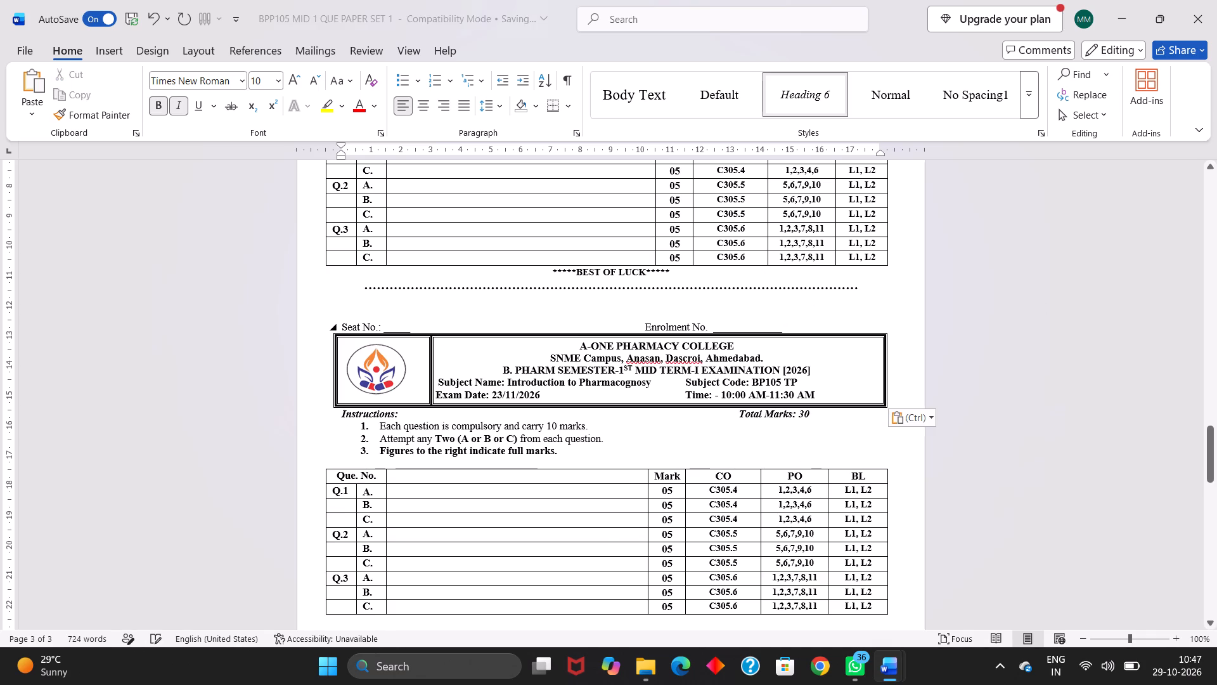
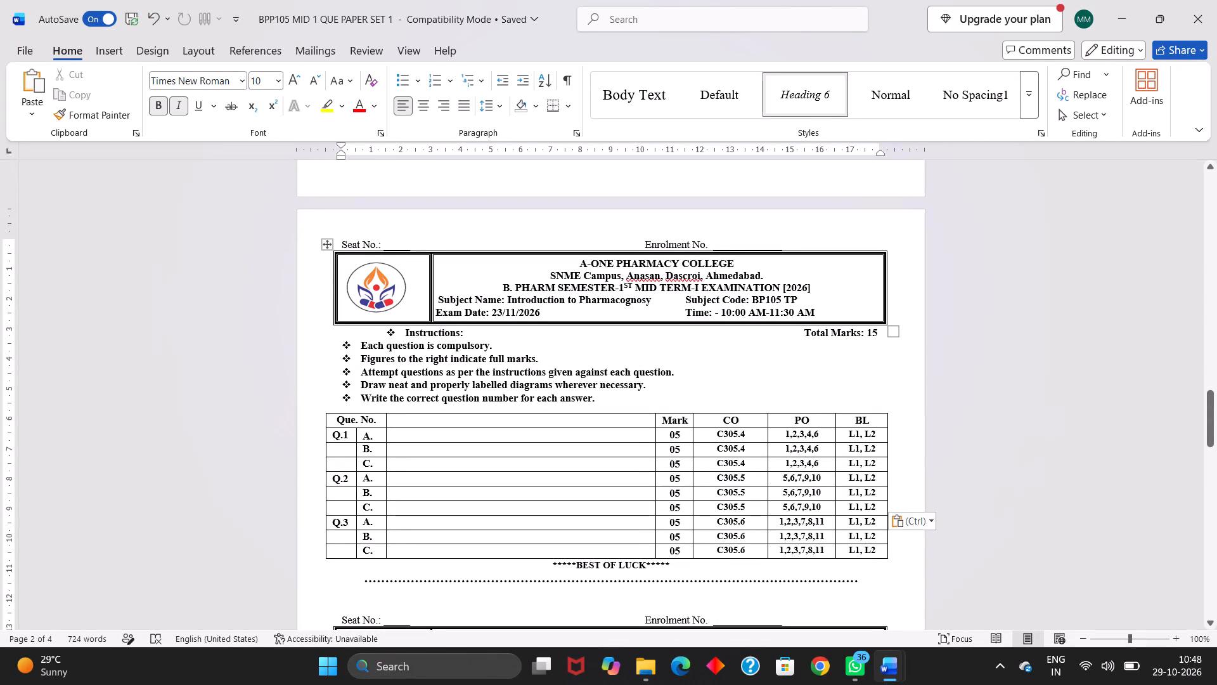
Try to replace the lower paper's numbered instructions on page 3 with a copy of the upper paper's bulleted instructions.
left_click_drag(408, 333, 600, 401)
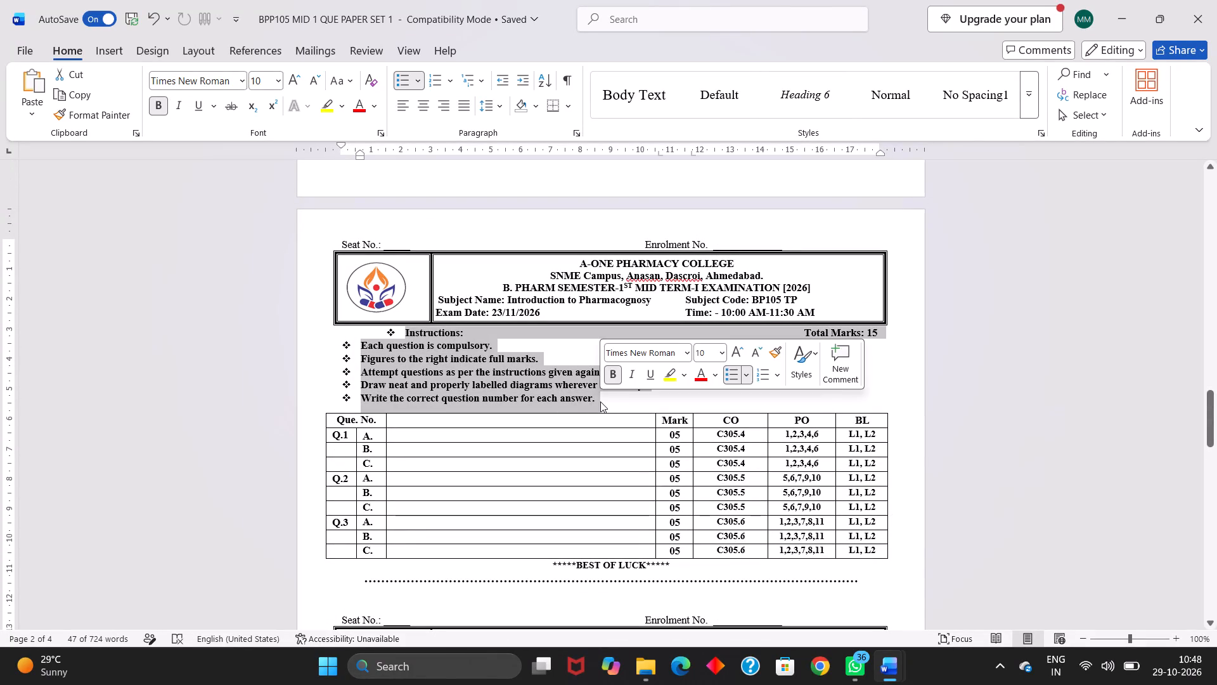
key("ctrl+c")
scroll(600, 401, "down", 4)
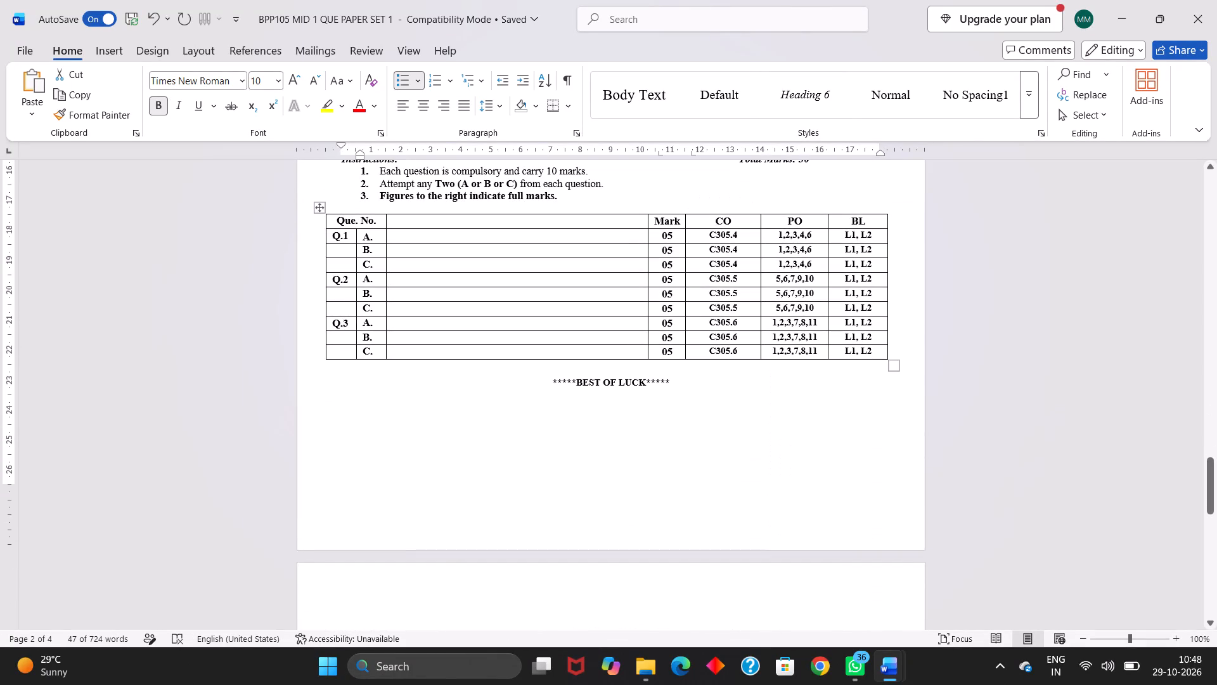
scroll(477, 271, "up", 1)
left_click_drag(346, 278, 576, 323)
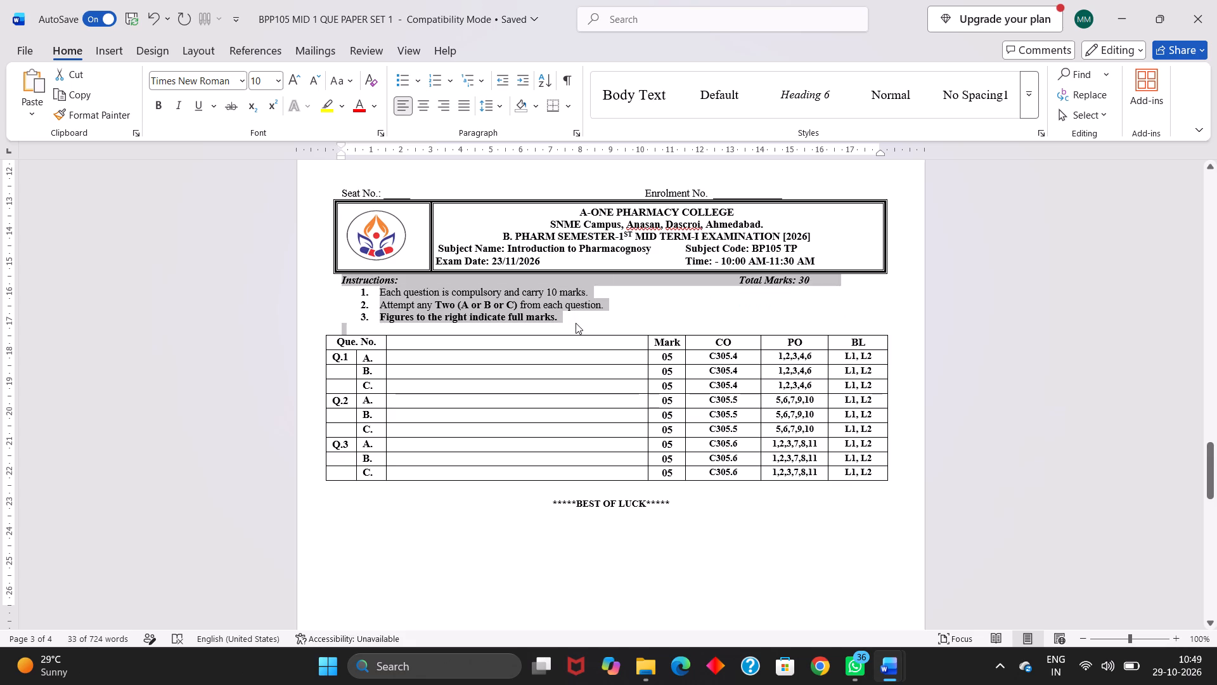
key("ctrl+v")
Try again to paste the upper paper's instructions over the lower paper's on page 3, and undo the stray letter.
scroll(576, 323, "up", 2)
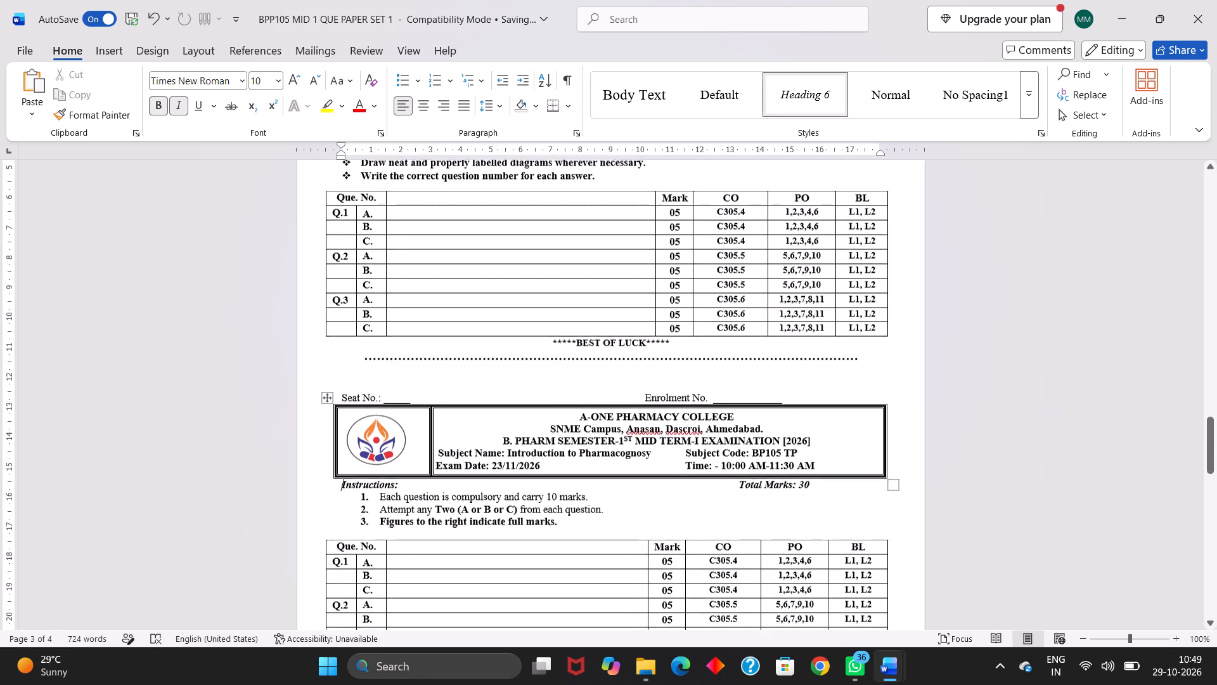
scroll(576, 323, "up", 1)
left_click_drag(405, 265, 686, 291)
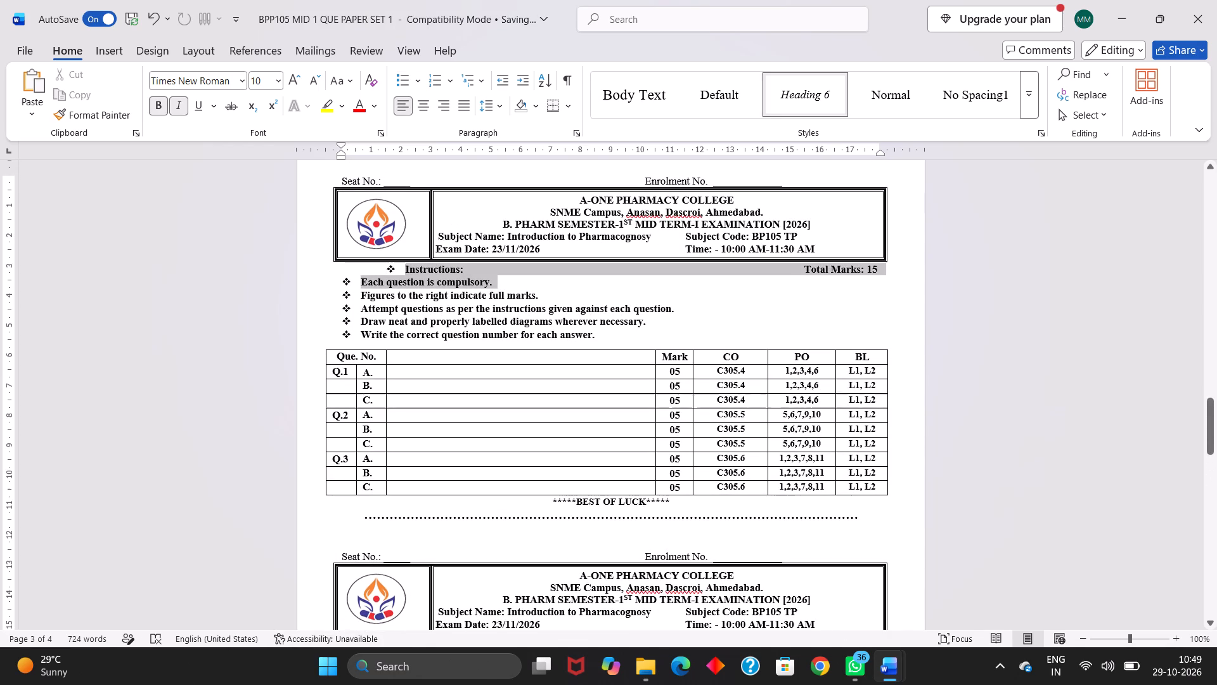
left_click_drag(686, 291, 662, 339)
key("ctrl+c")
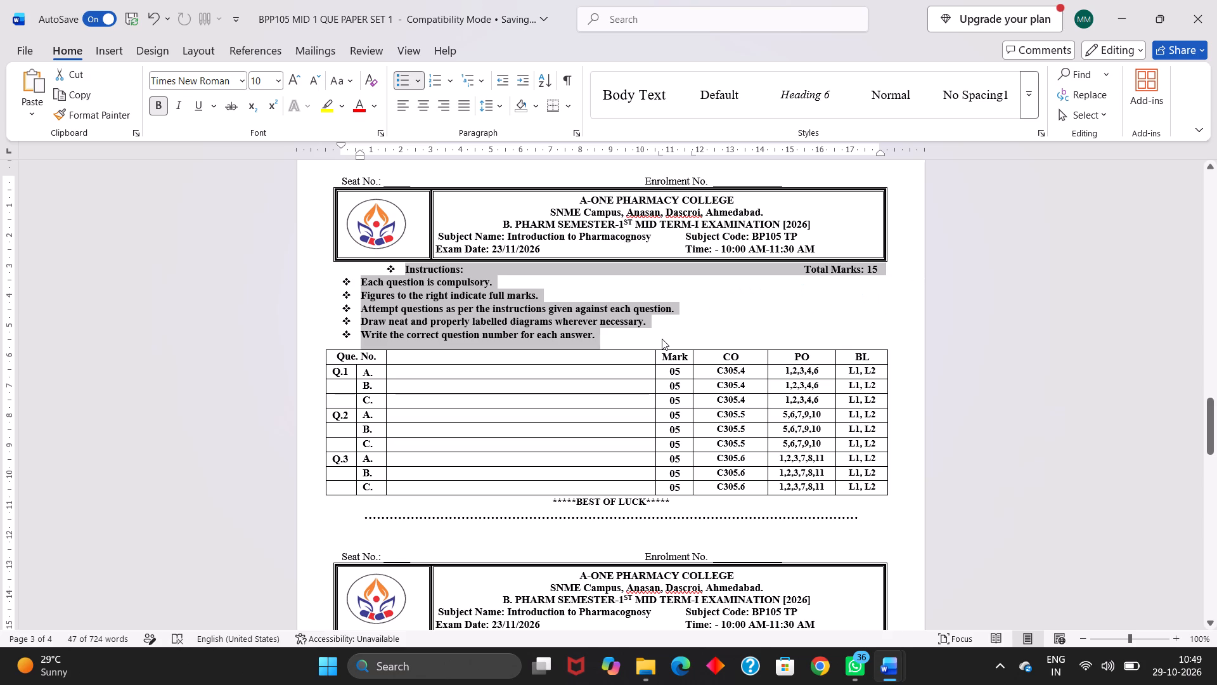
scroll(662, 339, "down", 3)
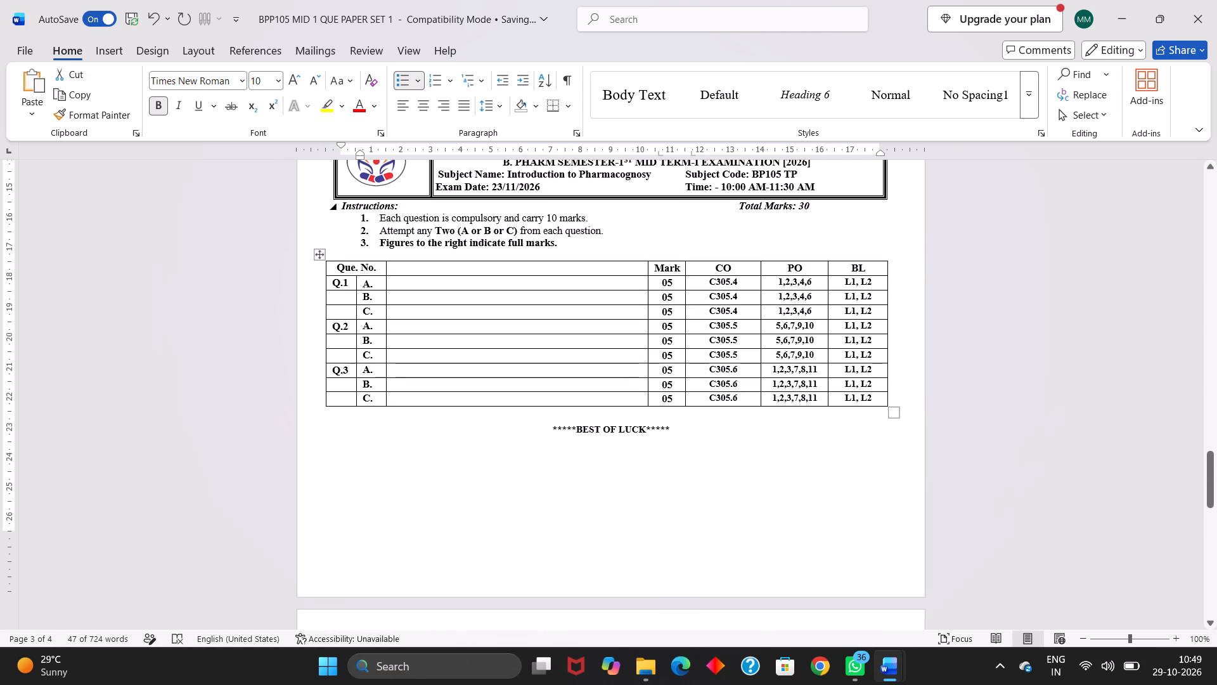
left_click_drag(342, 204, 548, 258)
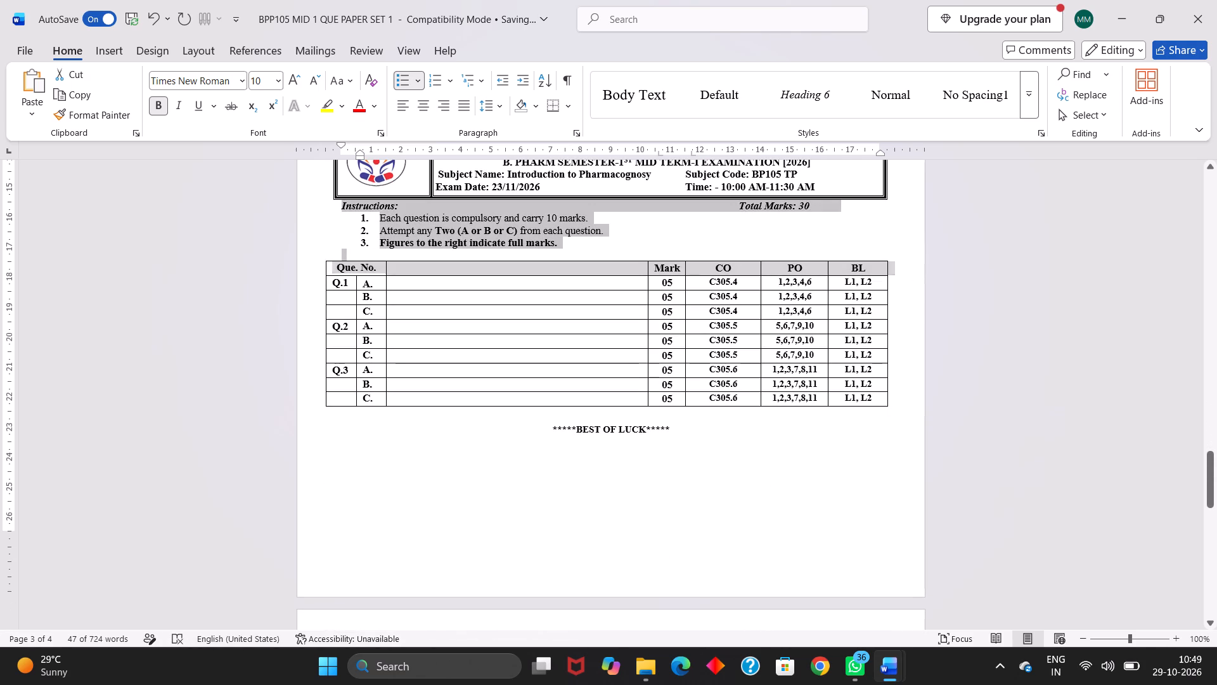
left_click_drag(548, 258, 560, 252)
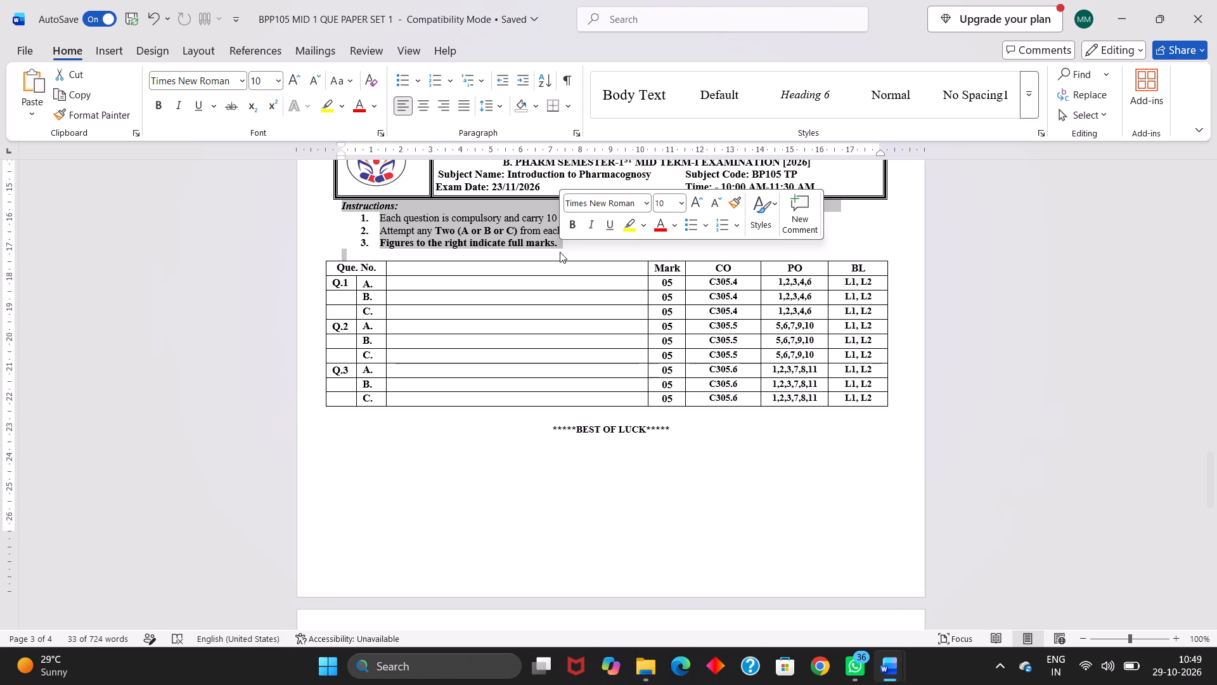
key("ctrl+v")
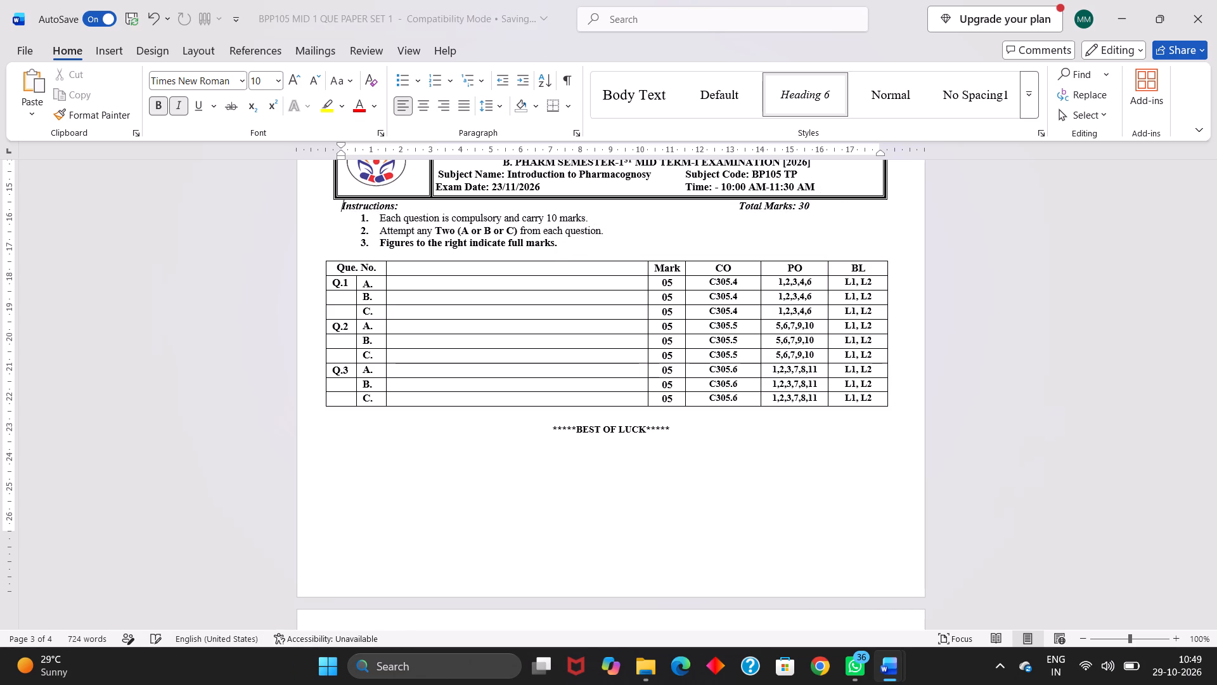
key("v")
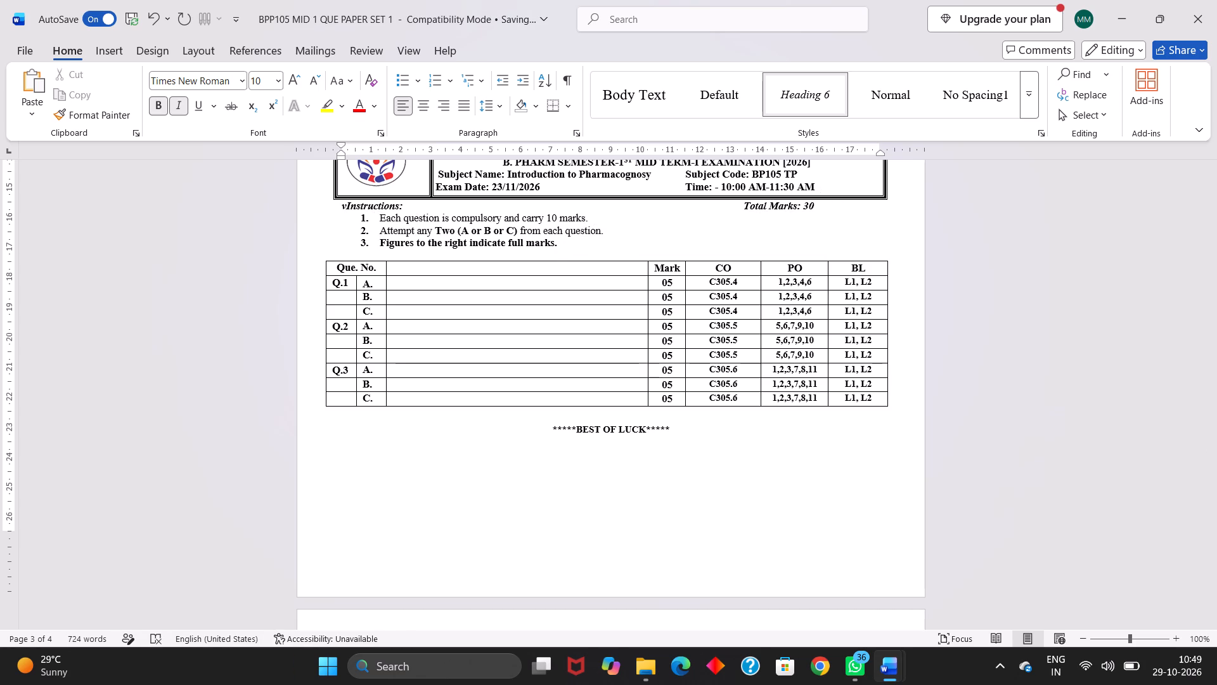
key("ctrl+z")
Replace the lower paper's instructions on page 3 with the upper paper's bulleted block including Total Marks: 15, and remove the extra blank line.
scroll(560, 252, "up", 3)
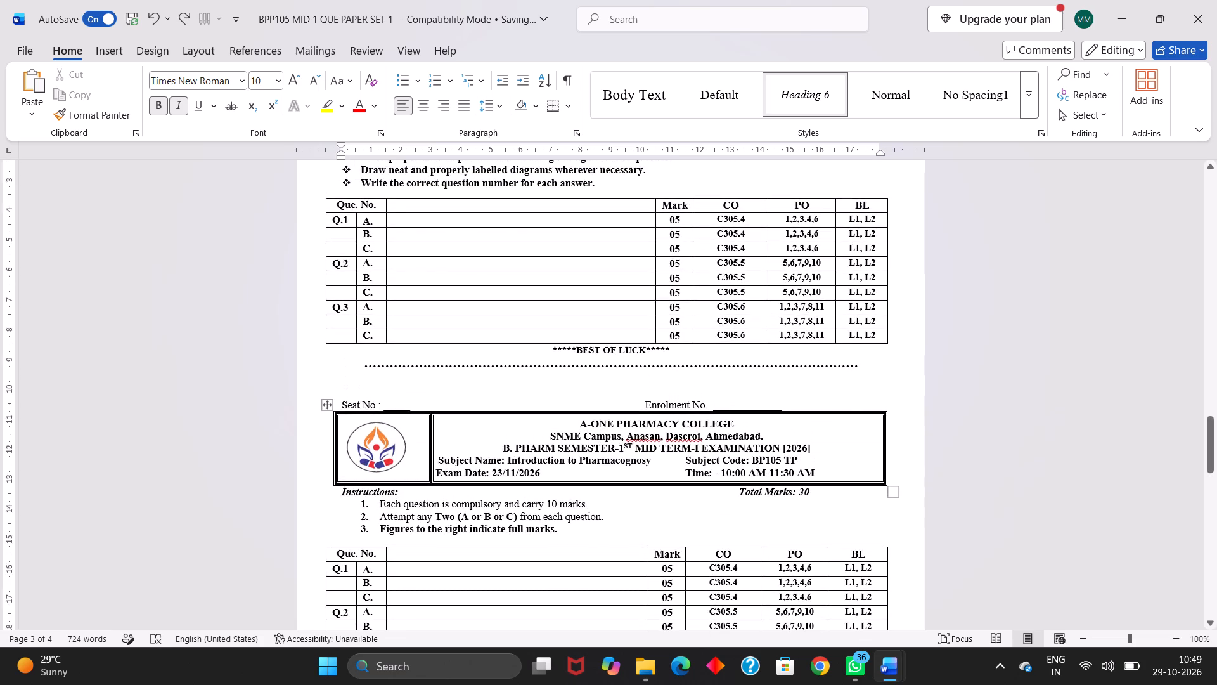
scroll(538, 297, "up", 1)
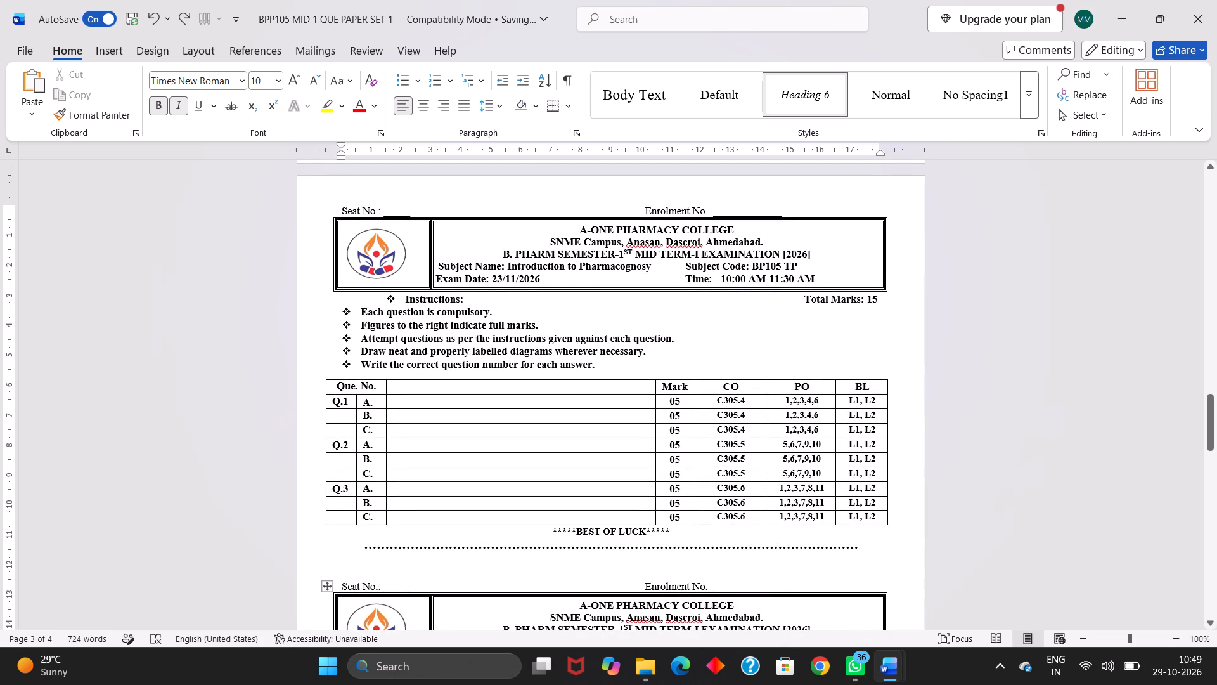
left_click_drag(401, 300, 598, 365)
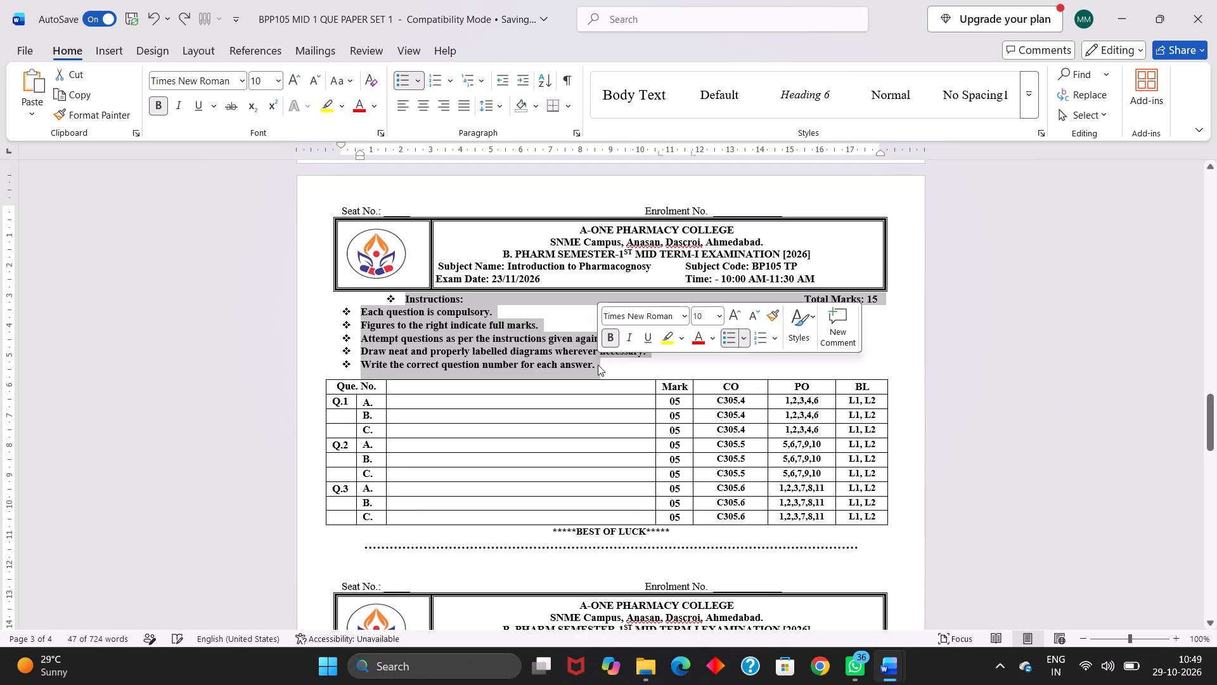
key("ctrl+c")
scroll(598, 365, "down", 2)
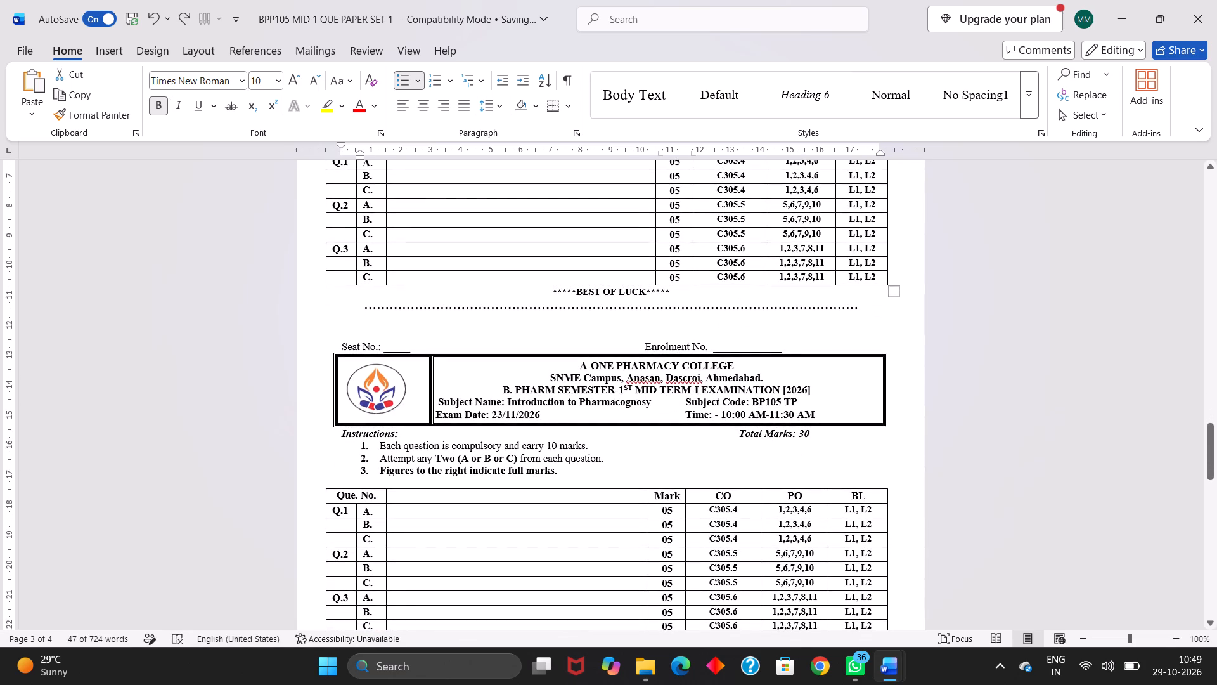
scroll(577, 512, "down", 2)
scroll(577, 512, "up", 1)
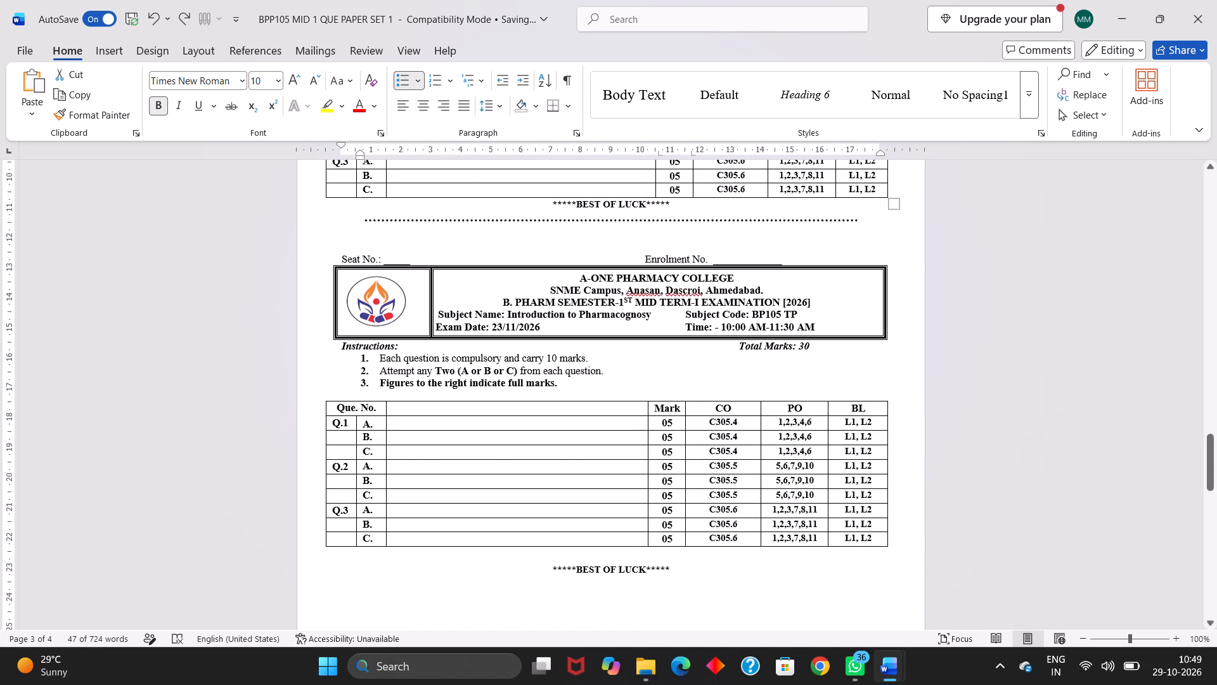
left_click_drag(342, 349, 569, 388)
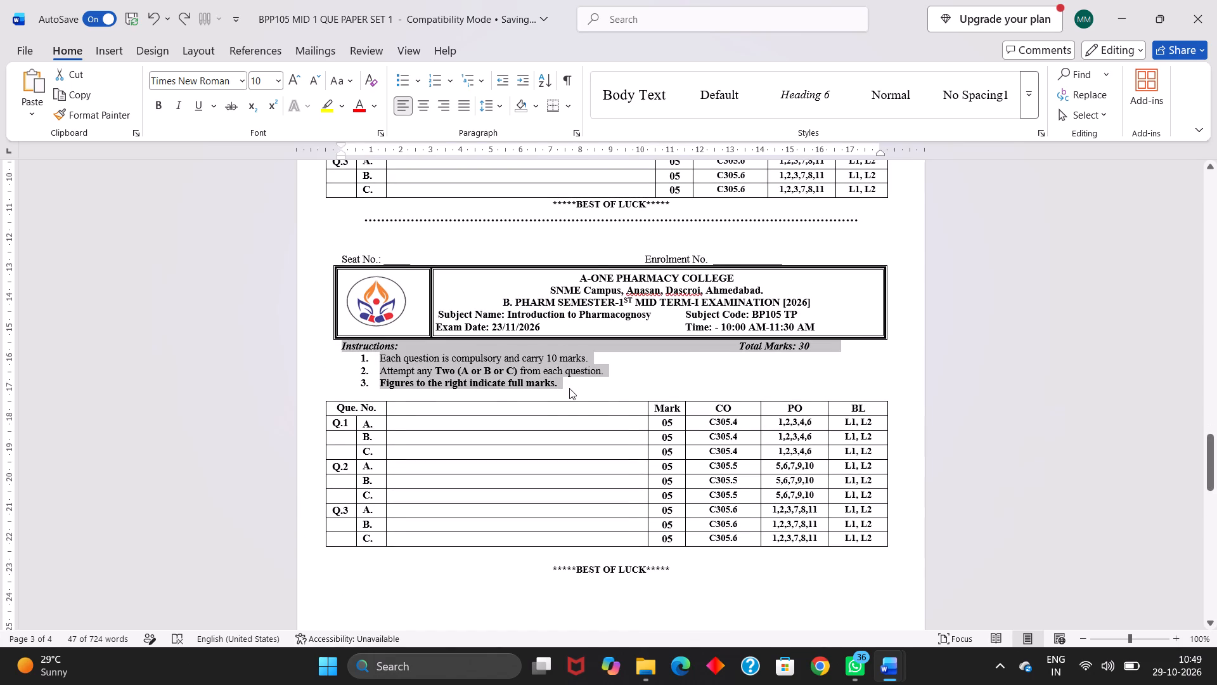
key("ctrl+v")
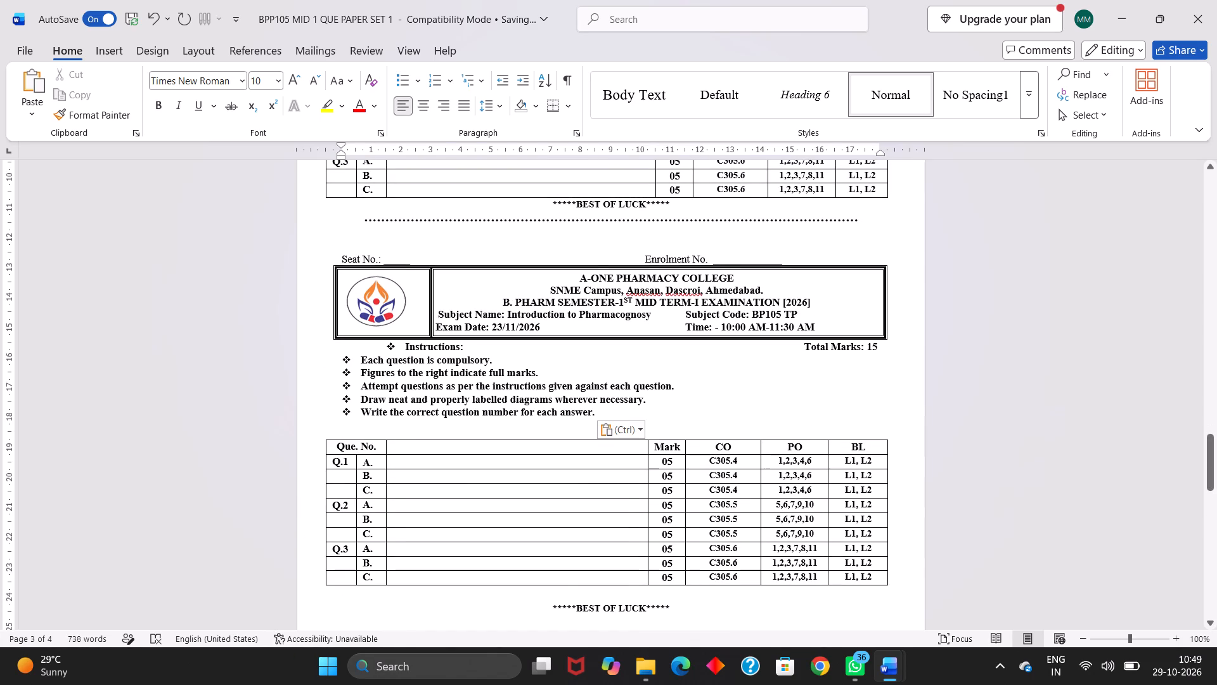
key("BackSpace")
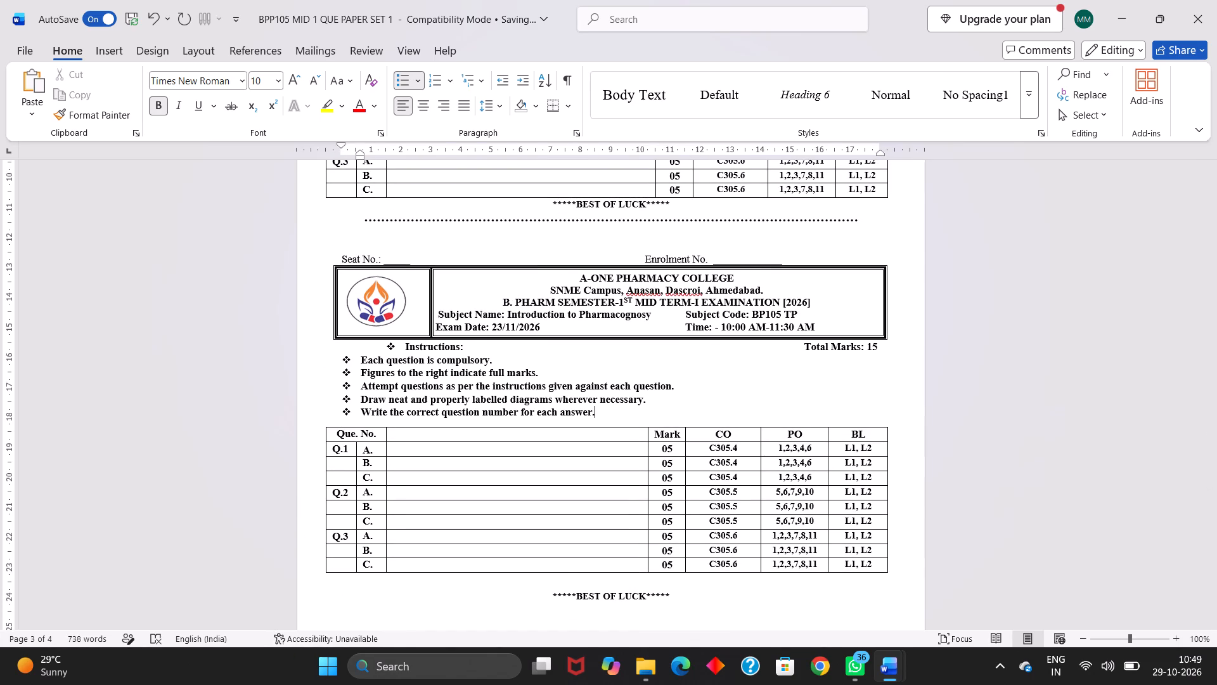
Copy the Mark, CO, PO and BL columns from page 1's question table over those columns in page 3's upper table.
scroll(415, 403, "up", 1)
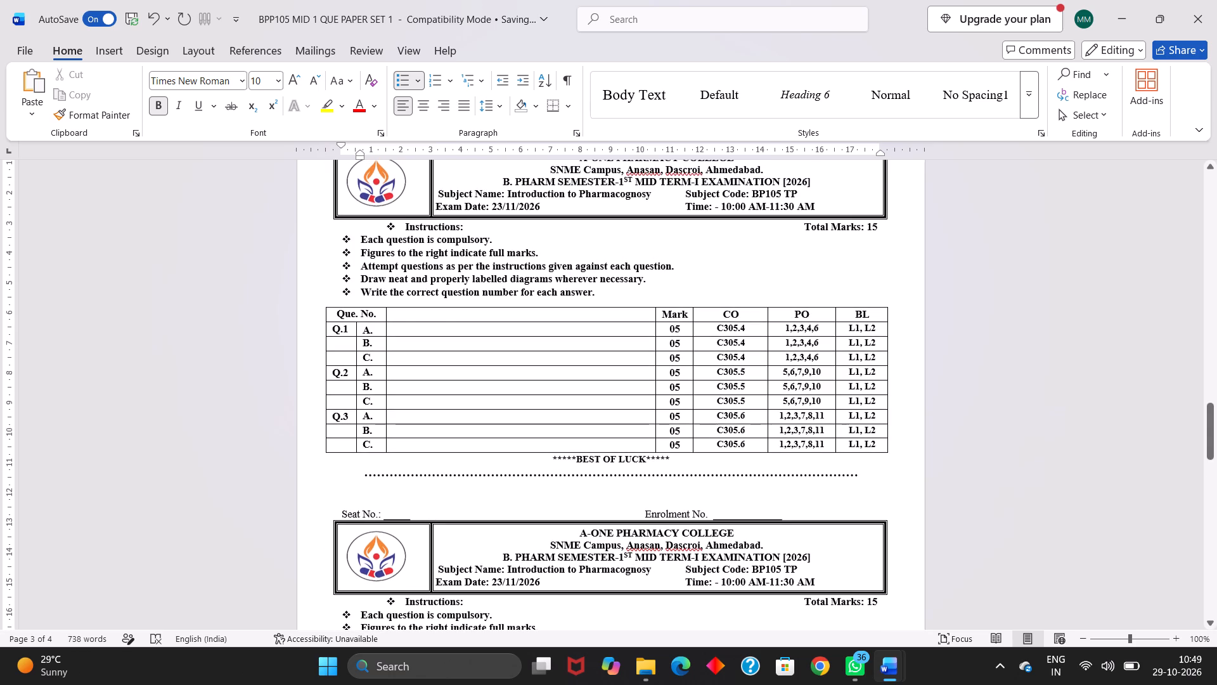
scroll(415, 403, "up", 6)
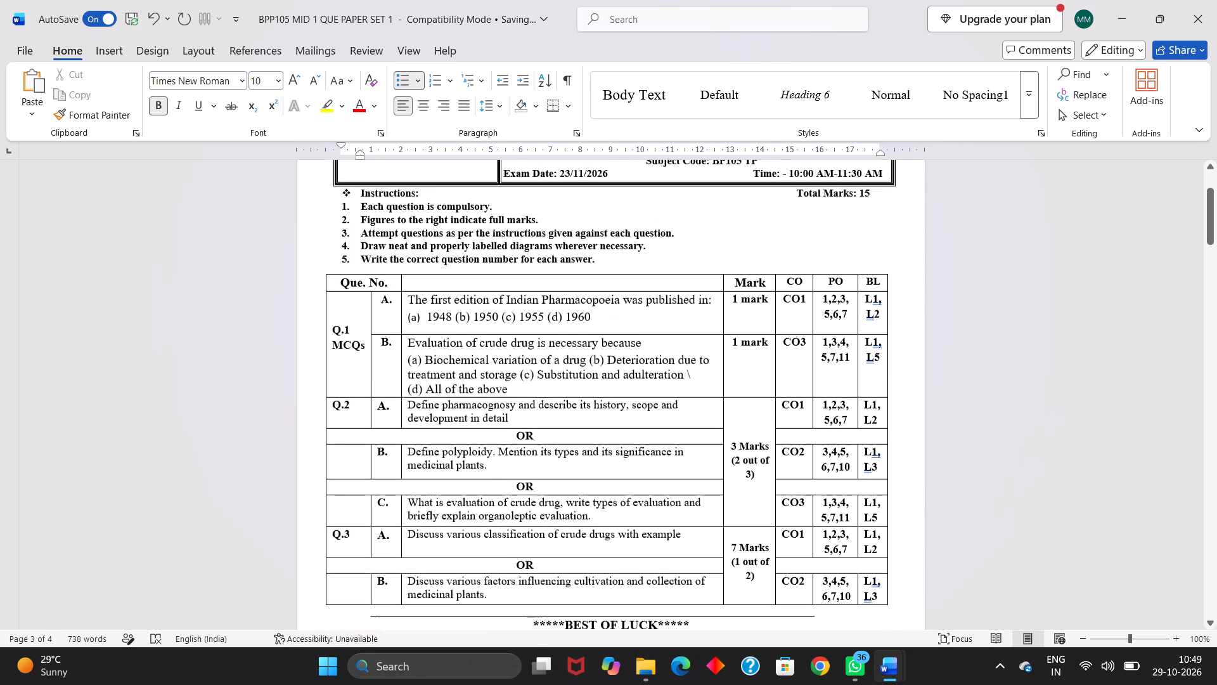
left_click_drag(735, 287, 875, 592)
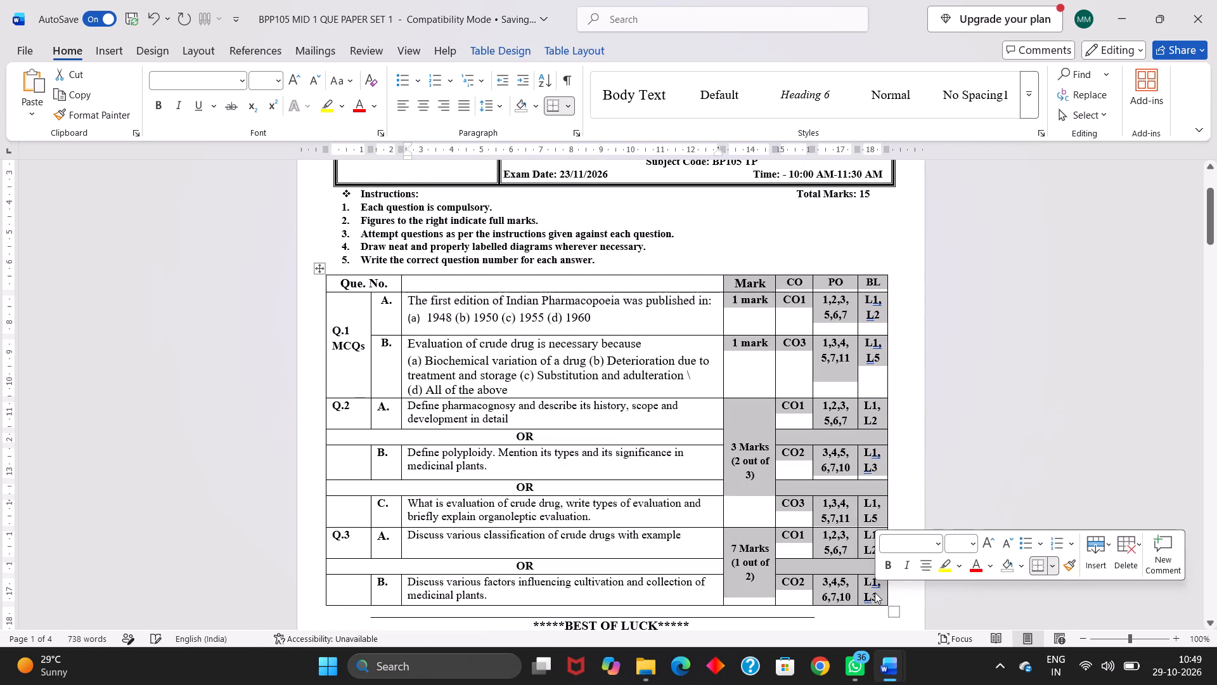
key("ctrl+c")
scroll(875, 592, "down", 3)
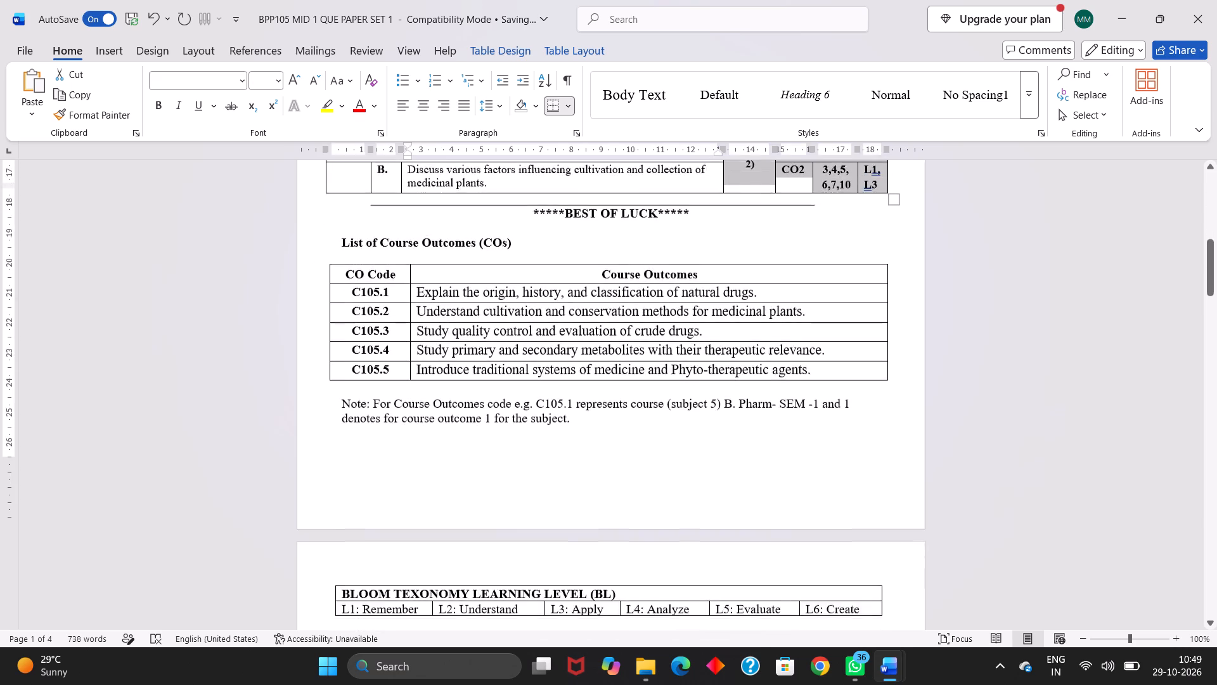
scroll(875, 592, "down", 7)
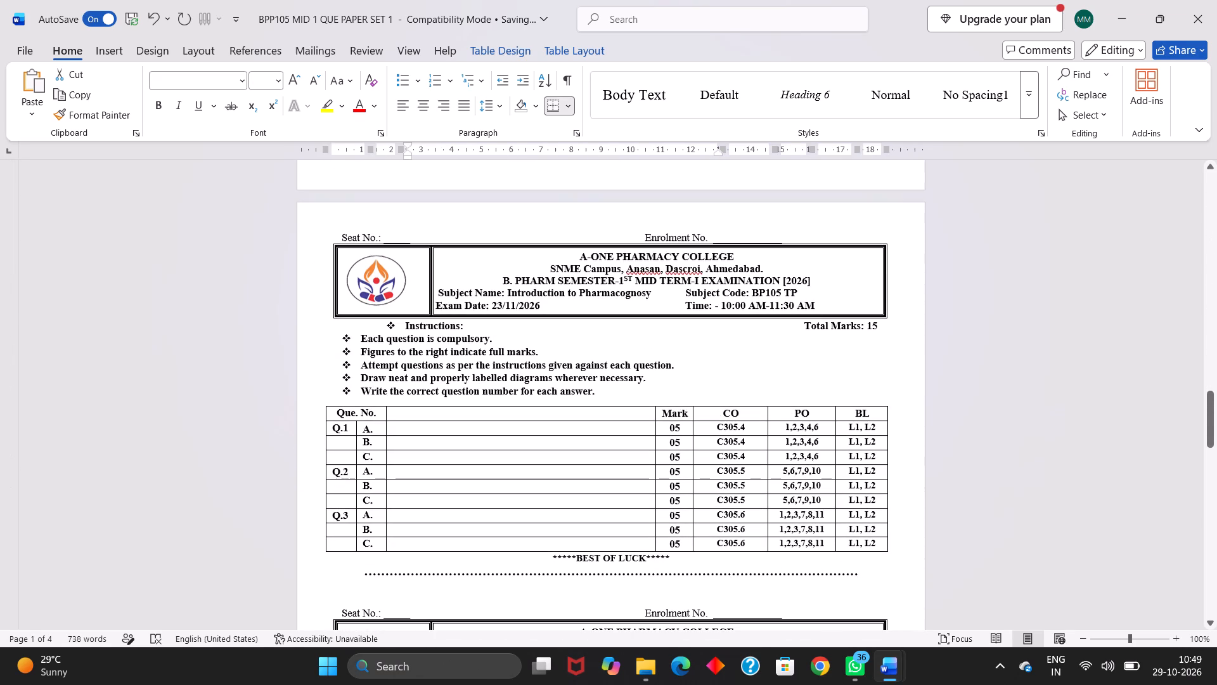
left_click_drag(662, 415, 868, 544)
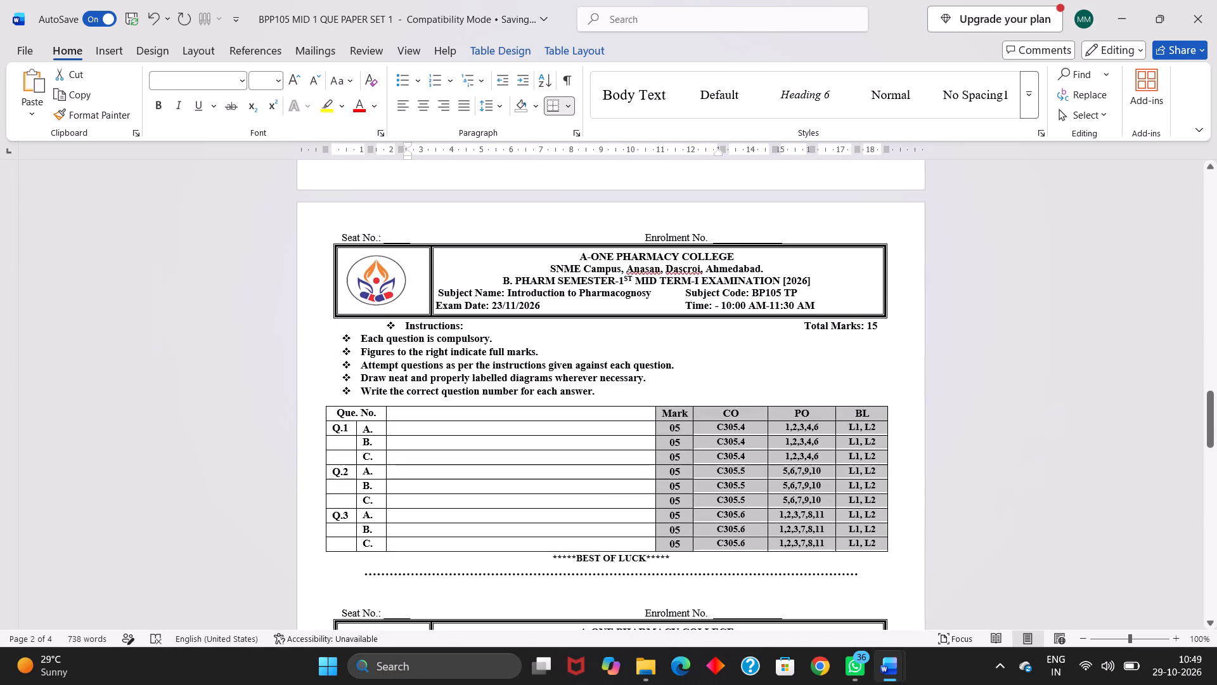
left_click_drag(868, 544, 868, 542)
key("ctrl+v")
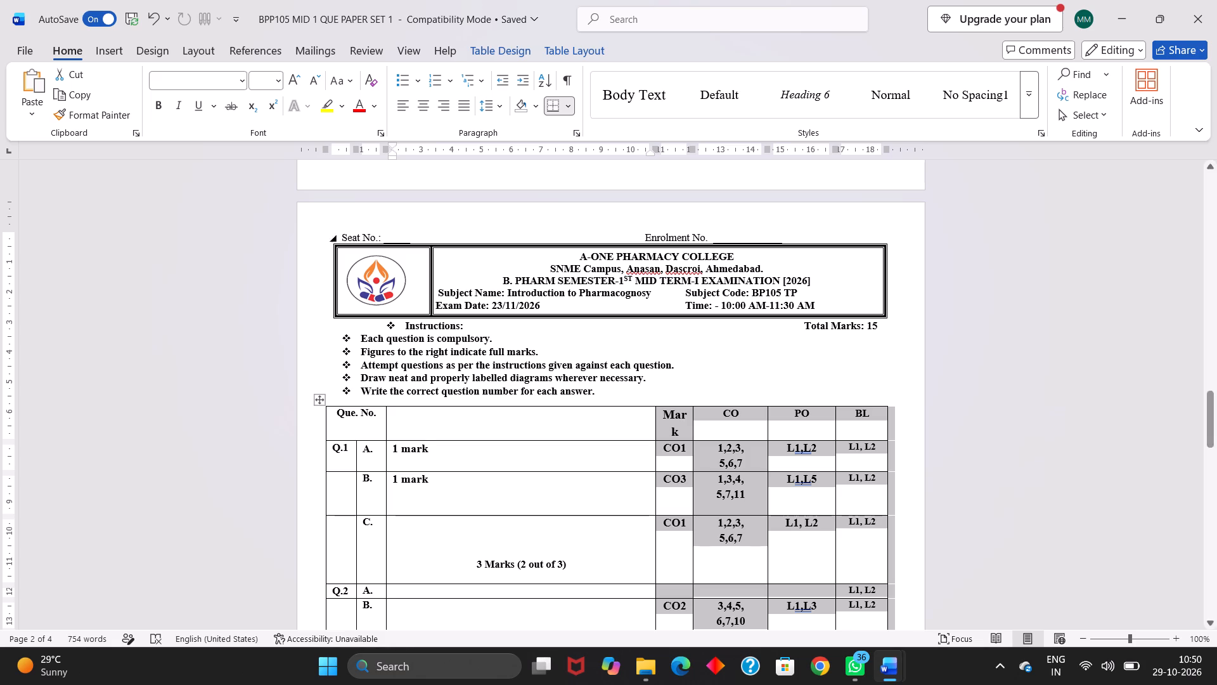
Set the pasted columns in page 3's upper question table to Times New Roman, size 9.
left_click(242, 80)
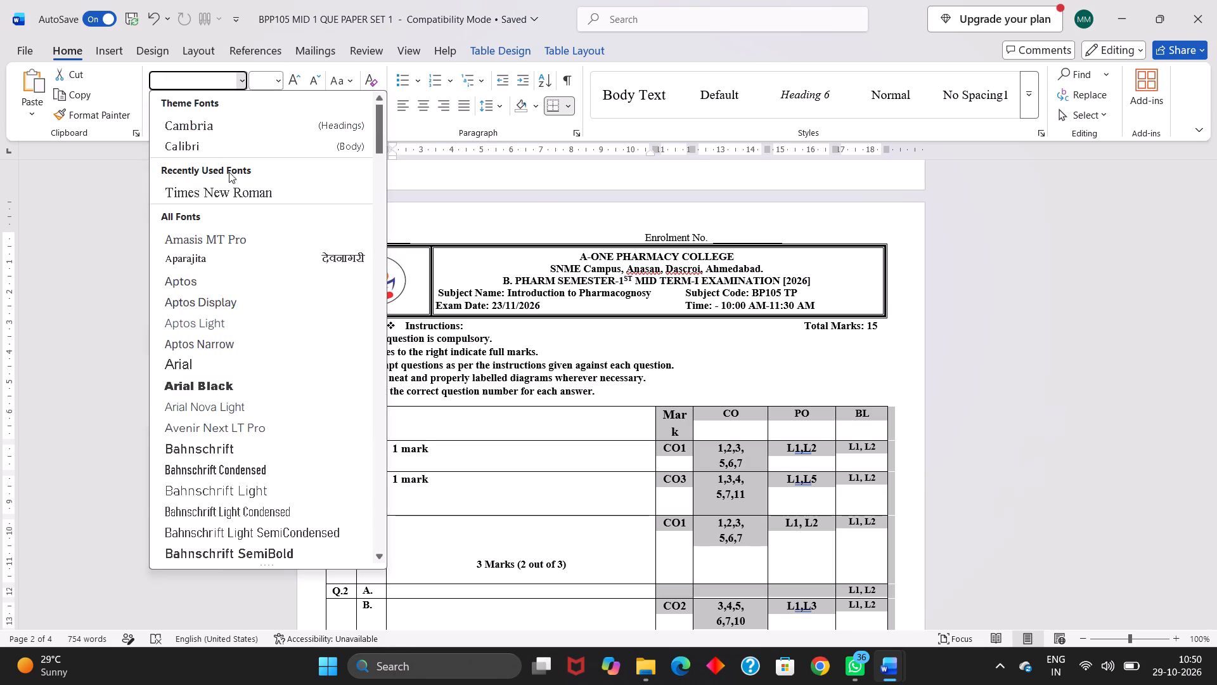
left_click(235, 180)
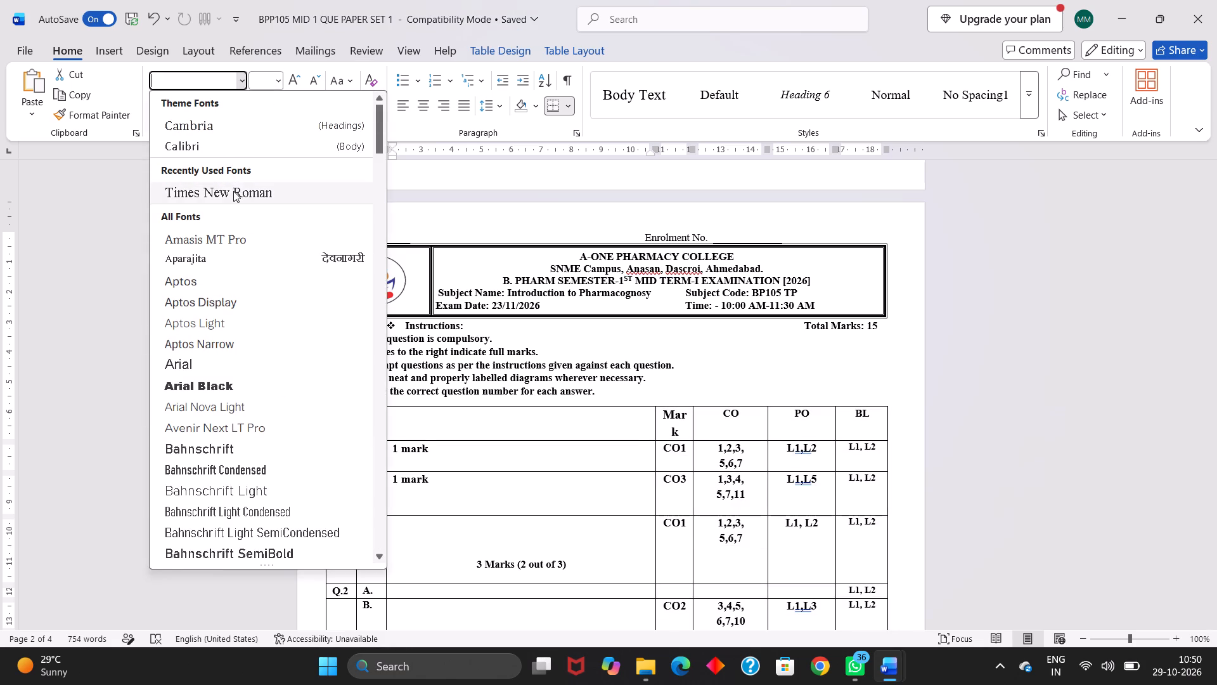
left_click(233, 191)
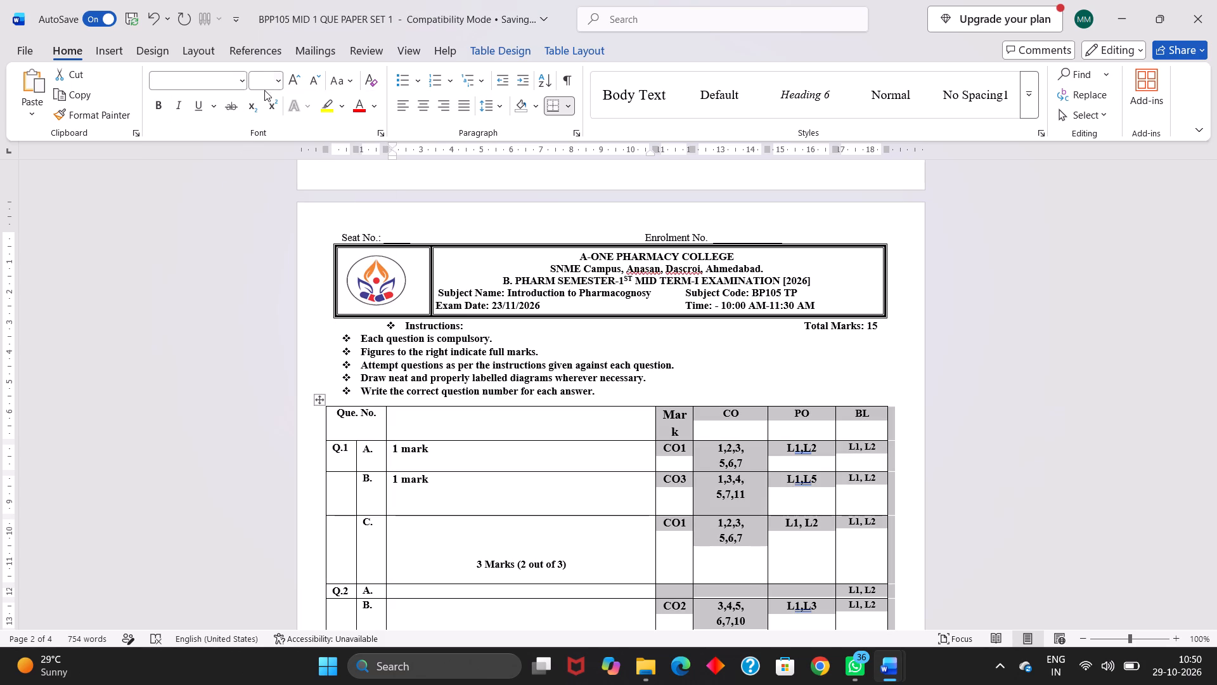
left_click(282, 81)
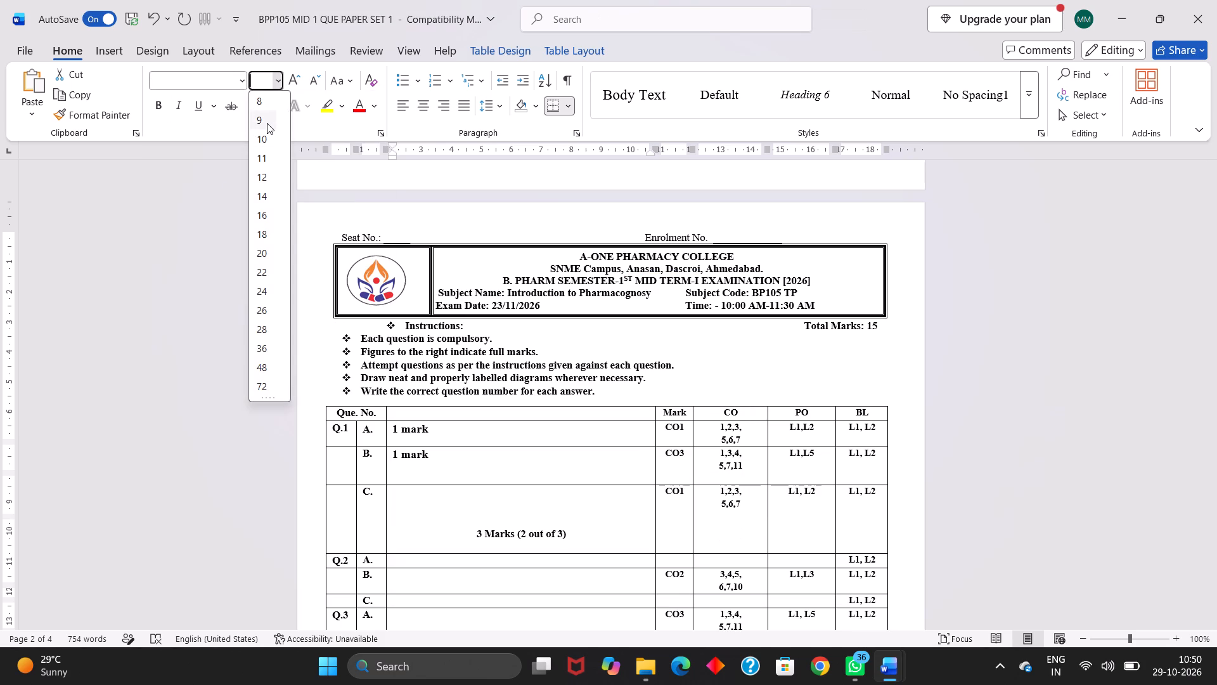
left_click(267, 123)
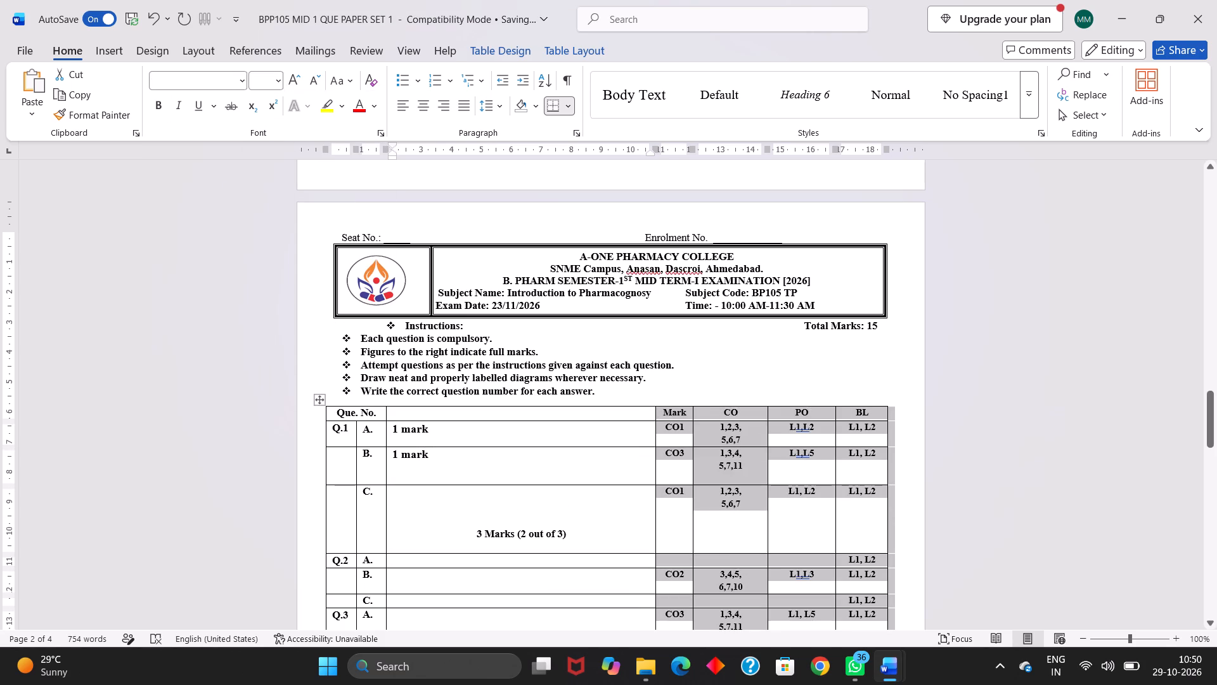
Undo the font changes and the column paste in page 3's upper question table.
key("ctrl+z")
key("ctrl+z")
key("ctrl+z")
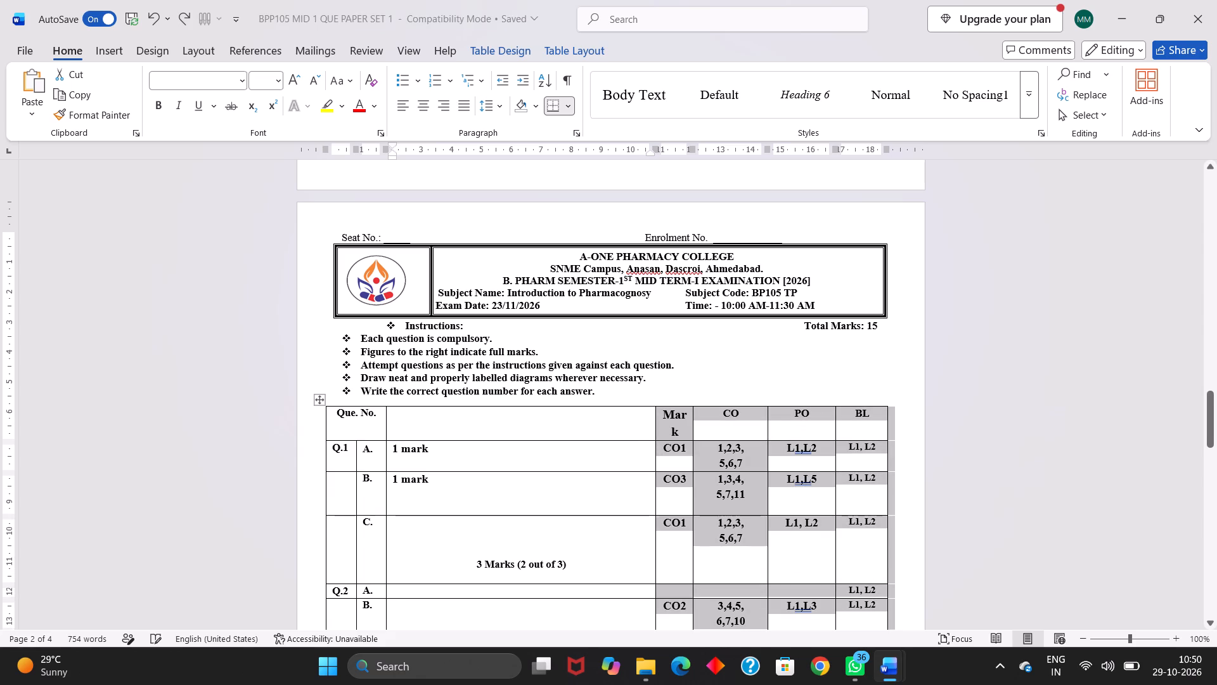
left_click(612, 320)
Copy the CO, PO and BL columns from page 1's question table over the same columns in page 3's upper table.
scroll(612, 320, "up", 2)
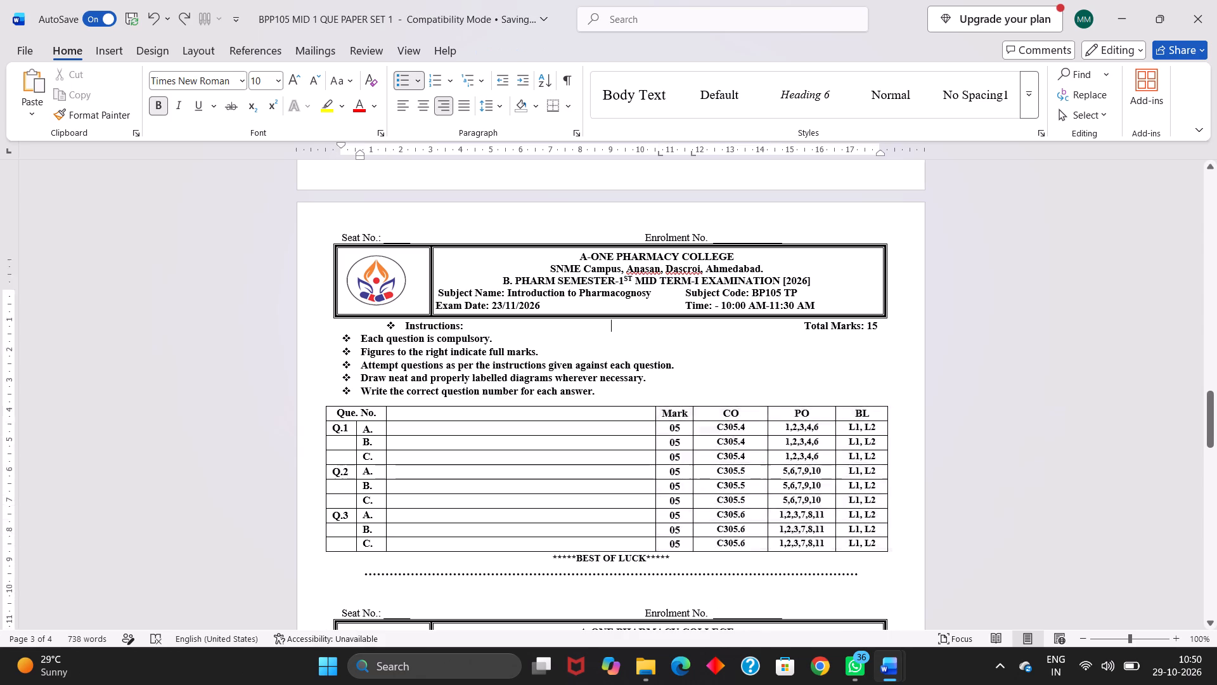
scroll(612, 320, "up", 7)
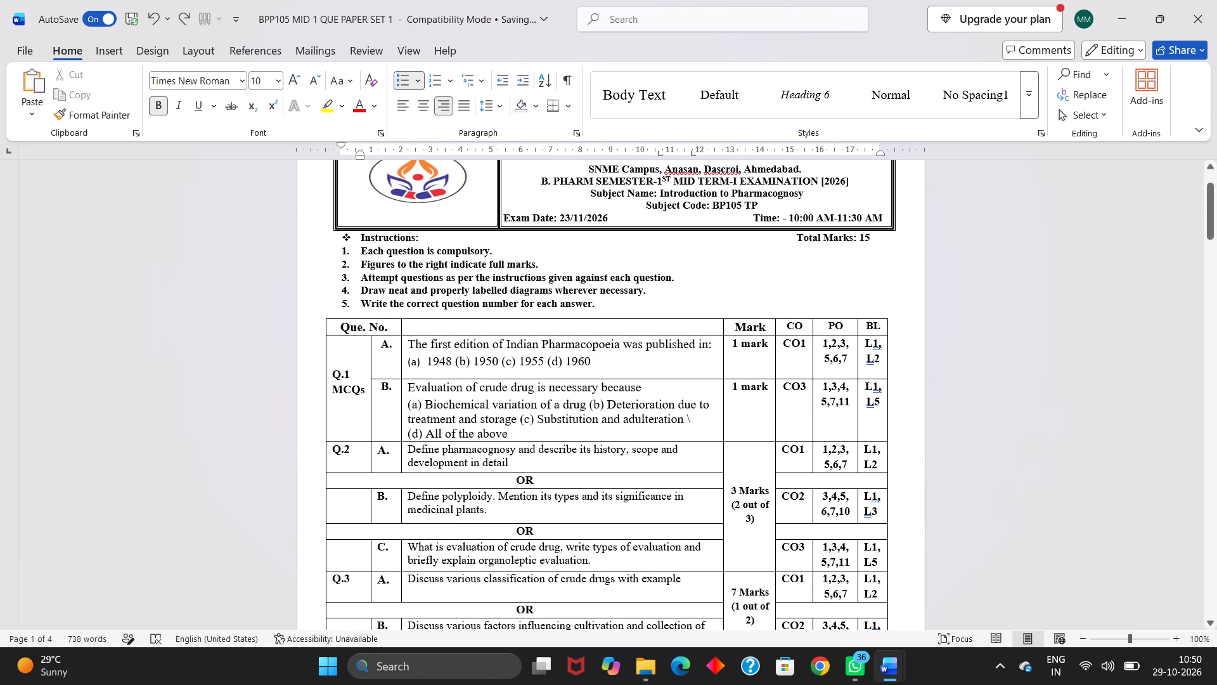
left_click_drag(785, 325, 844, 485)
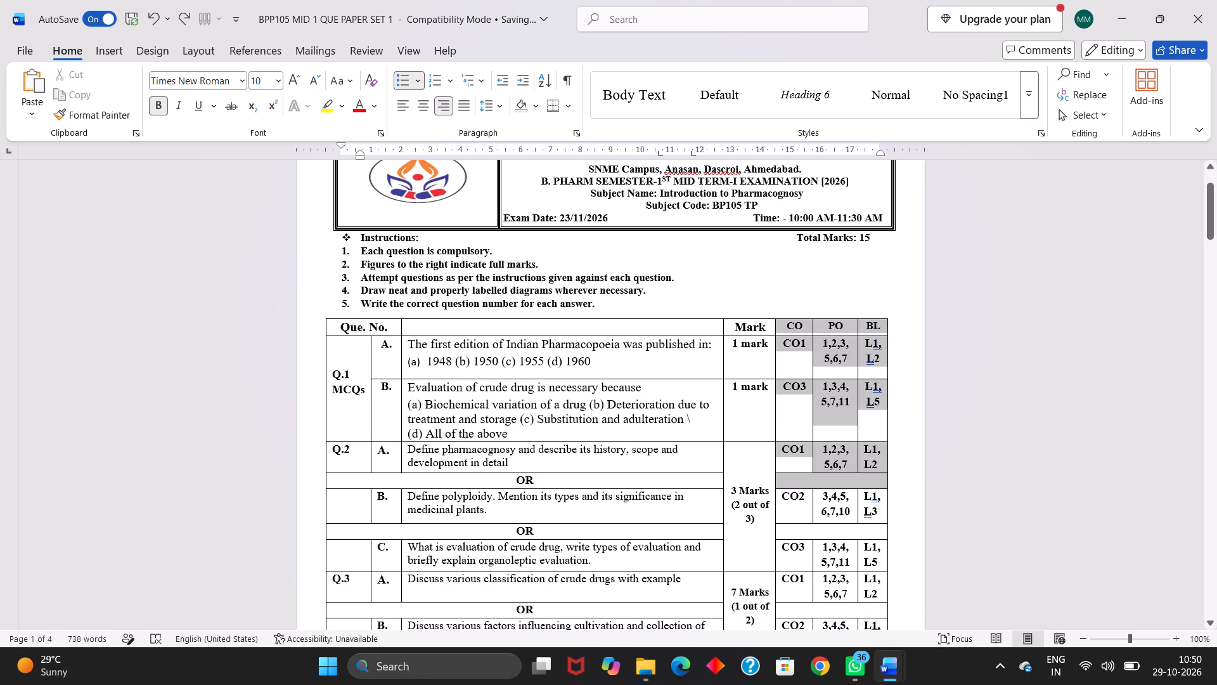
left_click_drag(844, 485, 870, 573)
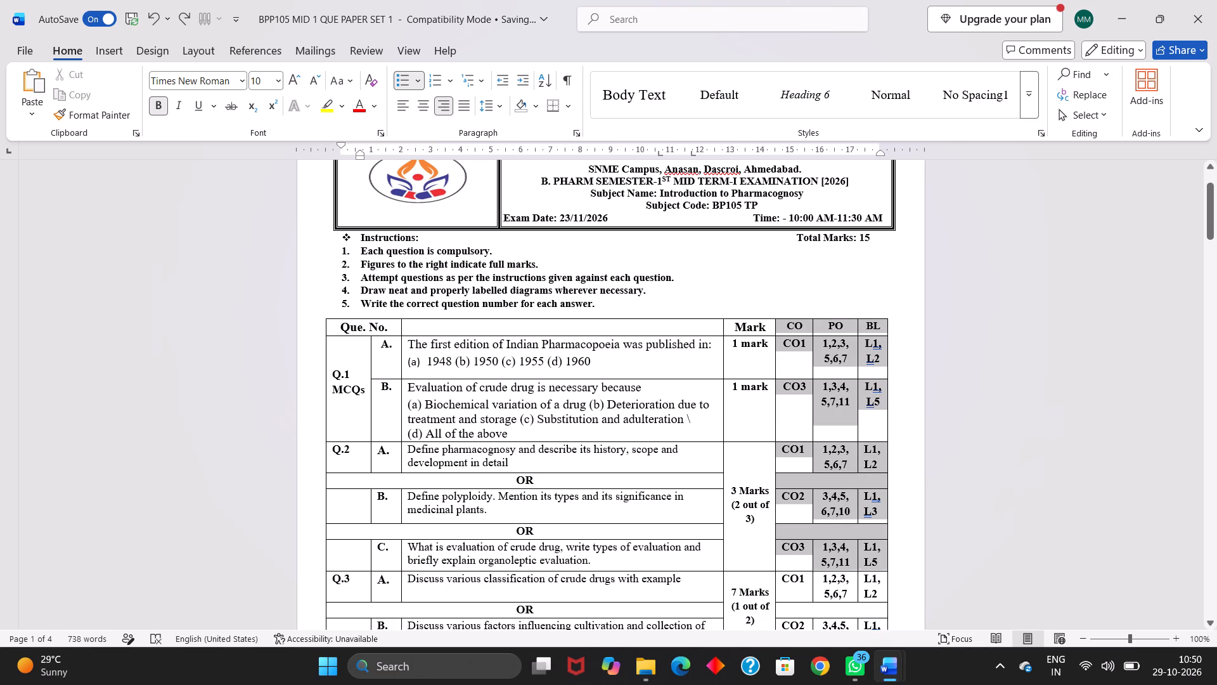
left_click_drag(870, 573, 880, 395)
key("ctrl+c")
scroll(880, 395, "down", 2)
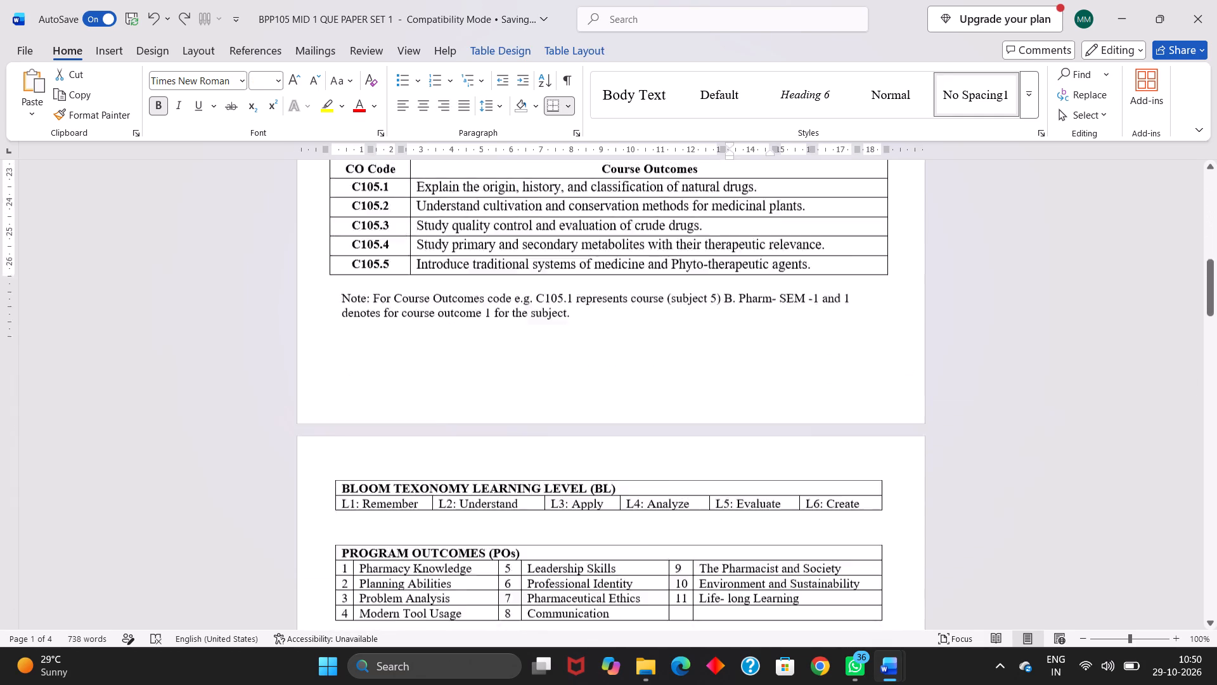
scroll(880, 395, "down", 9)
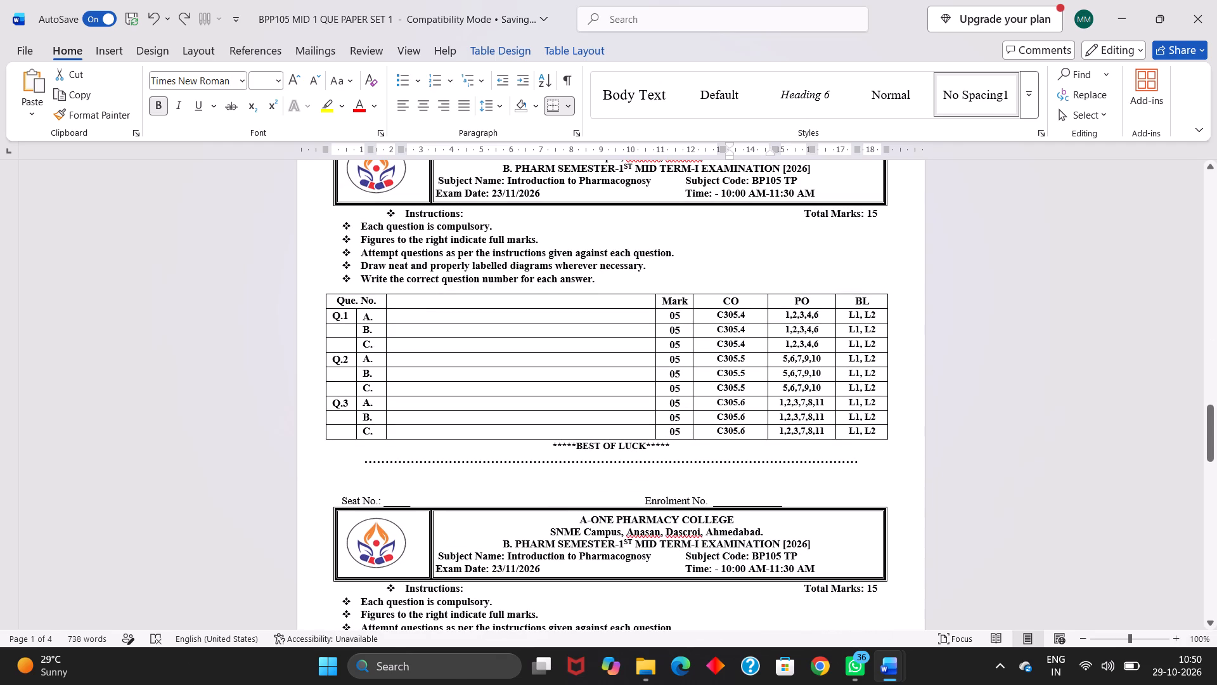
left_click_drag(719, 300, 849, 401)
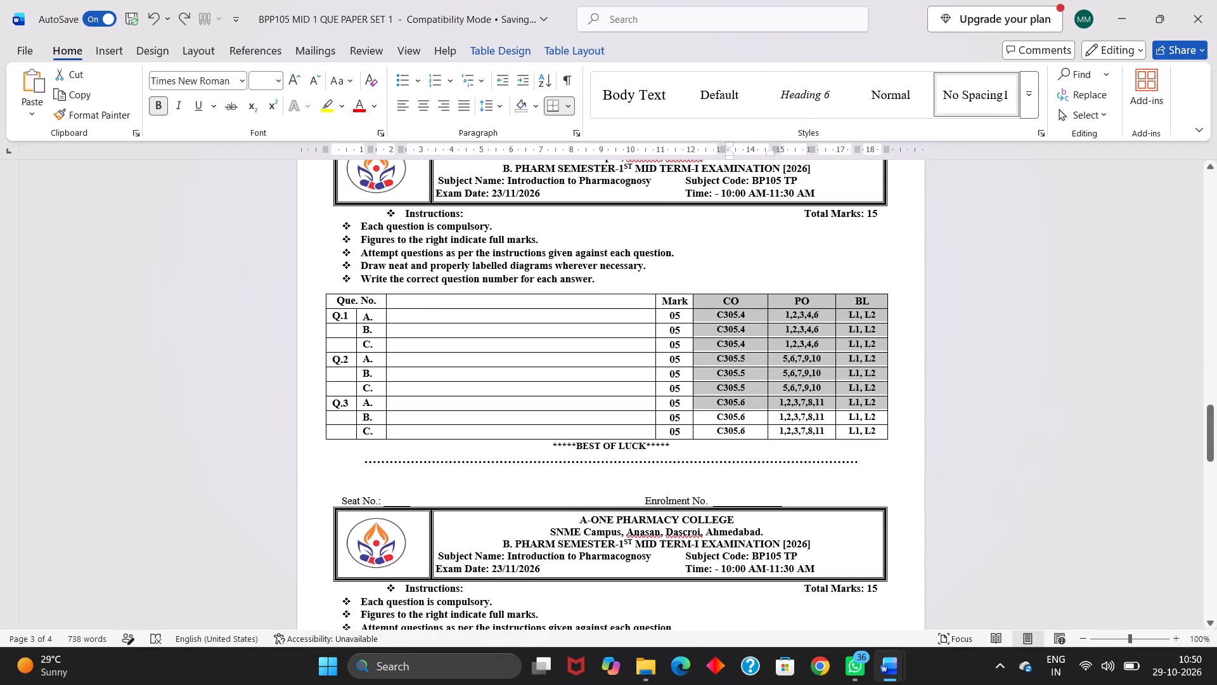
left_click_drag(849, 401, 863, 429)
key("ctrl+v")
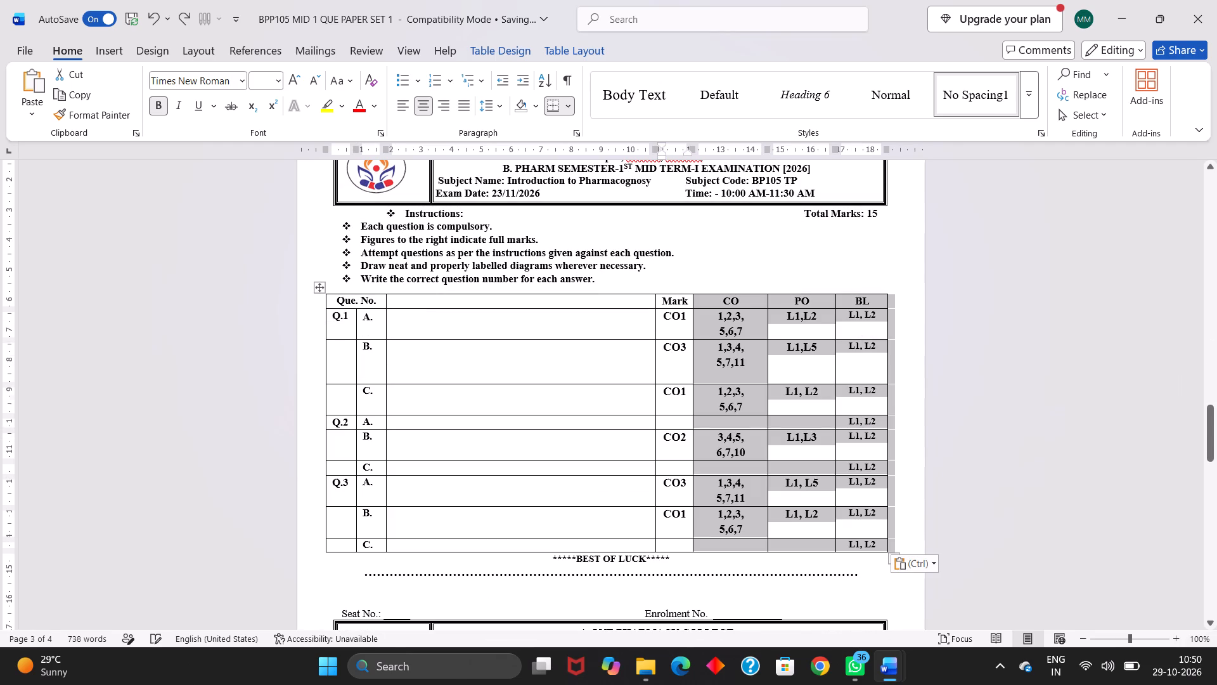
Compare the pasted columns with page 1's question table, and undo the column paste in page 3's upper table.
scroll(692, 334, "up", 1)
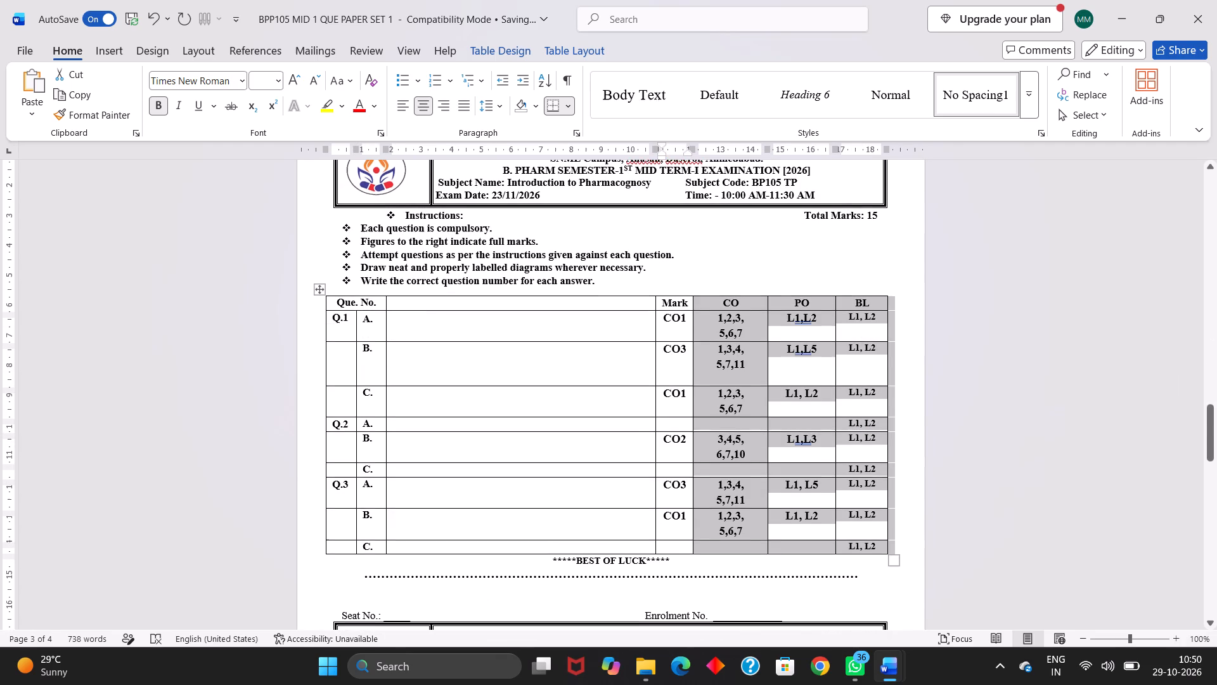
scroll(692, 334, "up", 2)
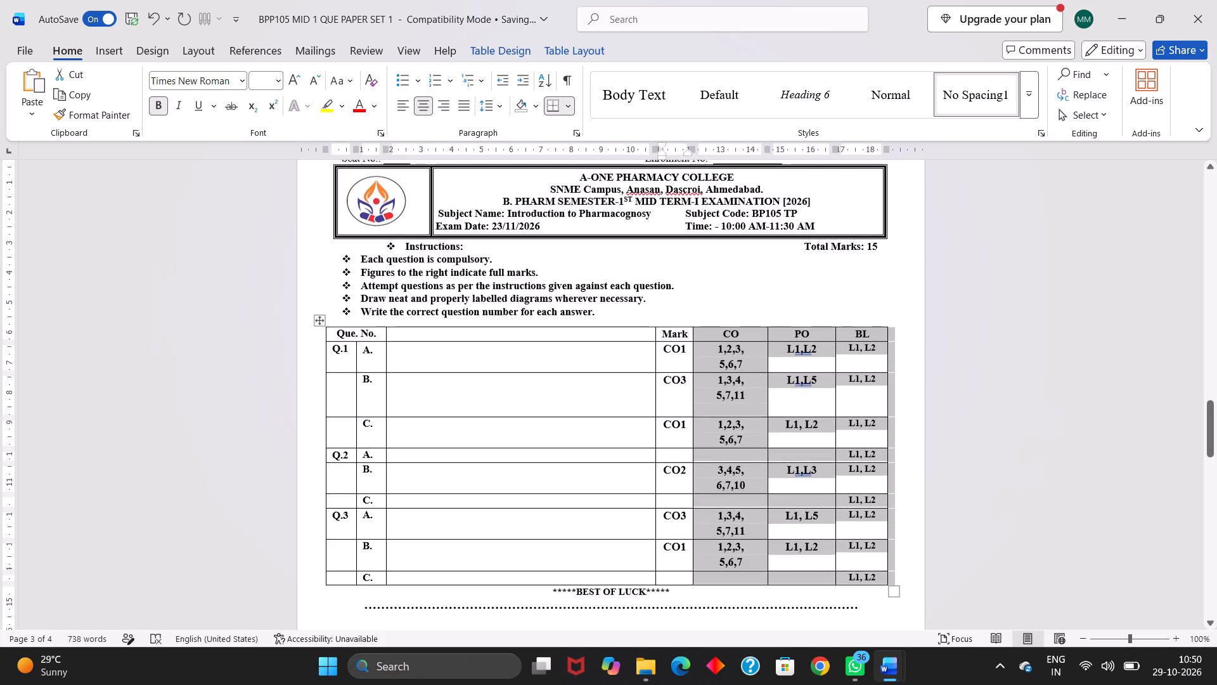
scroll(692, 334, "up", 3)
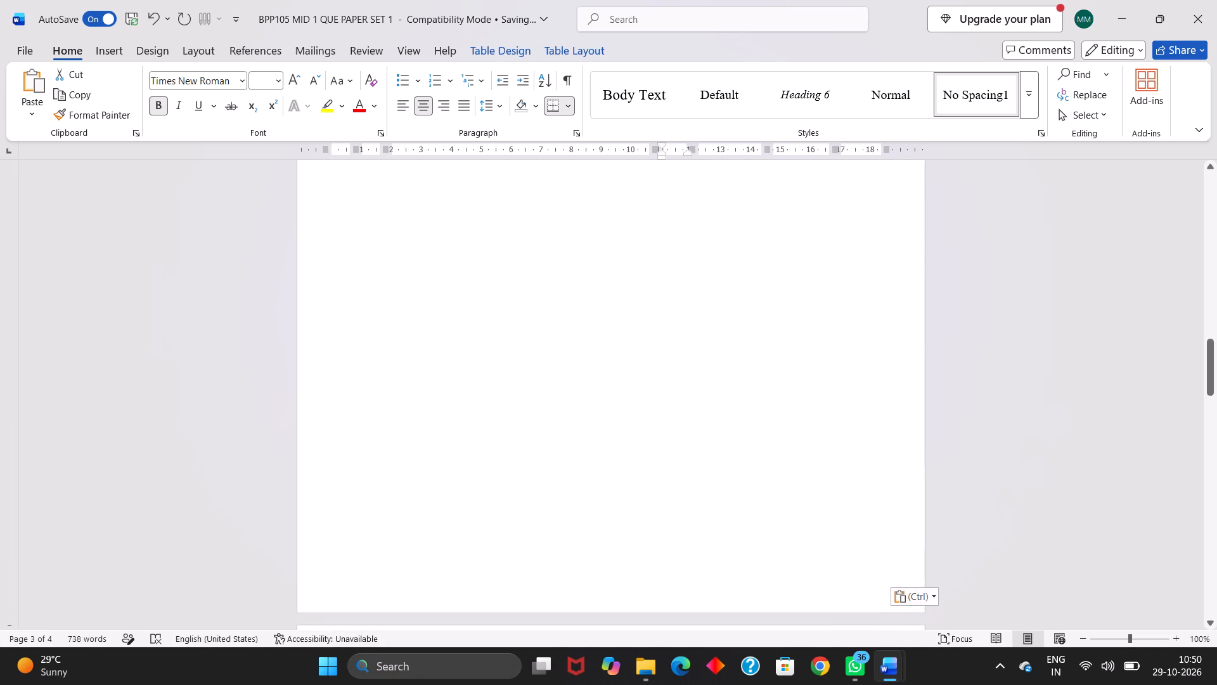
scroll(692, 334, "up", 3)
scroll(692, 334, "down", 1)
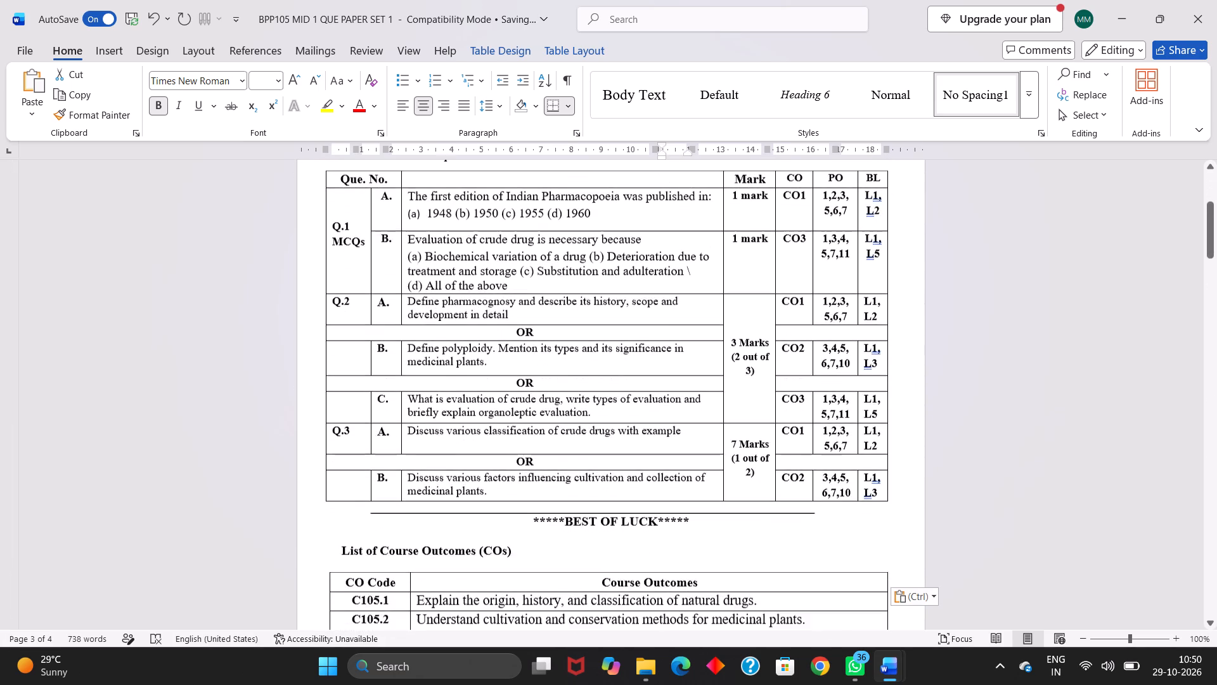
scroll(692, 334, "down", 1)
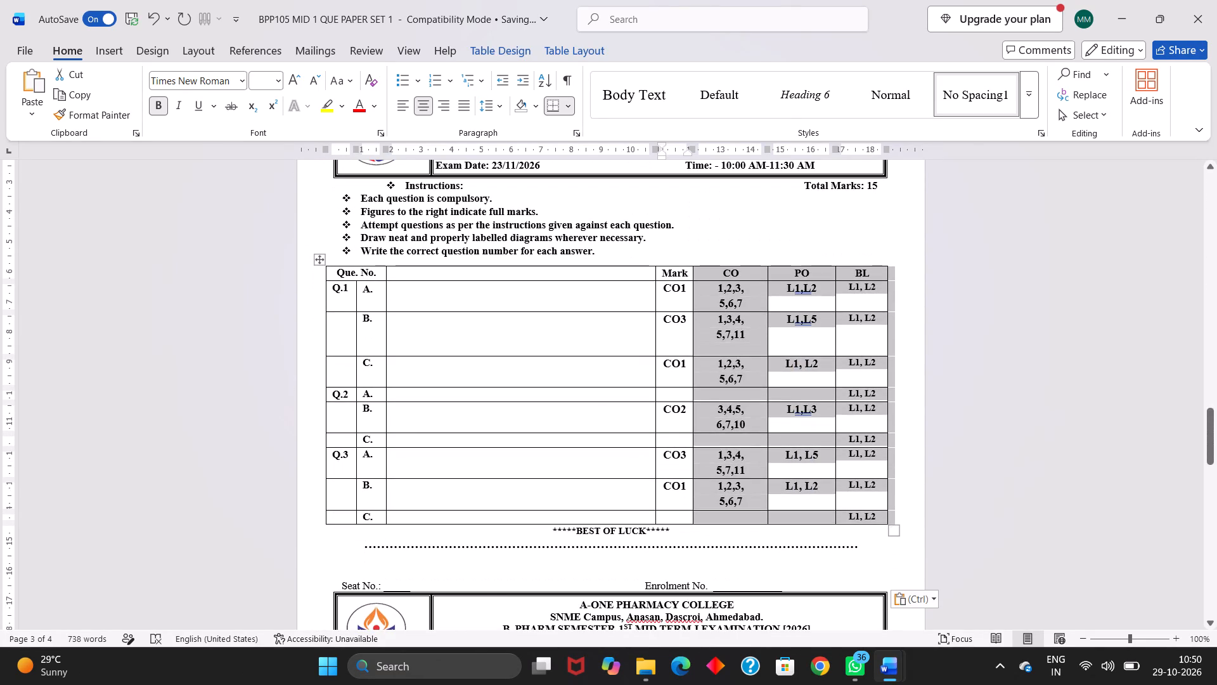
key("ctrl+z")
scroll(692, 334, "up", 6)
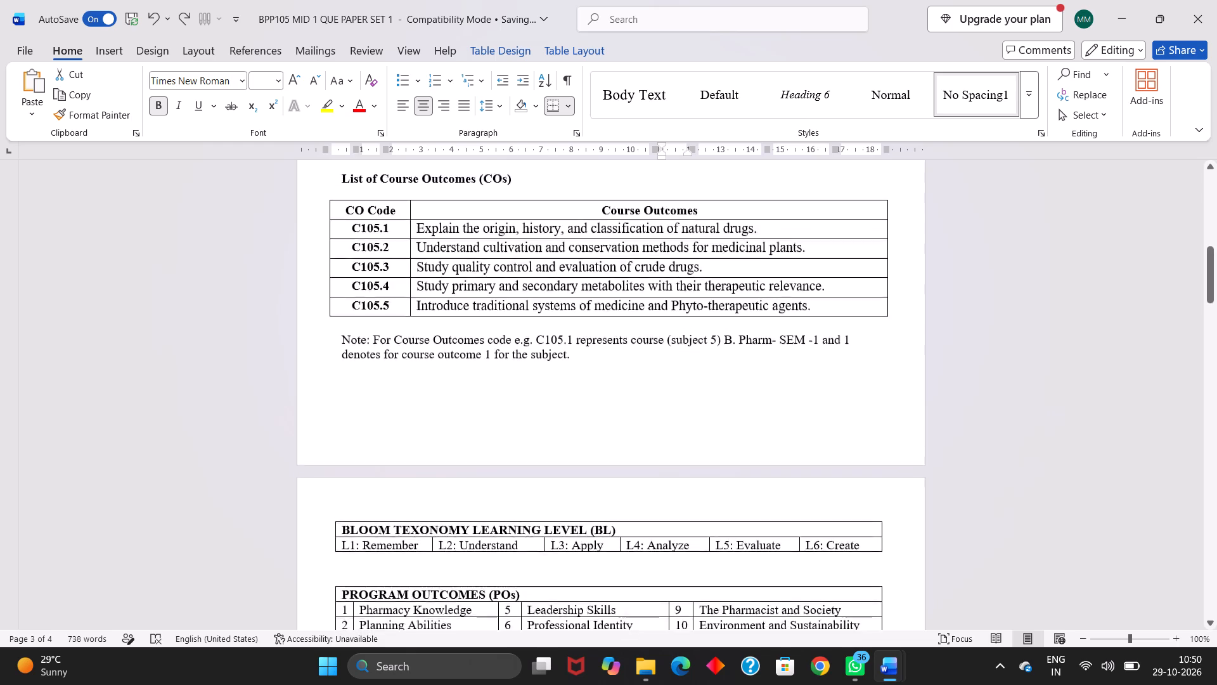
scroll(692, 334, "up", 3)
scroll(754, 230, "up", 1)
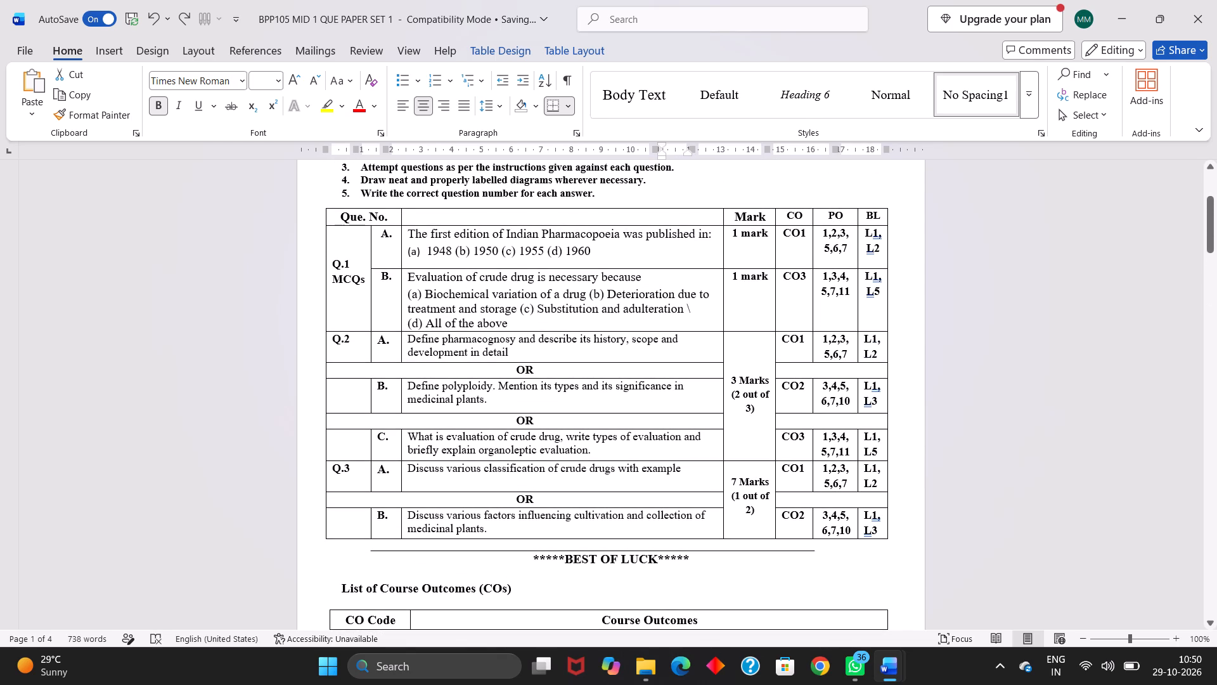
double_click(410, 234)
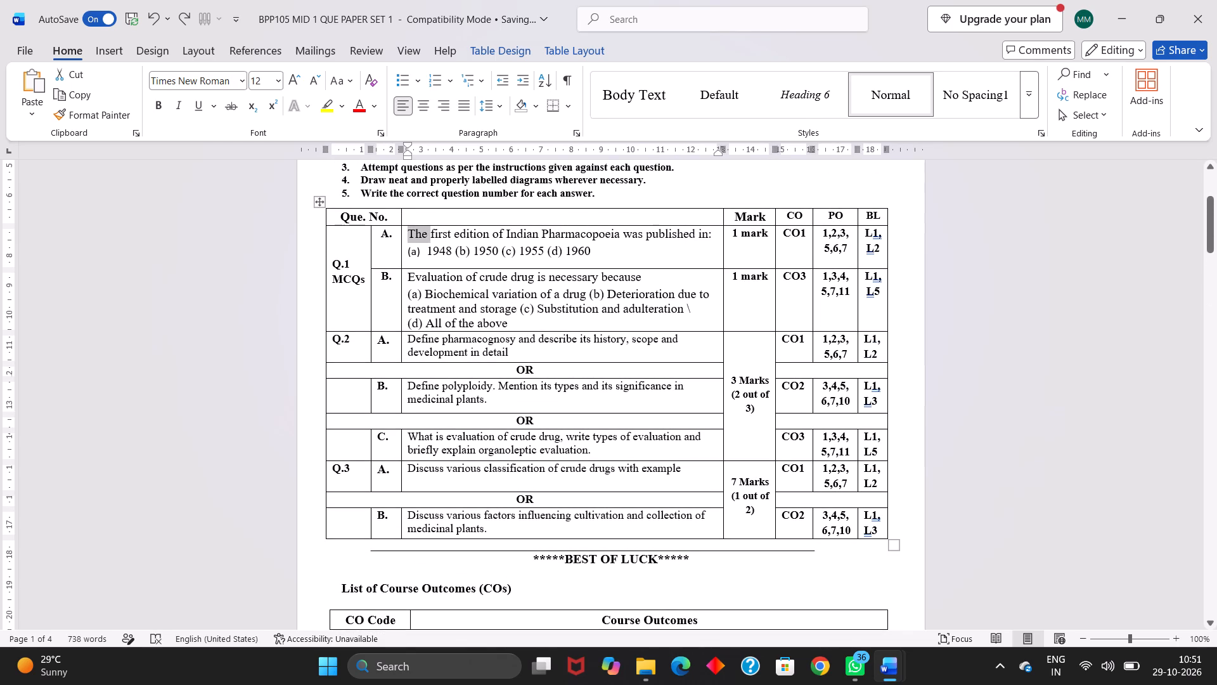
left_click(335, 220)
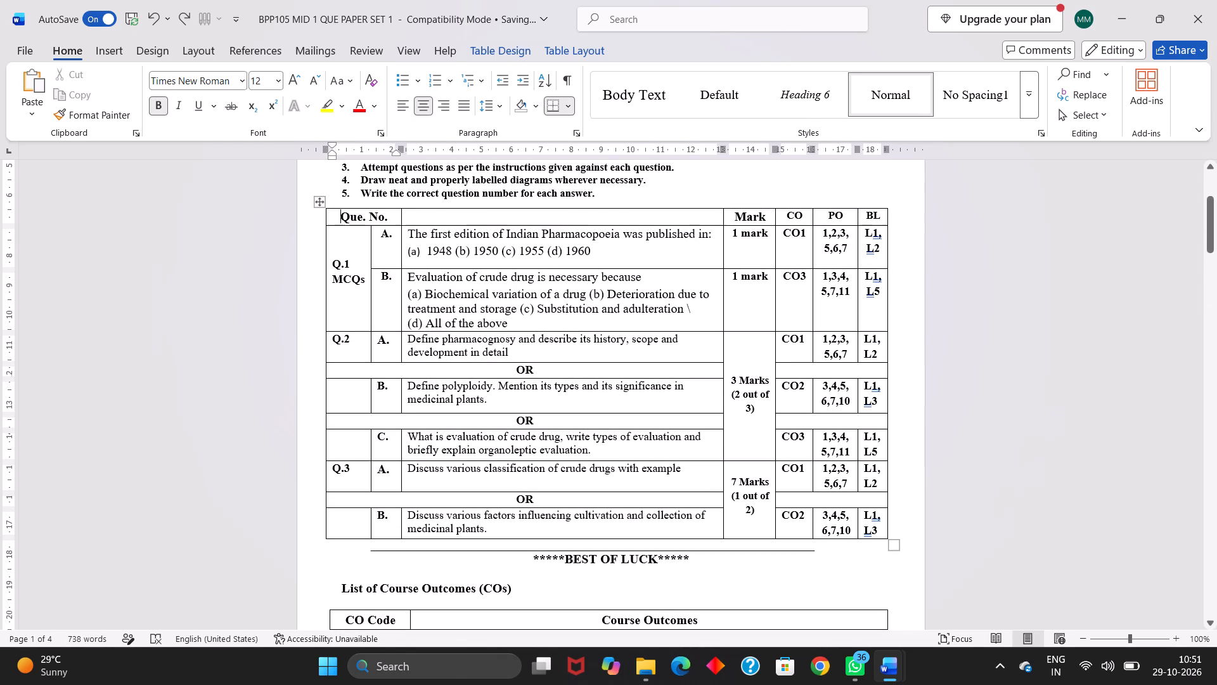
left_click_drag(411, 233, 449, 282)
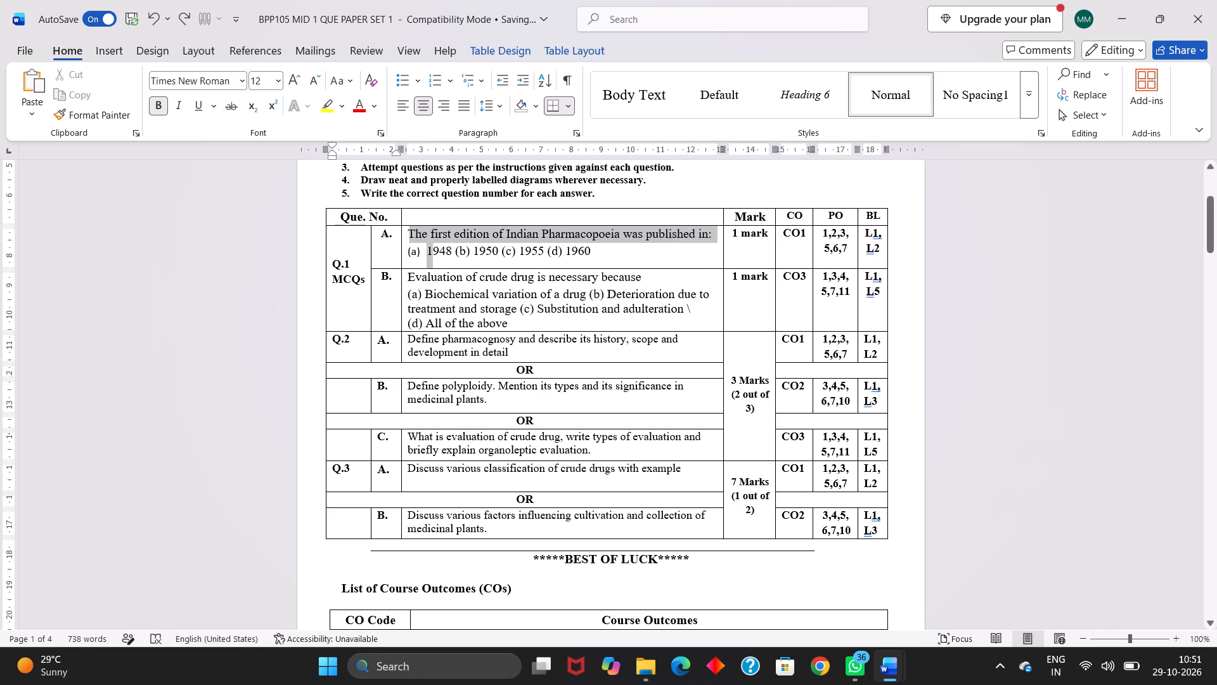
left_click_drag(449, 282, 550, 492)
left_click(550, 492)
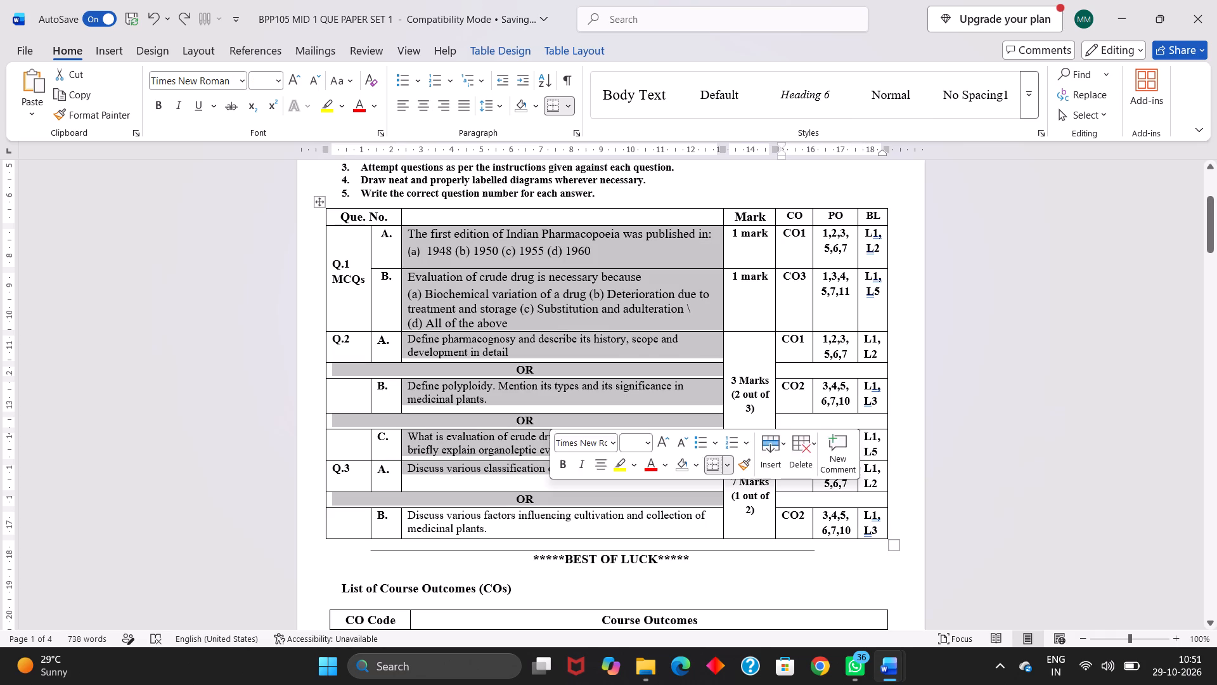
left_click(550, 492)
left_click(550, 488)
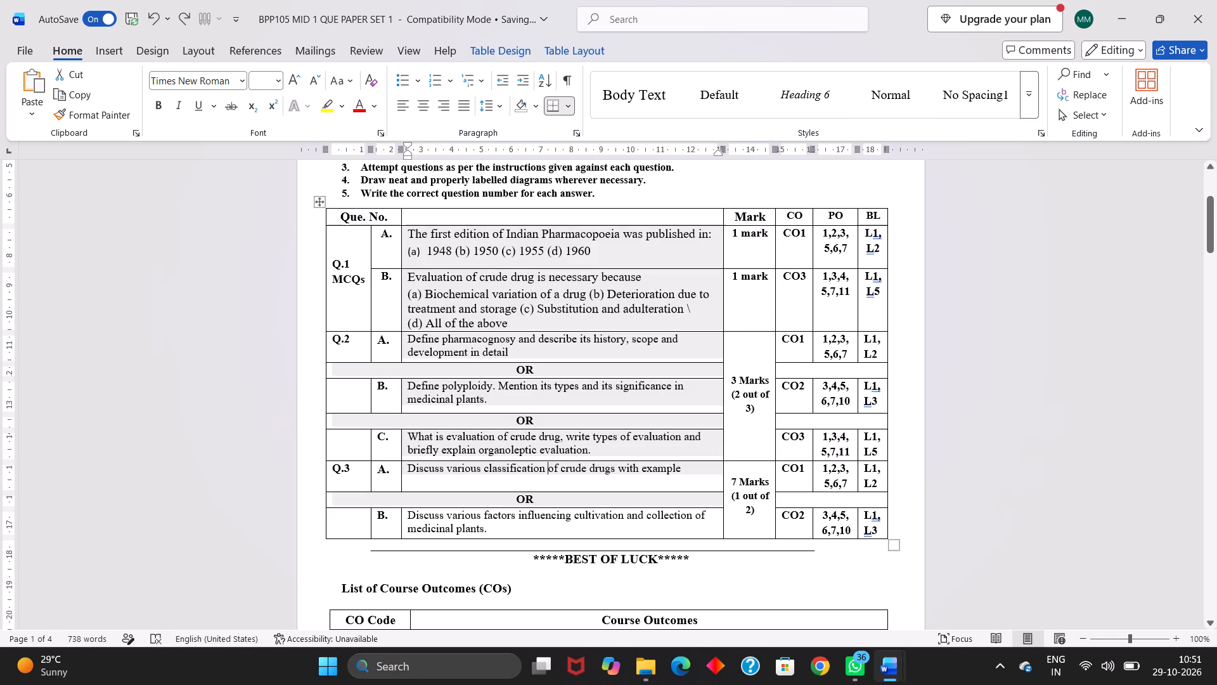
Copy page 1's entire question table and paste it on page 3 between the upper paper's instructions and its existing question rows.
left_click(321, 201)
right_click(321, 201)
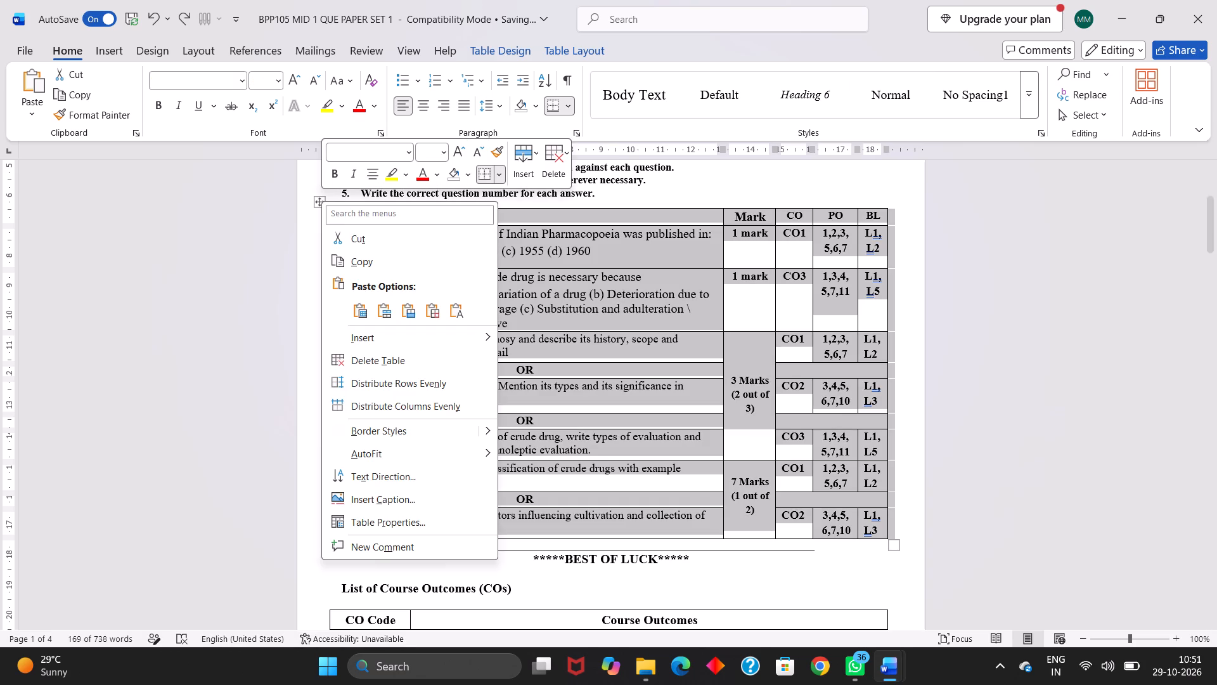
left_click(376, 262)
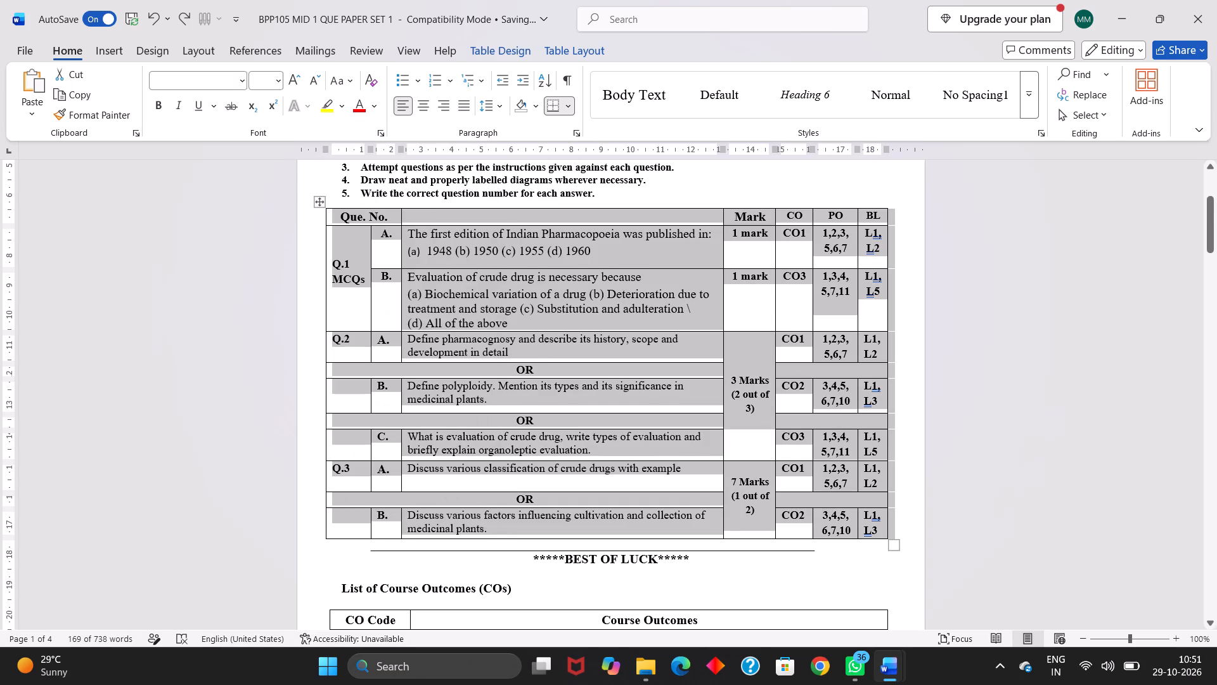
scroll(532, 379, "down", 7)
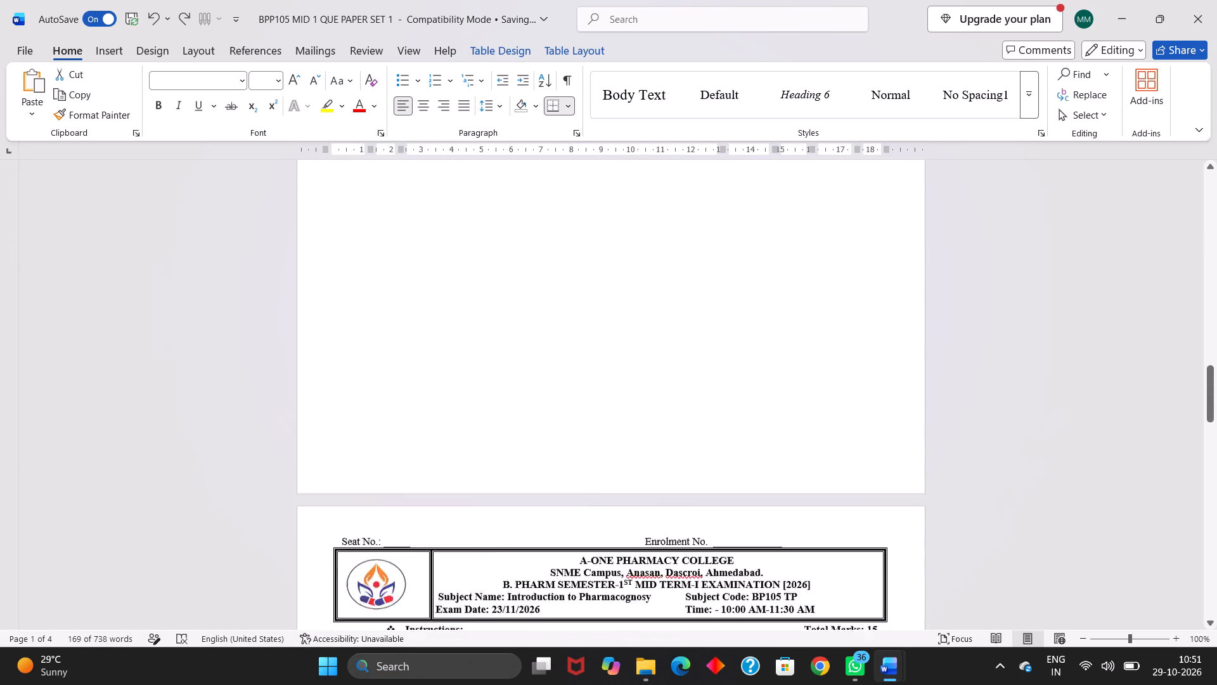
scroll(532, 379, "down", 4)
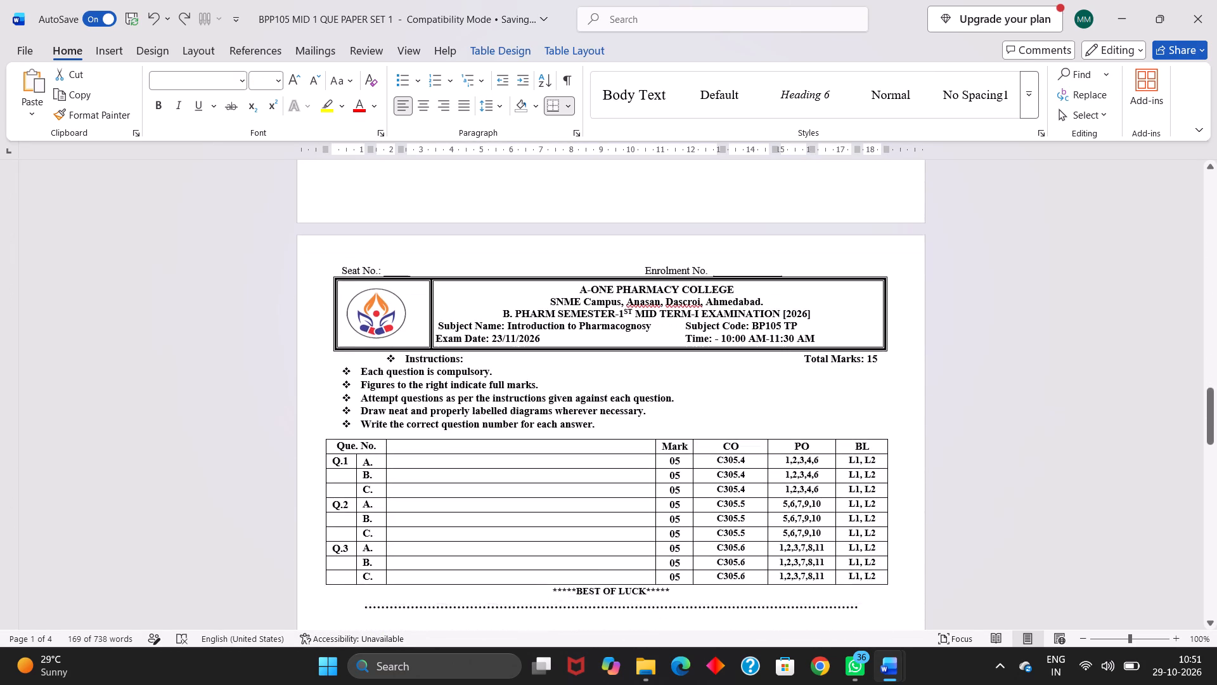
scroll(532, 379, "down", 1)
left_click(323, 407)
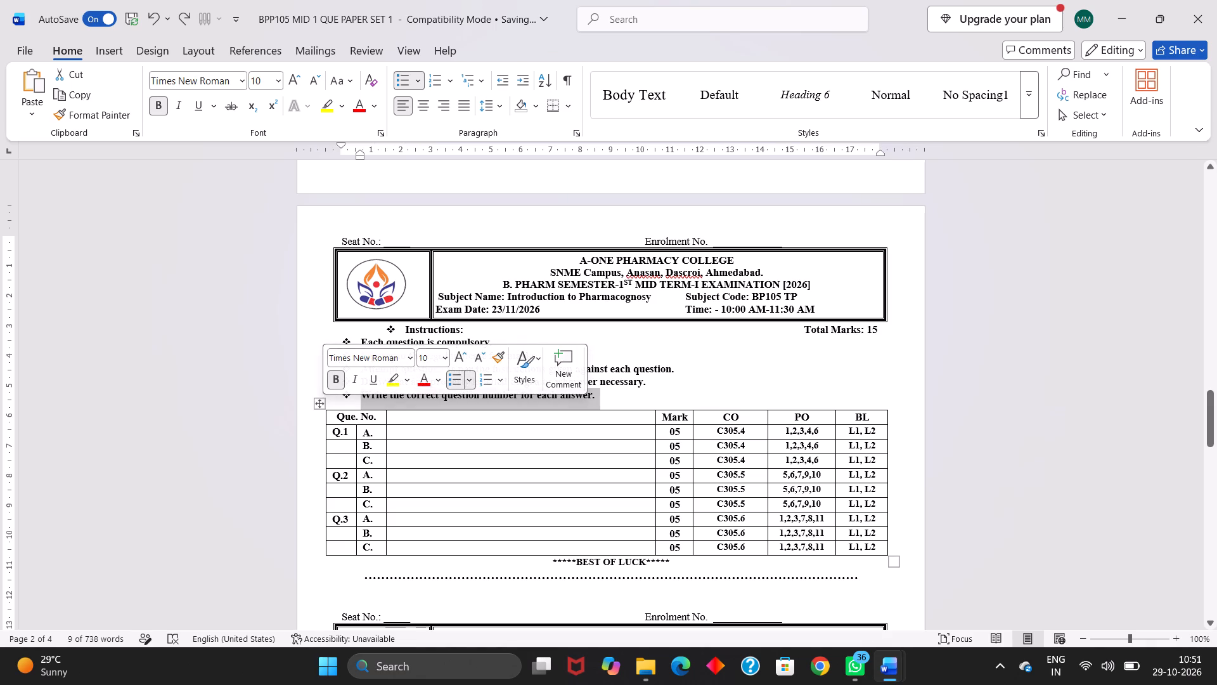
left_click(323, 405)
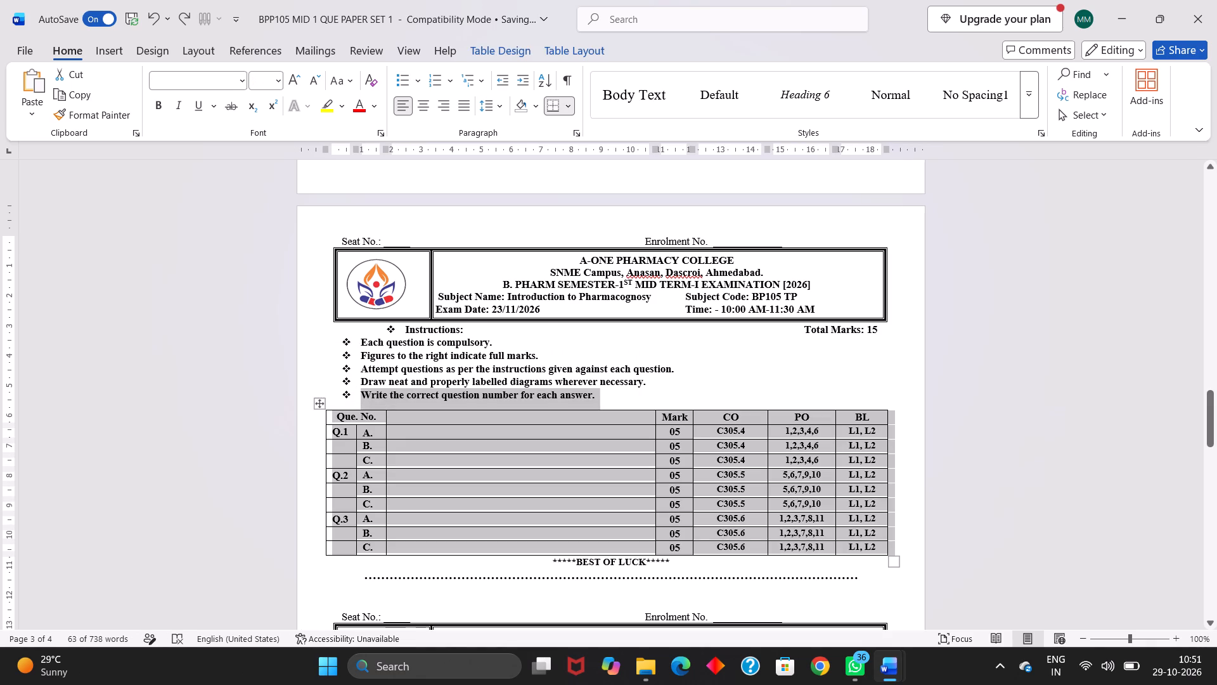
key("ctrl+v")
Set the whole combined question table in page 3's upper paper to font size 8.
scroll(555, 411, "down", 2)
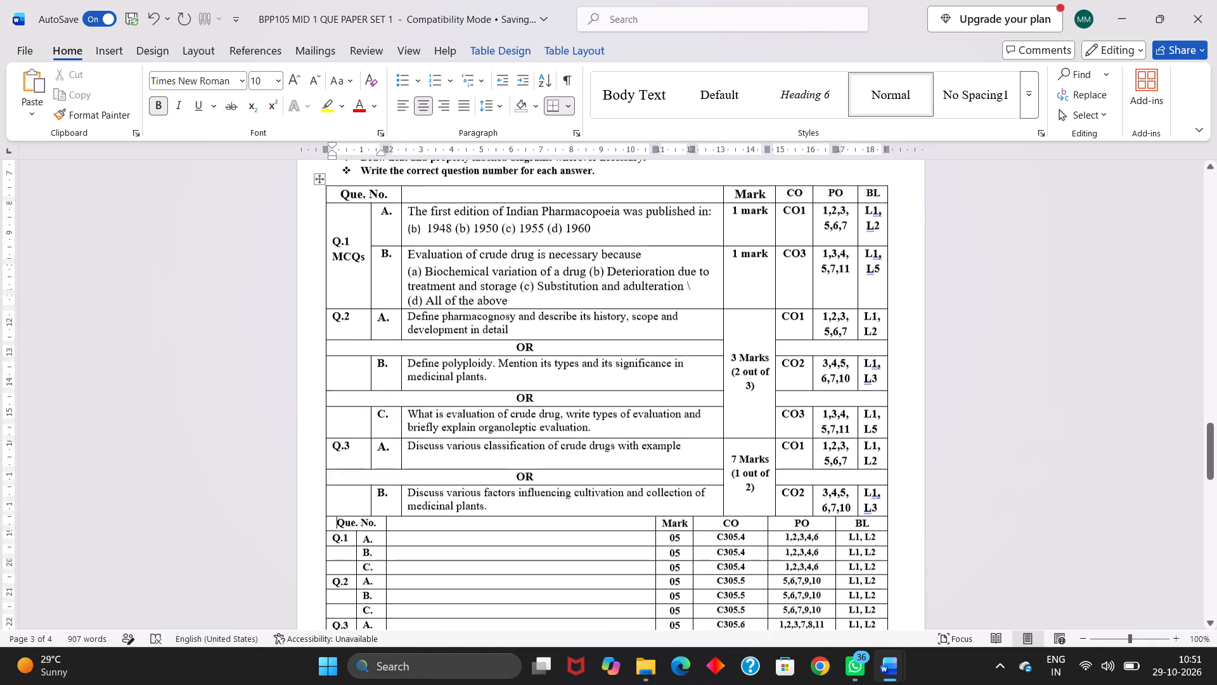
scroll(555, 411, "down", 2)
scroll(555, 411, "up", 1)
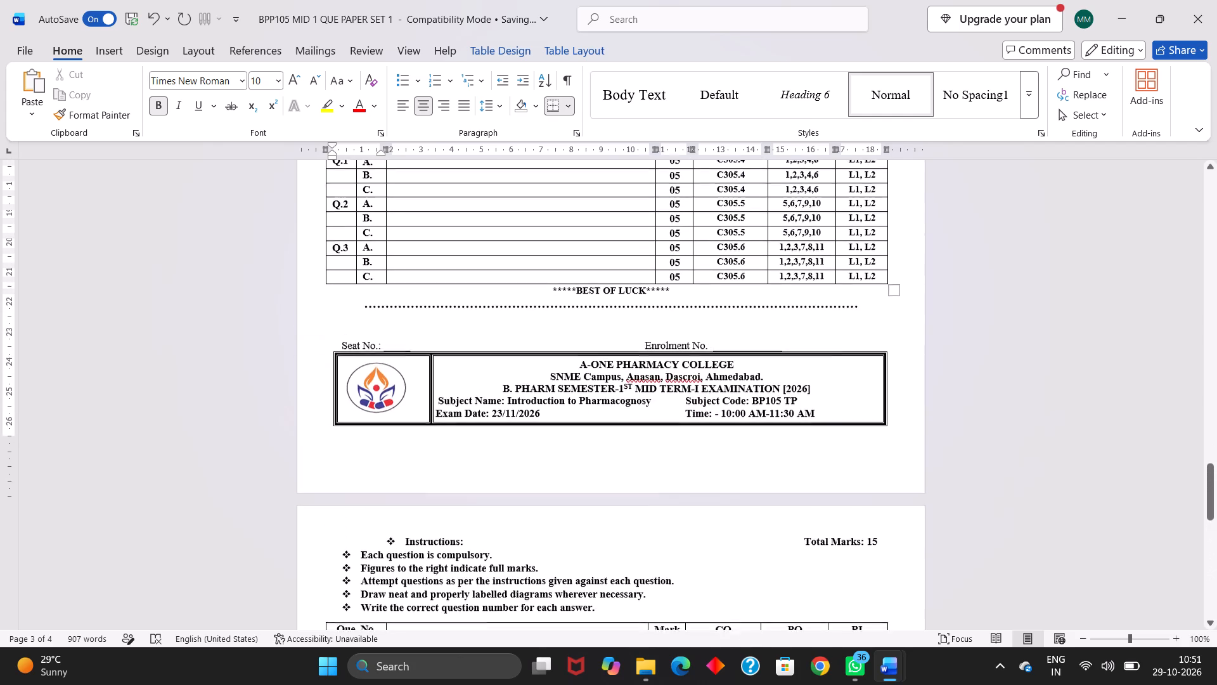
scroll(555, 411, "up", 5)
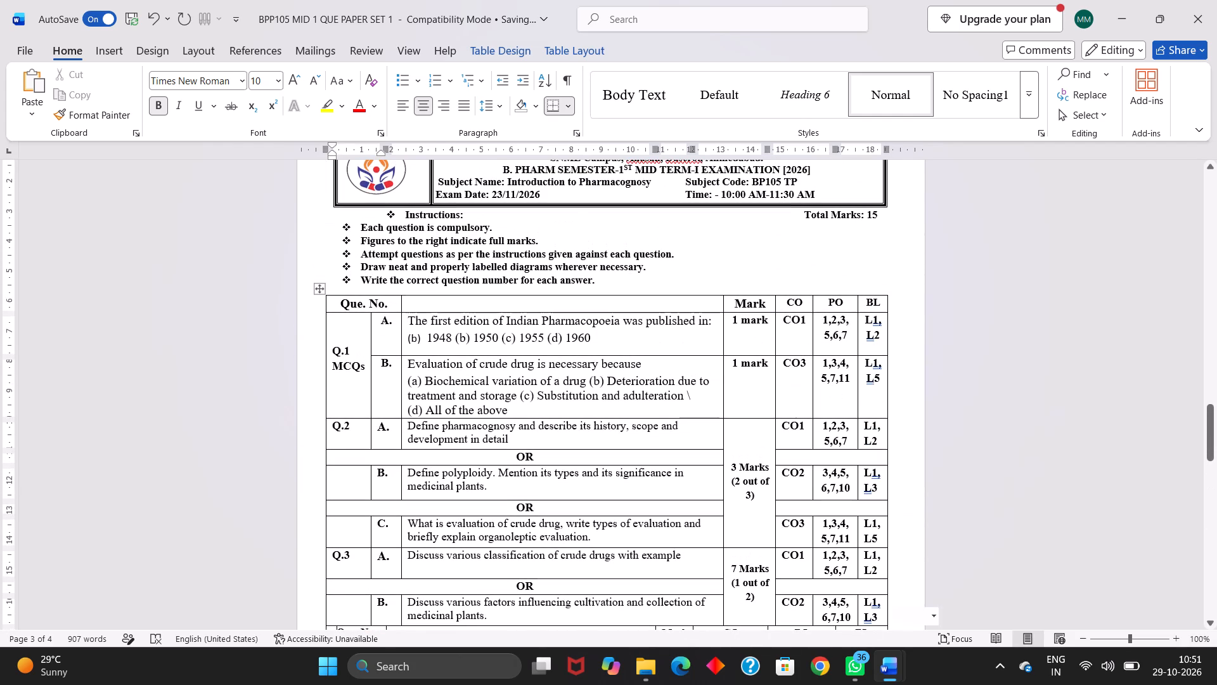
left_click(320, 292)
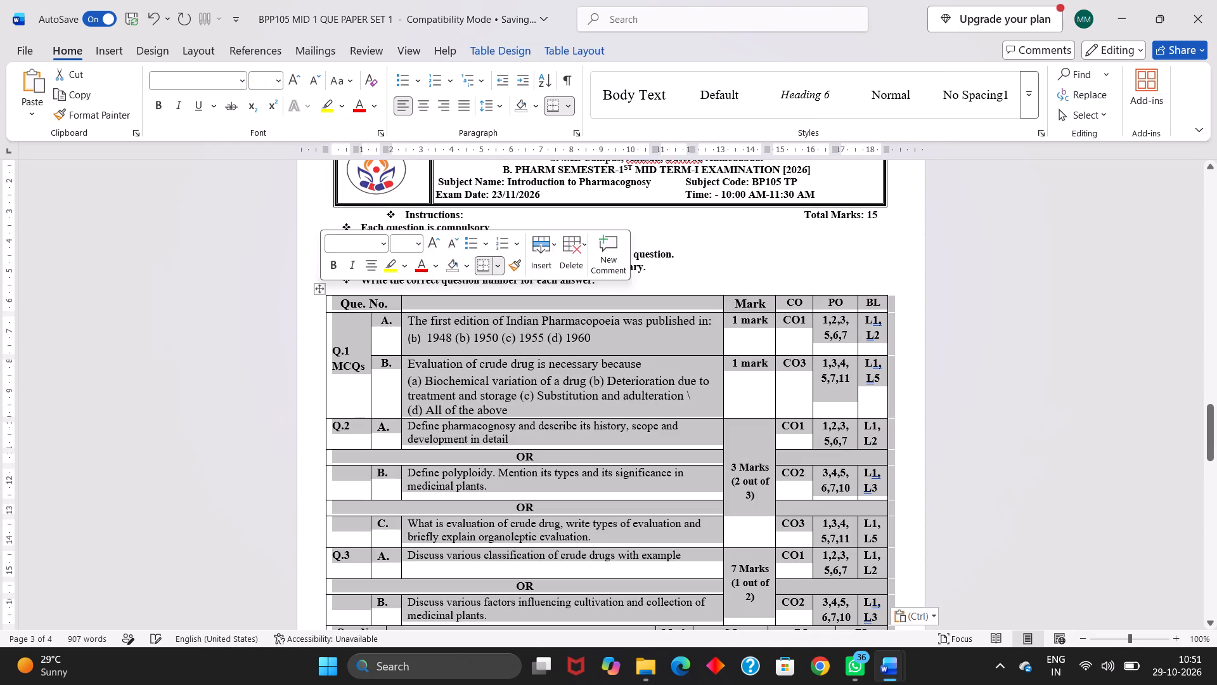
left_click(280, 77)
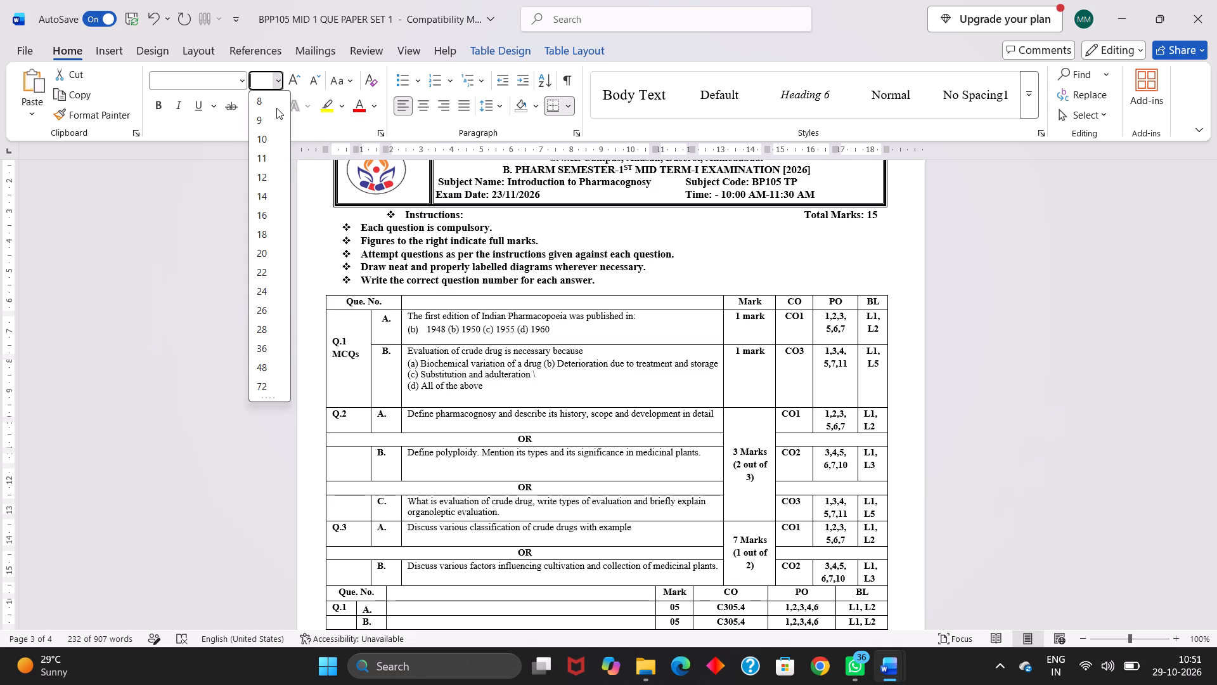
left_click(273, 101)
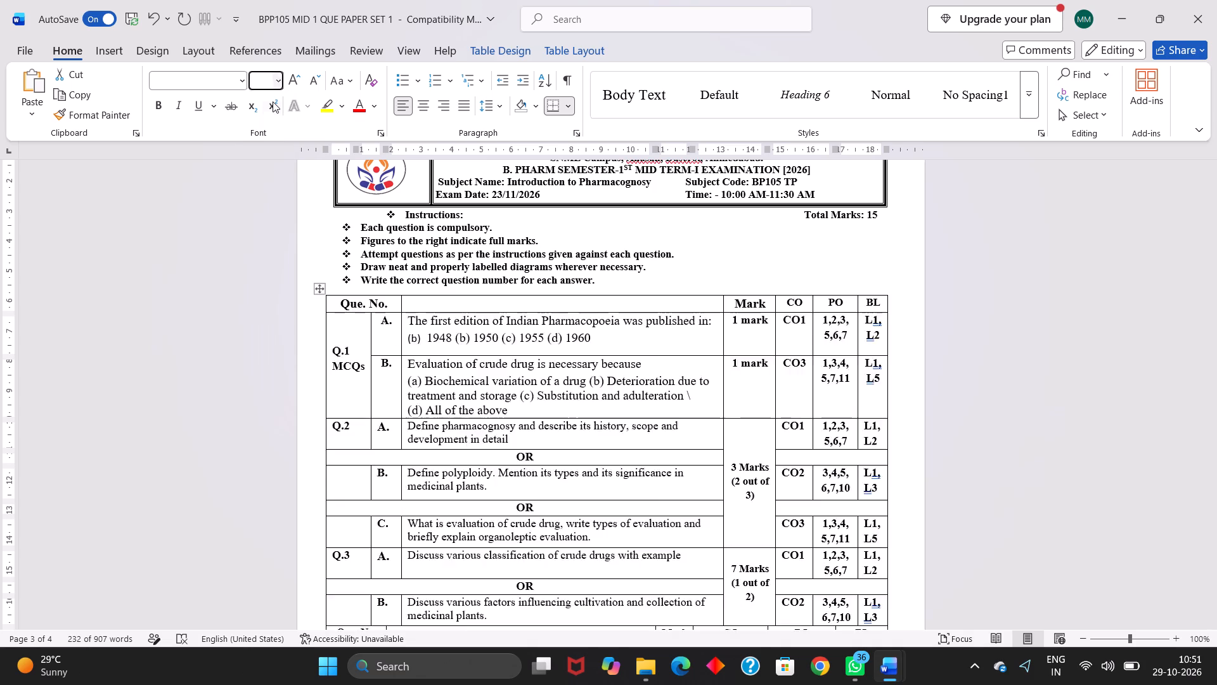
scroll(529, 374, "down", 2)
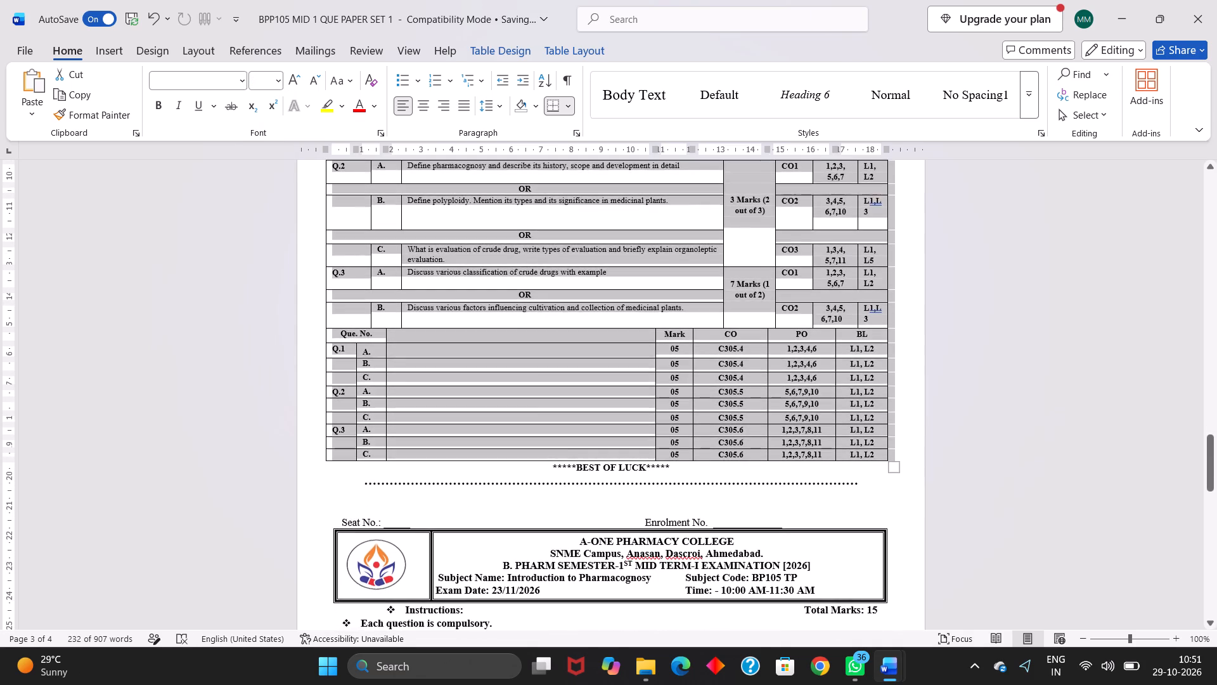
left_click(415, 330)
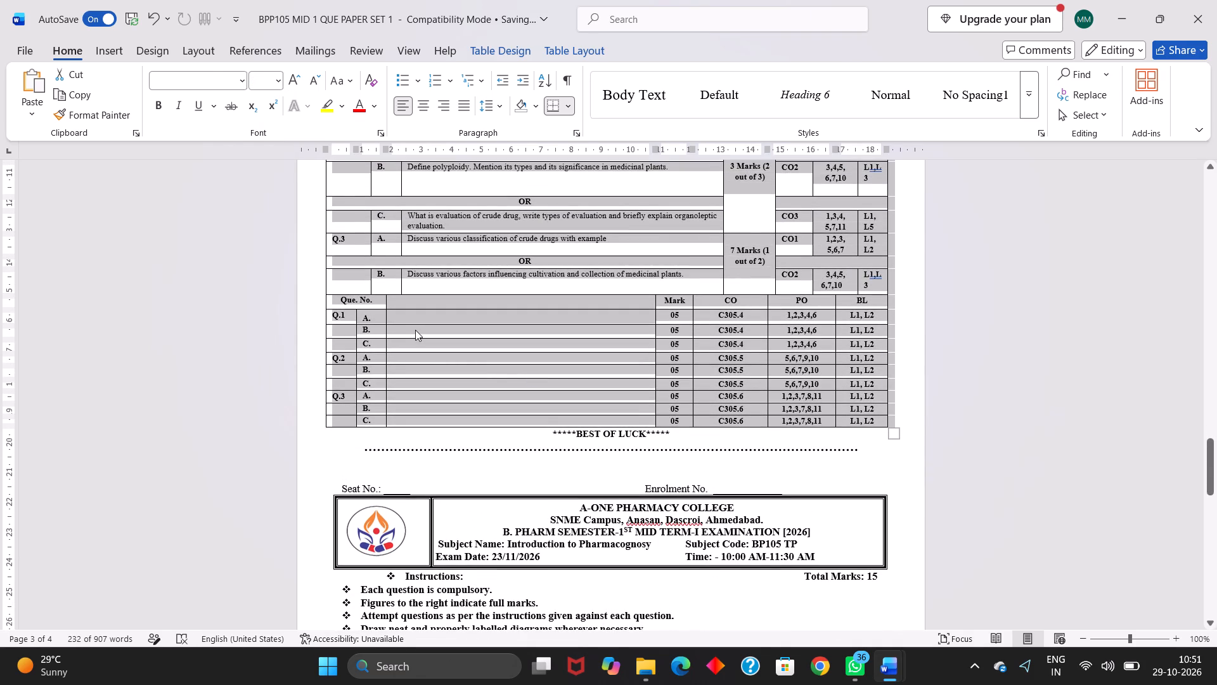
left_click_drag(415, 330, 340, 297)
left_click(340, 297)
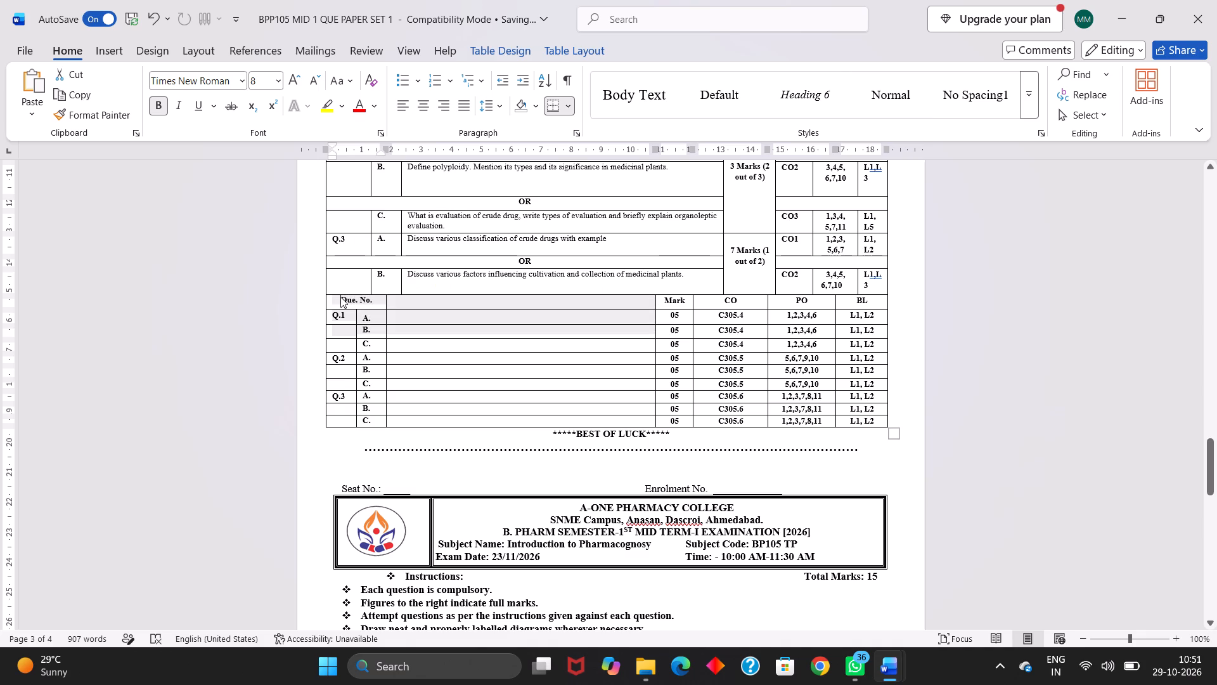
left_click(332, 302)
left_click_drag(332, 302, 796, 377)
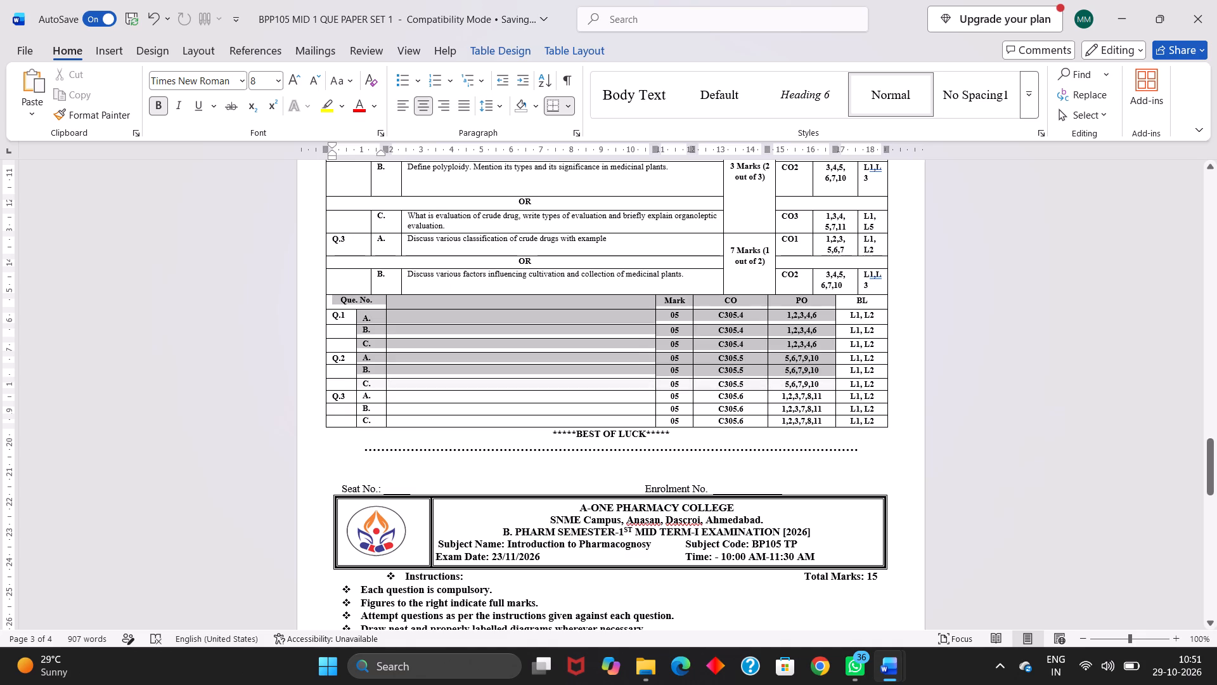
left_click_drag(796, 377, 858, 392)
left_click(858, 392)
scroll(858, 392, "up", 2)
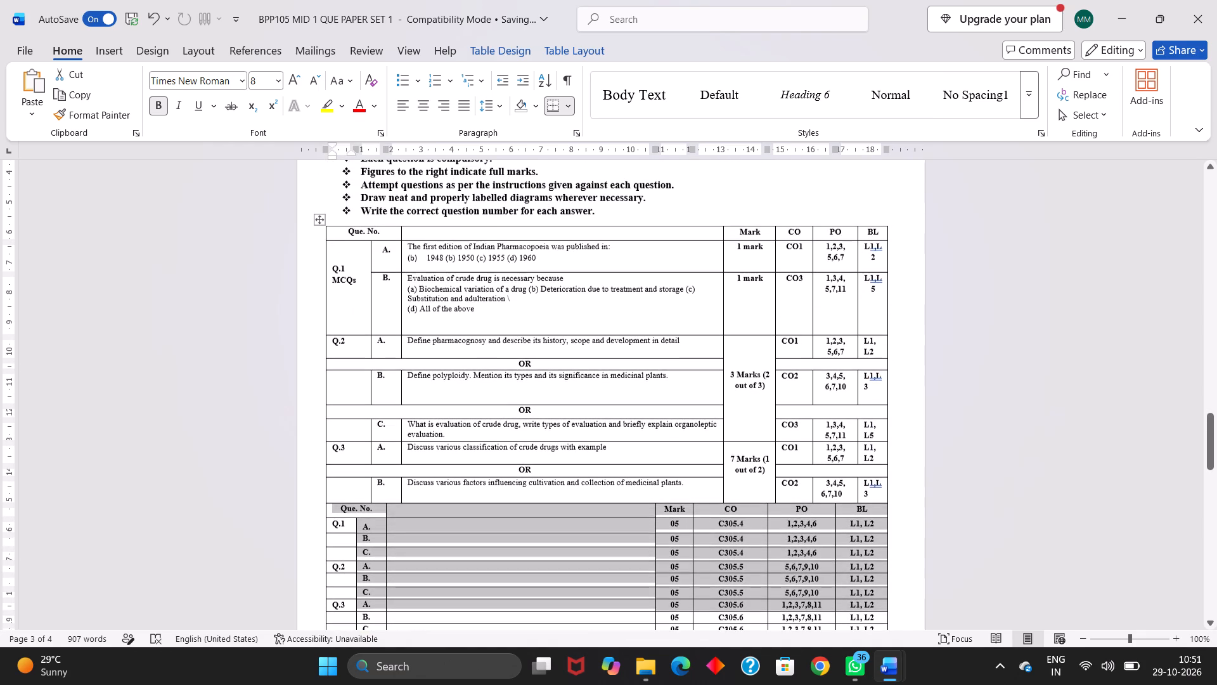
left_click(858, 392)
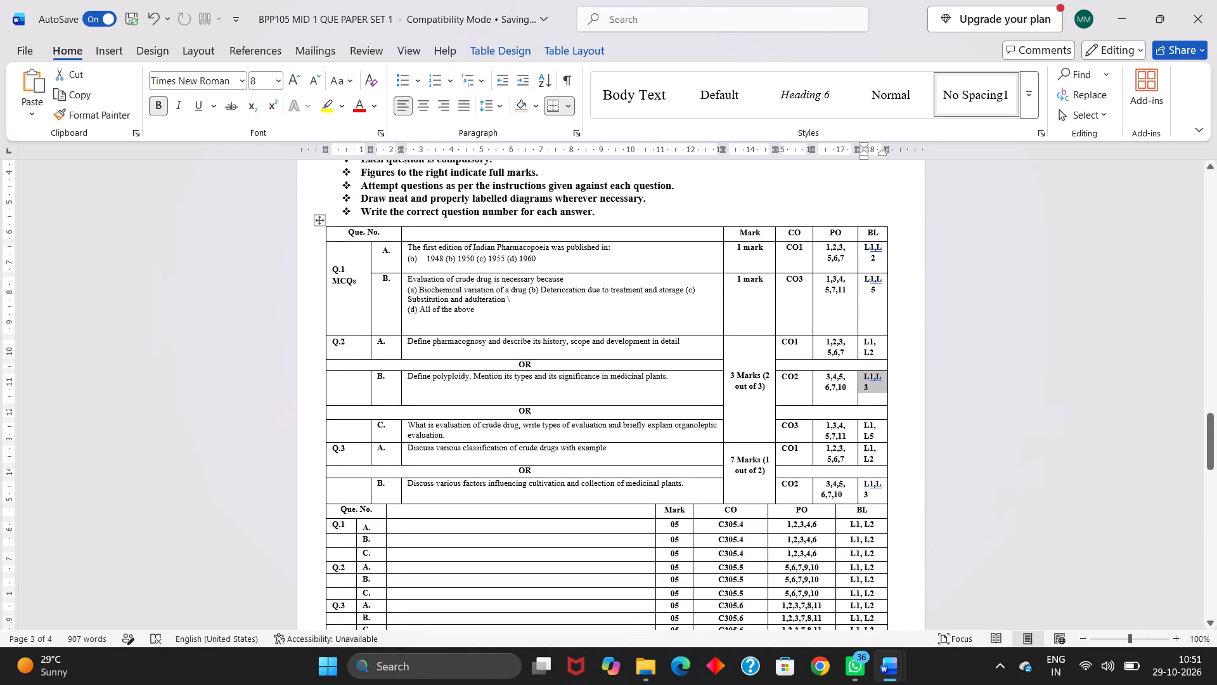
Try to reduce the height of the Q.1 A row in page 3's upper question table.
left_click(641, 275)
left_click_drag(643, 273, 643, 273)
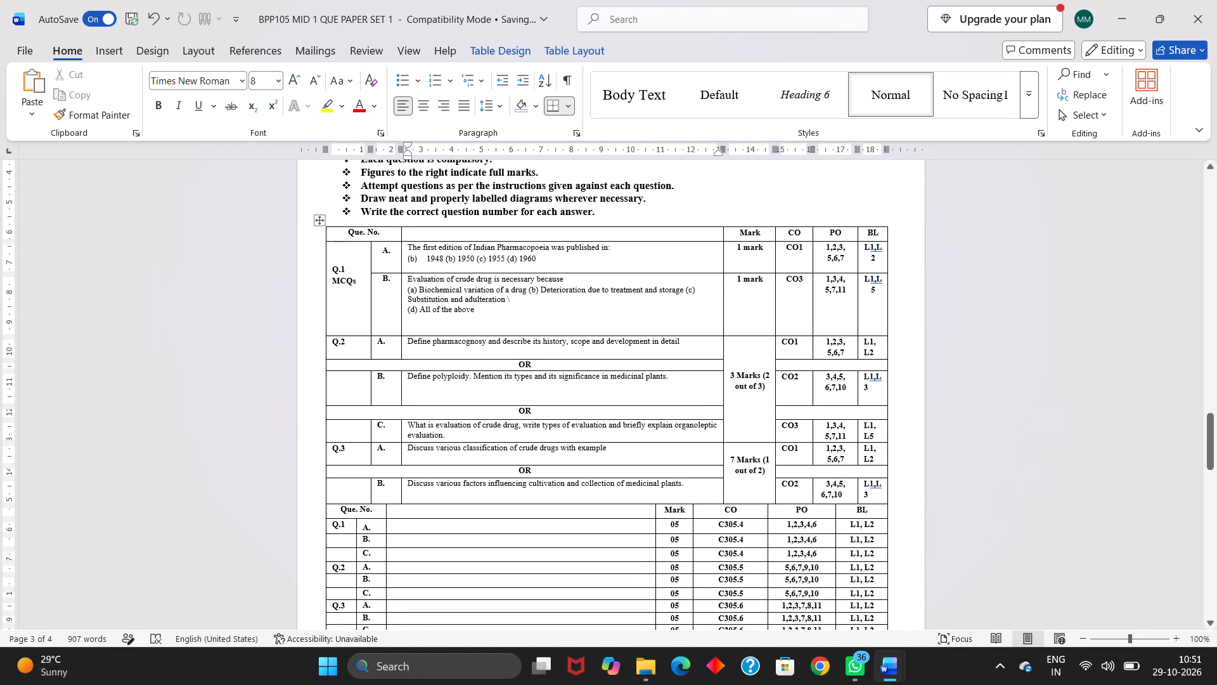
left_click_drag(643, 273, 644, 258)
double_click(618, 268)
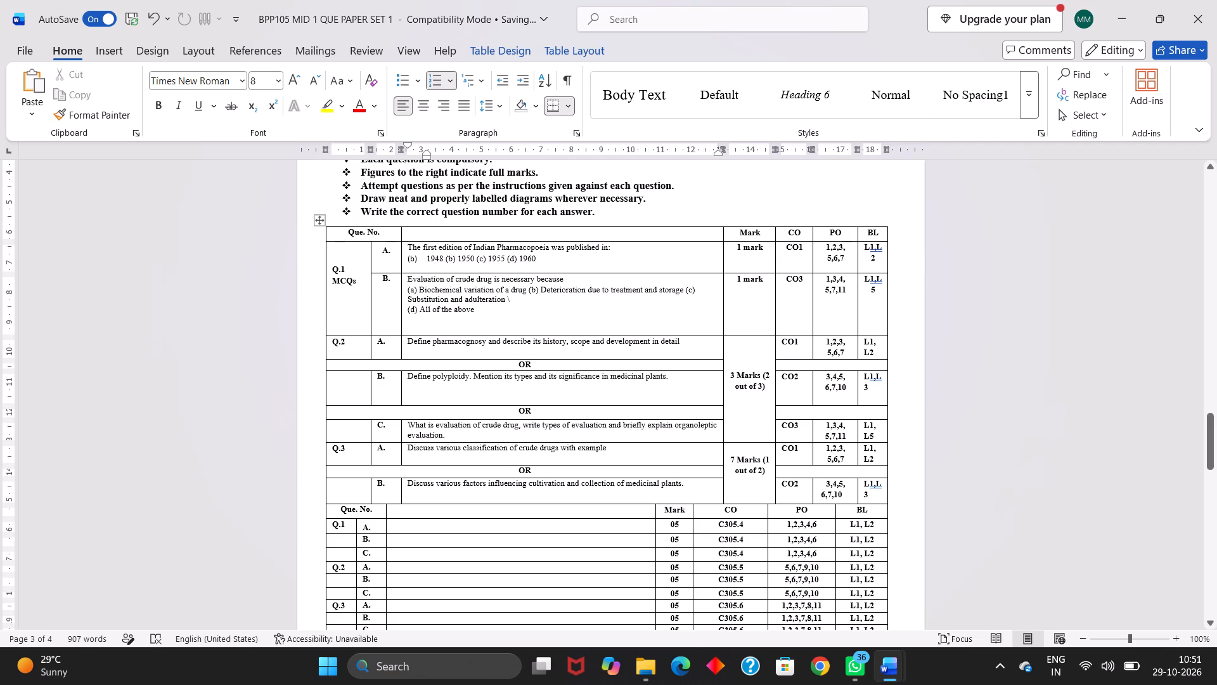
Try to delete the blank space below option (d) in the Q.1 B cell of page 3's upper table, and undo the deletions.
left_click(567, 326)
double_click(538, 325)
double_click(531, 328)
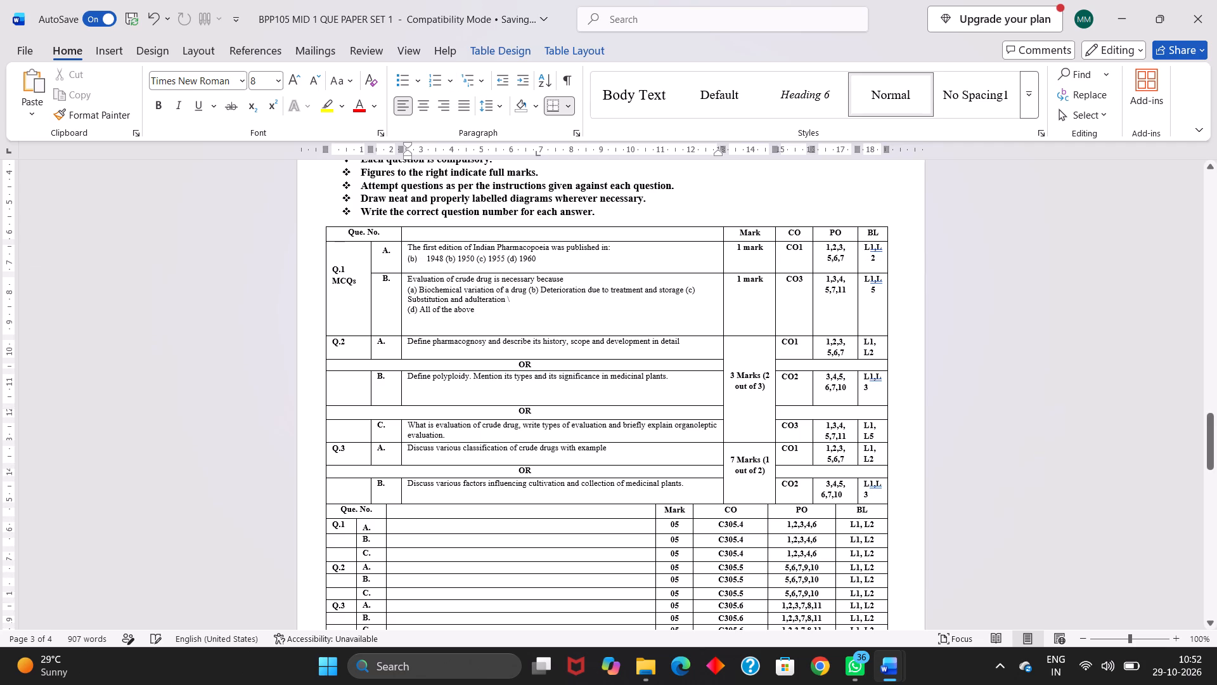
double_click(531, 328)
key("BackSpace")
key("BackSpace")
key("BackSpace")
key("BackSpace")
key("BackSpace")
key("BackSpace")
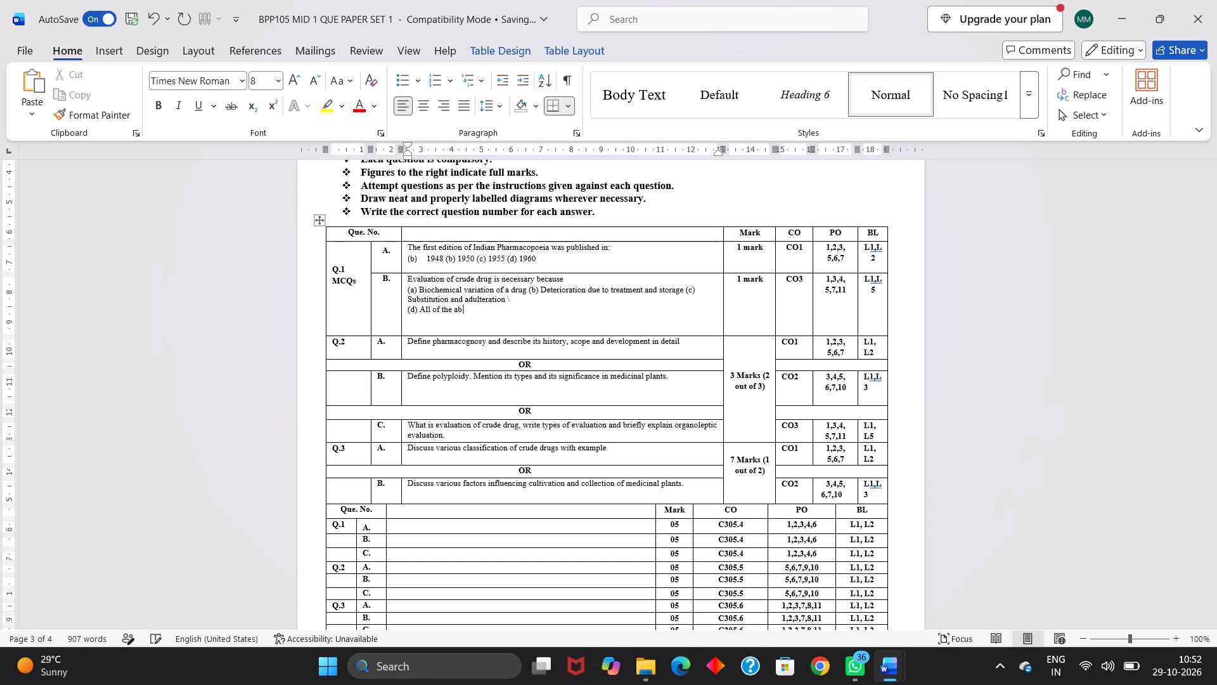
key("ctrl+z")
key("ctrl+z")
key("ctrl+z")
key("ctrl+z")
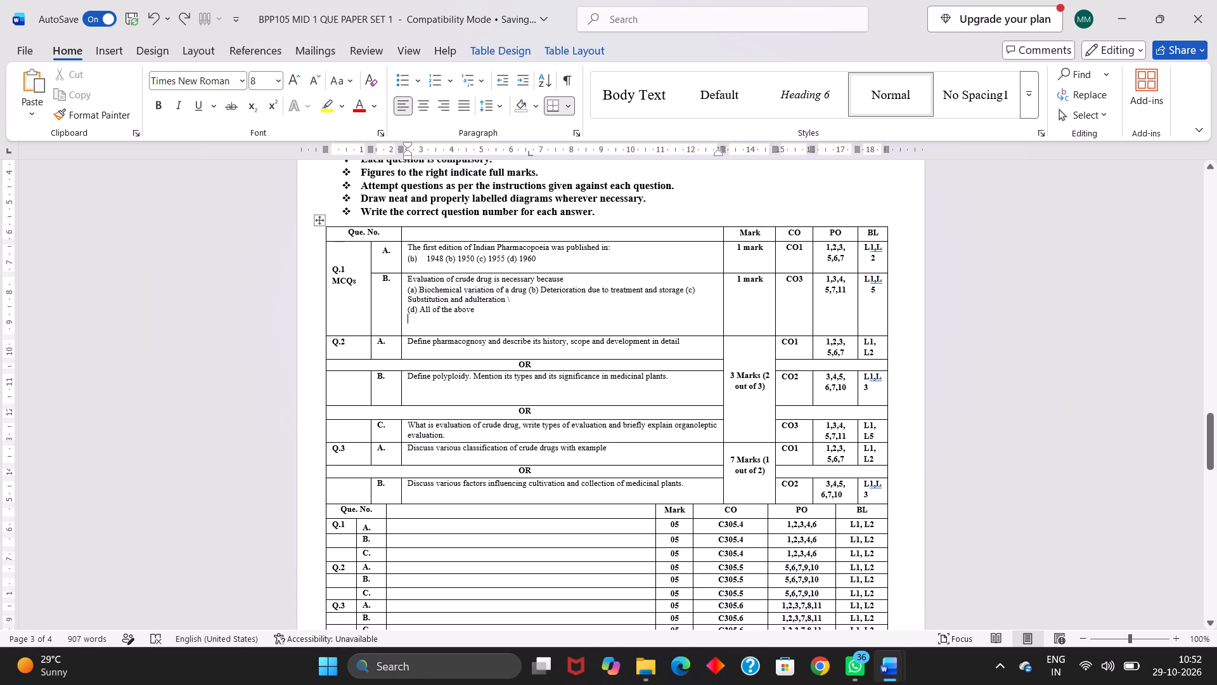
Shrink the Q.1 B and Q.2 B rows of page 3's upper question table to fit their text, and try tightening Q.1 A too.
left_click_drag(427, 336, 434, 309)
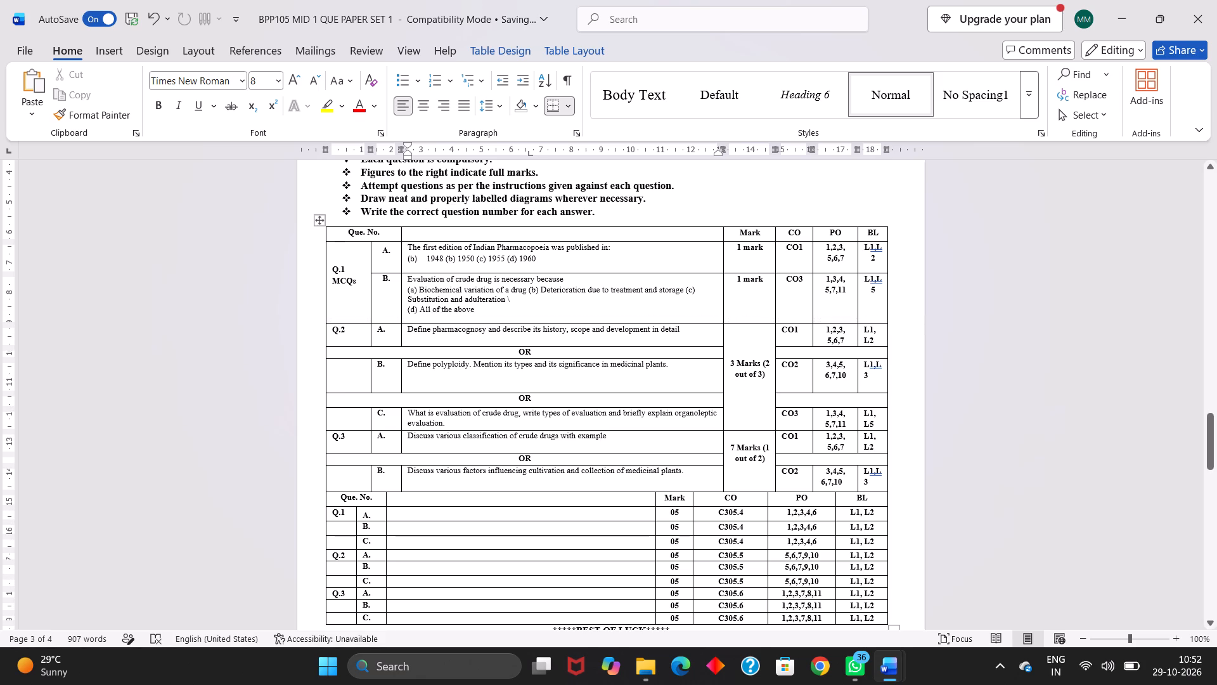
scroll(660, 390, "down", 1)
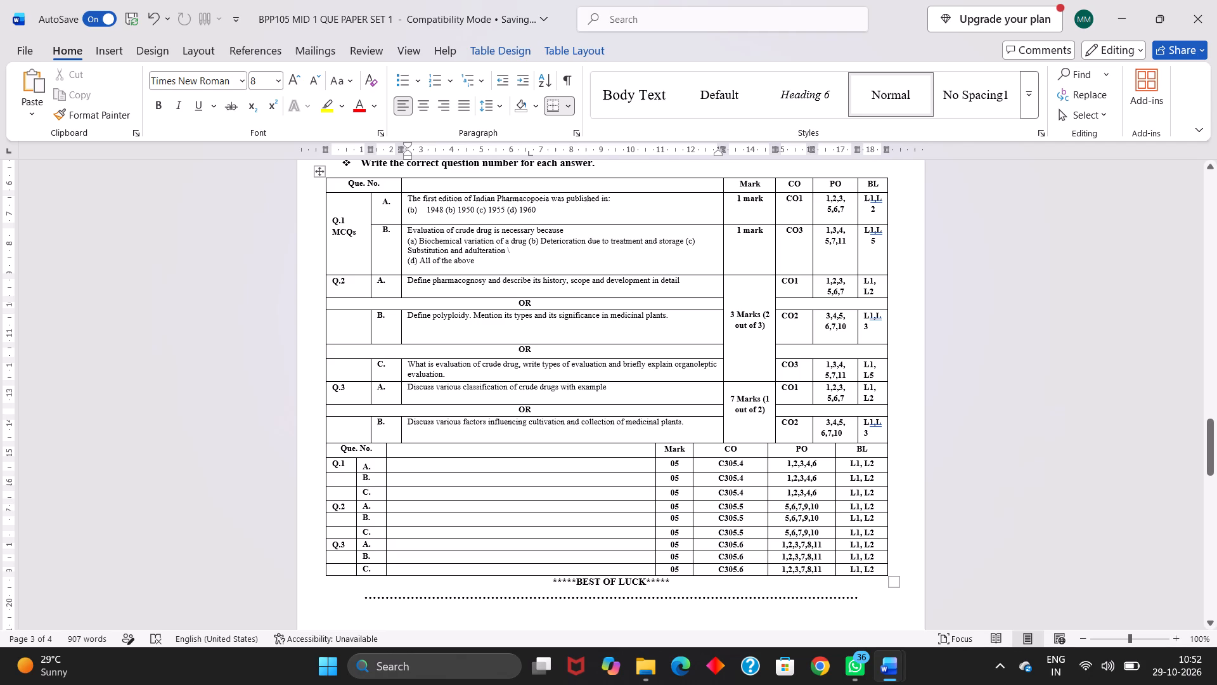
left_click_drag(624, 345, 624, 329)
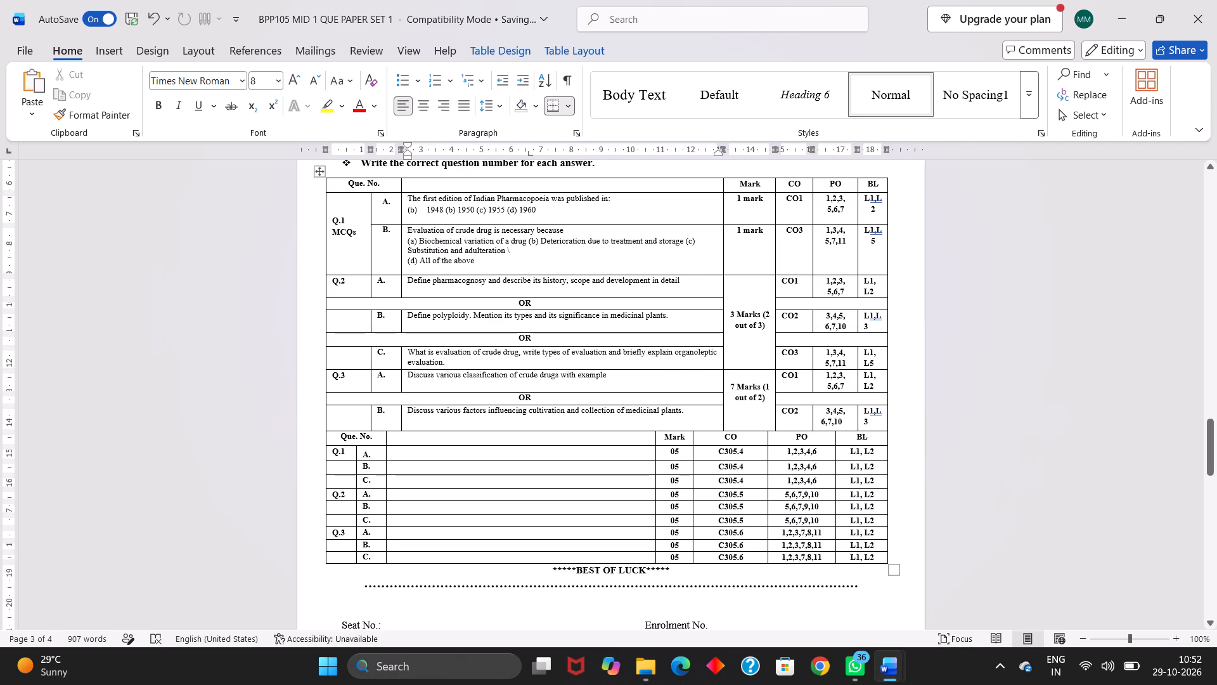
left_click_drag(692, 276, 692, 261)
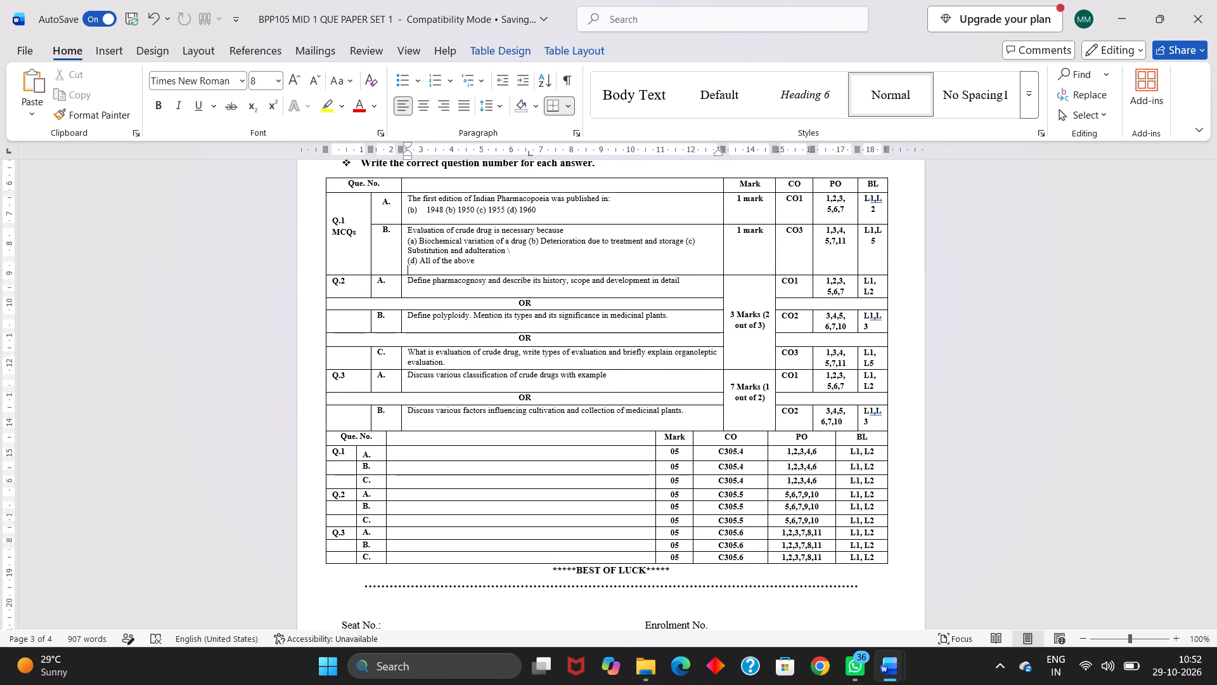
left_click_drag(636, 224, 636, 204)
Centre the Mark, CO, PO and BL entries of Q.1 to Q.3 in the pasted question table of page 3's upper paper.
scroll(659, 311, "down", 1)
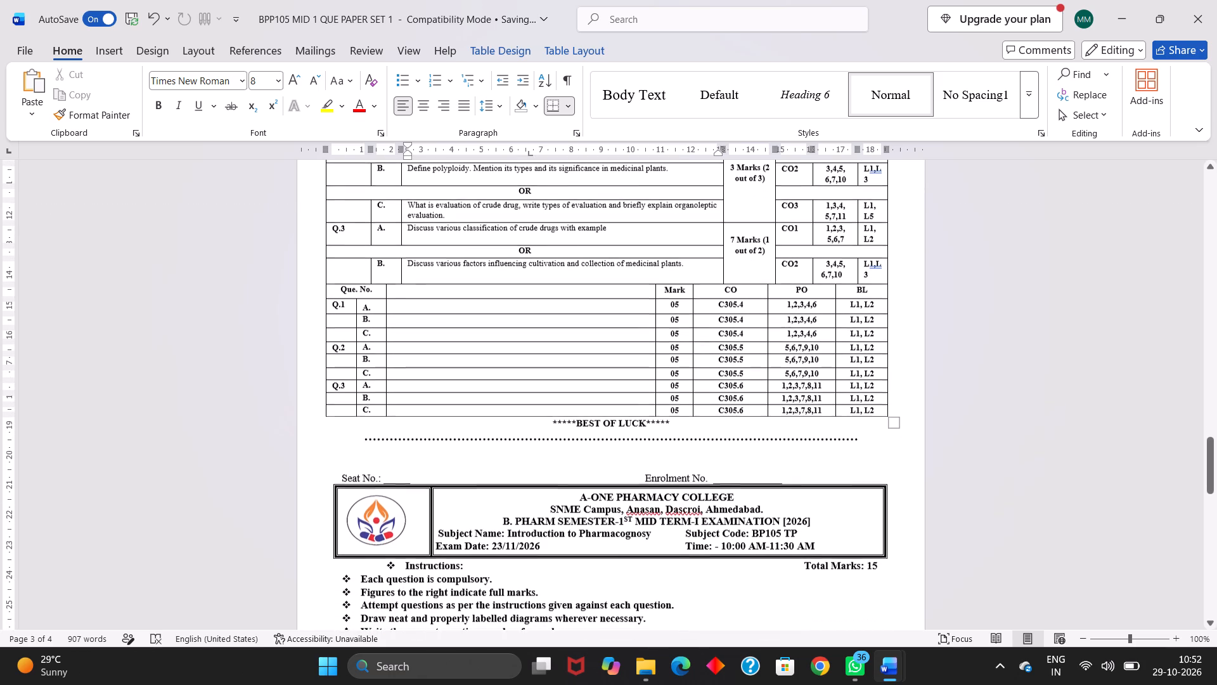
scroll(641, 284, "up", 1)
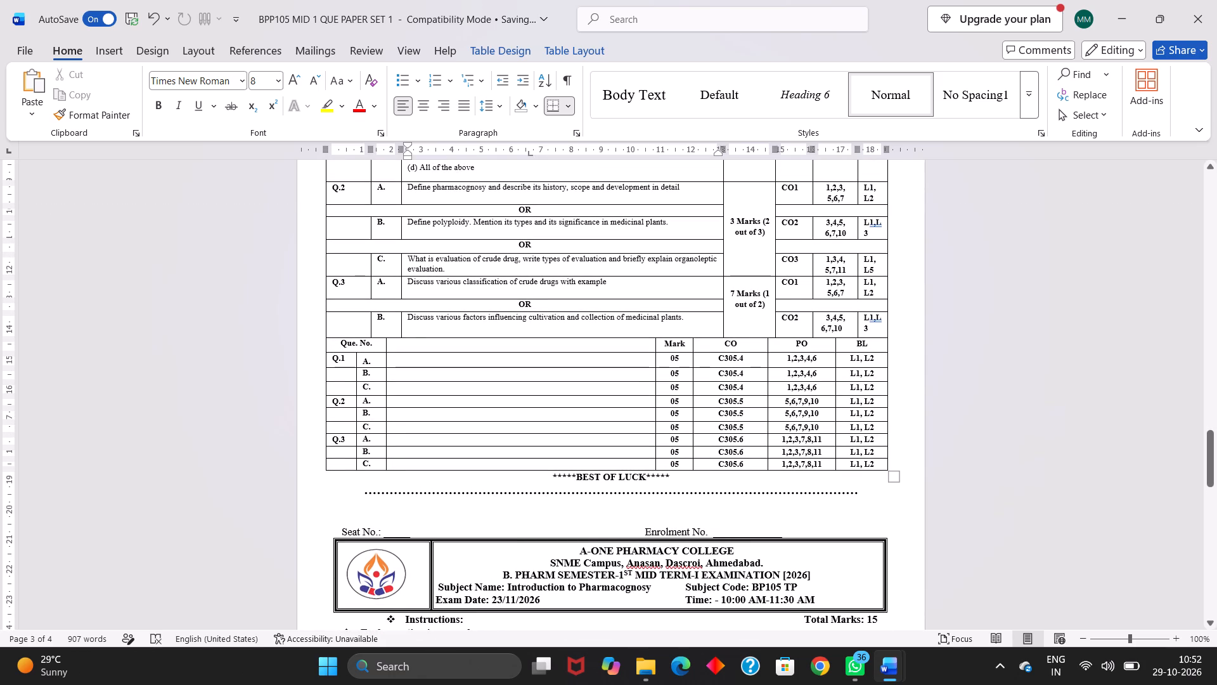
scroll(701, 338, "up", 1)
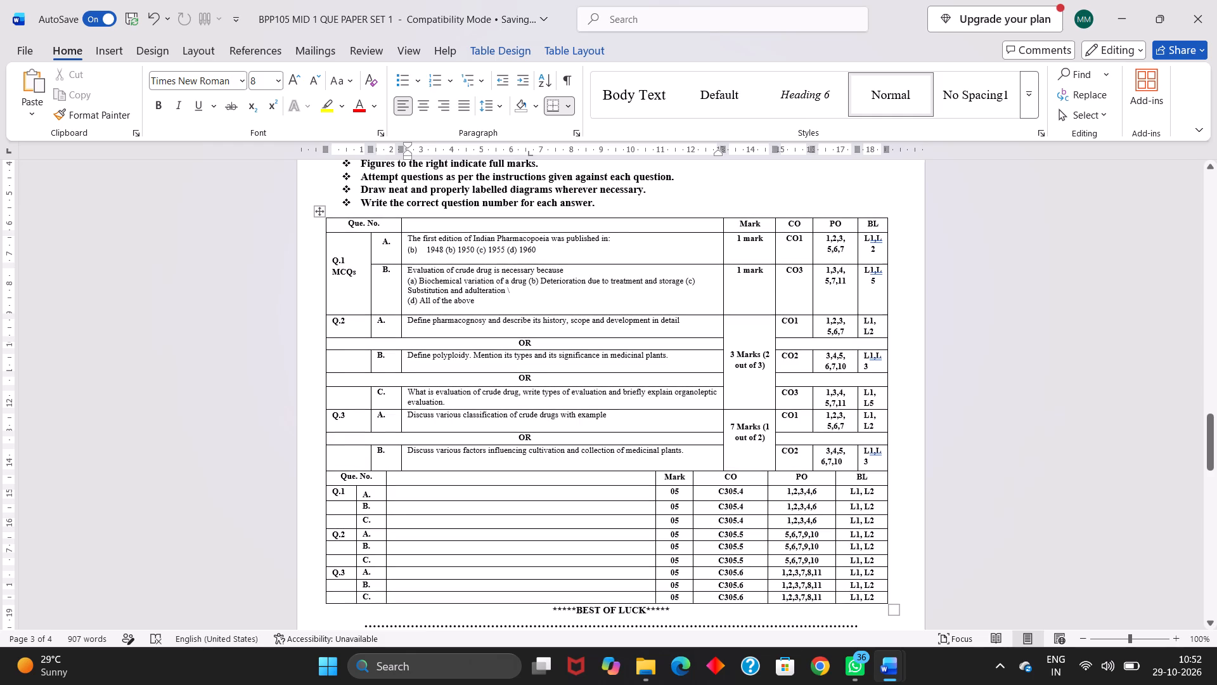
left_click_drag(736, 245, 785, 298)
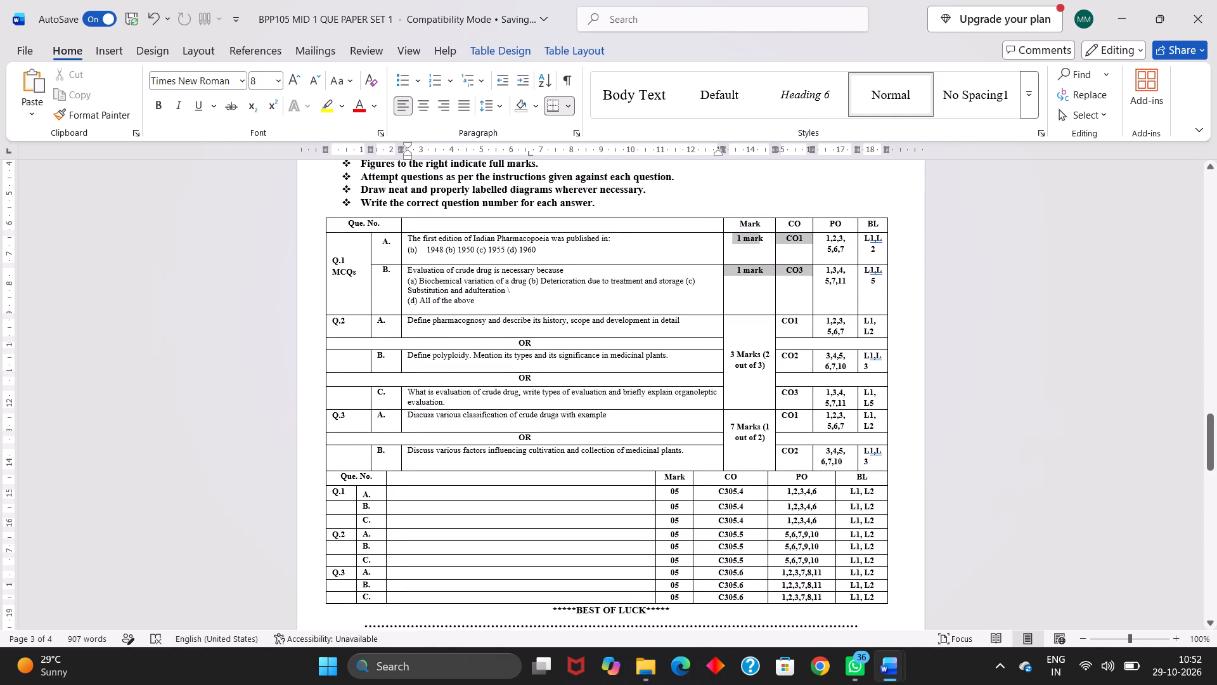
left_click_drag(785, 298, 872, 452)
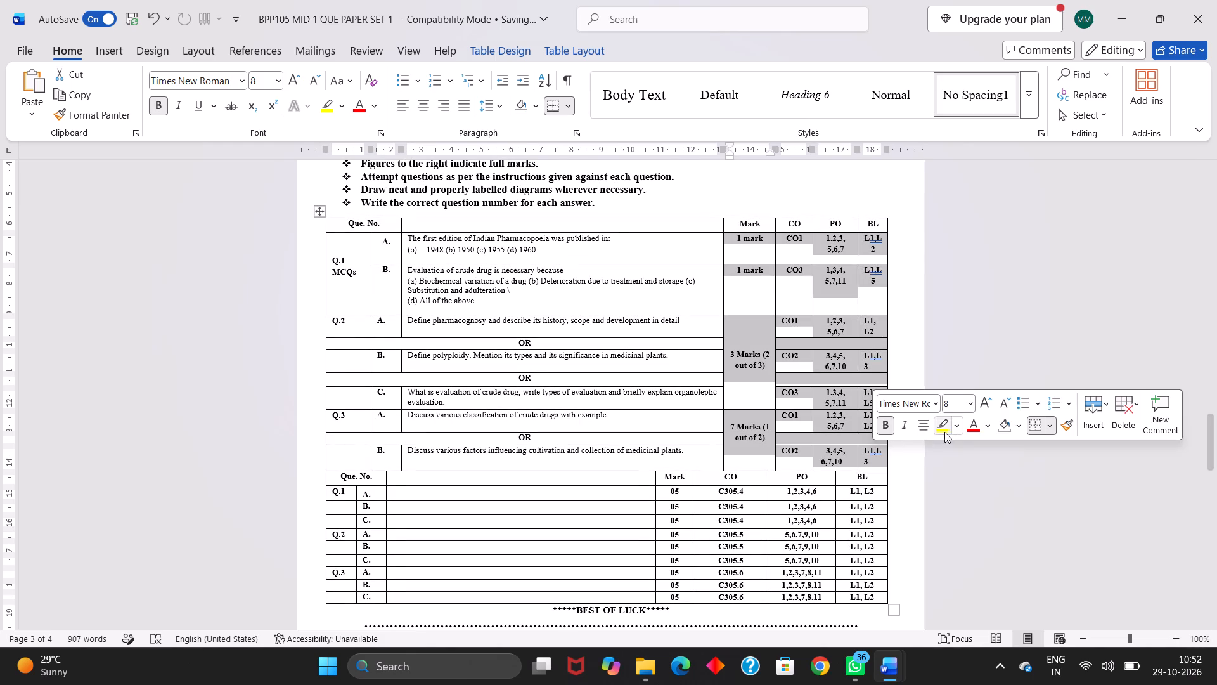
left_click(417, 101)
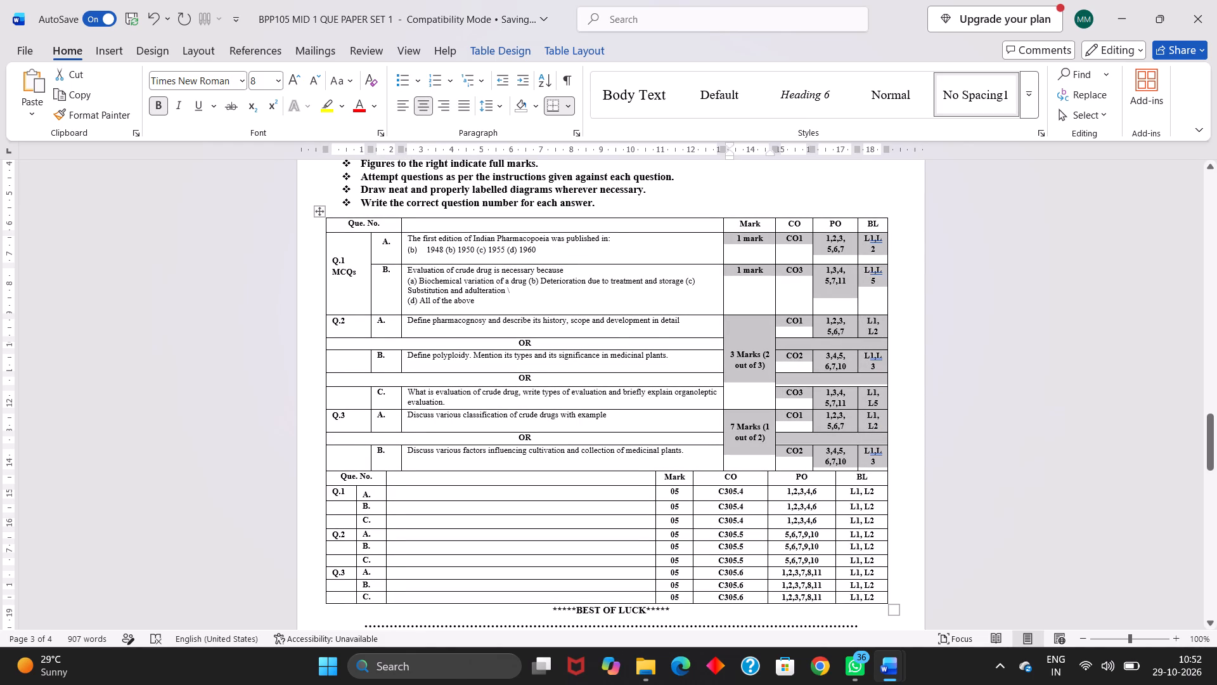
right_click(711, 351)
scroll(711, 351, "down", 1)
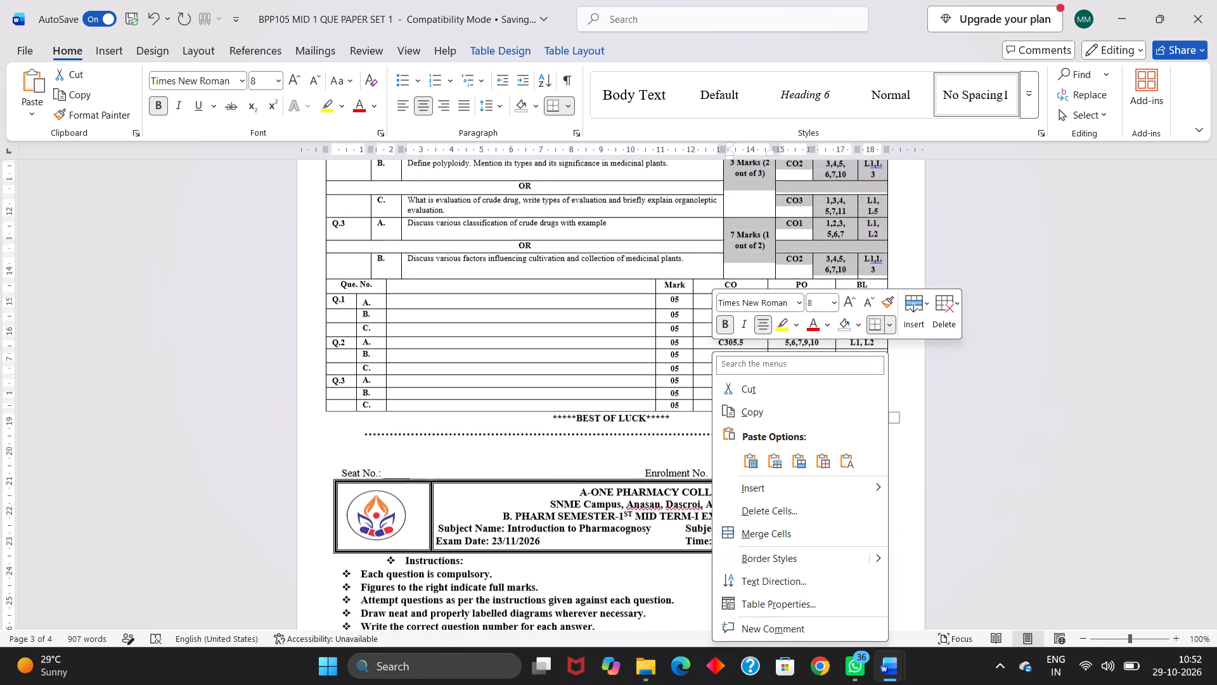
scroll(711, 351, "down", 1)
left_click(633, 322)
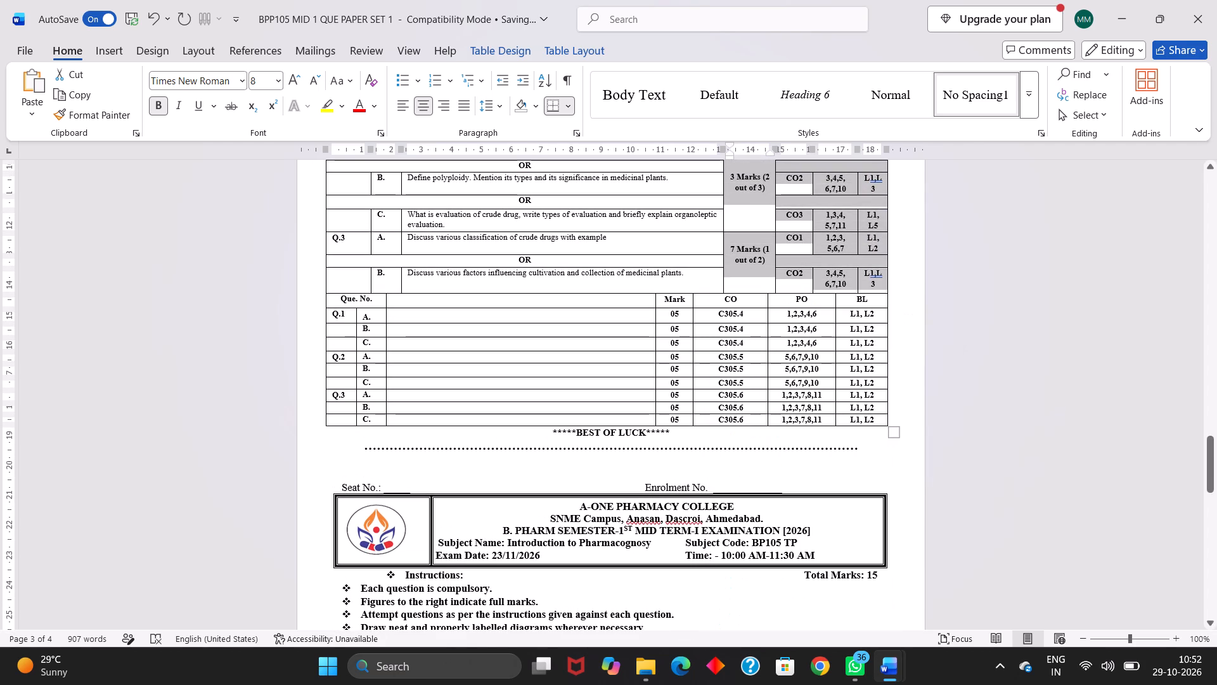
Delete the old blank question rows with 05 marks, including their header row, between the pasted questions and BEST OF LUCK on page 3.
scroll(670, 342, "up", 1)
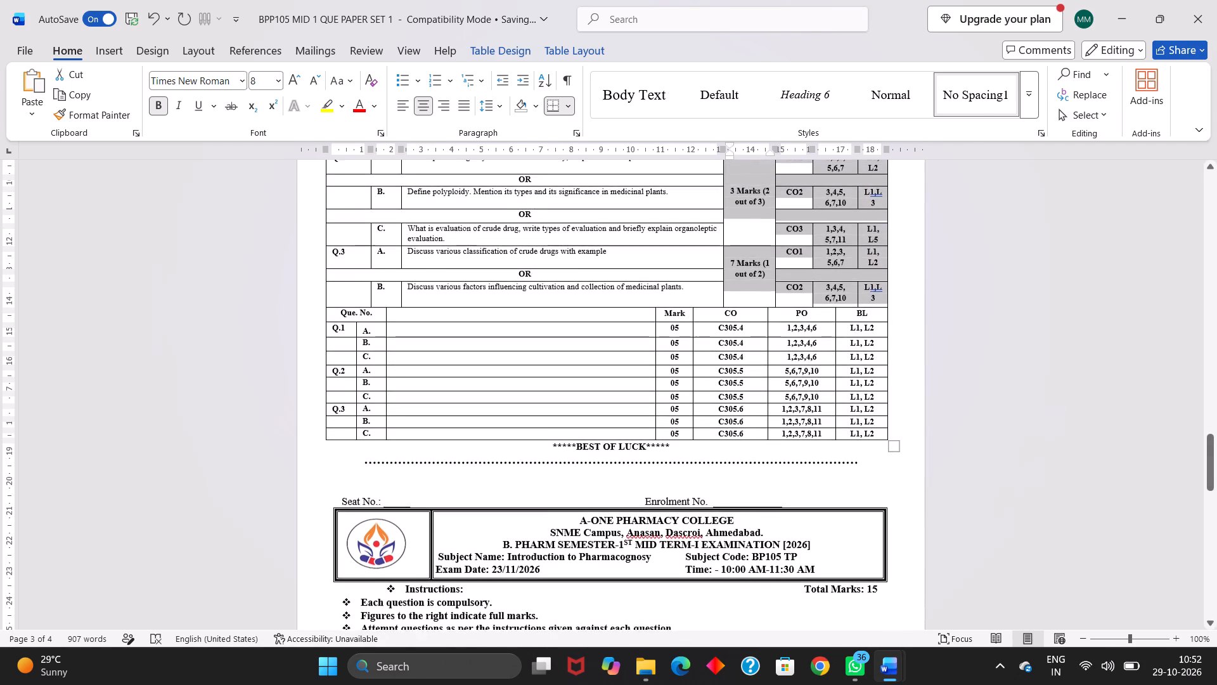
scroll(670, 342, "up", 1)
scroll(564, 363, "right", 1)
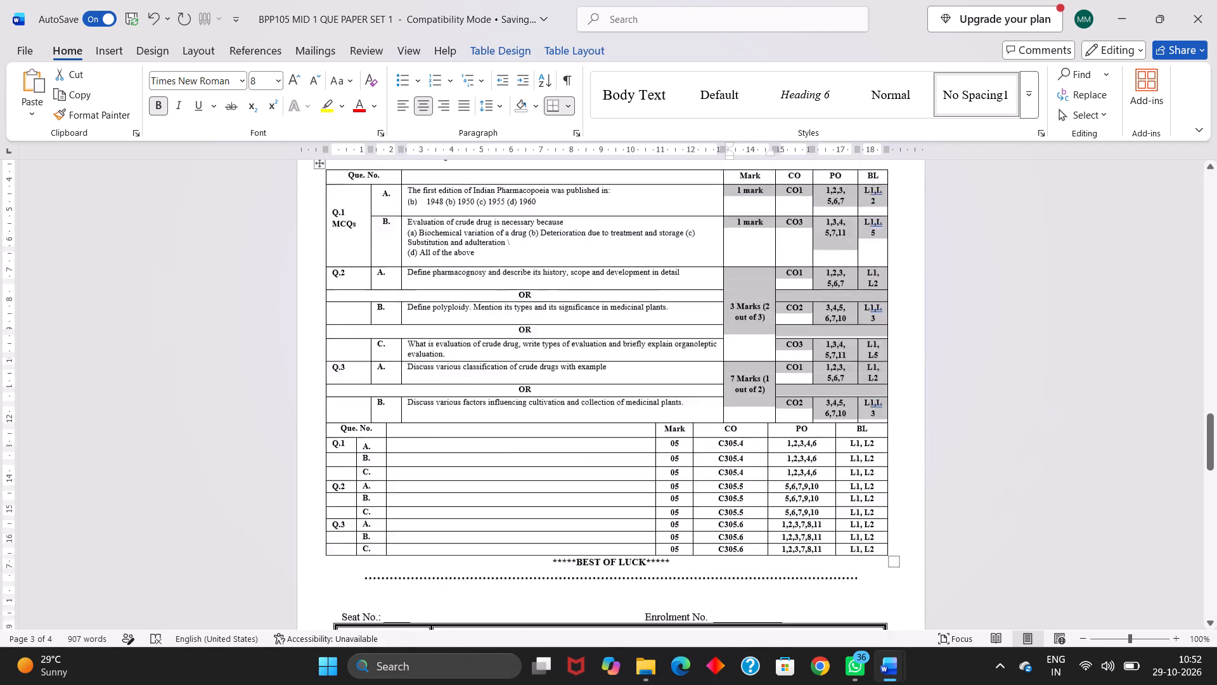
scroll(564, 363, "right", 1)
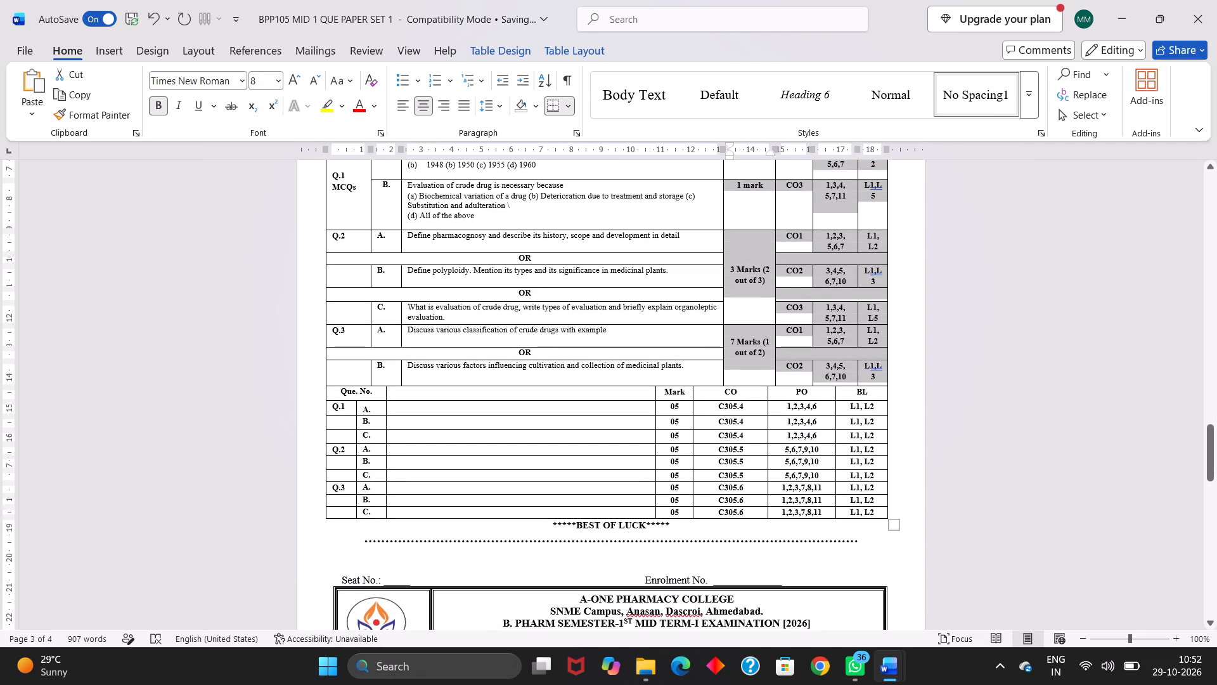
left_click_drag(337, 392, 818, 473)
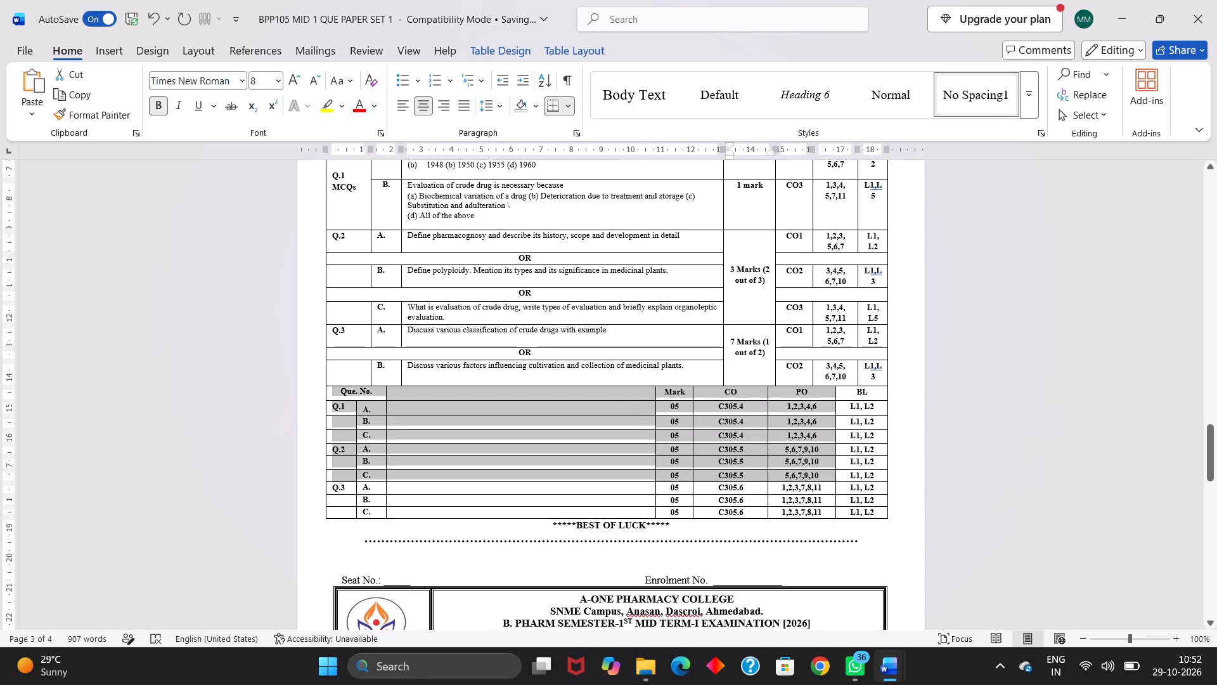
left_click_drag(818, 473, 860, 507)
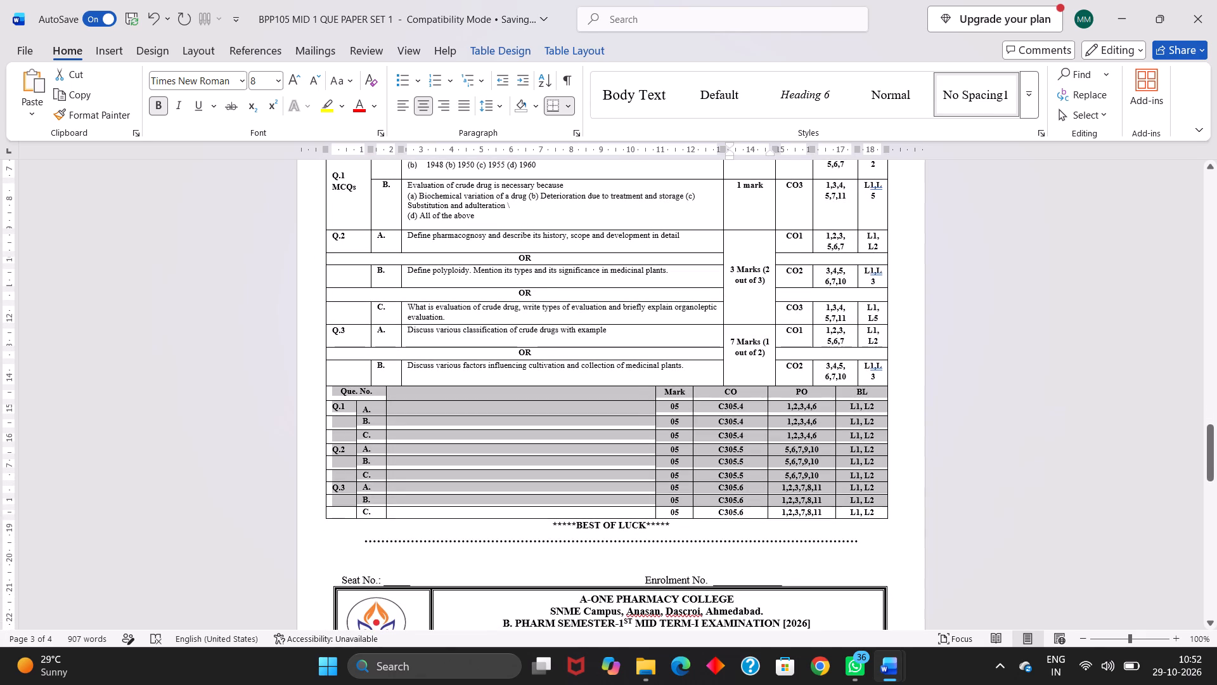
left_click_drag(860, 507, 856, 514)
key("BackSpace")
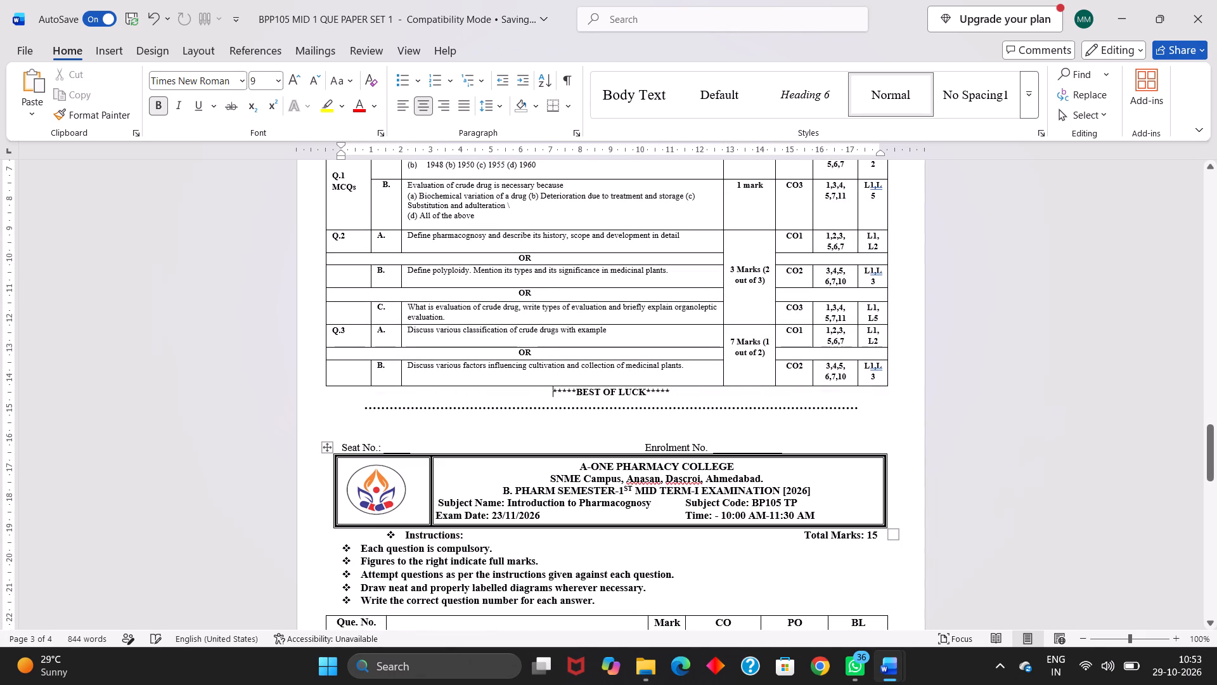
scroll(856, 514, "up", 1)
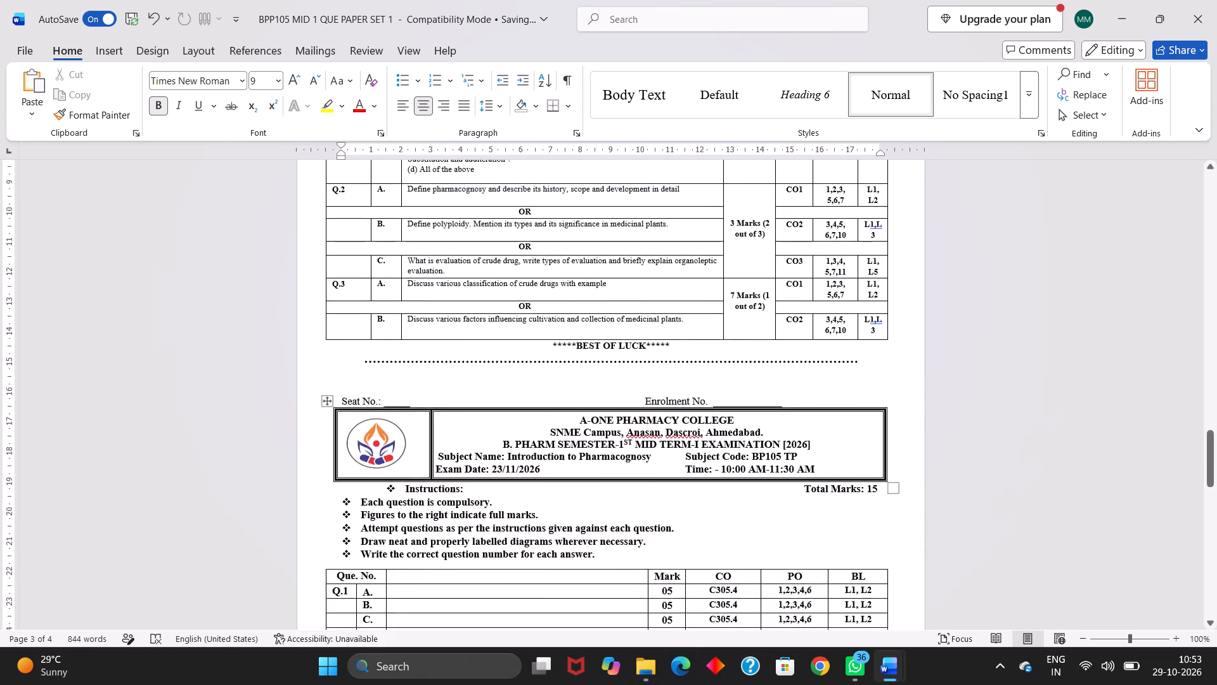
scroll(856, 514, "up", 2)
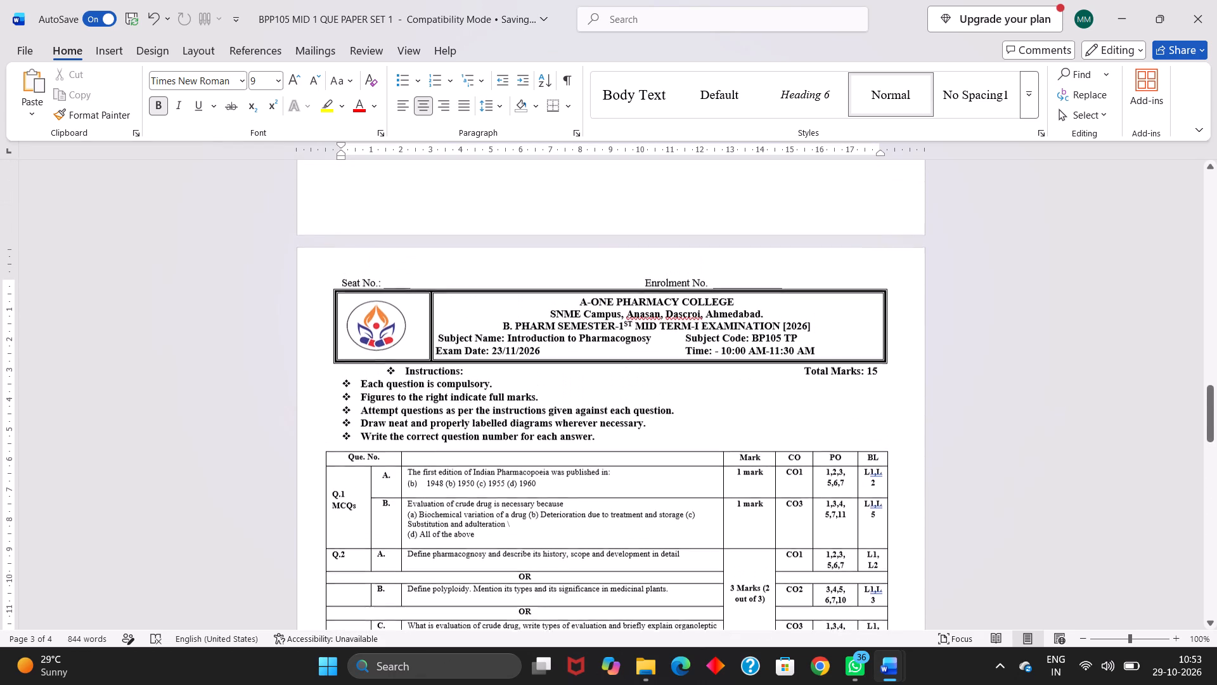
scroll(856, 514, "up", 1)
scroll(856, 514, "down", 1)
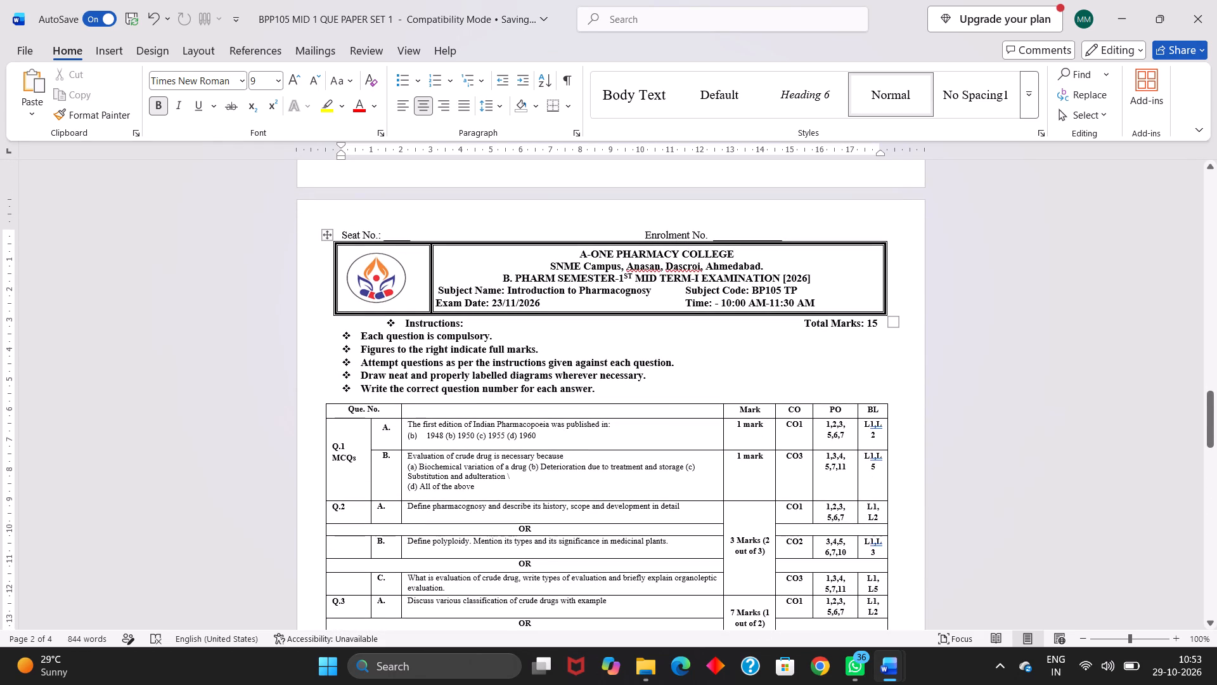
Reduce the Instructions heading, Total Marks line and five instruction bullets of page 3's upper paper to 9 pt.
left_click_drag(380, 323, 613, 396)
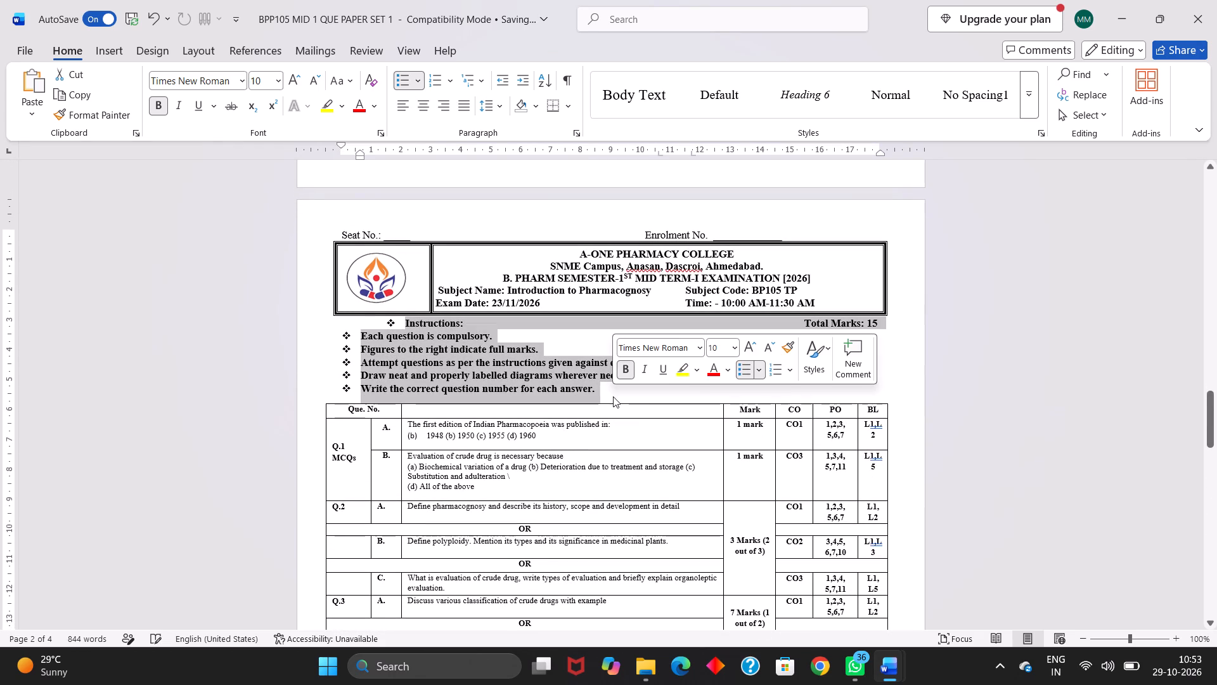
left_click(768, 344)
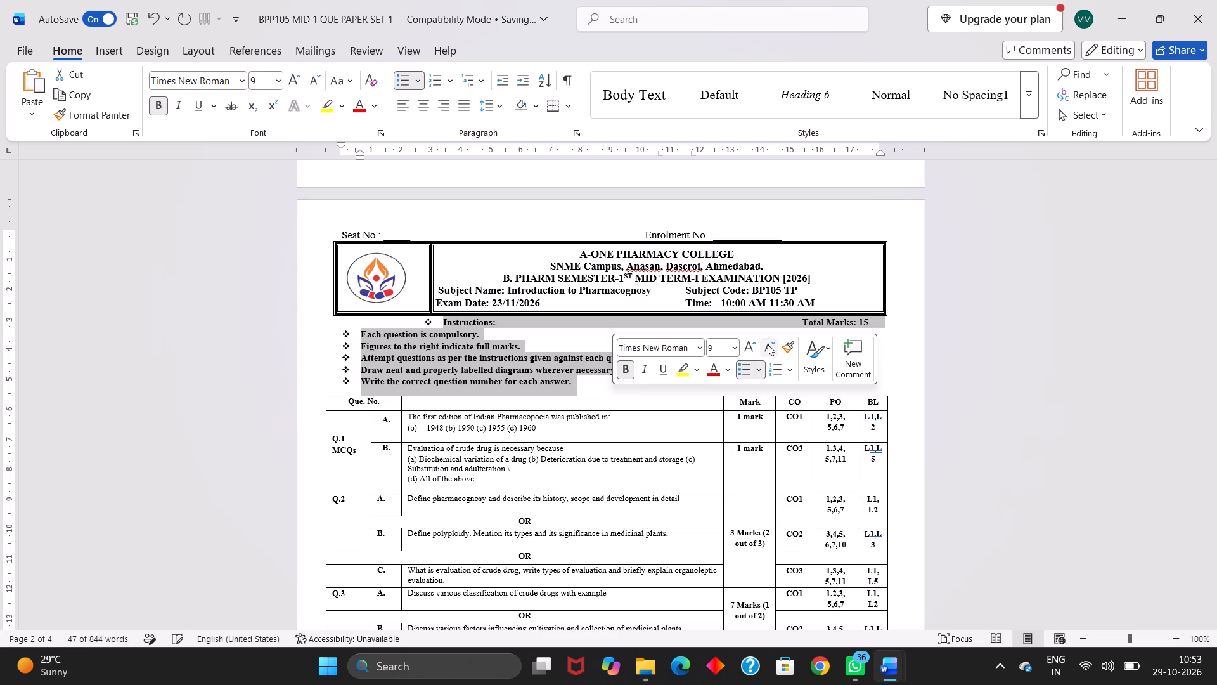
left_click(566, 338)
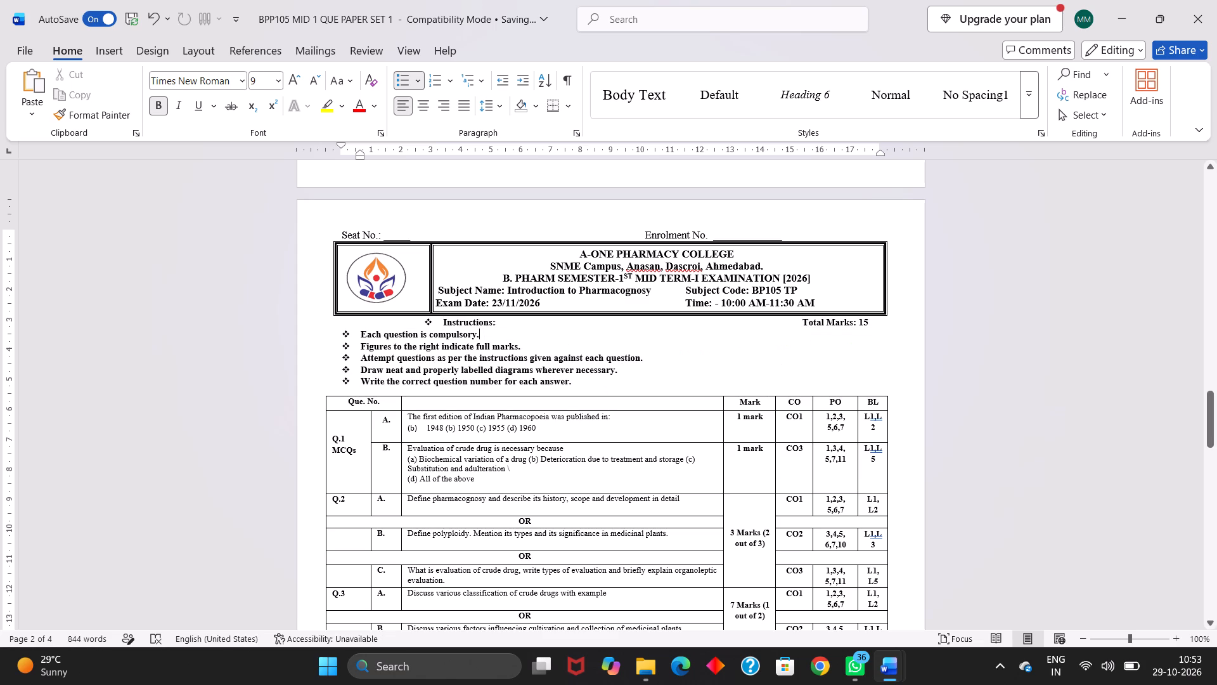
left_click(347, 402)
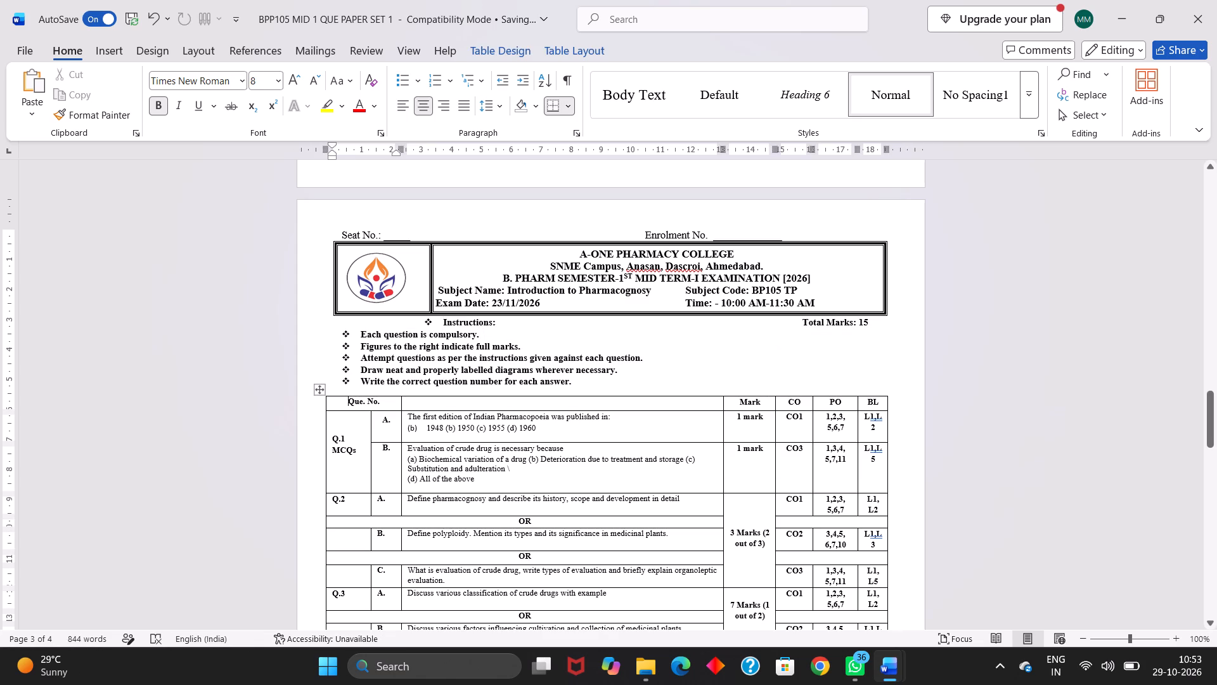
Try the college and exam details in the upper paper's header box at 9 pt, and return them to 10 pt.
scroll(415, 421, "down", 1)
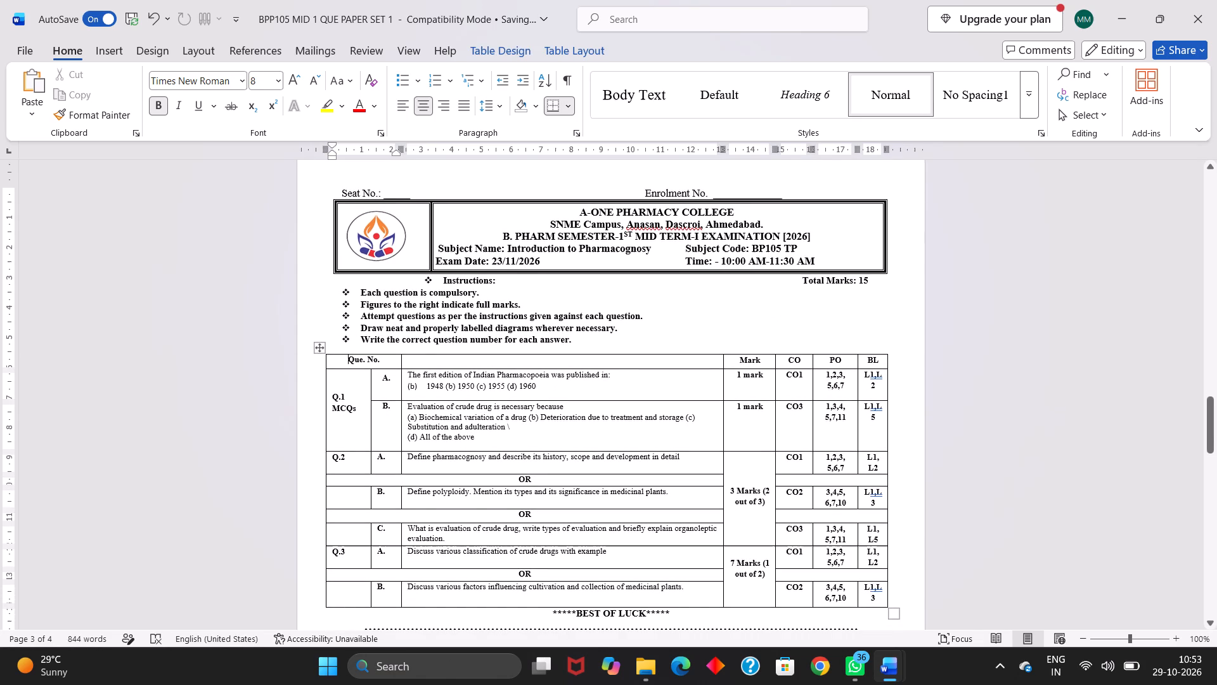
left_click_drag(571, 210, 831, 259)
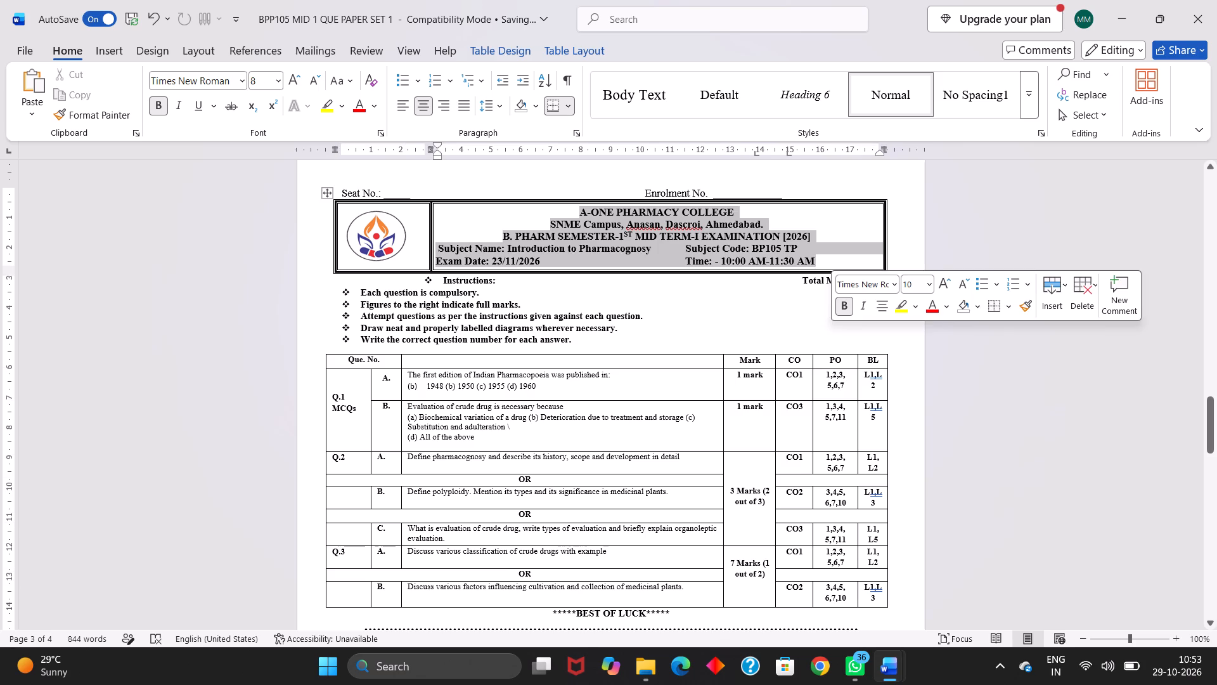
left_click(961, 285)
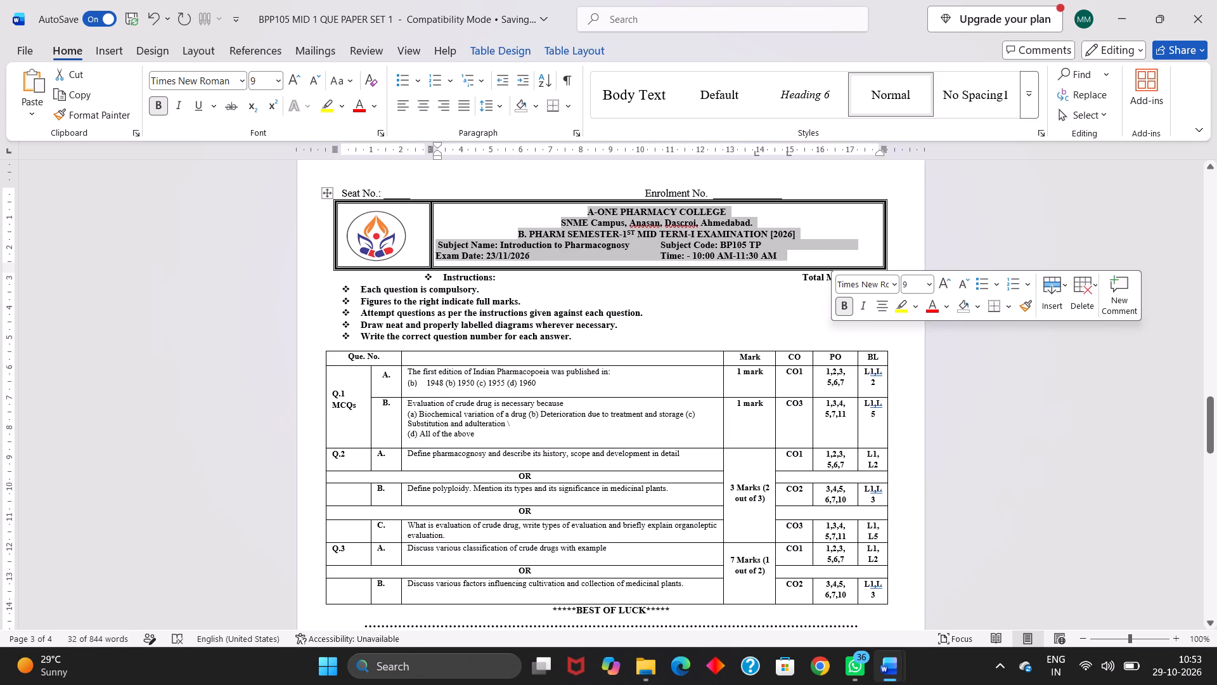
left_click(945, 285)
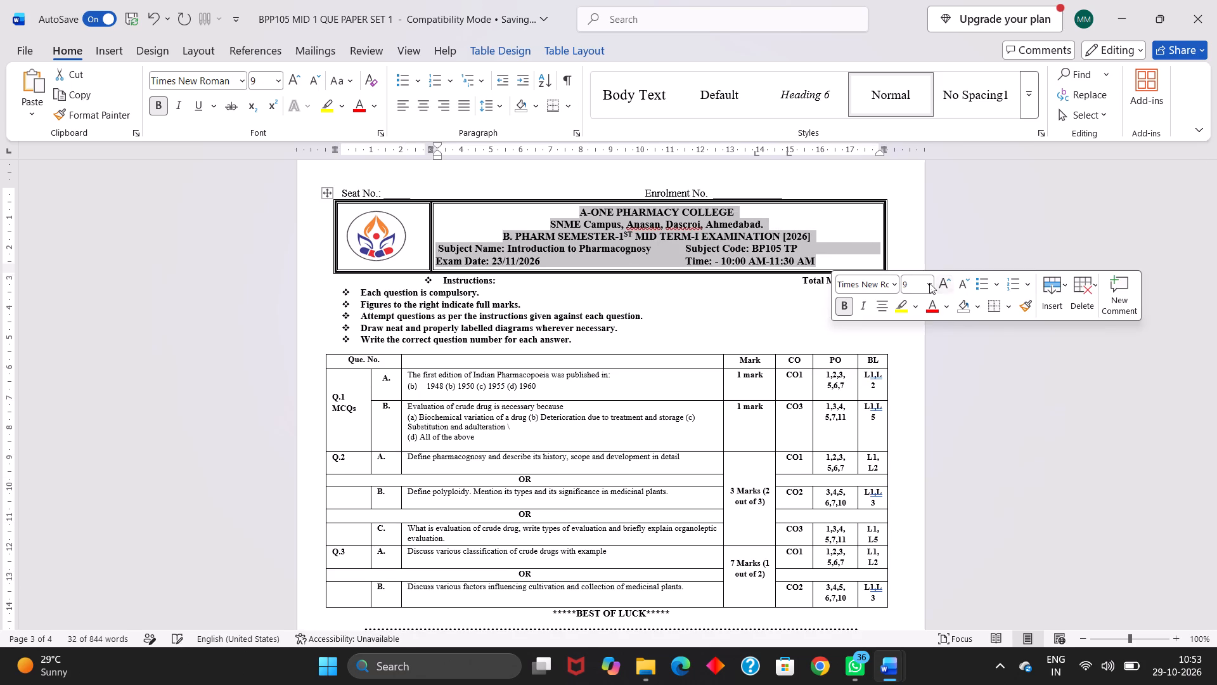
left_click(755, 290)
Narrow the question and Mark columns of the upper question table, shift the CO column over, and widen the PO and BL columns.
scroll(755, 290, "down", 1)
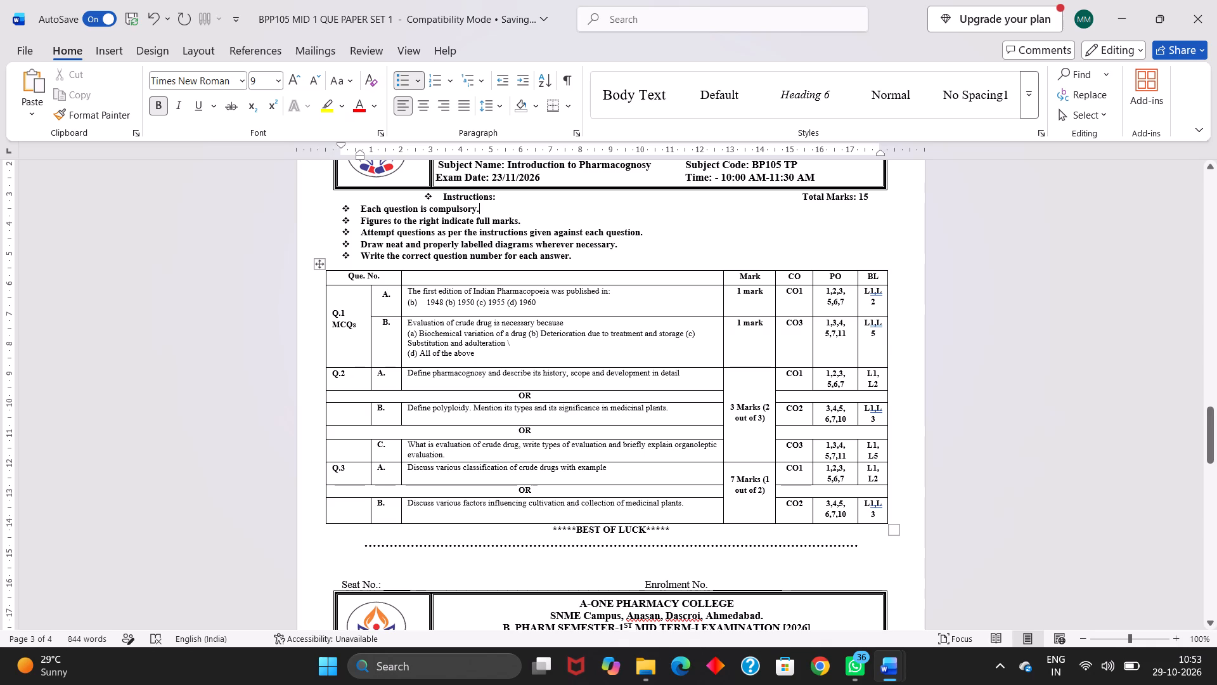
left_click_drag(723, 301, 707, 301)
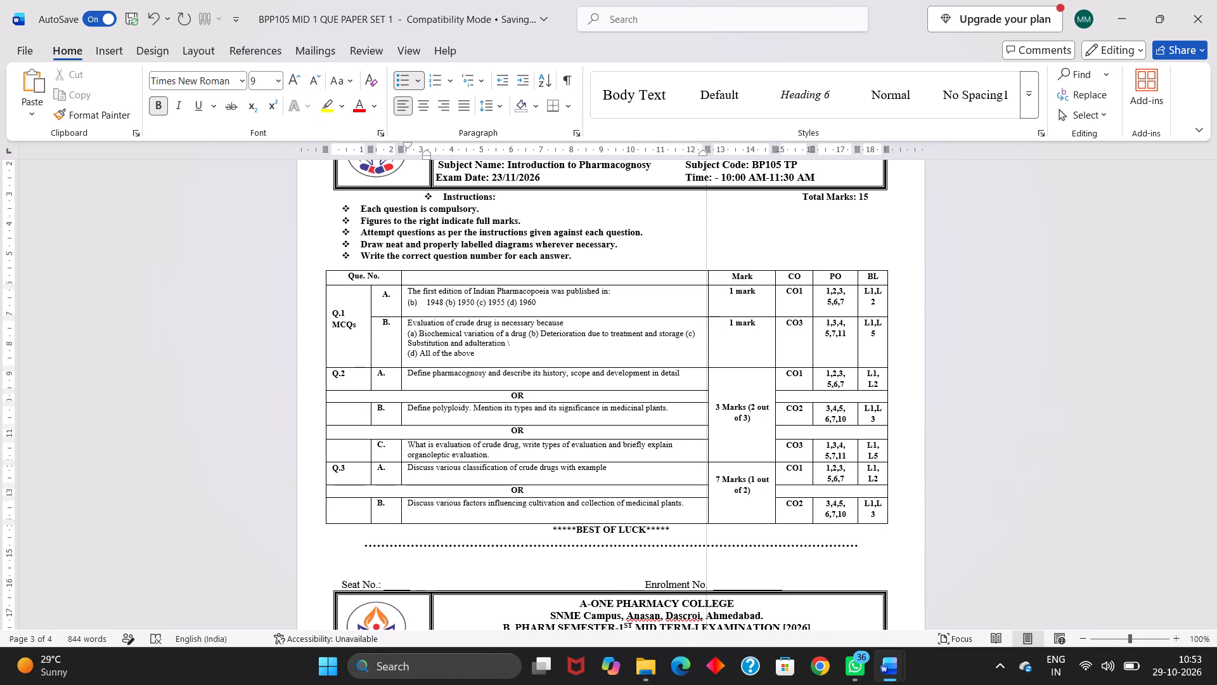
left_click_drag(707, 301, 709, 301)
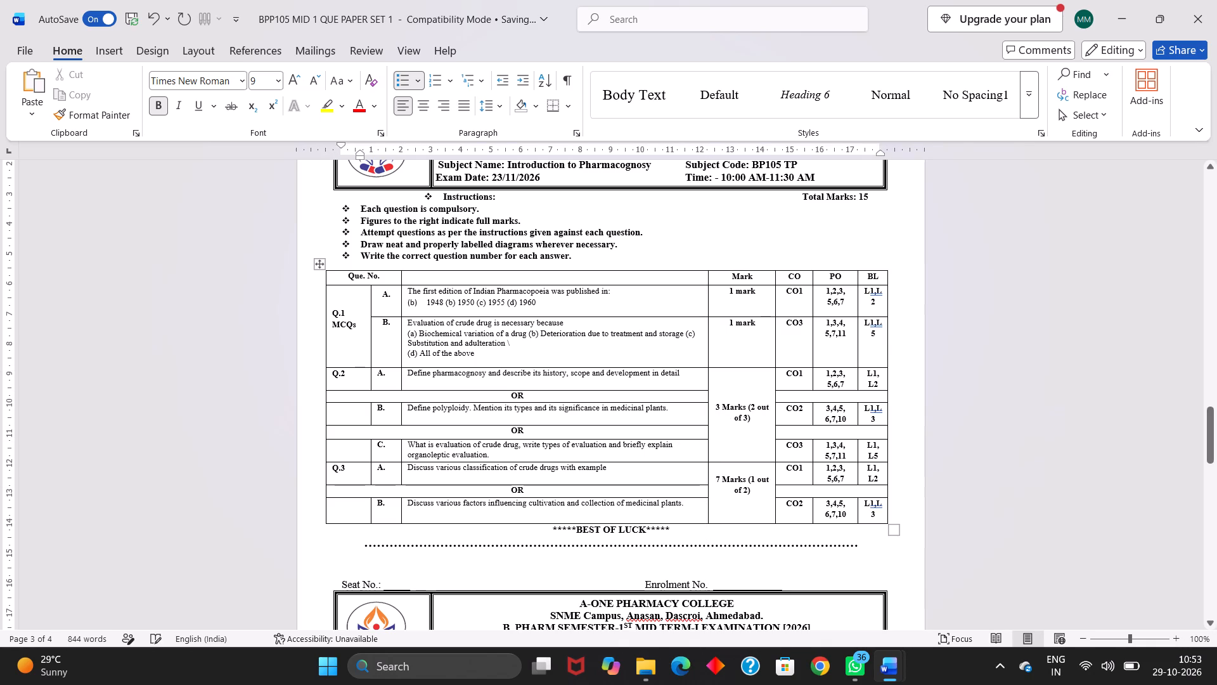
left_click_drag(775, 296, 759, 299)
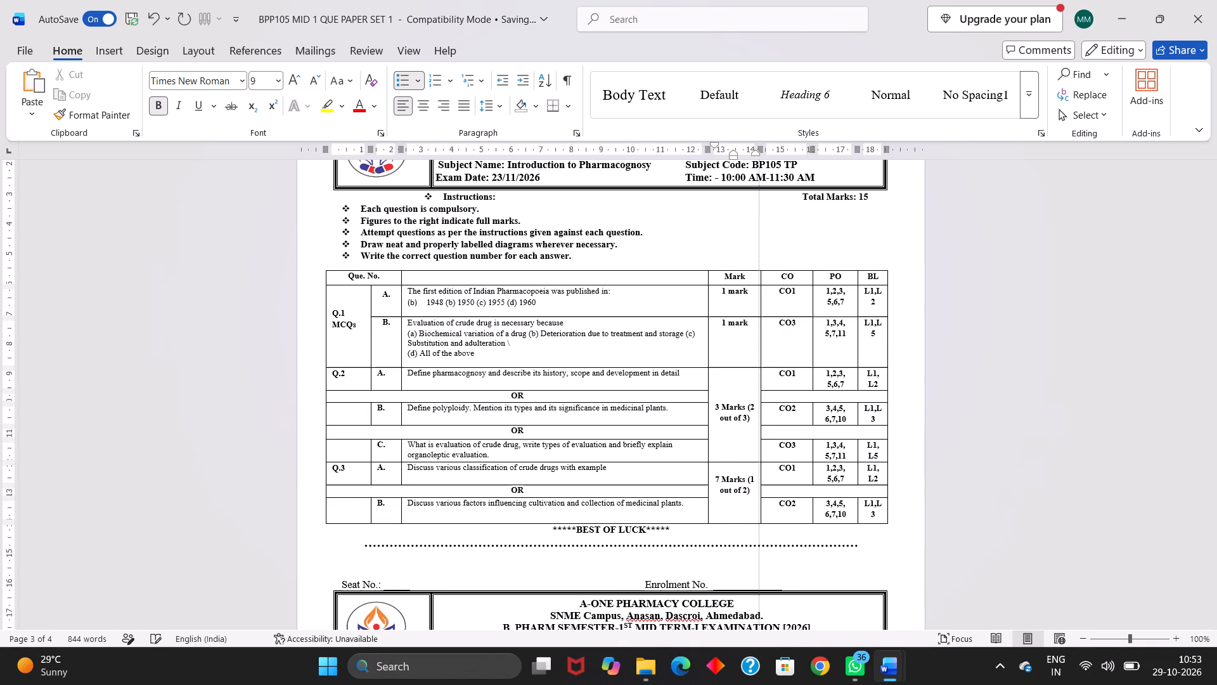
left_click_drag(759, 299, 756, 298)
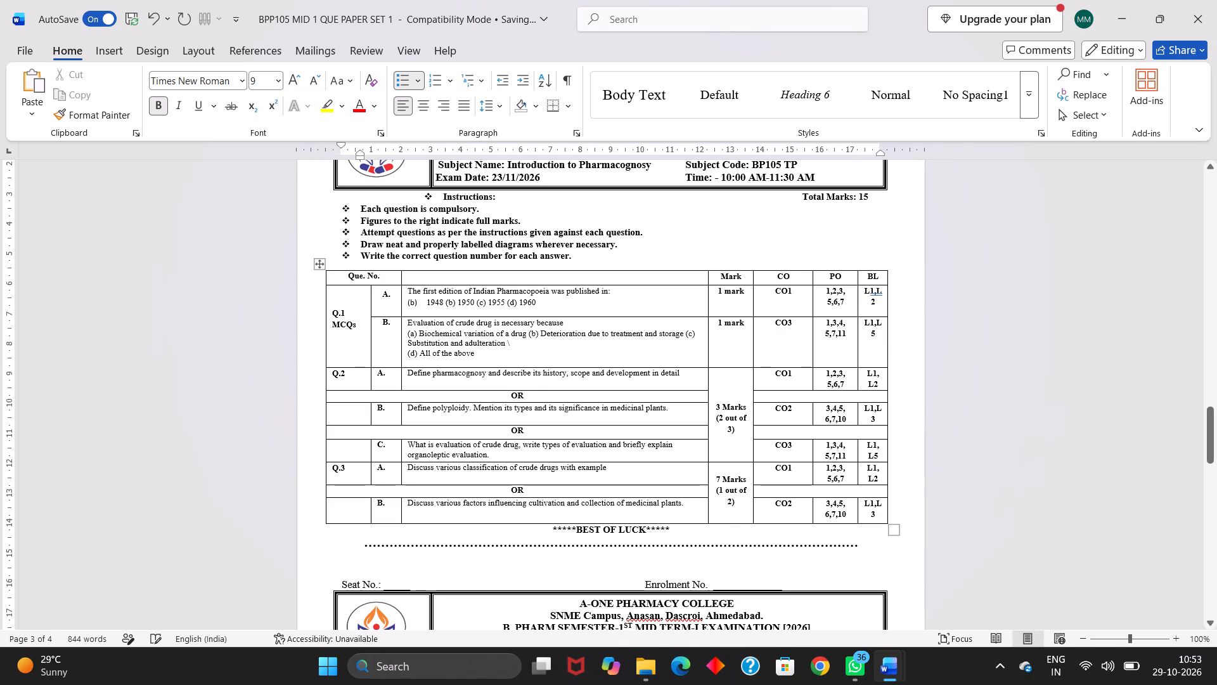
left_click_drag(812, 296, 789, 298)
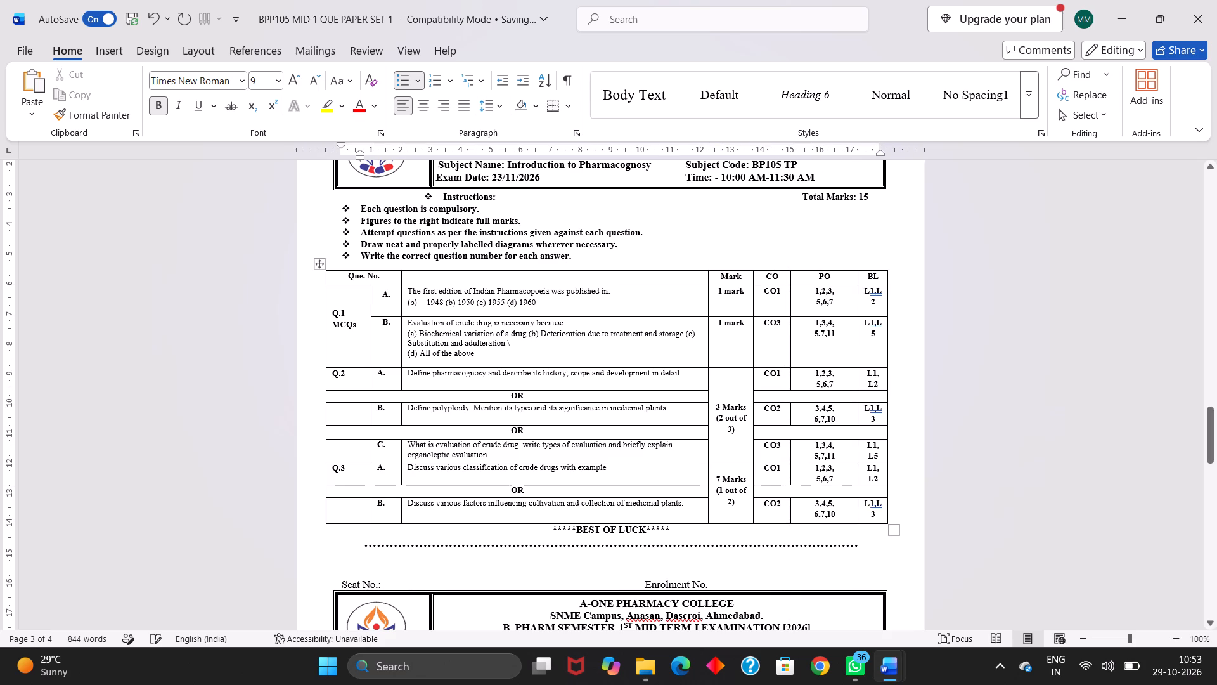
left_click_drag(856, 299, 838, 301)
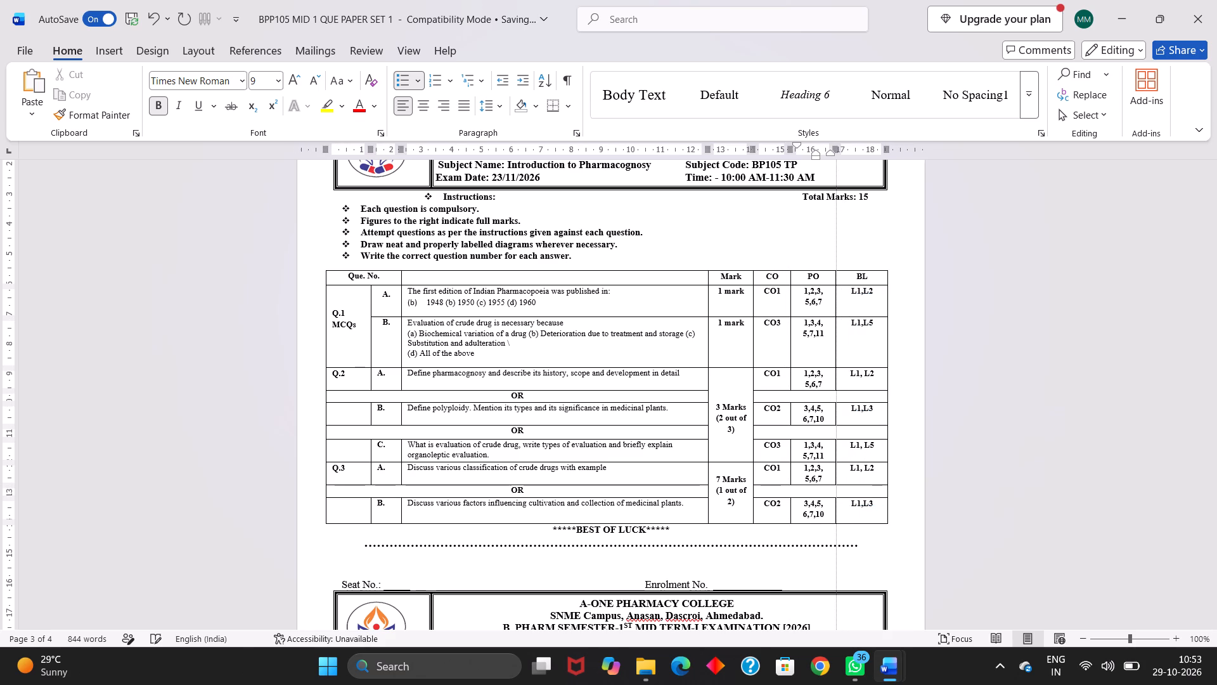
left_click_drag(838, 301, 844, 299)
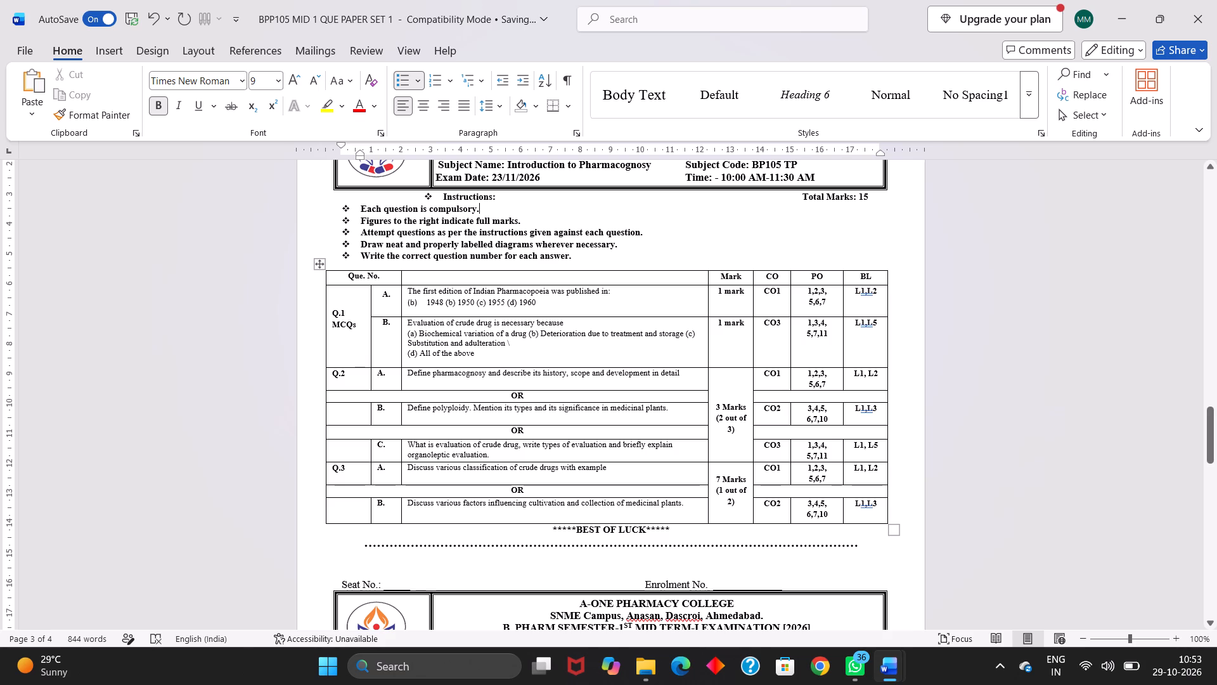
Join the split PO entries of Q.1 onto one line each: A as 1,2,3,5,6,7 and B as 1,3,4,5,7,11.
left_click(806, 302)
key("BackSpace")
key("BackSpace")
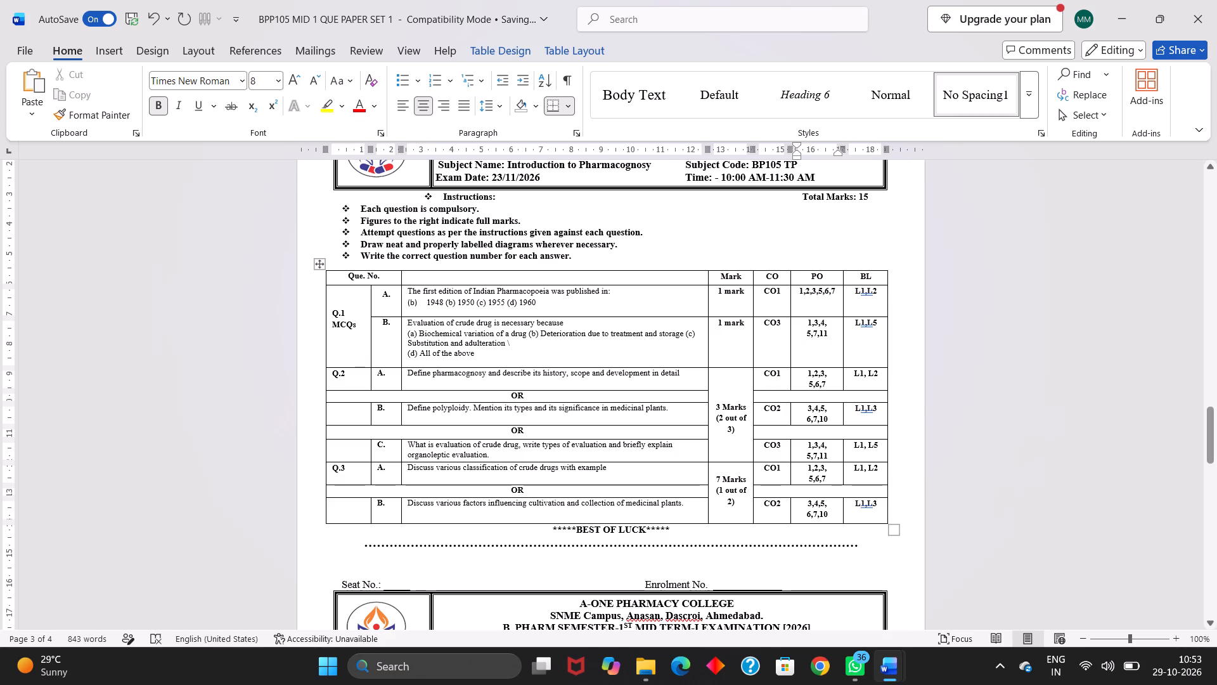
left_click(803, 332)
key("BackSpace")
key("BackSpace")
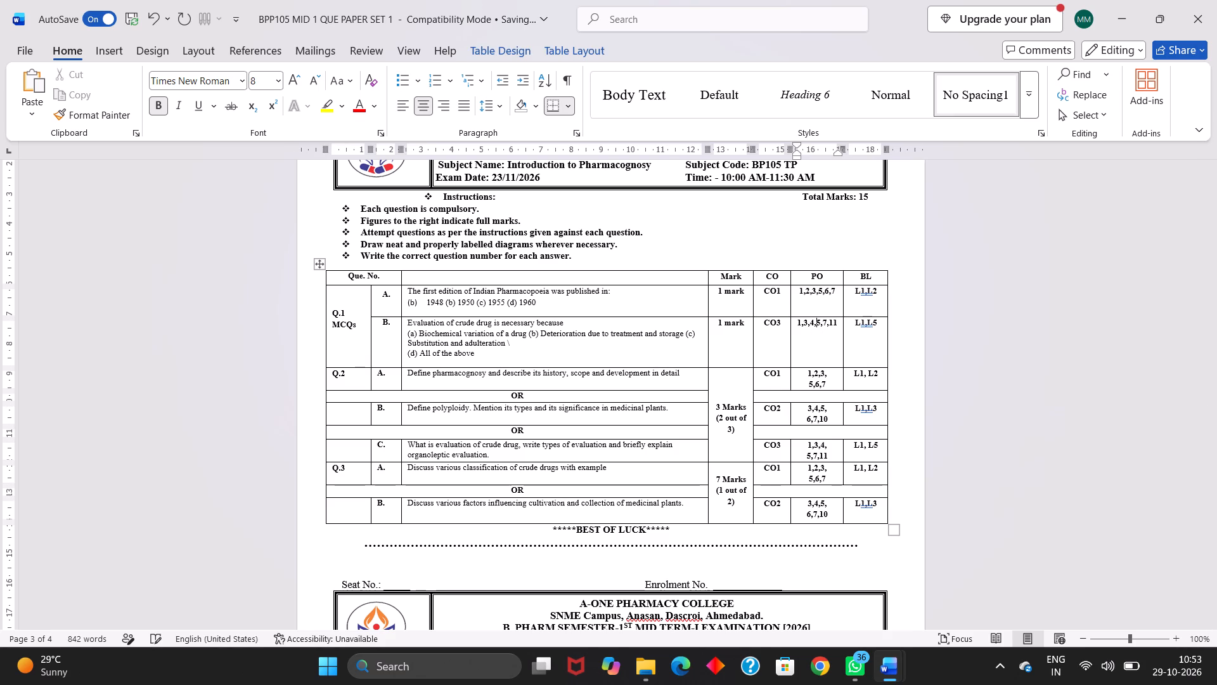
Join the split PO entries of Q.2 onto one line each: A as 1,2,3,5,6,7, B as 3,4,5,6,7,10 and C as 1,3,4,5,7,11.
left_click(807, 379)
key("BackSpace")
key("BackSpace")
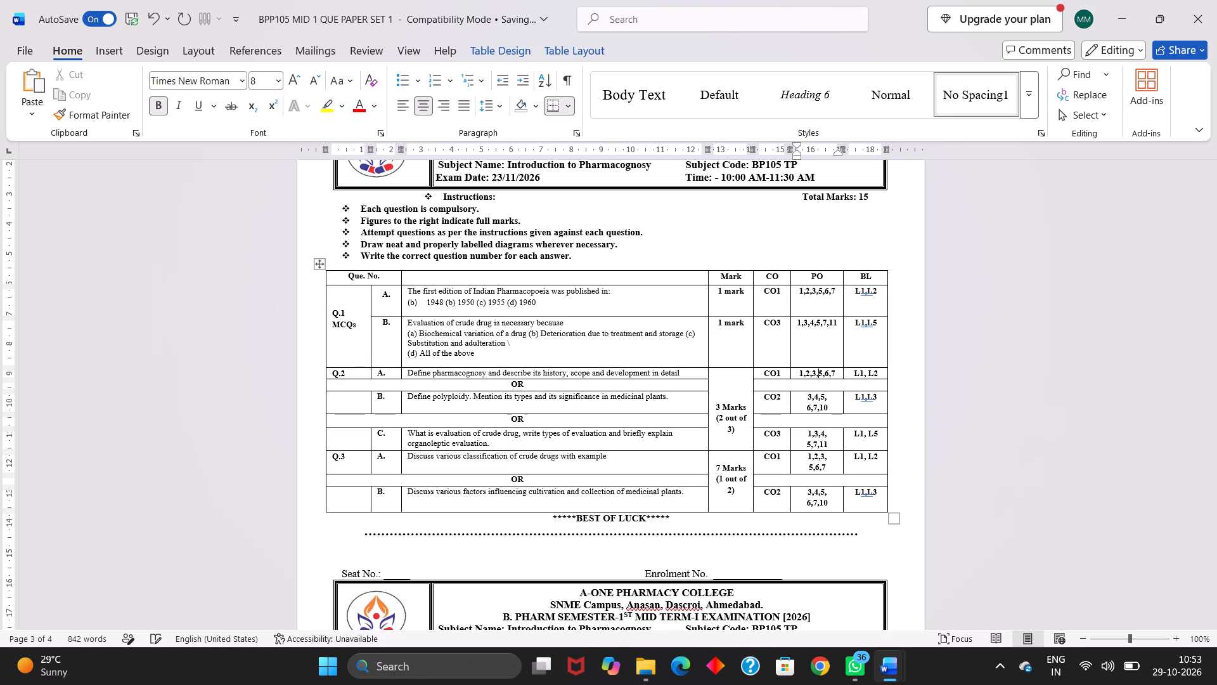
left_click(806, 408)
key("BackSpace")
key("BackSpace")
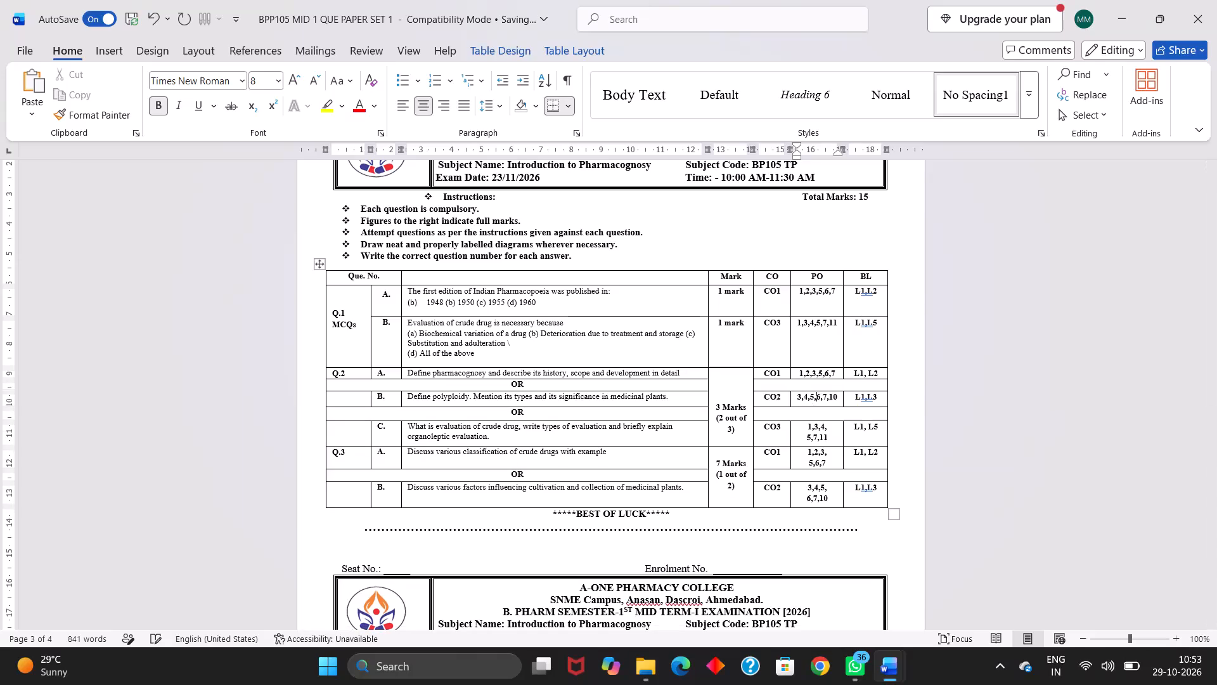
left_click(805, 437)
key("BackSpace")
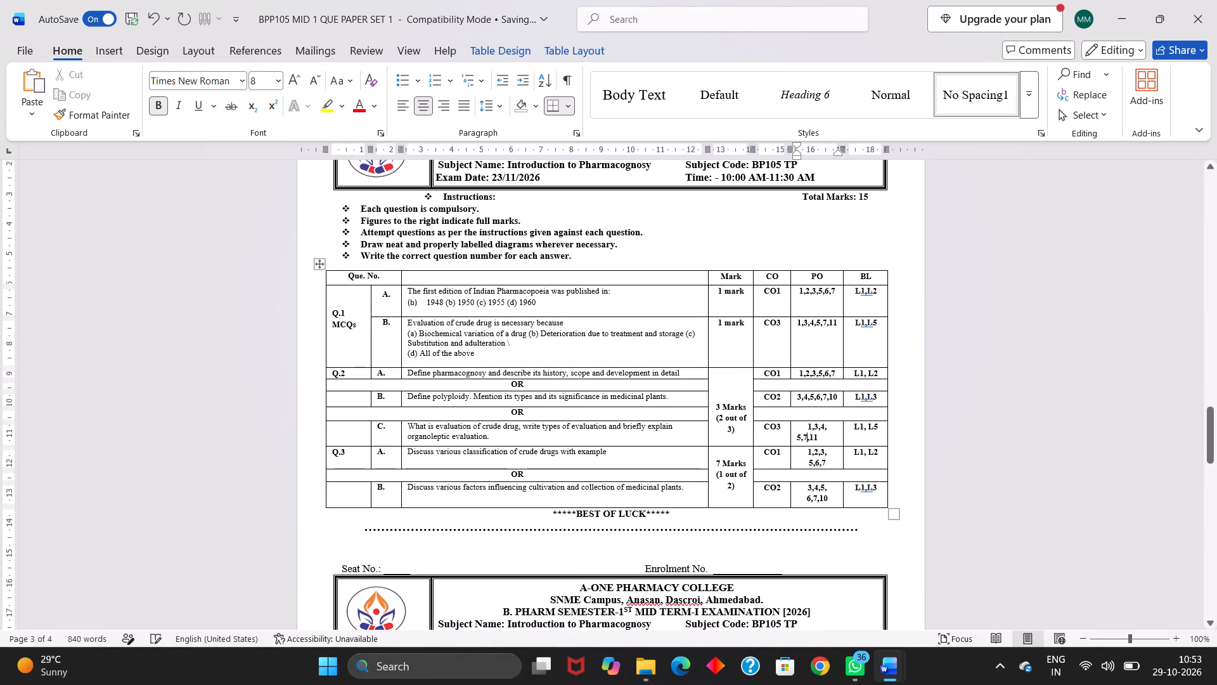
key("BackSpace")
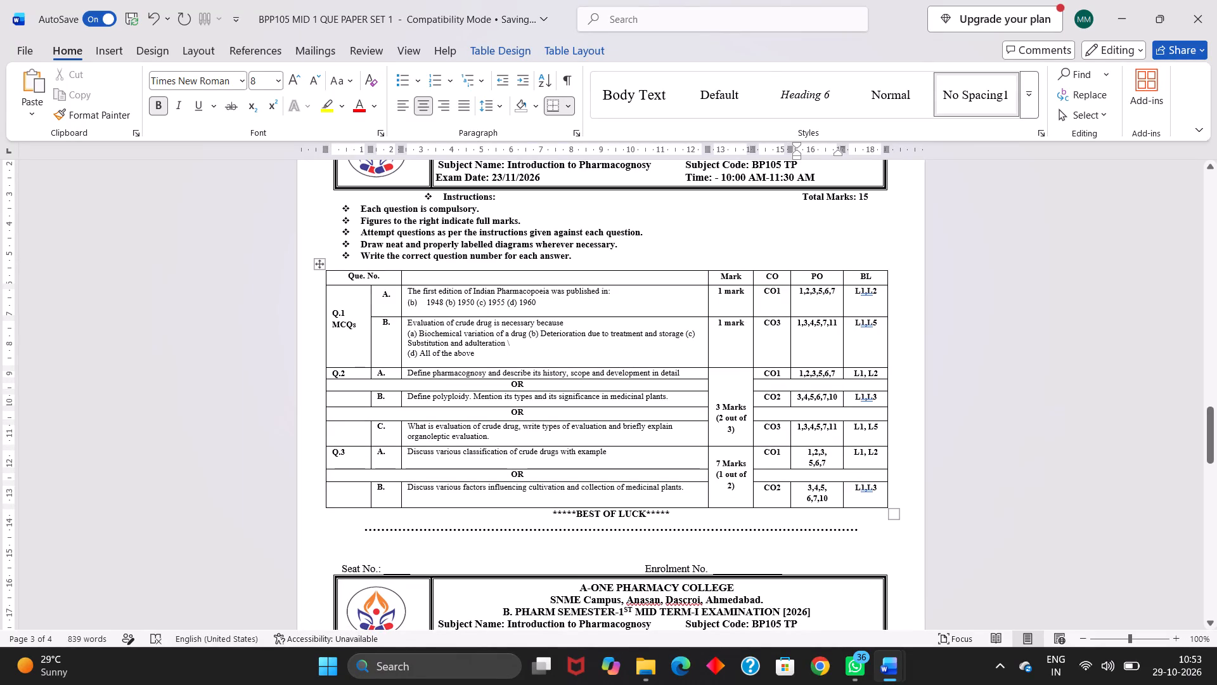
Join the split PO entries of Q.3 onto one line each: A as 1,2,3,5,6,7 and B as 3,4,5,6,7,10.
left_click(809, 461)
key("BackSpace")
key("BackSpace")
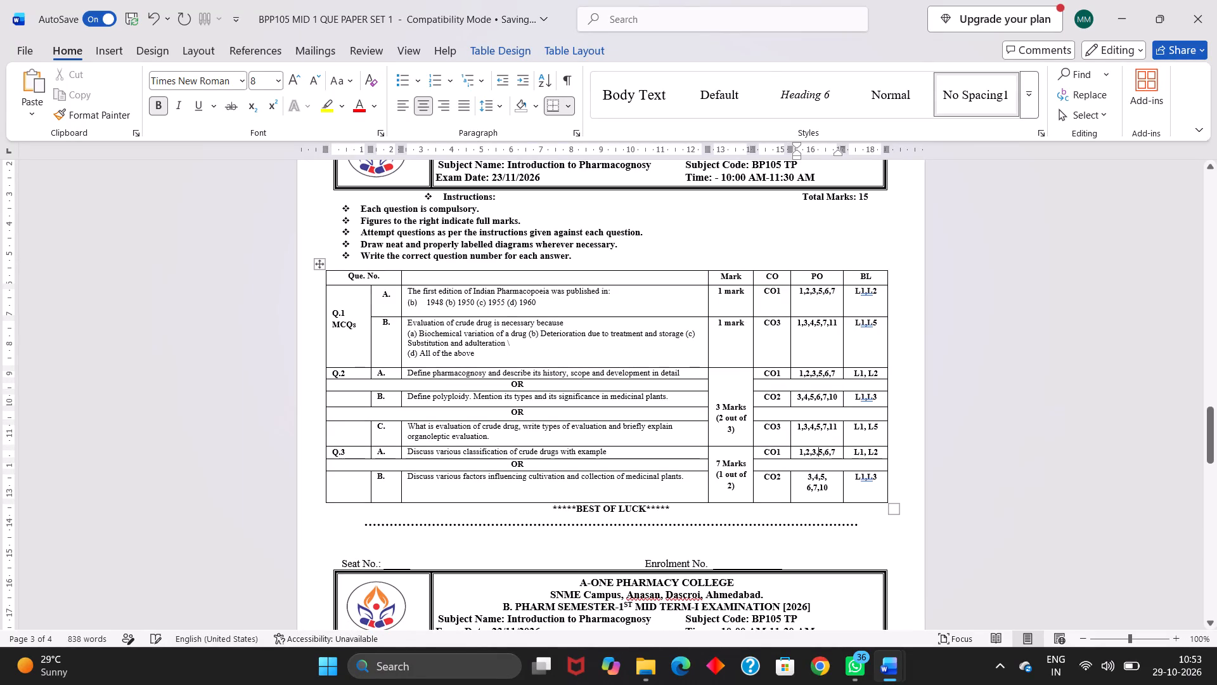
left_click(807, 487)
key("BackSpace")
key("BackSpace")
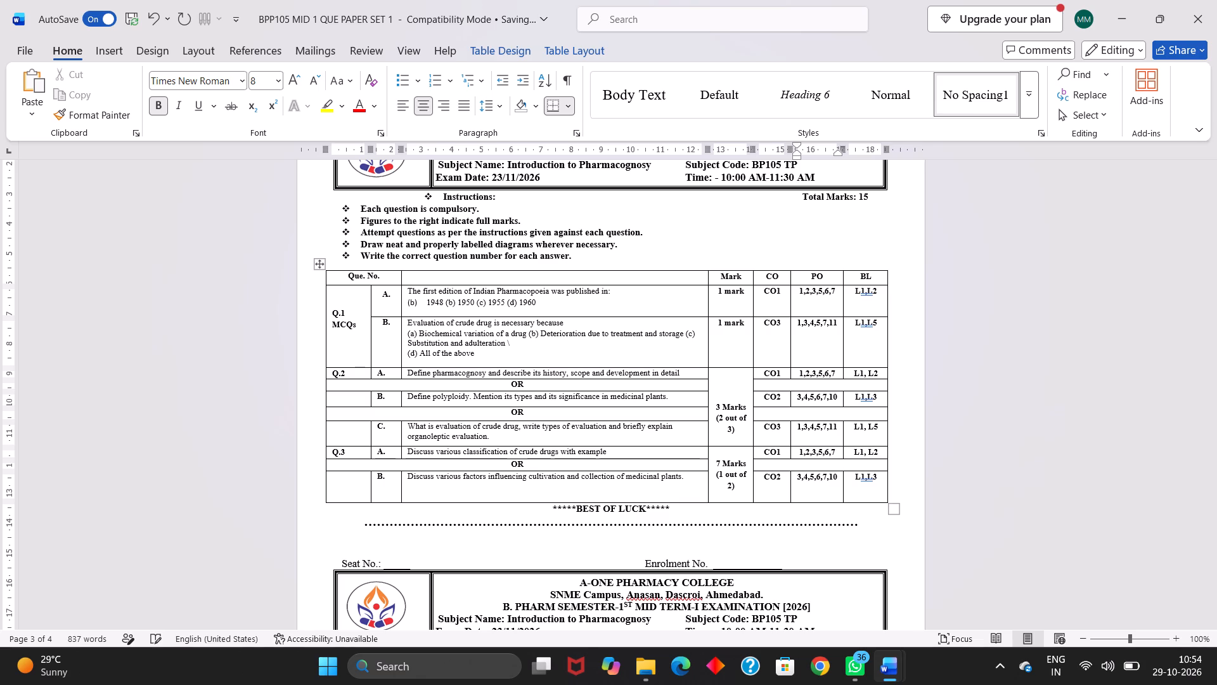
Add a space after the comma in the BL entries of Q.3 B, Q.2 B, Q.1 B and Q.1 A.
left_click(869, 478)
key("space")
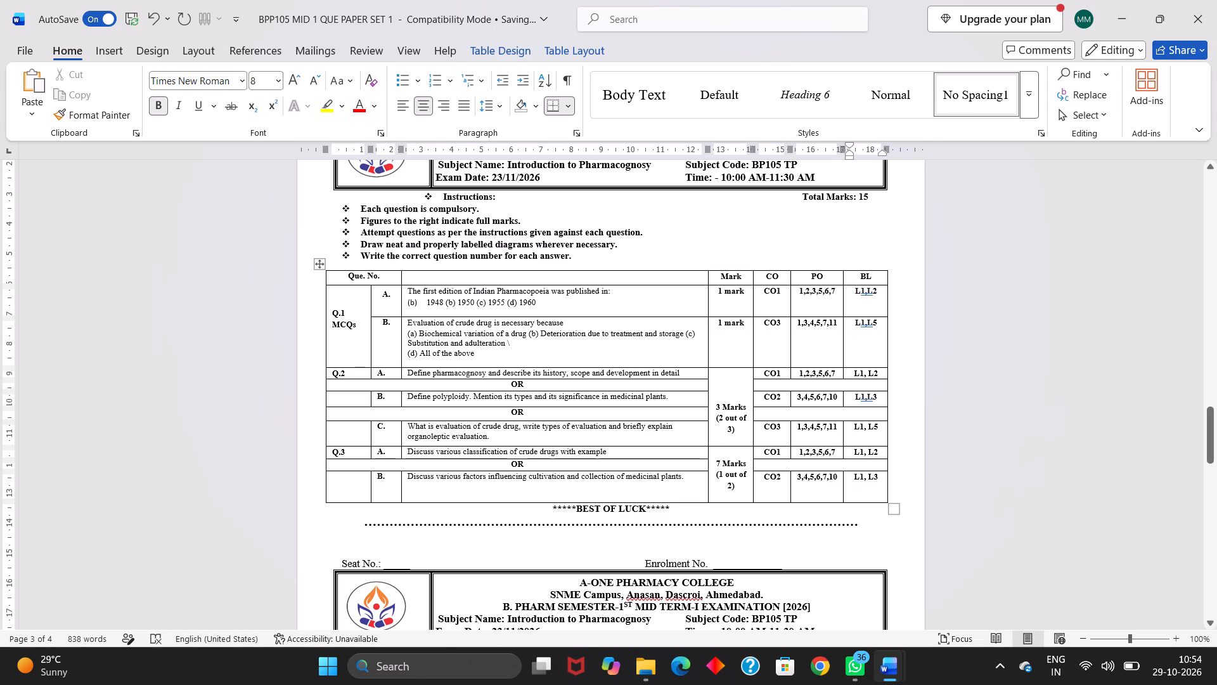
left_click(866, 398)
key("space")
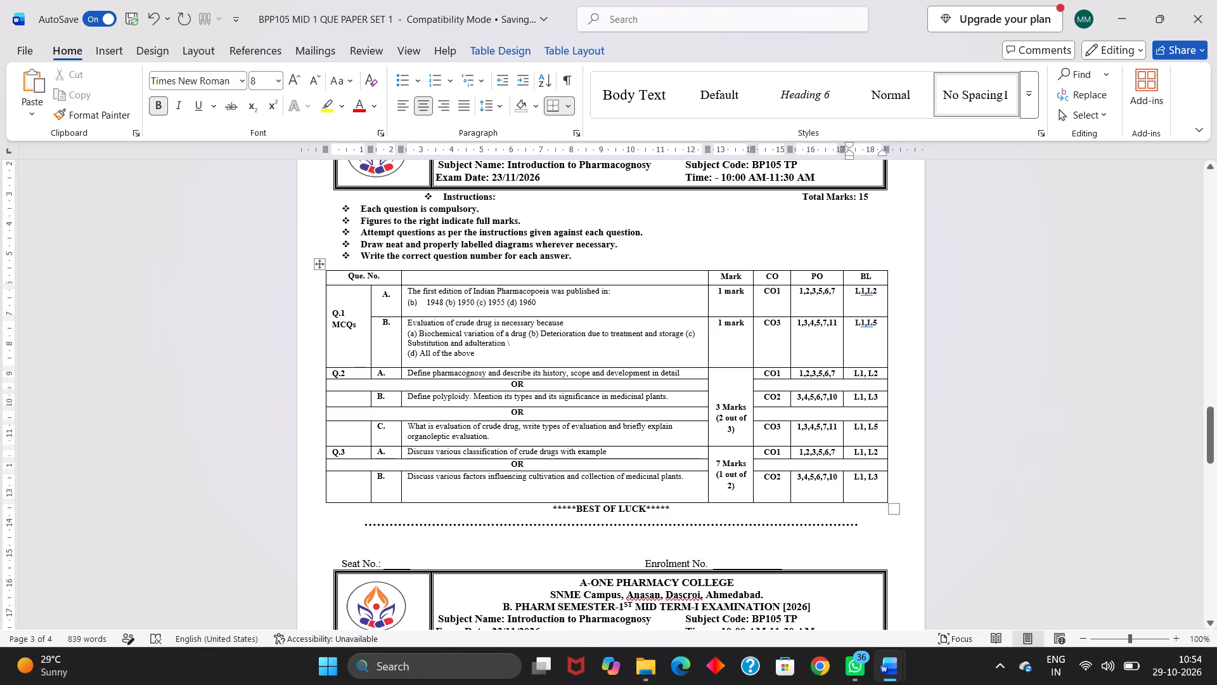
left_click(867, 322)
key("space")
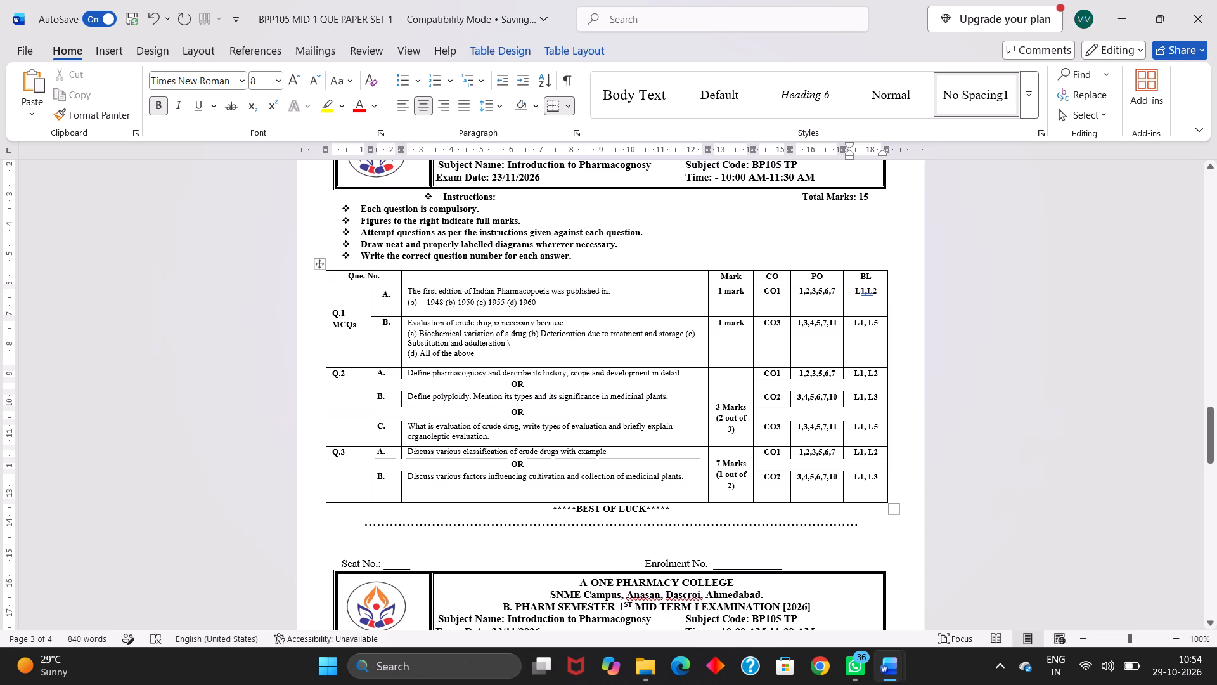
left_click(867, 294)
key("space")
Enlarge the text of all the questions from Q.1 A to Q.3 B in the upper table to 9 pt.
scroll(895, 476, "down", 1)
scroll(895, 476, "up", 1)
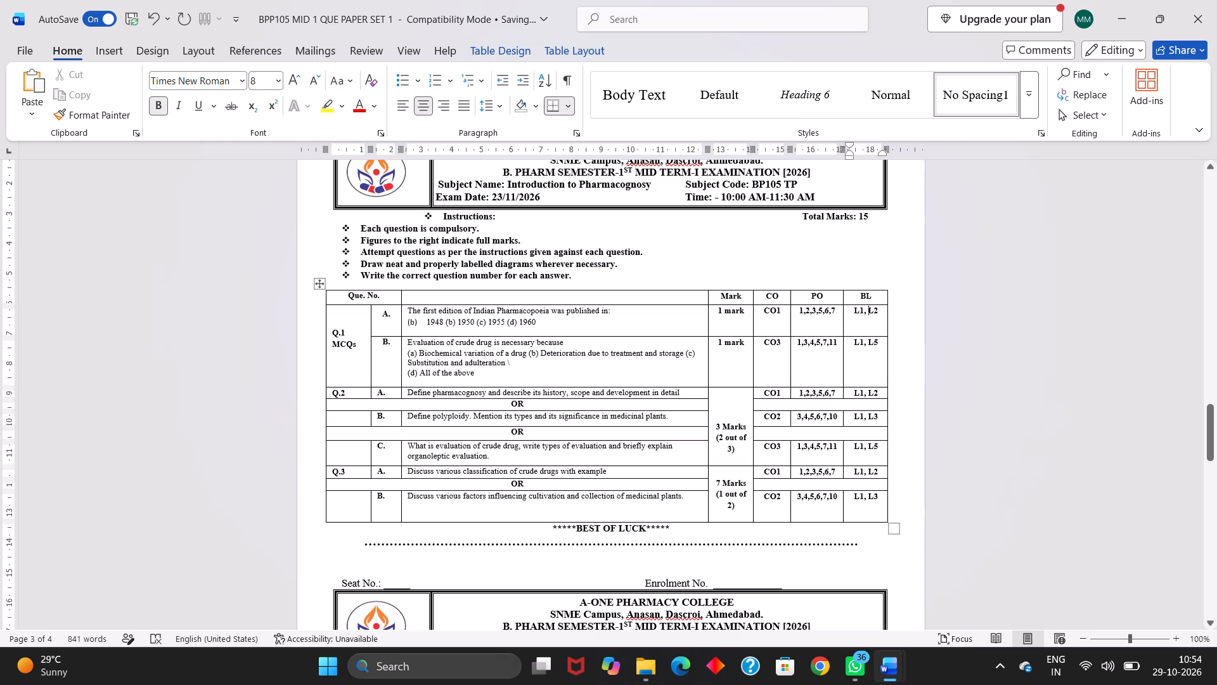
left_click_drag(410, 310, 414, 313)
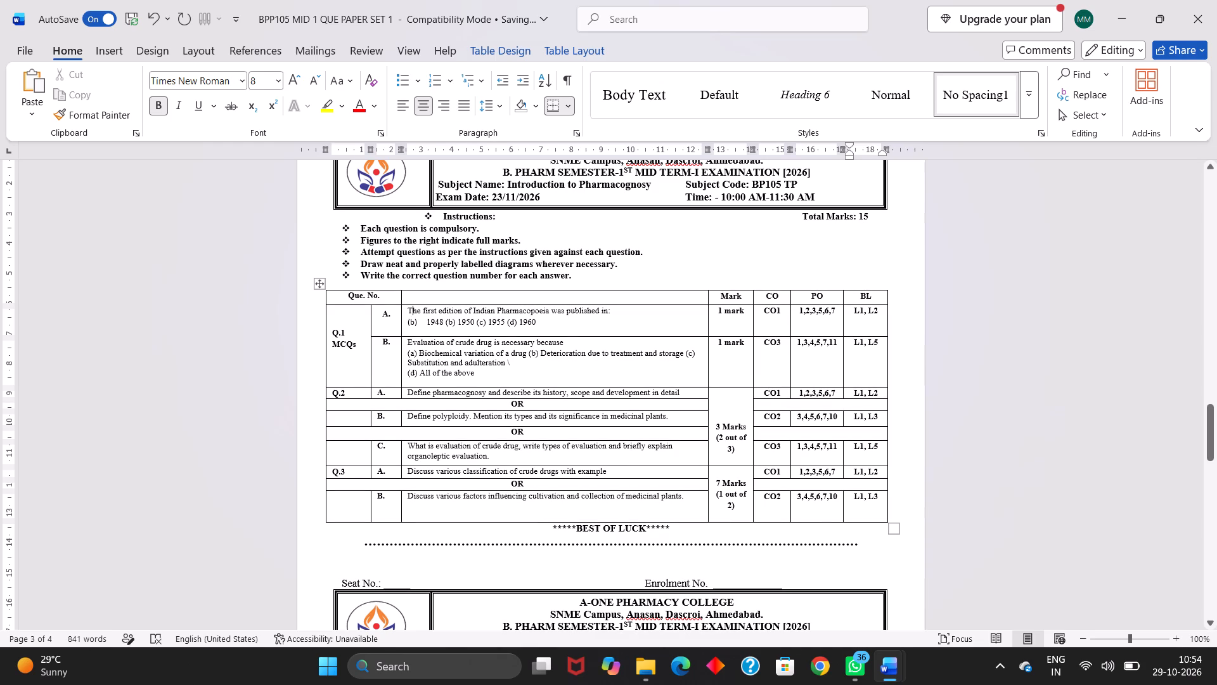
left_click_drag(414, 313, 645, 500)
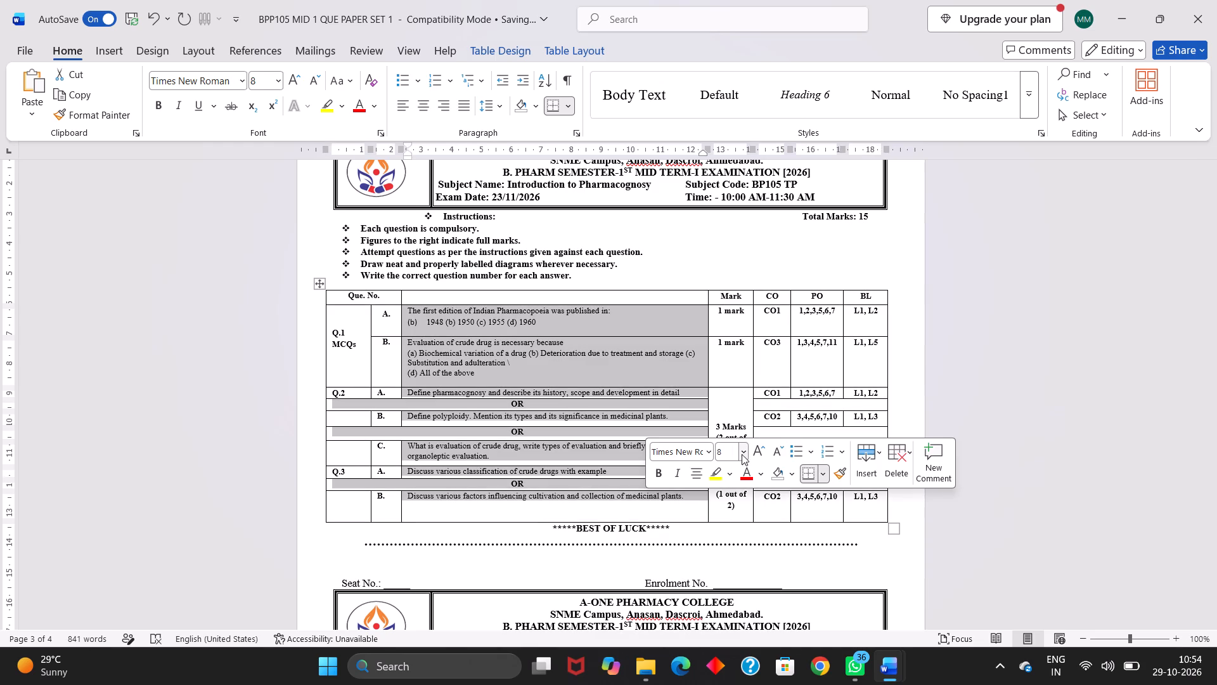
left_click(760, 453)
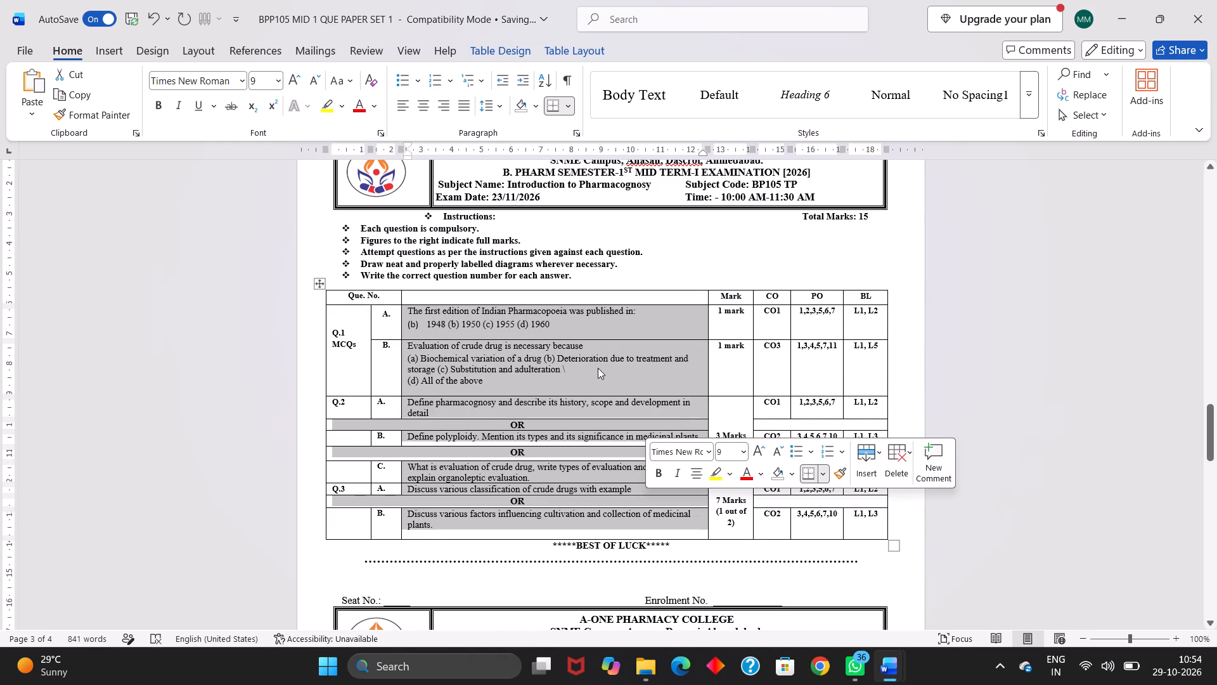
Delete the stray backslash after "Substitution and adulteration" in the Q.1 B options.
left_click(598, 368)
key("BackSpace")
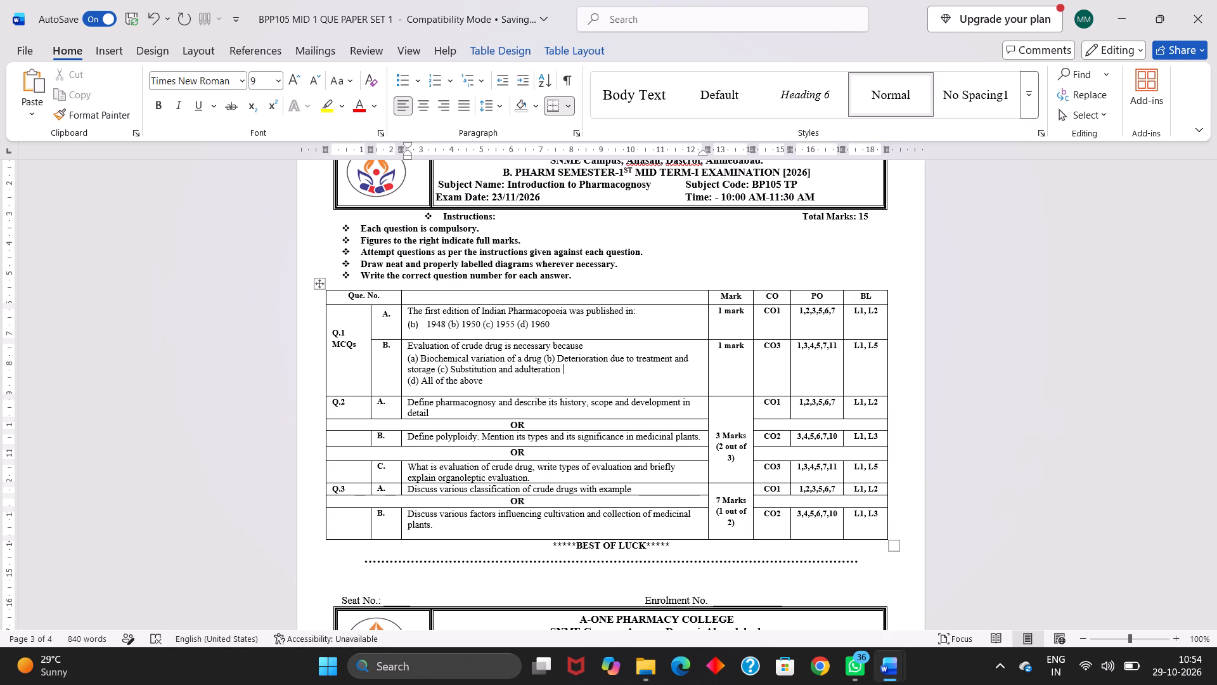
scroll(574, 368, "down", 1)
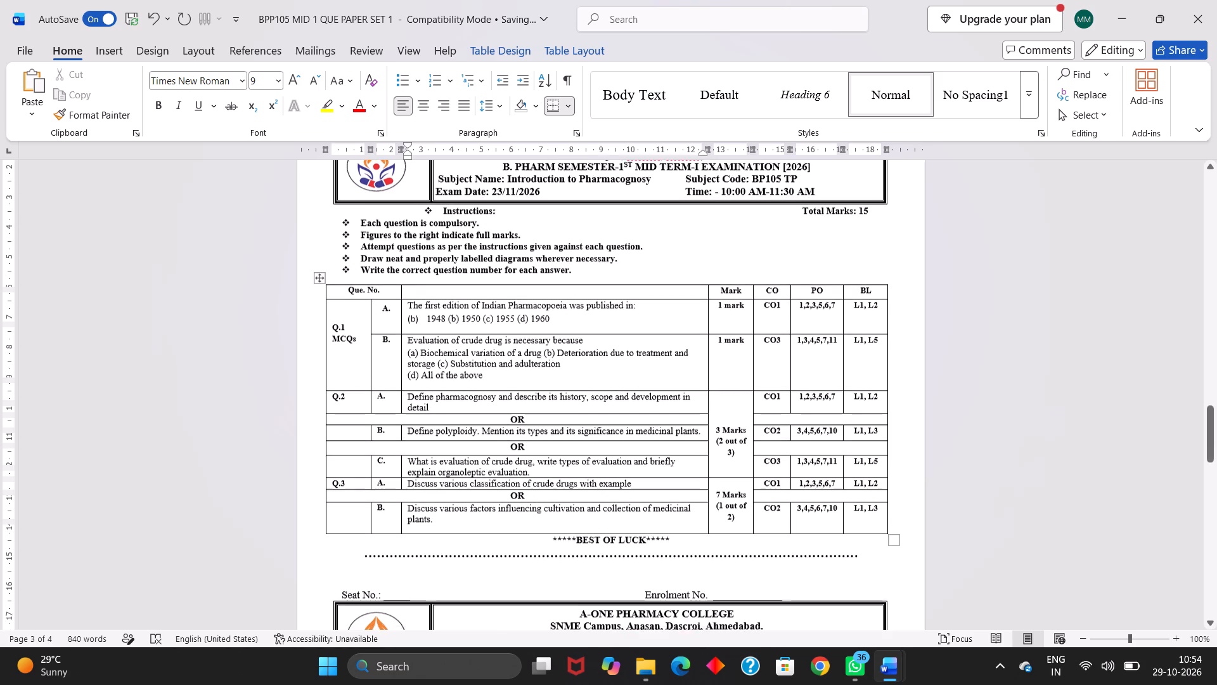
scroll(574, 368, "down", 1)
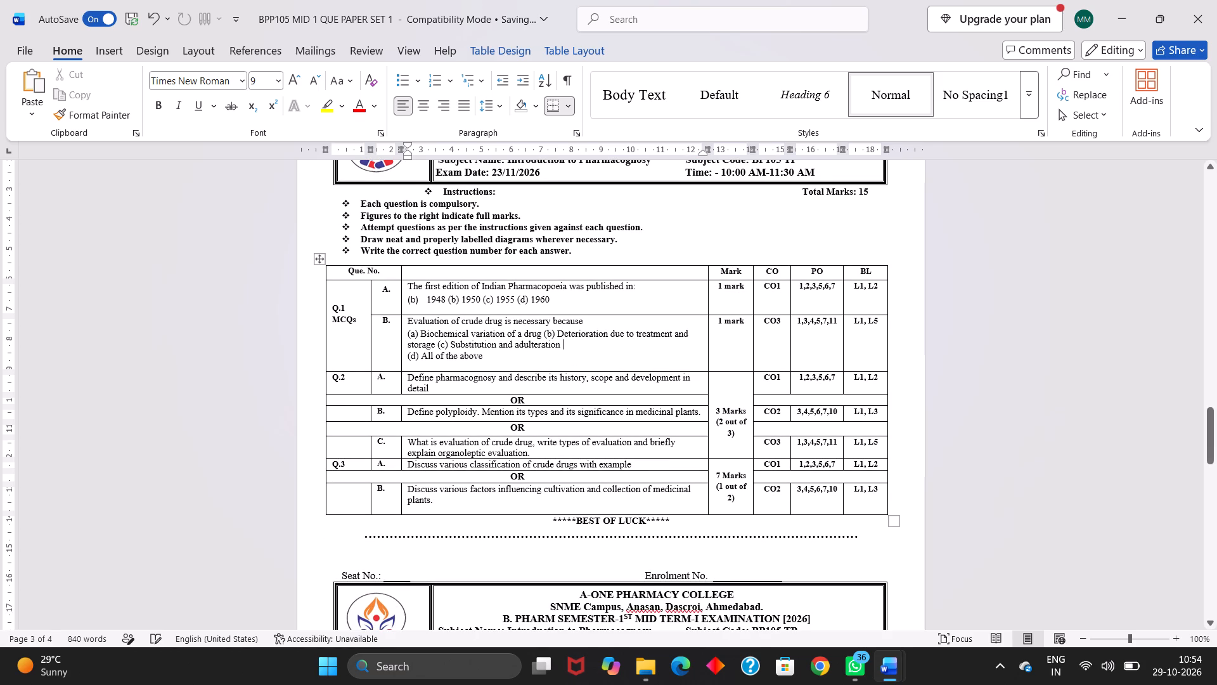
Review the upper paper on page 3, from its header and instructions to the end of its question table.
scroll(574, 368, "down", 1)
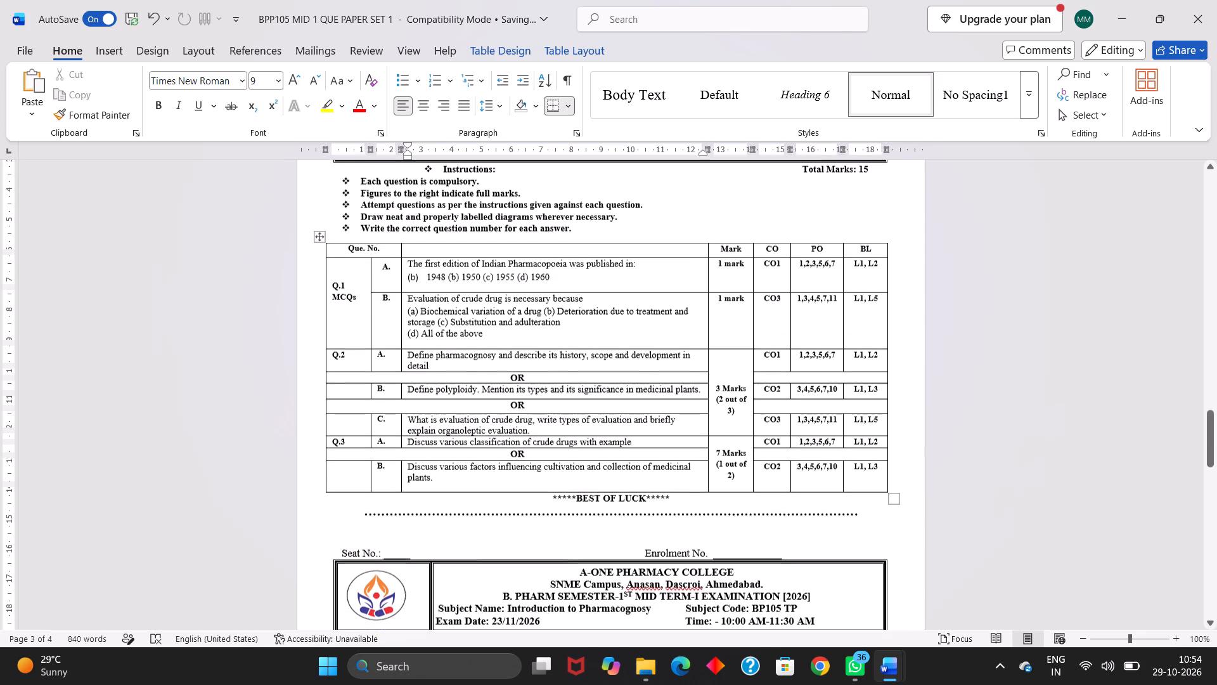
scroll(574, 368, "down", 1)
scroll(574, 368, "up", 1)
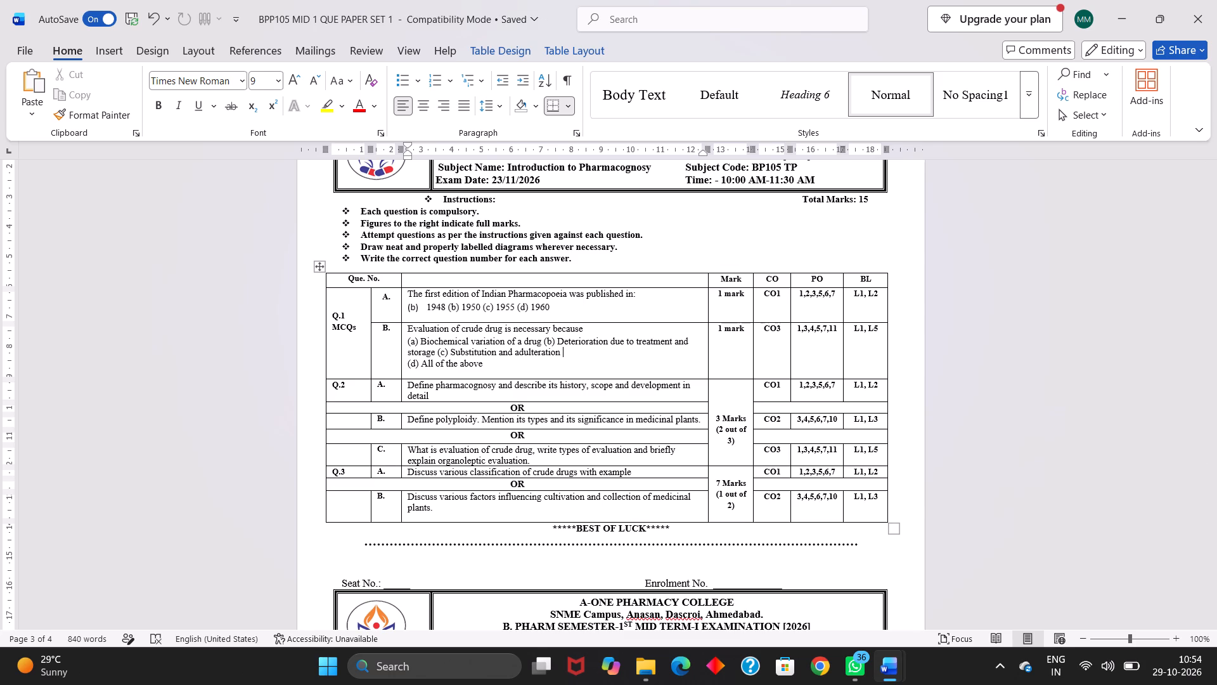
scroll(574, 368, "down", 1)
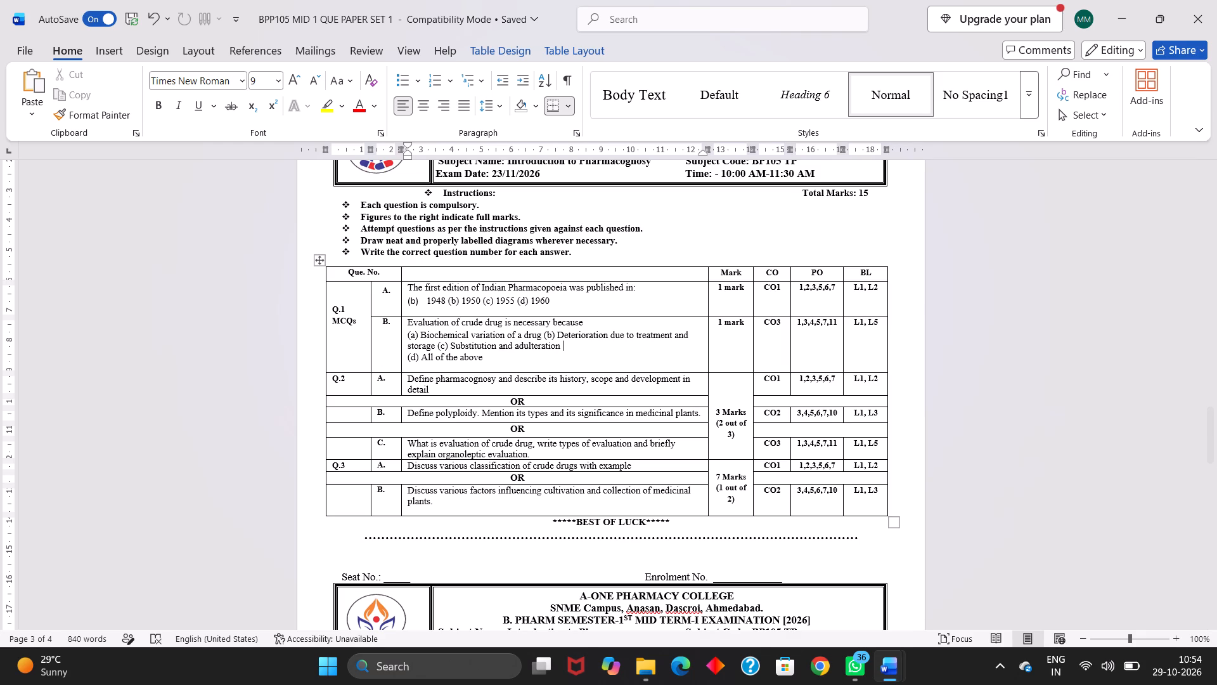
scroll(574, 368, "up", 2)
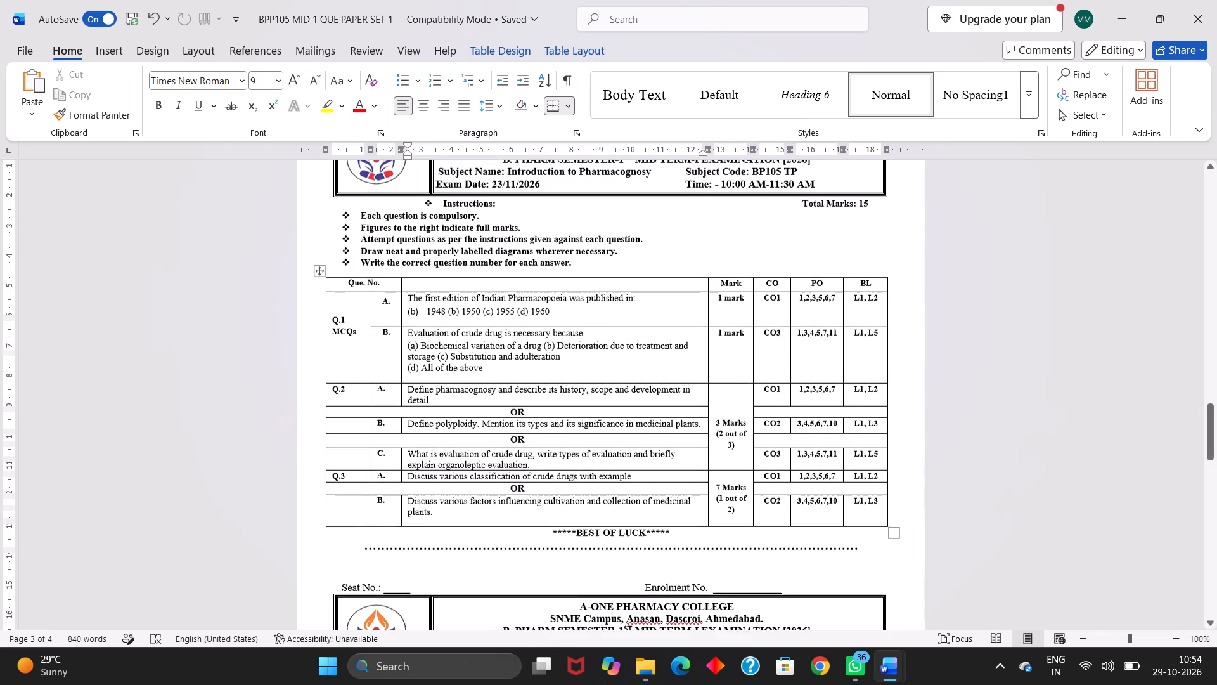
scroll(574, 368, "up", 1)
scroll(574, 368, "down", 2)
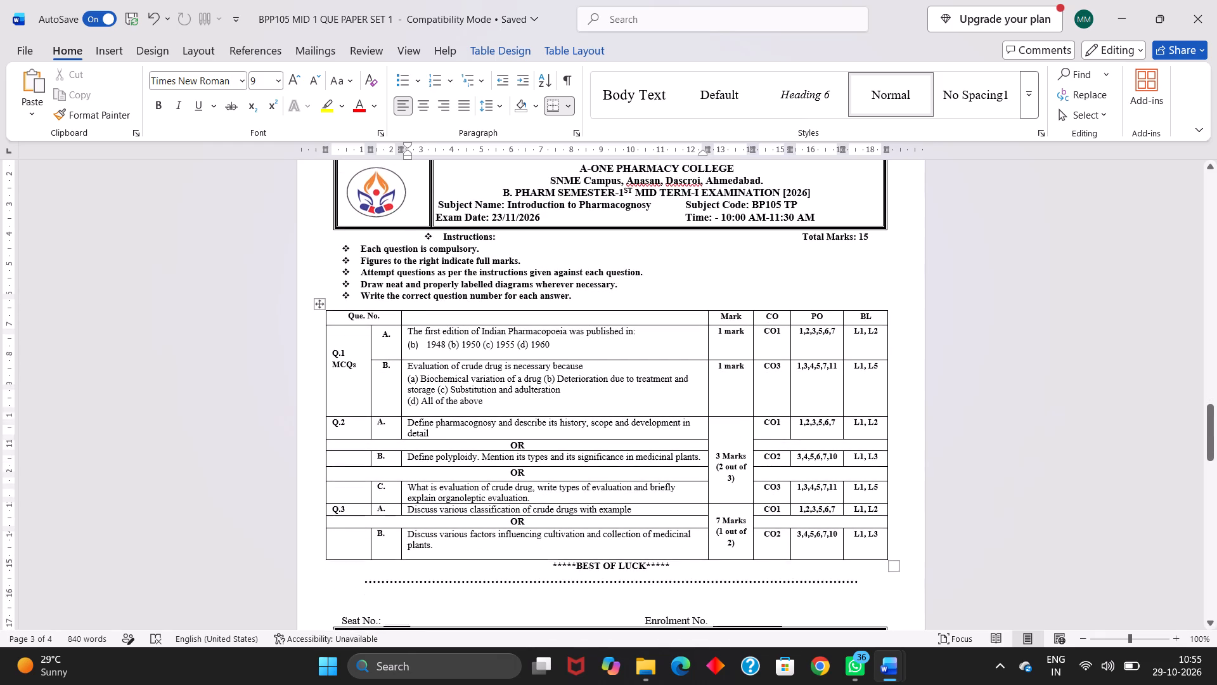
scroll(574, 368, "down", 1)
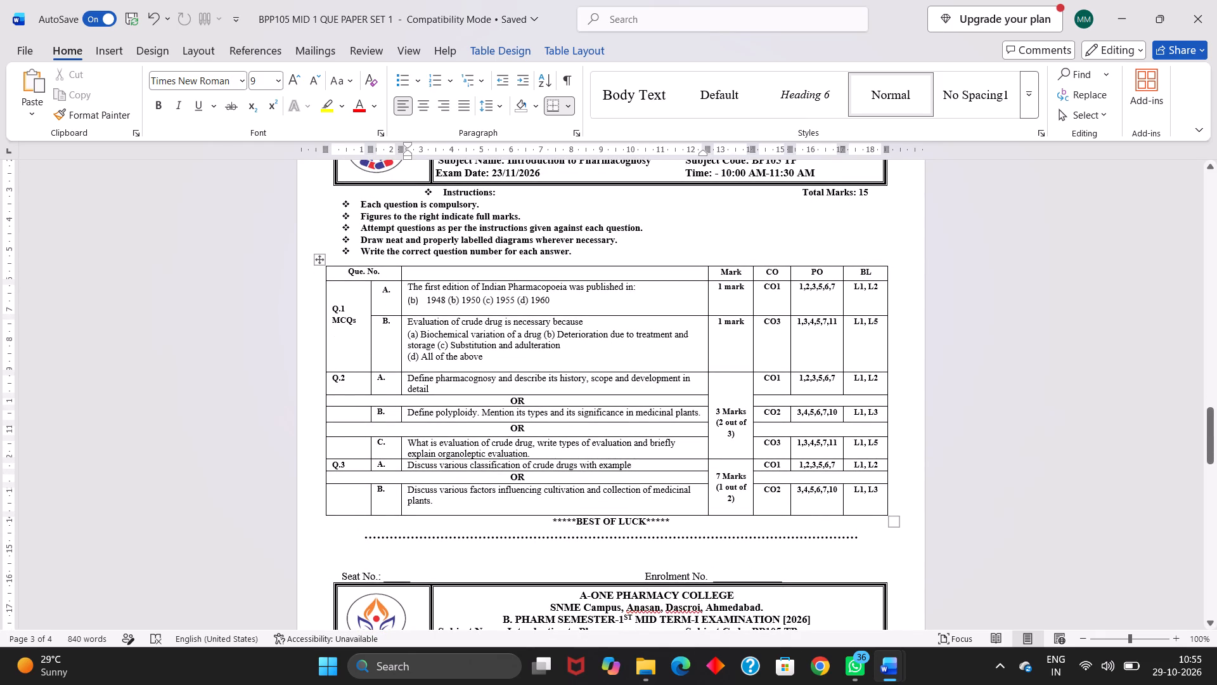
Narrow the question-number column of the upper paper's table slightly at its border with the A/B letter column.
left_click_drag(370, 358, 360, 358)
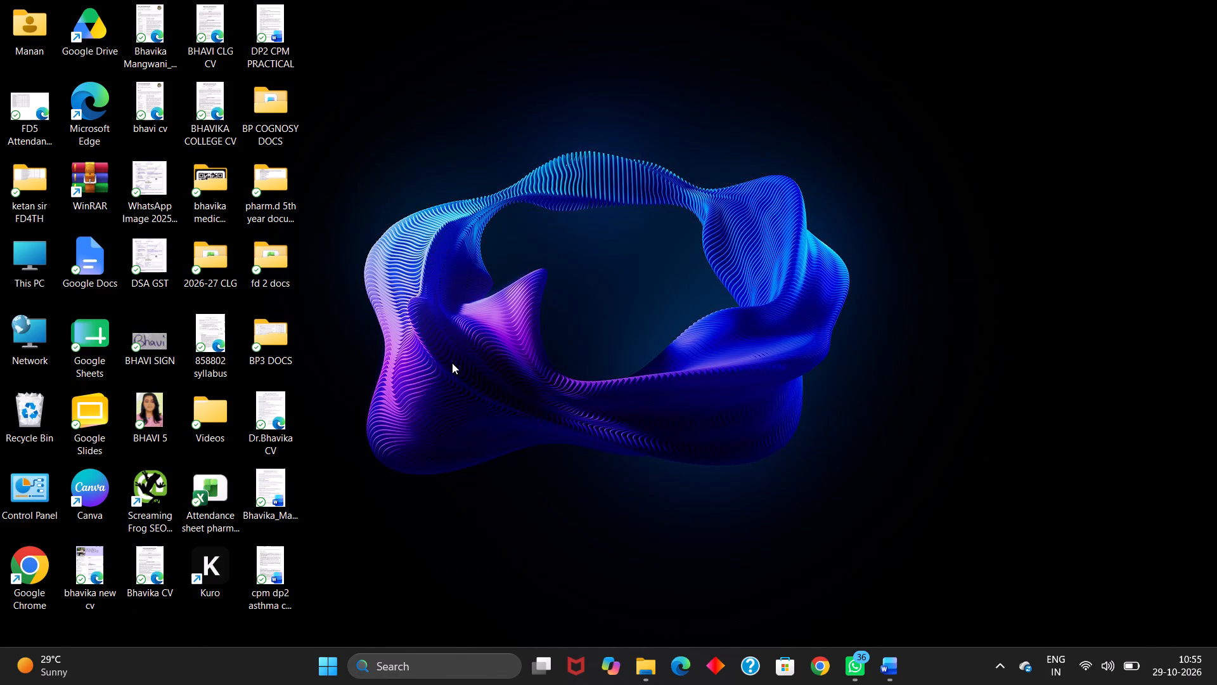
Look over the original paper's question table and the lower paper on page 3 with its empty question table.
scroll(542, 340, "up", 11)
scroll(542, 340, "down", 1)
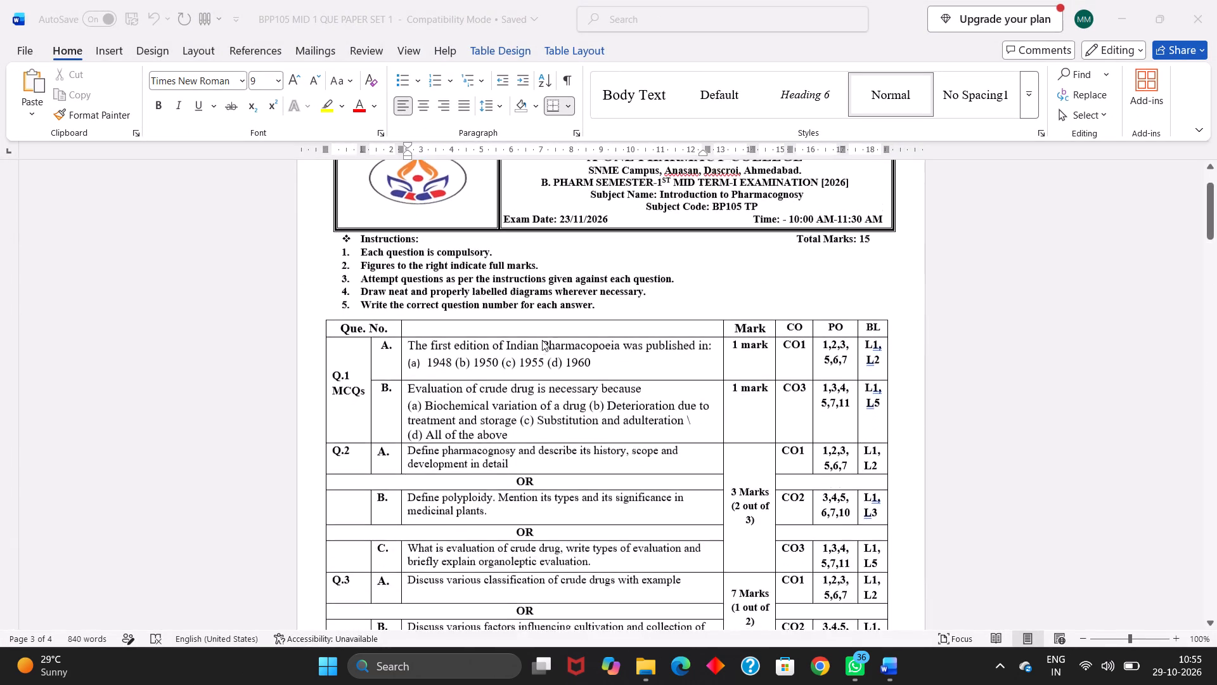
scroll(542, 340, "down", 10)
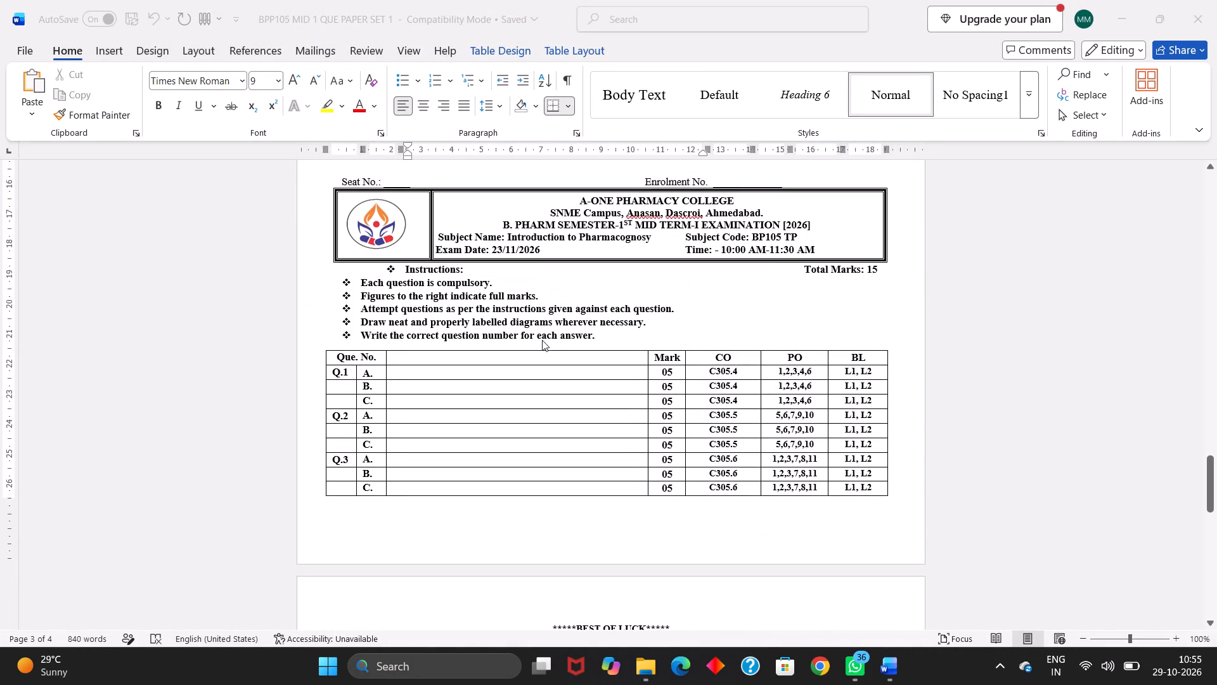
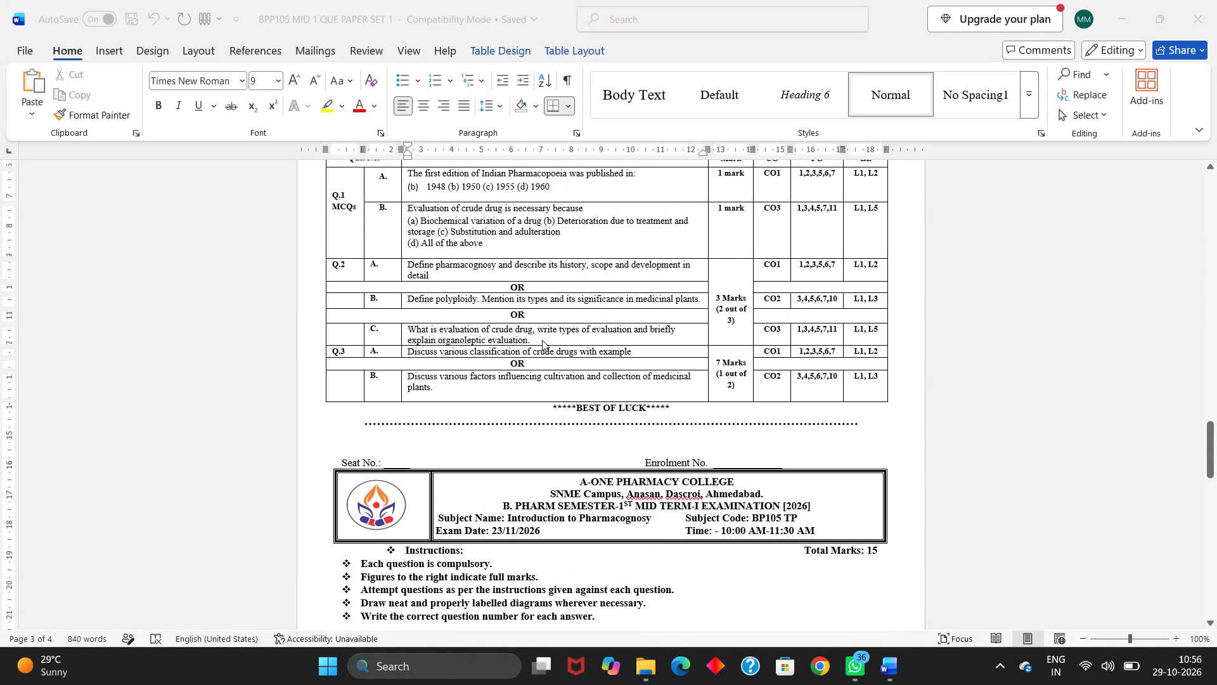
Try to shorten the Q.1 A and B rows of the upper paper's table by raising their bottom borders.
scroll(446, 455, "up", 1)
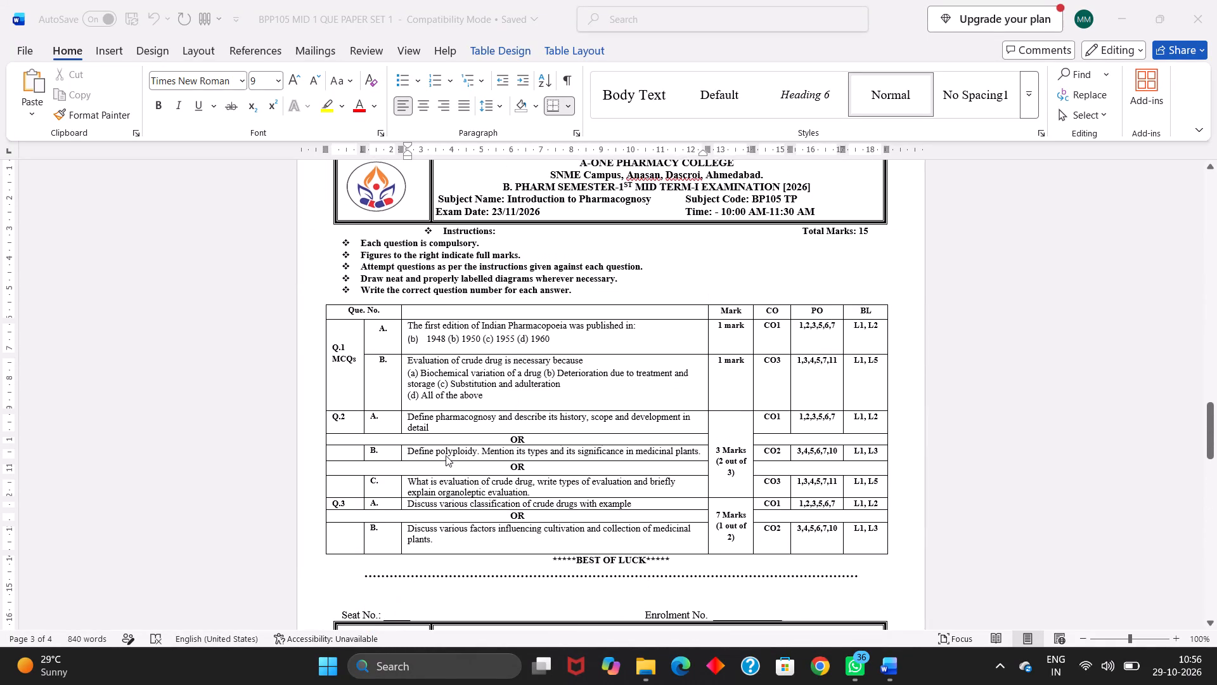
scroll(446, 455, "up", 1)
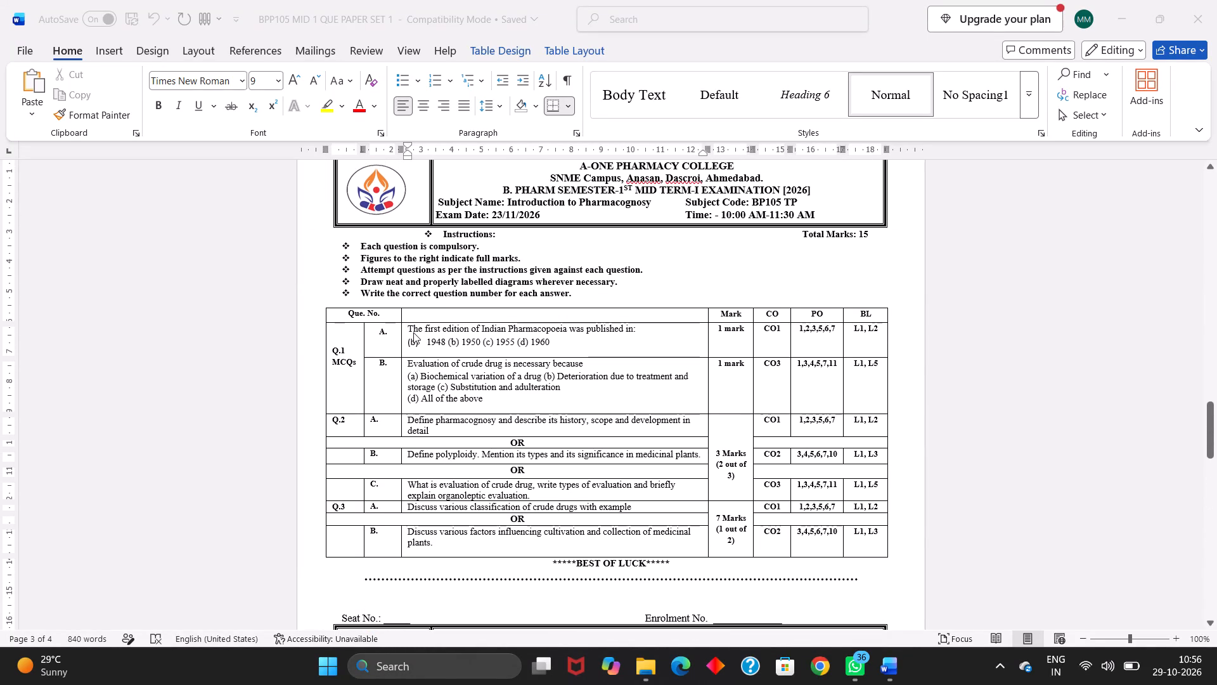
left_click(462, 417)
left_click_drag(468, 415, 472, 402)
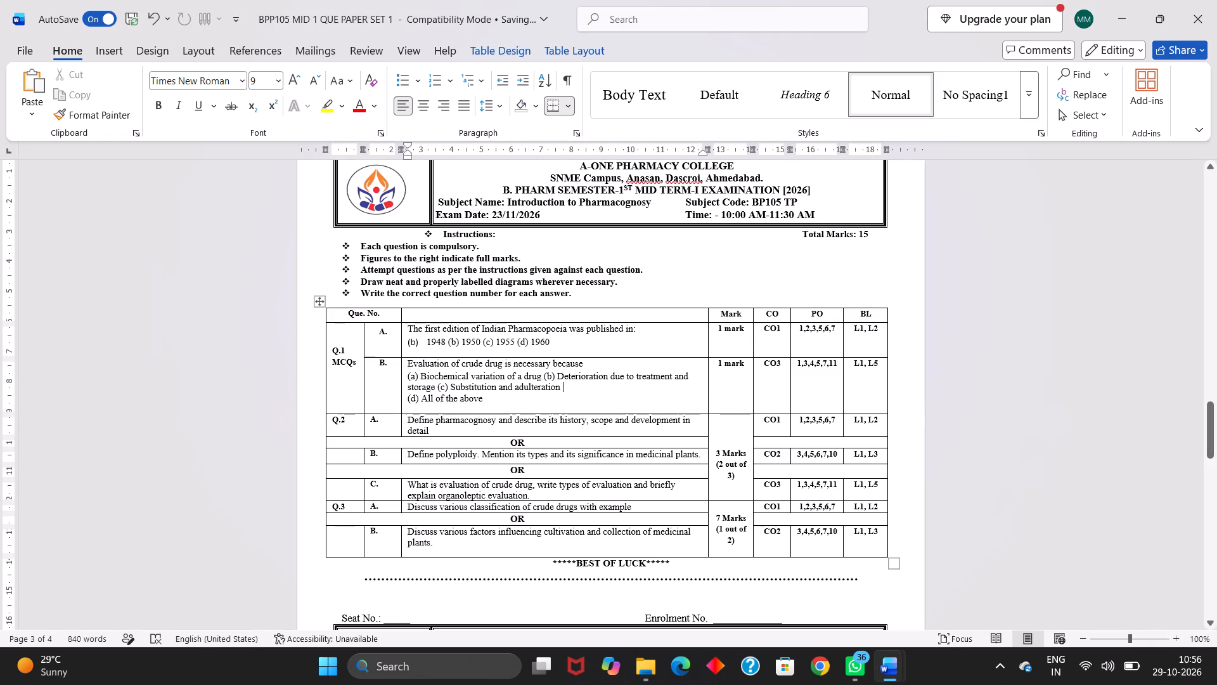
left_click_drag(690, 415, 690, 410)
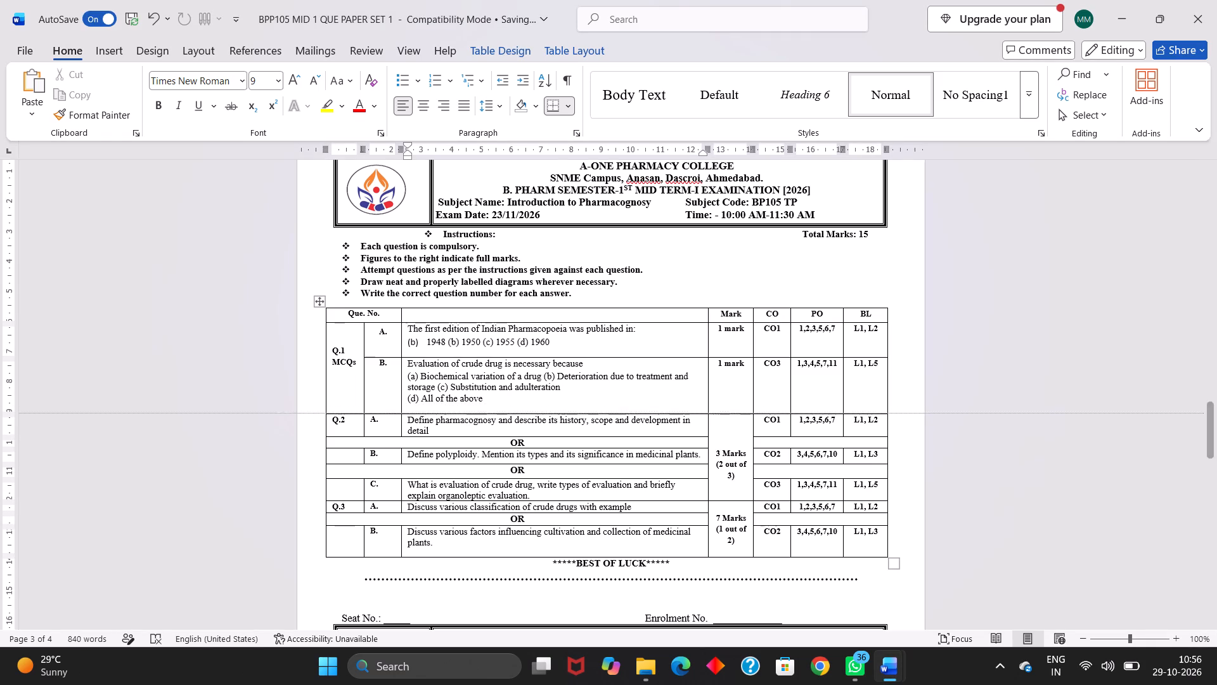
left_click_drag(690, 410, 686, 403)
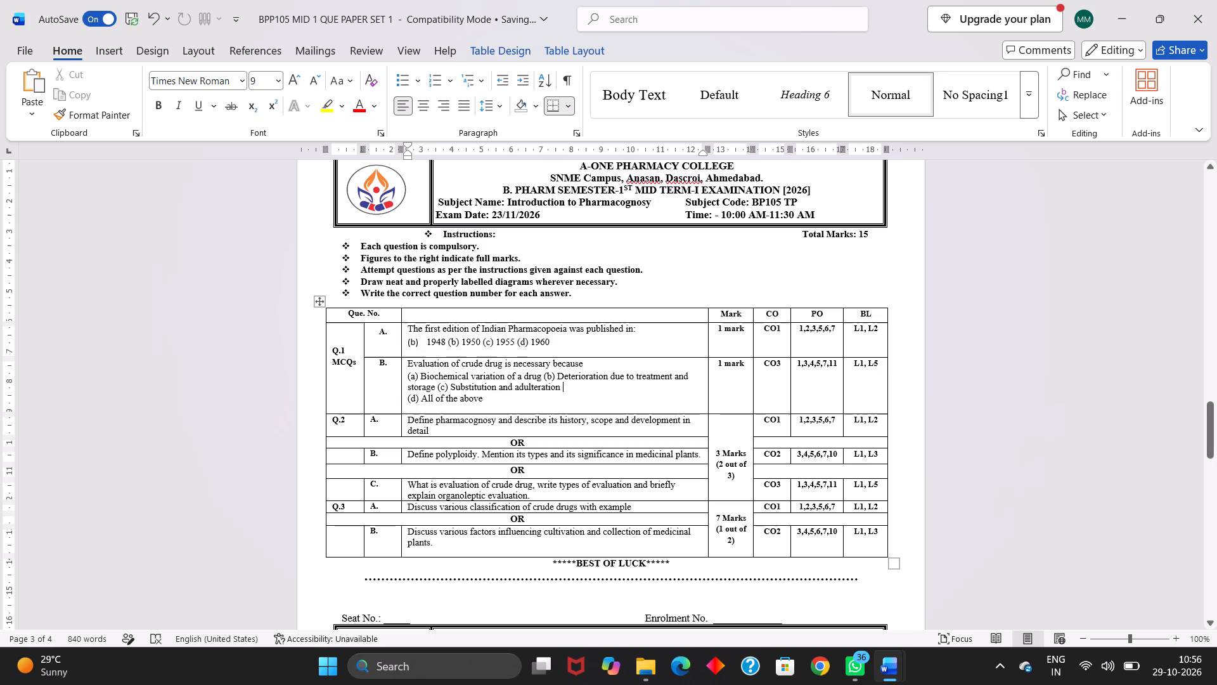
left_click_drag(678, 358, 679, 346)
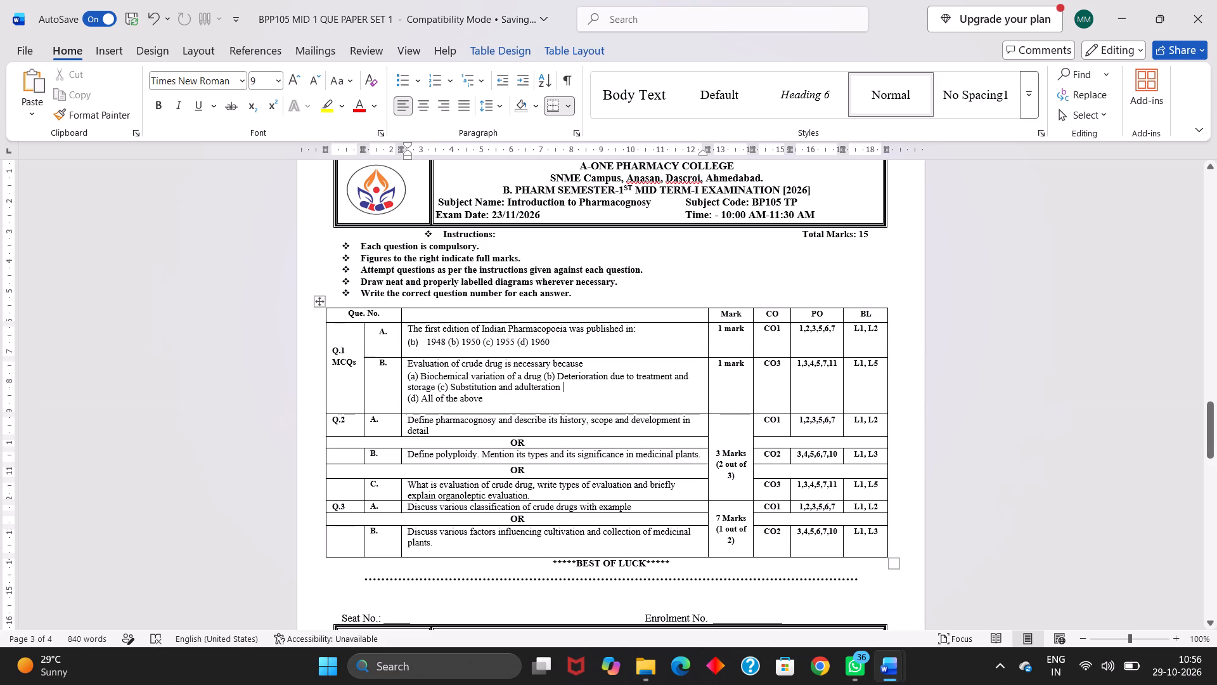
Enlarge the question text of Q.1 A, Q.1 B and Q.2 A in the upper paper's table to 10 pt.
left_click_drag(409, 327, 563, 341)
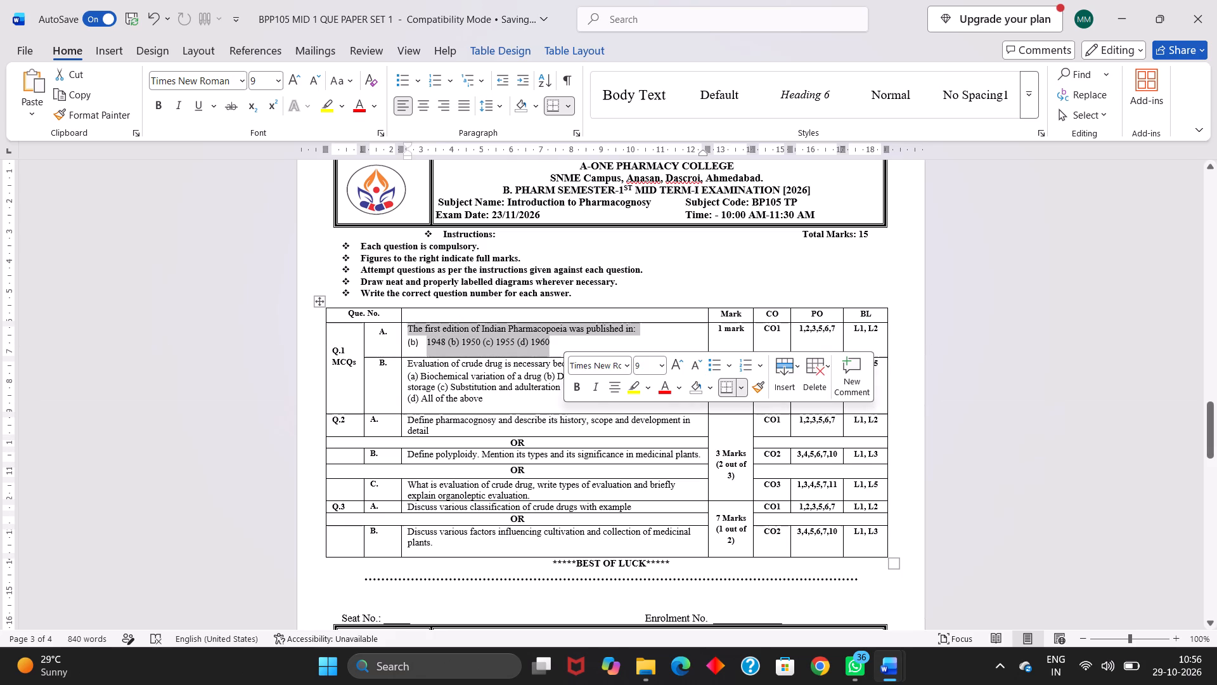
left_click(680, 356)
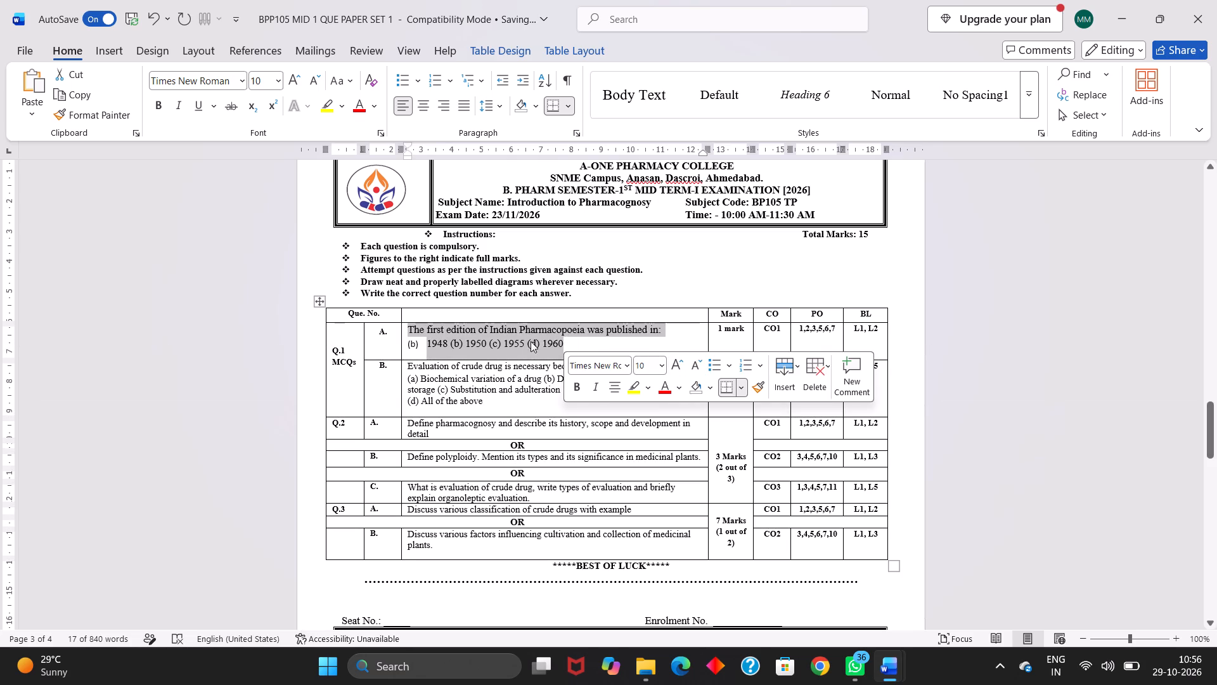
left_click(524, 350)
left_click_drag(409, 367, 439, 387)
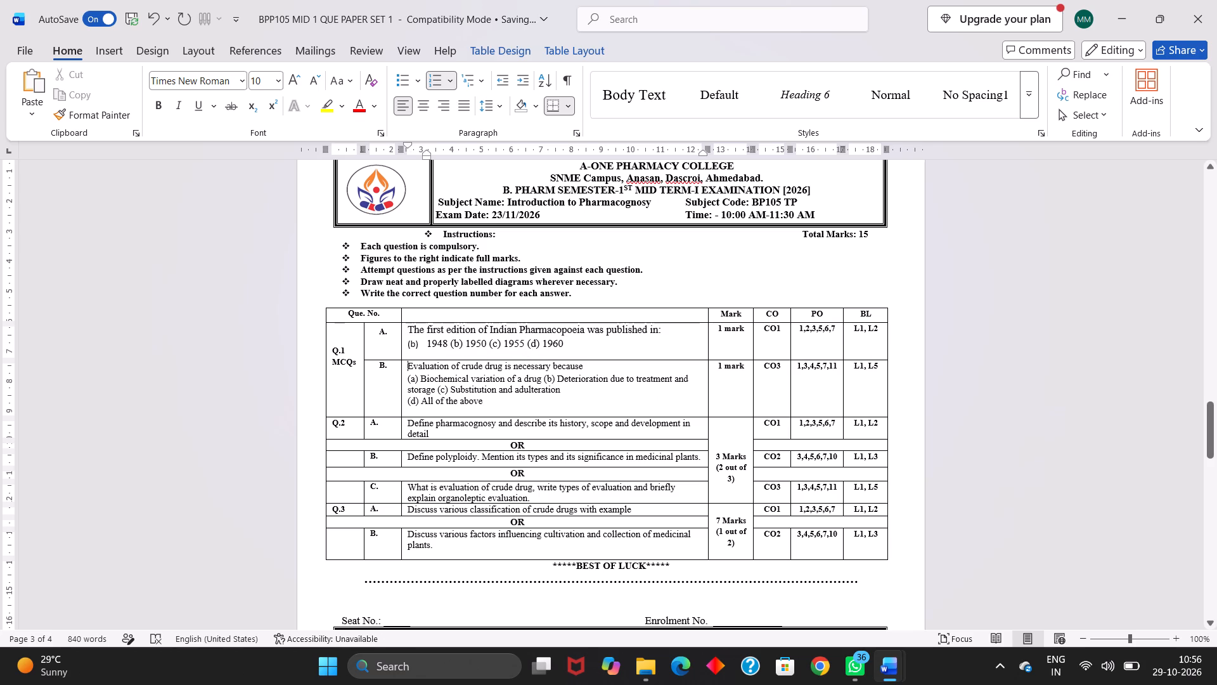
left_click_drag(439, 387, 596, 419)
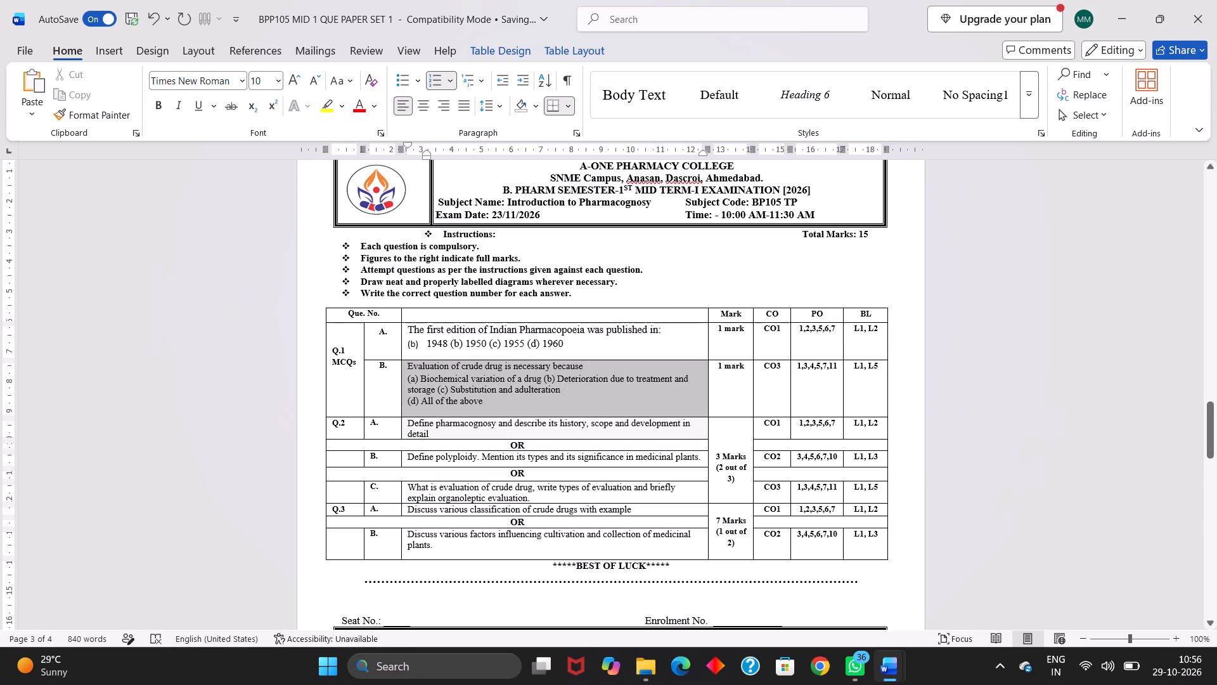
left_click_drag(596, 419, 599, 424)
left_click(713, 371)
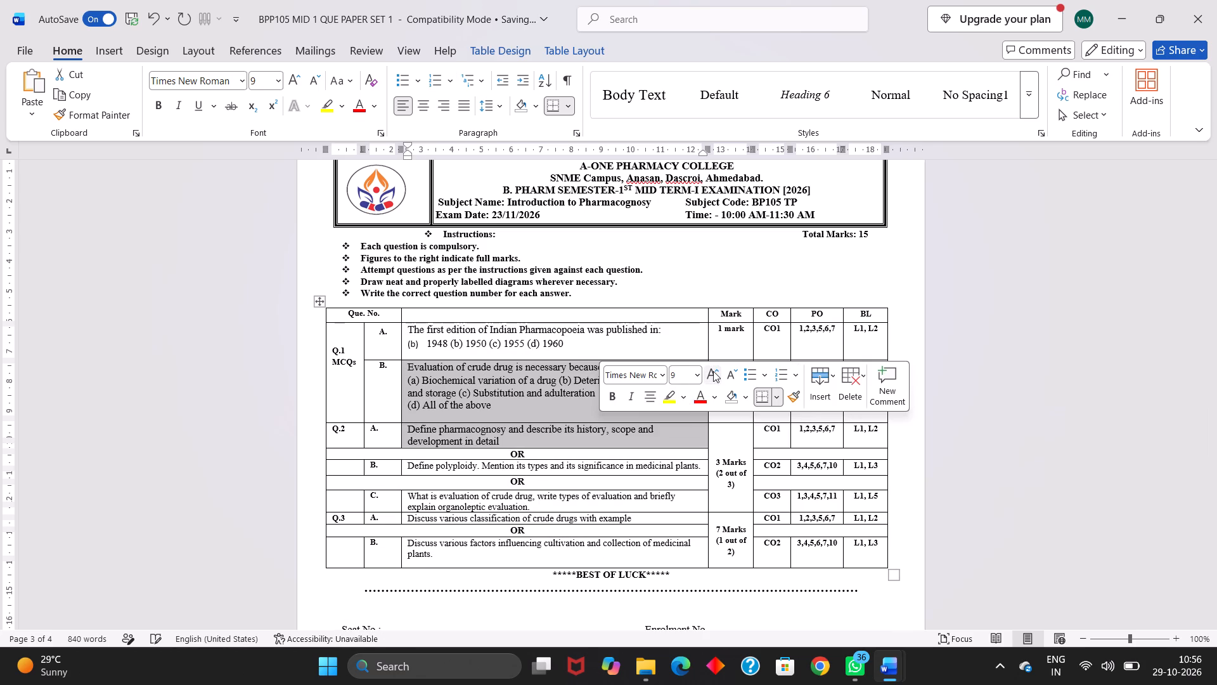
Enlarge the question text of Q.2 B, Q.2 C, Q.3 A and Q.3 B in the upper paper's table to 10 pt.
left_click_drag(409, 465, 629, 467)
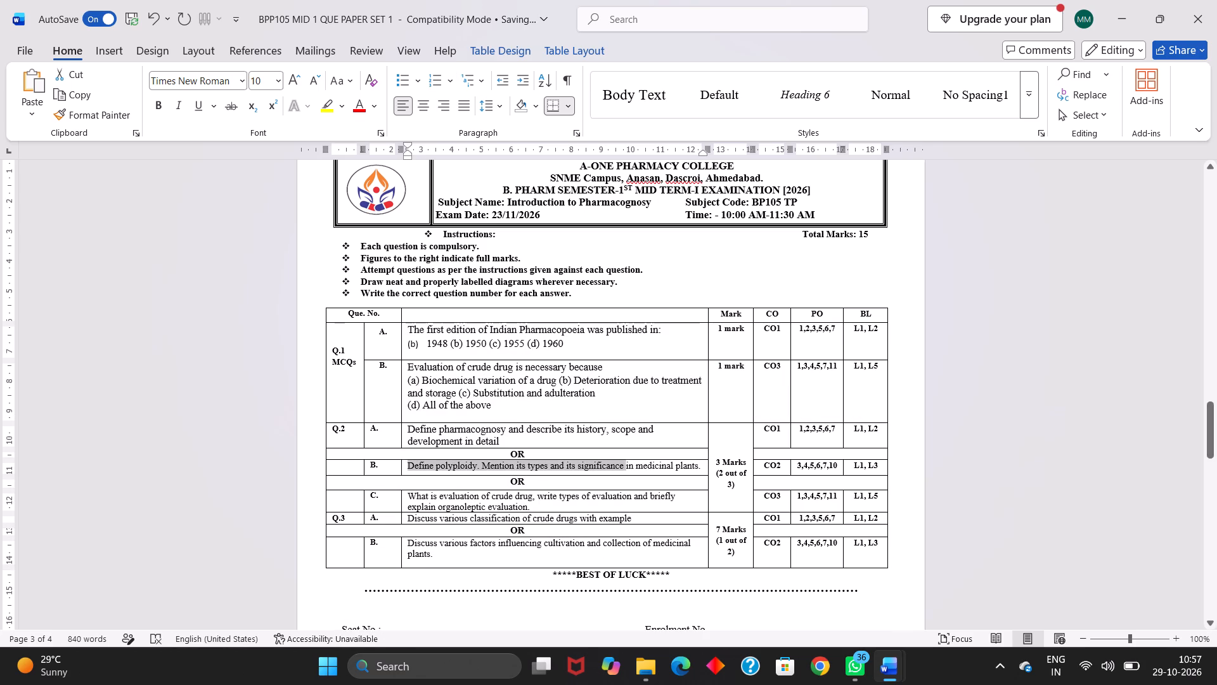
left_click_drag(629, 467, 699, 467)
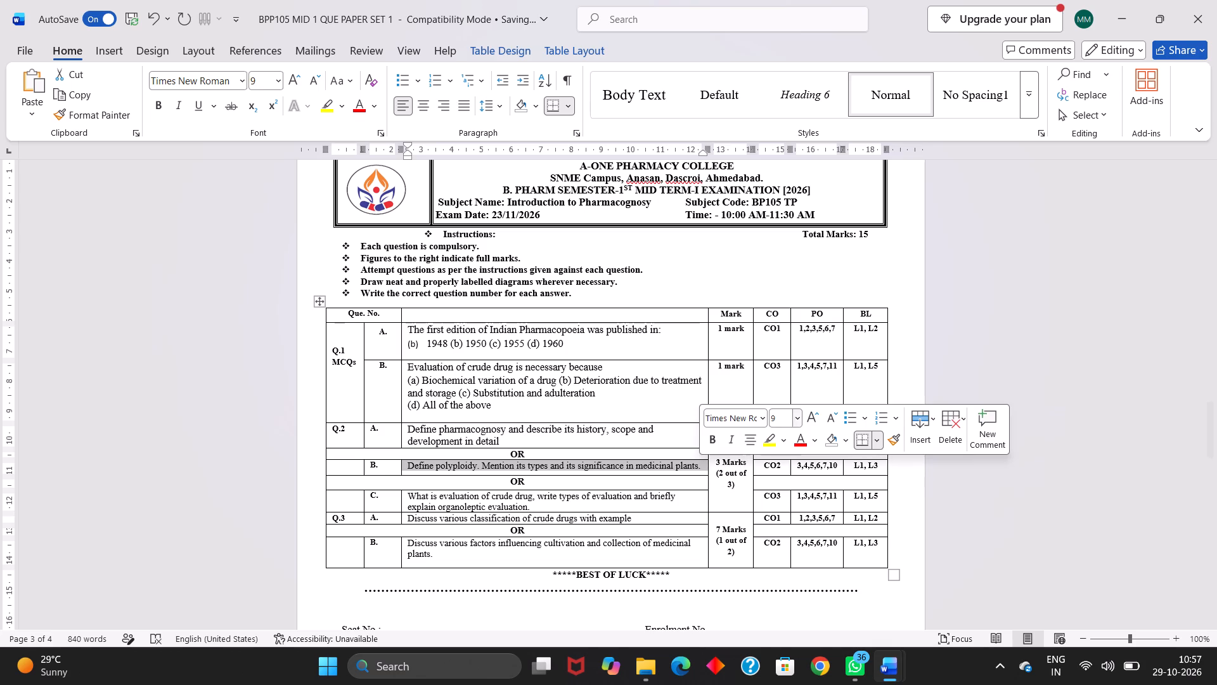
left_click(810, 418)
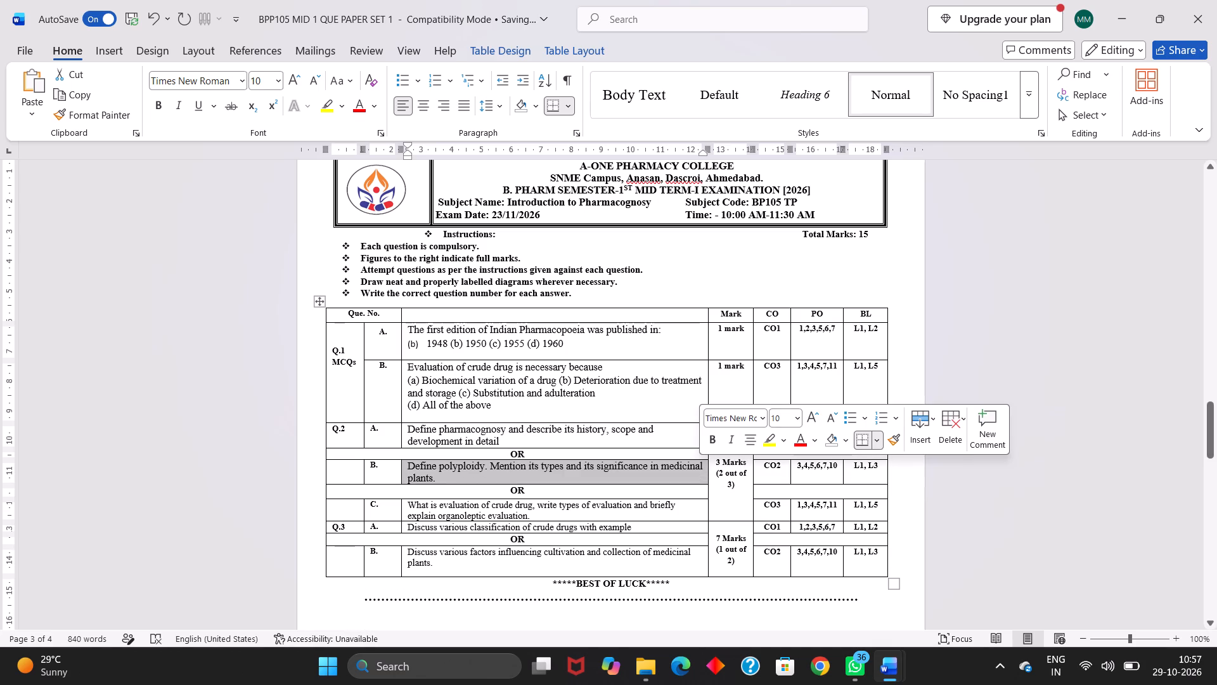
left_click_drag(410, 507, 556, 521)
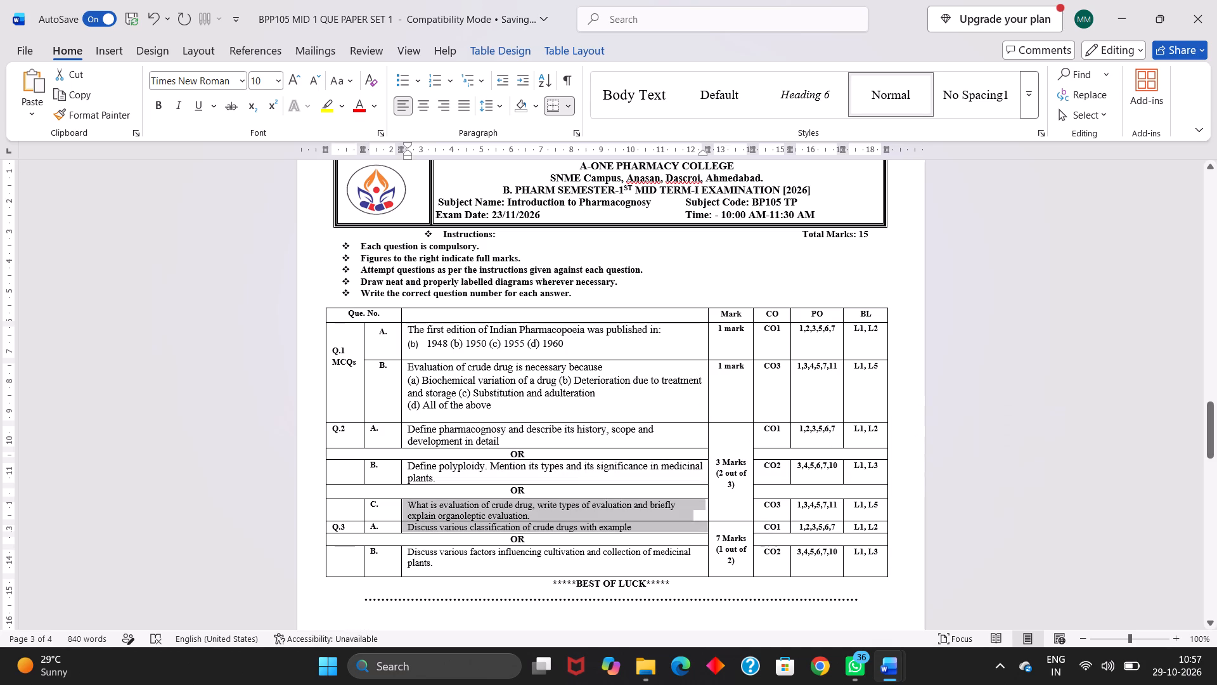
left_click_drag(556, 521, 593, 521)
left_click(705, 471)
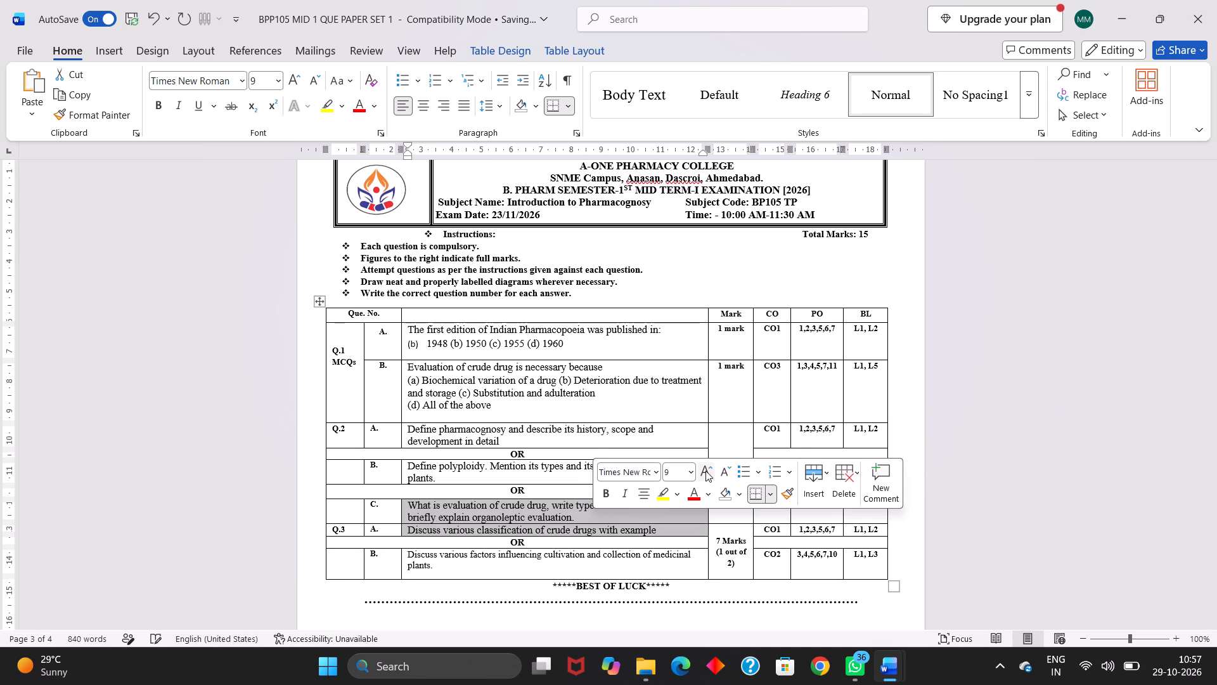
left_click_drag(409, 556, 439, 565)
left_click(551, 513)
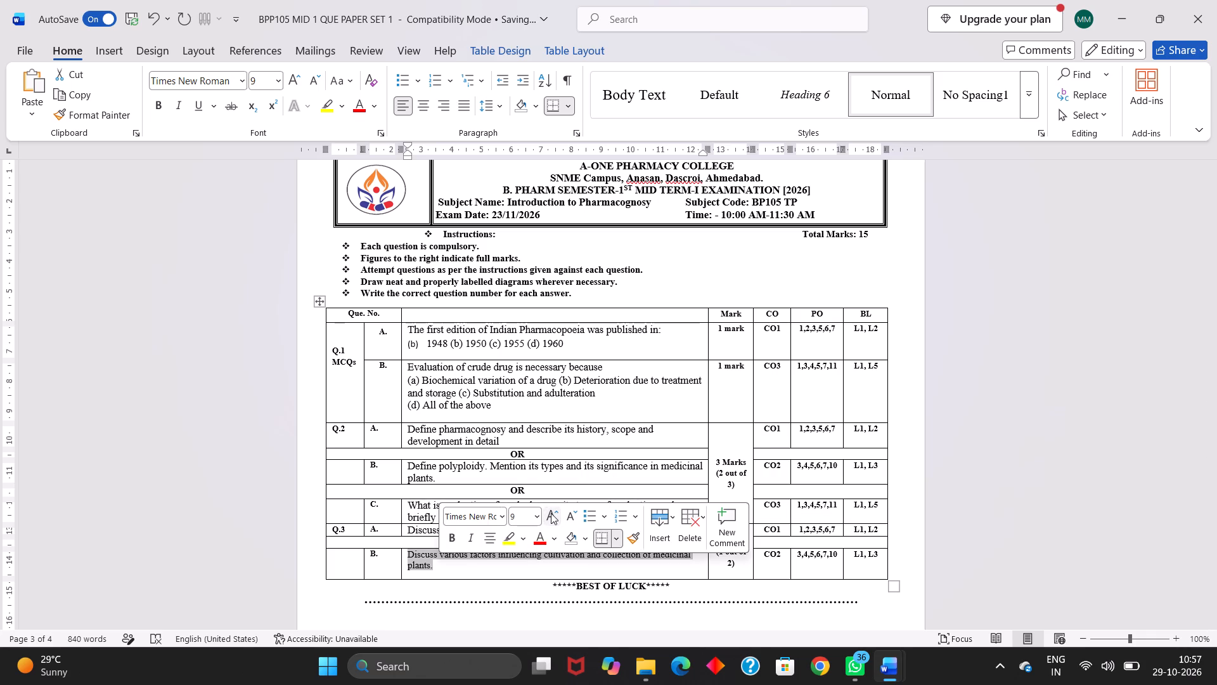
Set the question-number and letter labels from the Que. No. heading through Q.2 A to 9 pt.
left_click_drag(336, 313, 365, 393)
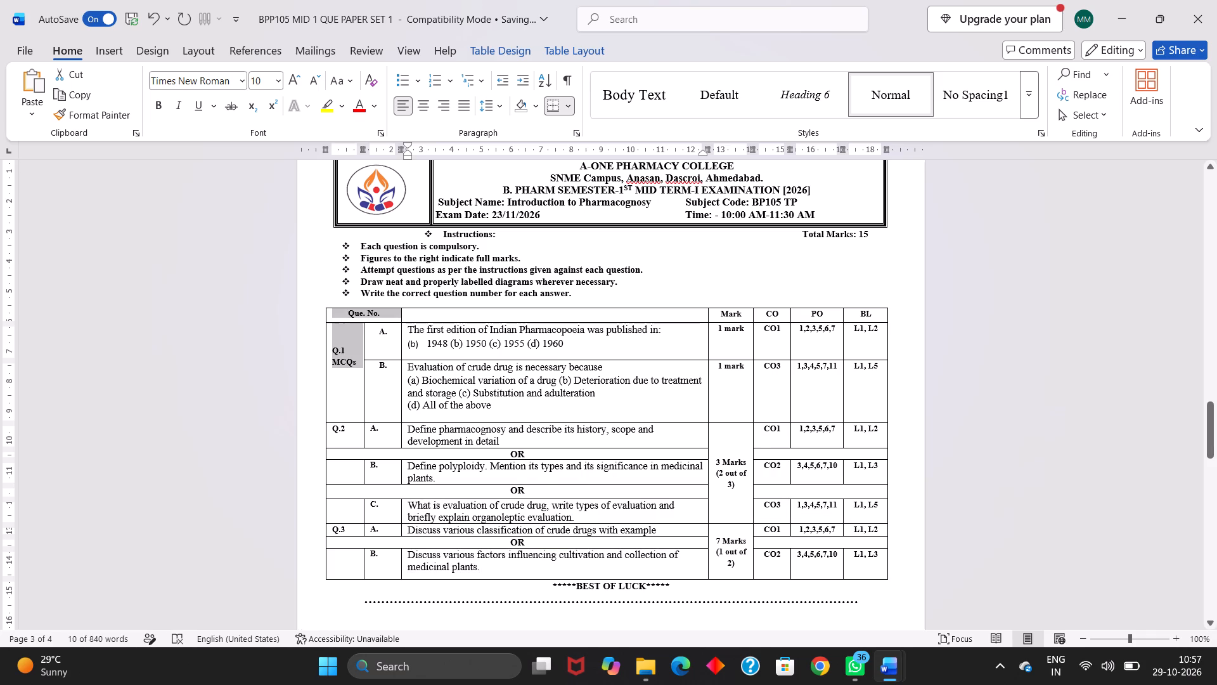
left_click_drag(365, 393, 375, 551)
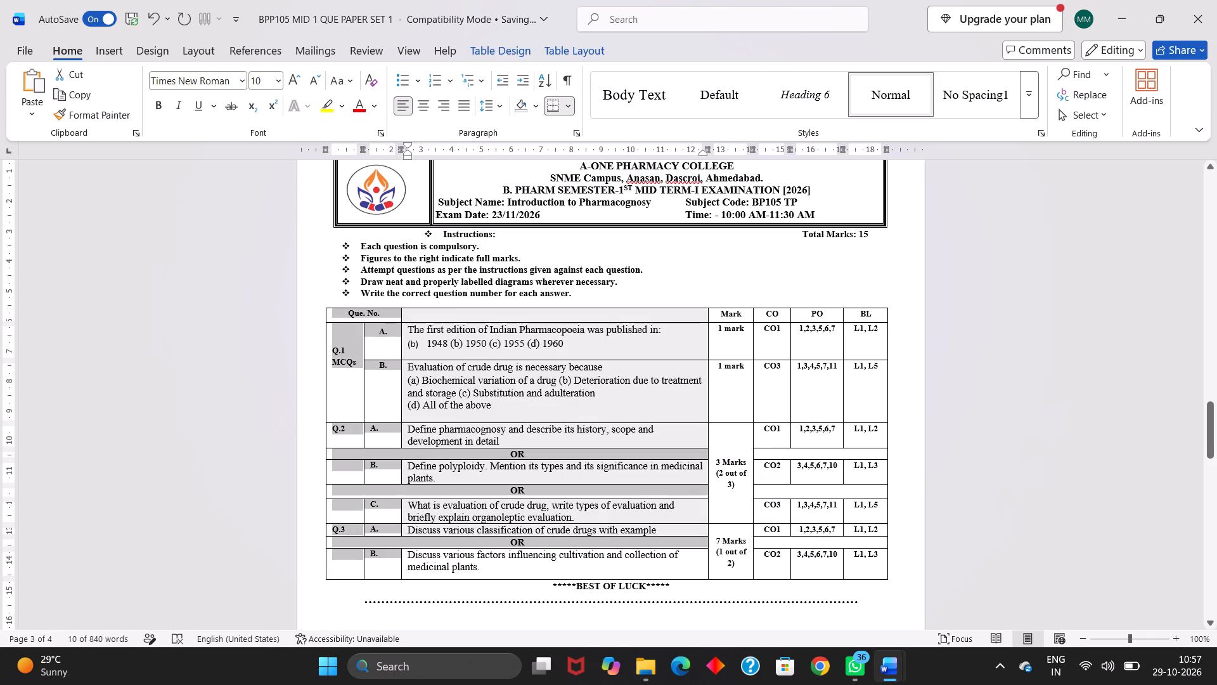
left_click_drag(375, 551, 385, 414)
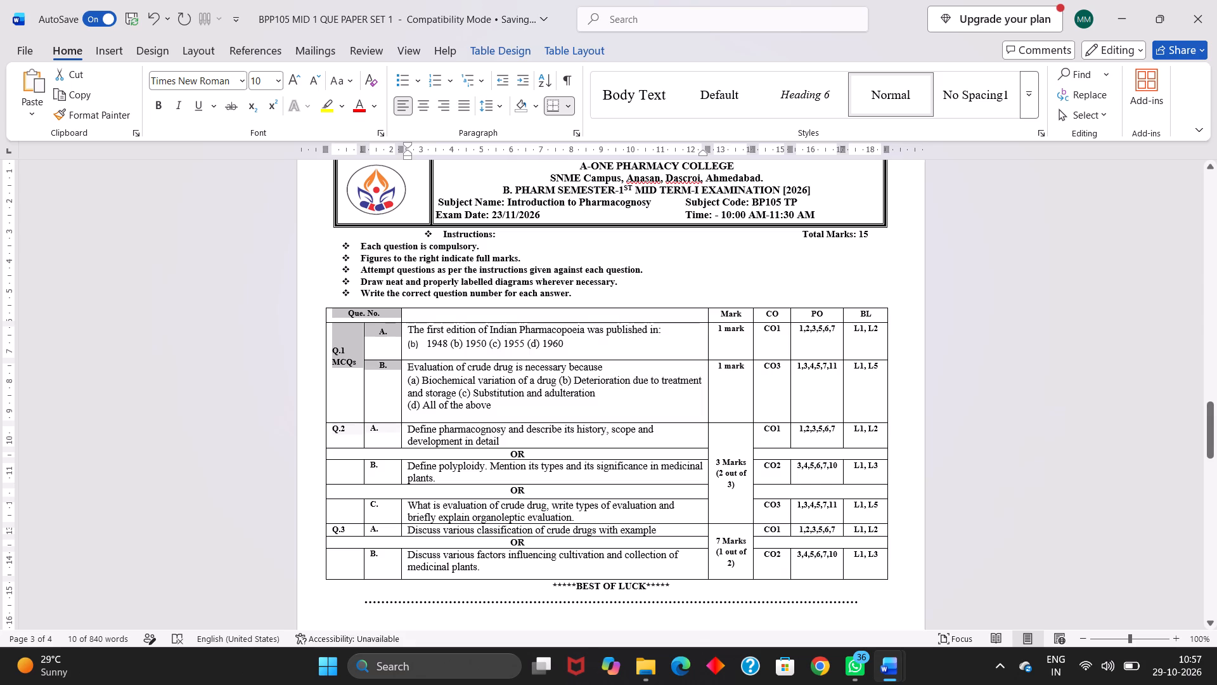
left_click_drag(385, 414, 385, 433)
double_click(496, 384)
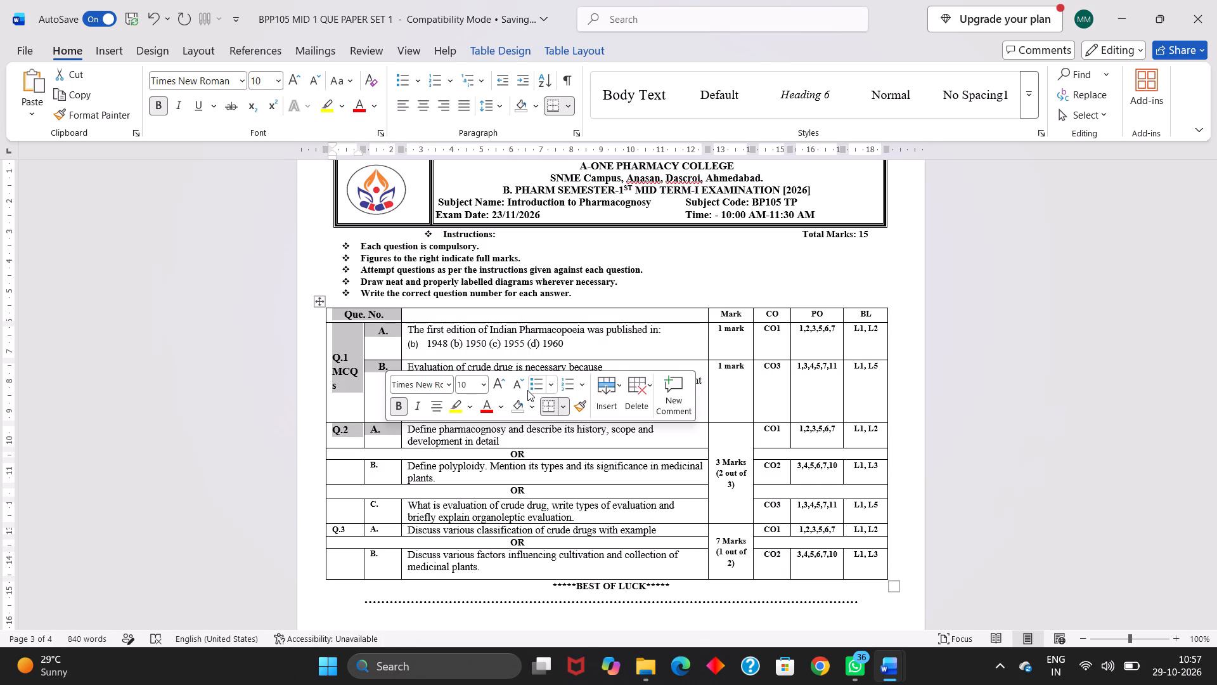
left_click(520, 386)
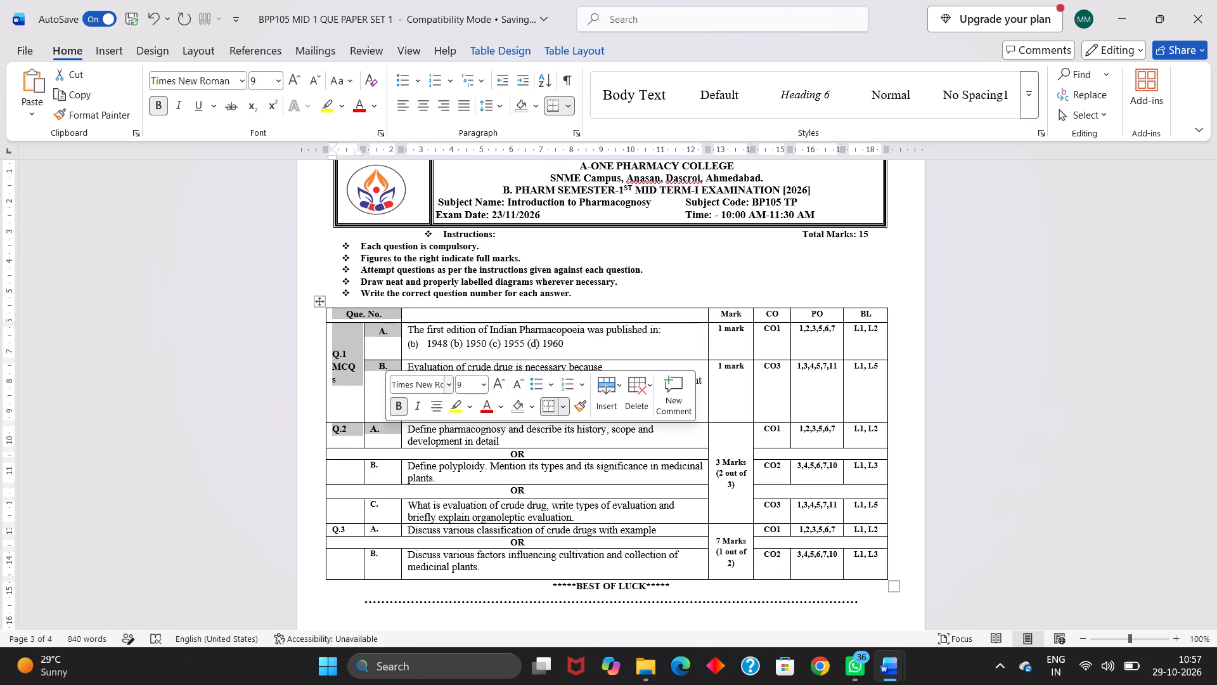
left_click(357, 383)
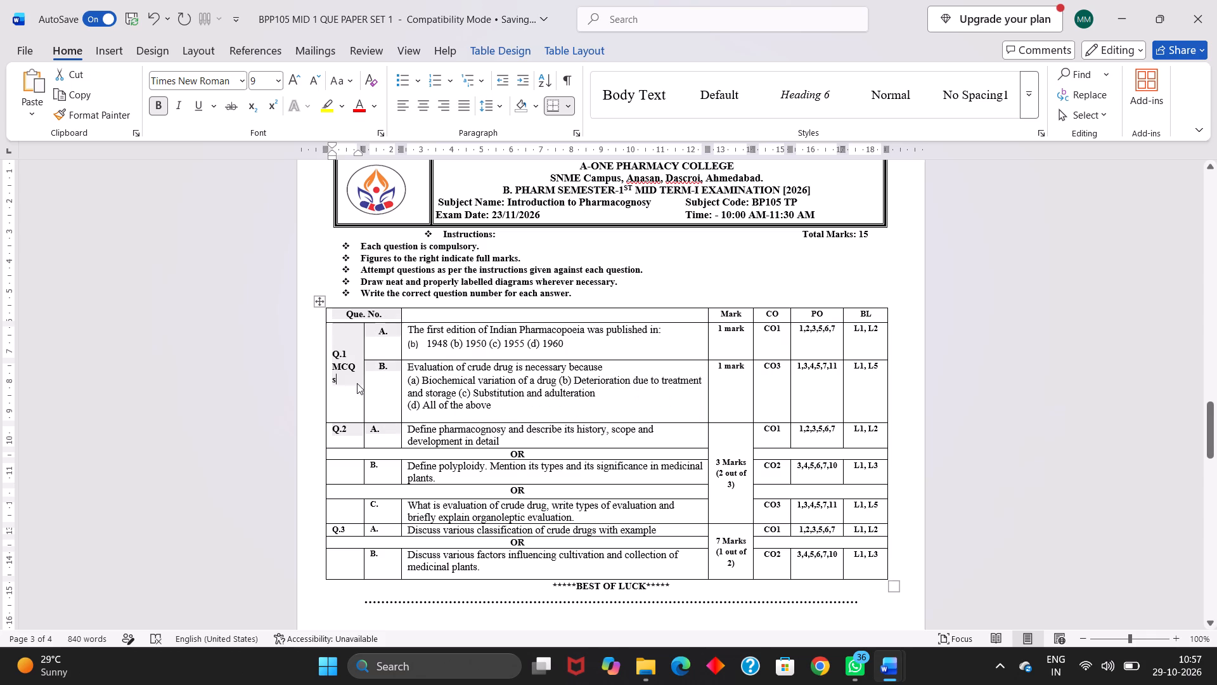
Set the remaining labels of the upper paper's table, the Q.2 B and C letters and Q.3 with its A and B, to 9 pt.
left_click_drag(371, 462, 373, 462)
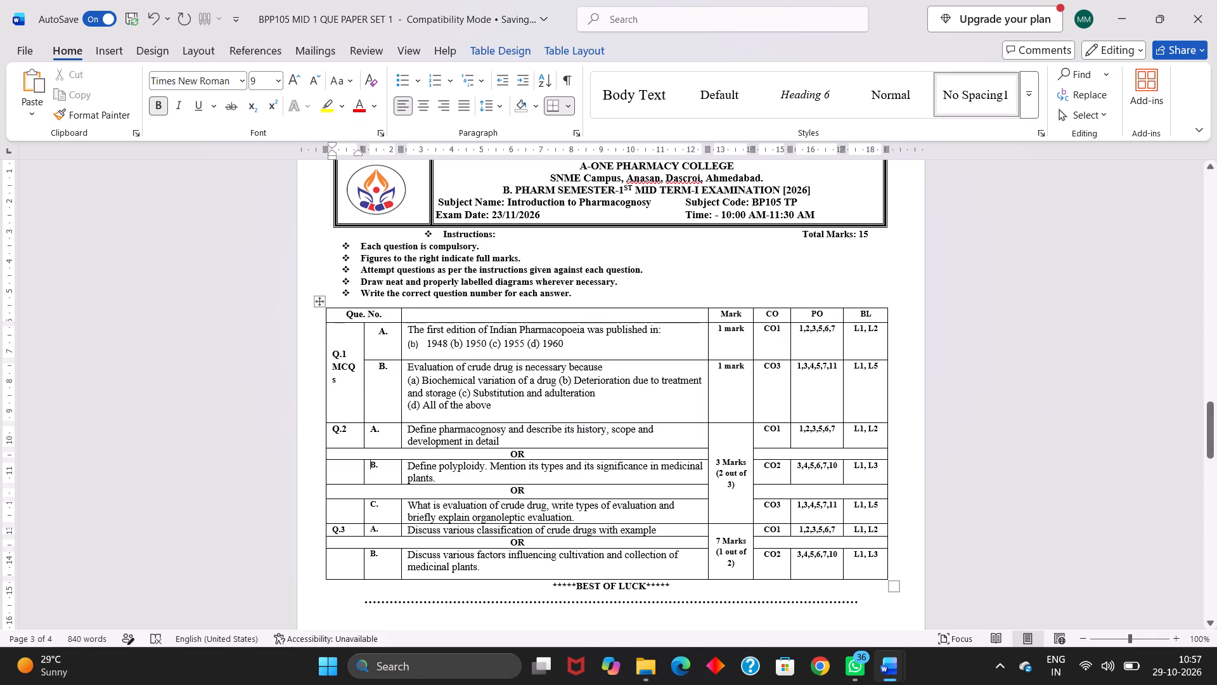
left_click_drag(373, 462, 385, 470)
left_click(497, 419)
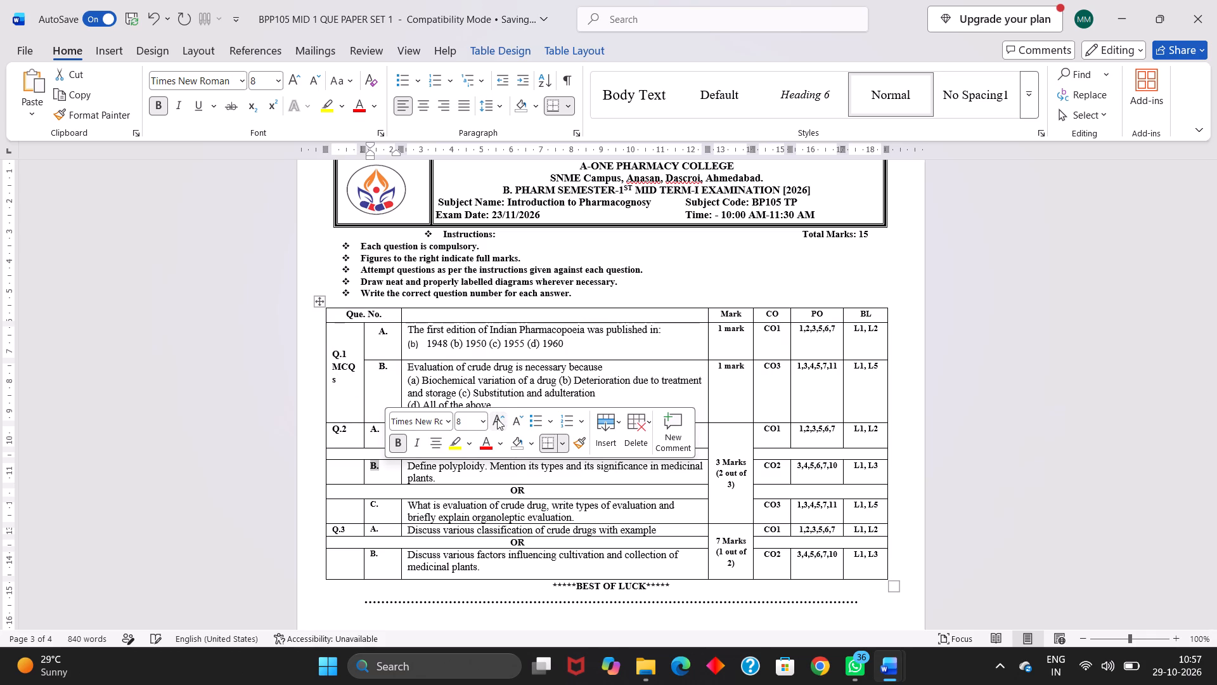
left_click_drag(371, 503, 382, 530)
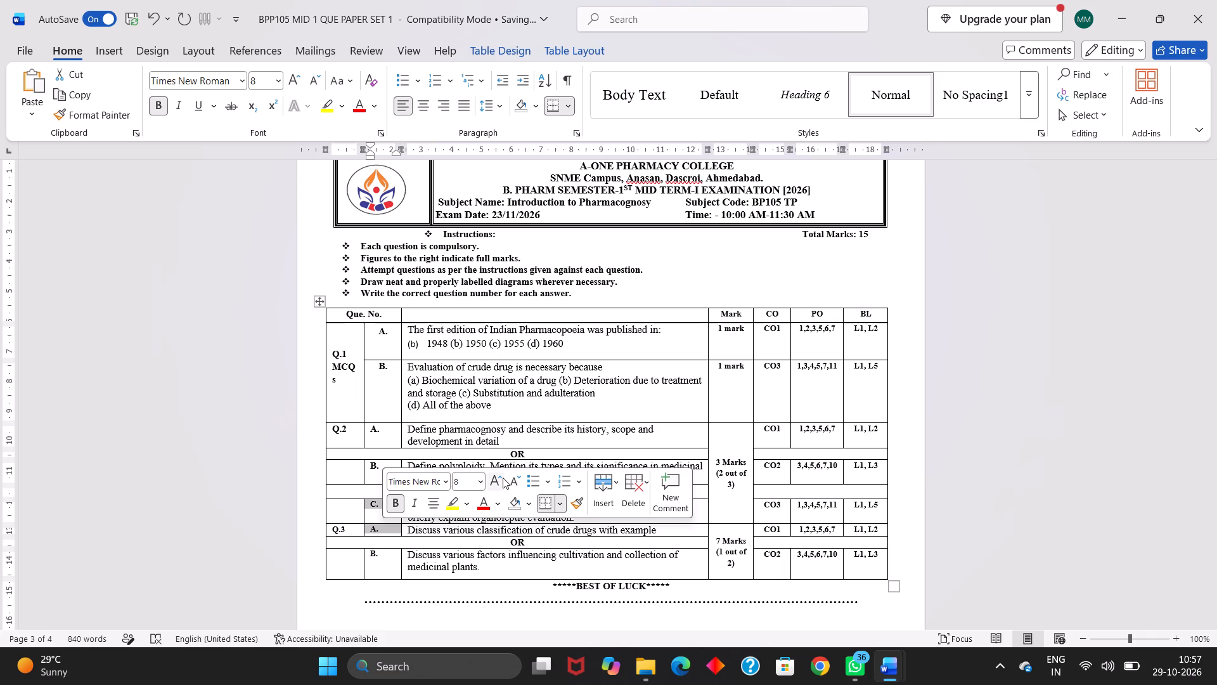
left_click(499, 478)
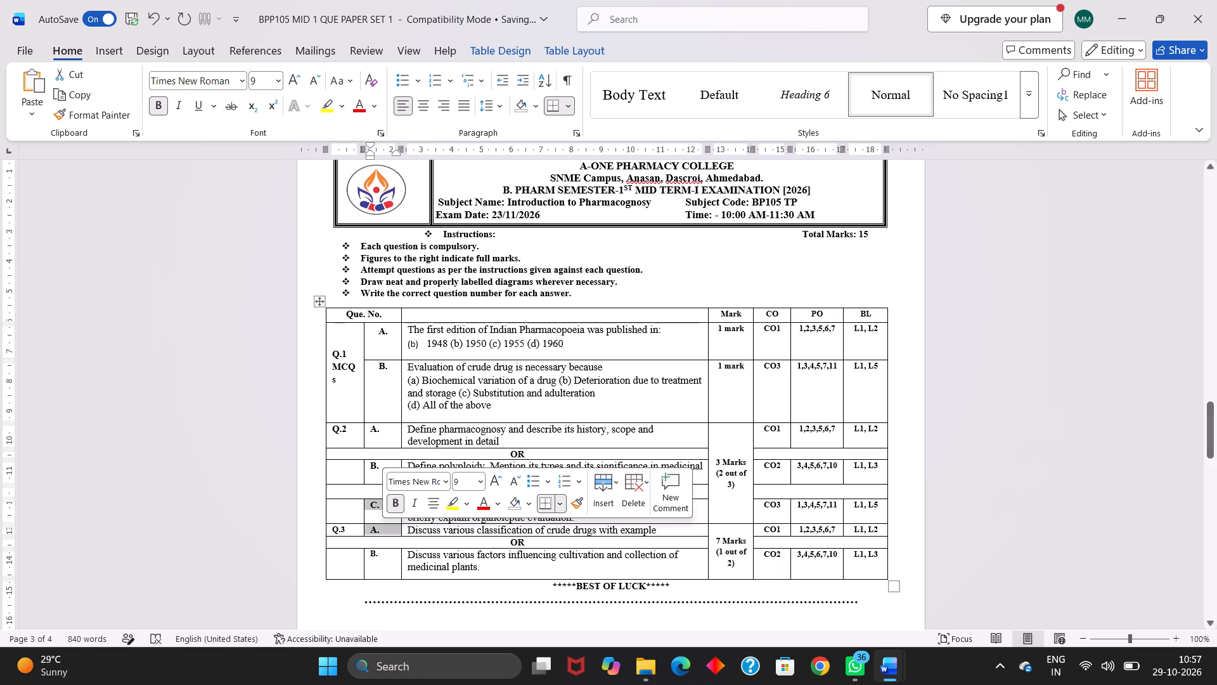
left_click_drag(332, 530, 347, 528)
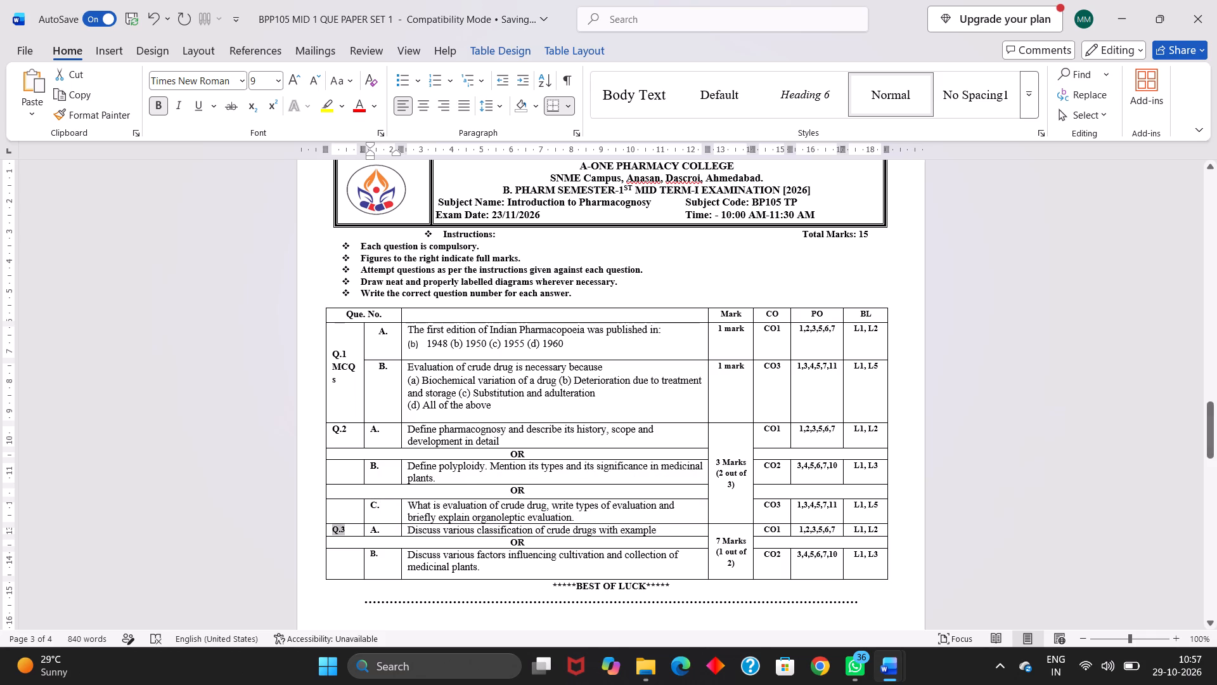
left_click_drag(347, 528, 347, 528)
left_click(462, 478)
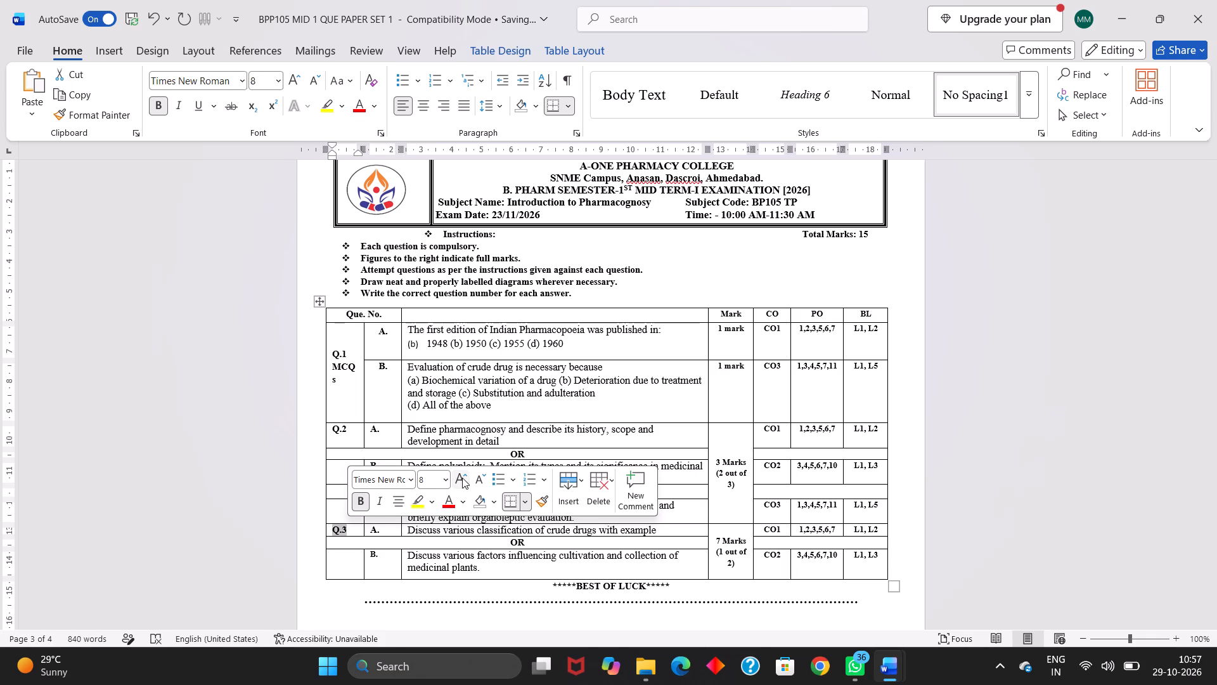
left_click(373, 556)
left_click_drag(373, 556, 377, 556)
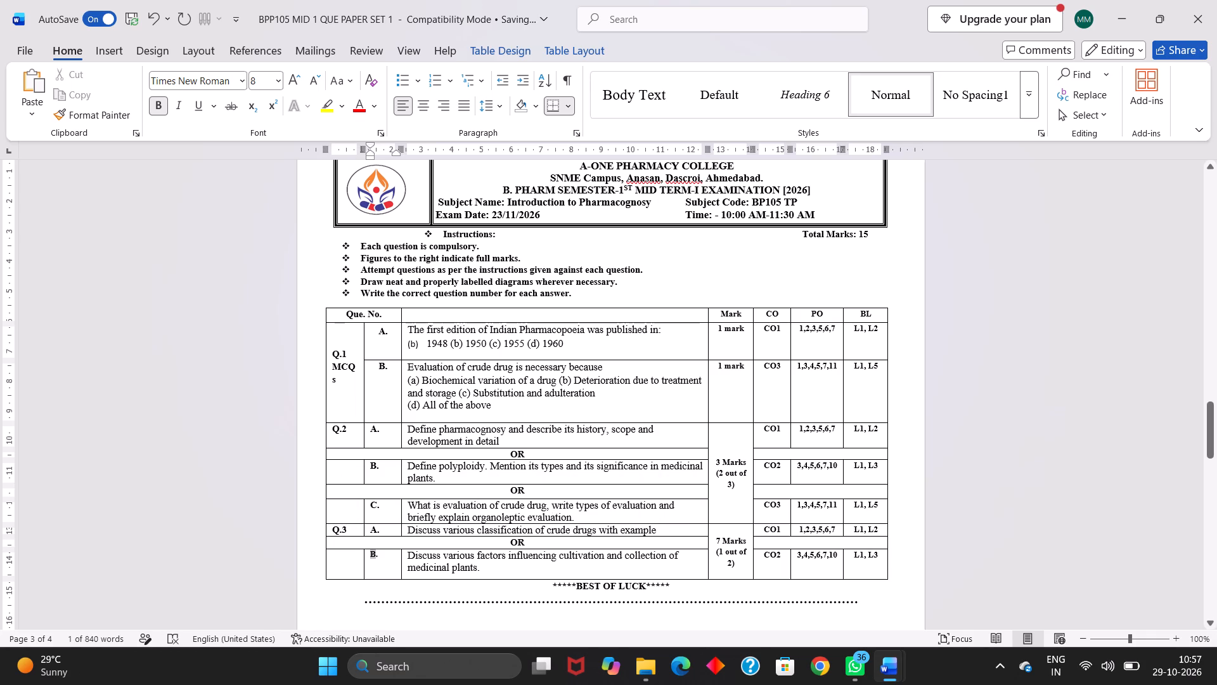
left_click_drag(377, 556, 380, 556)
left_click(492, 506)
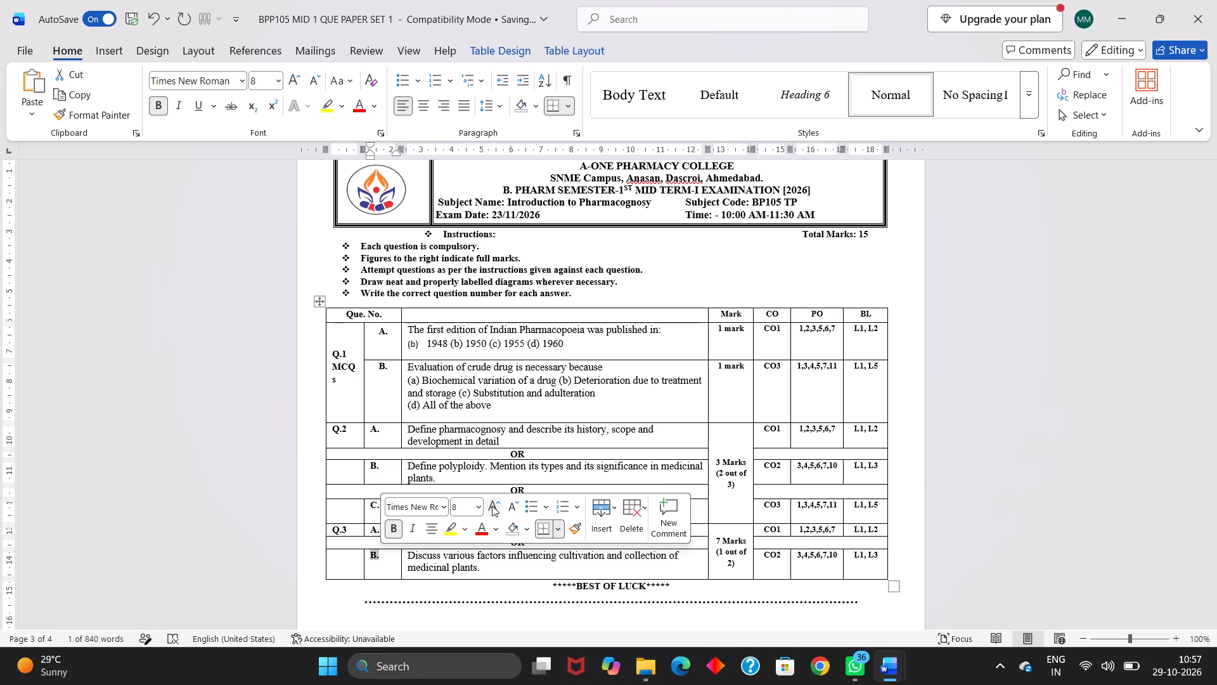
left_click(391, 554)
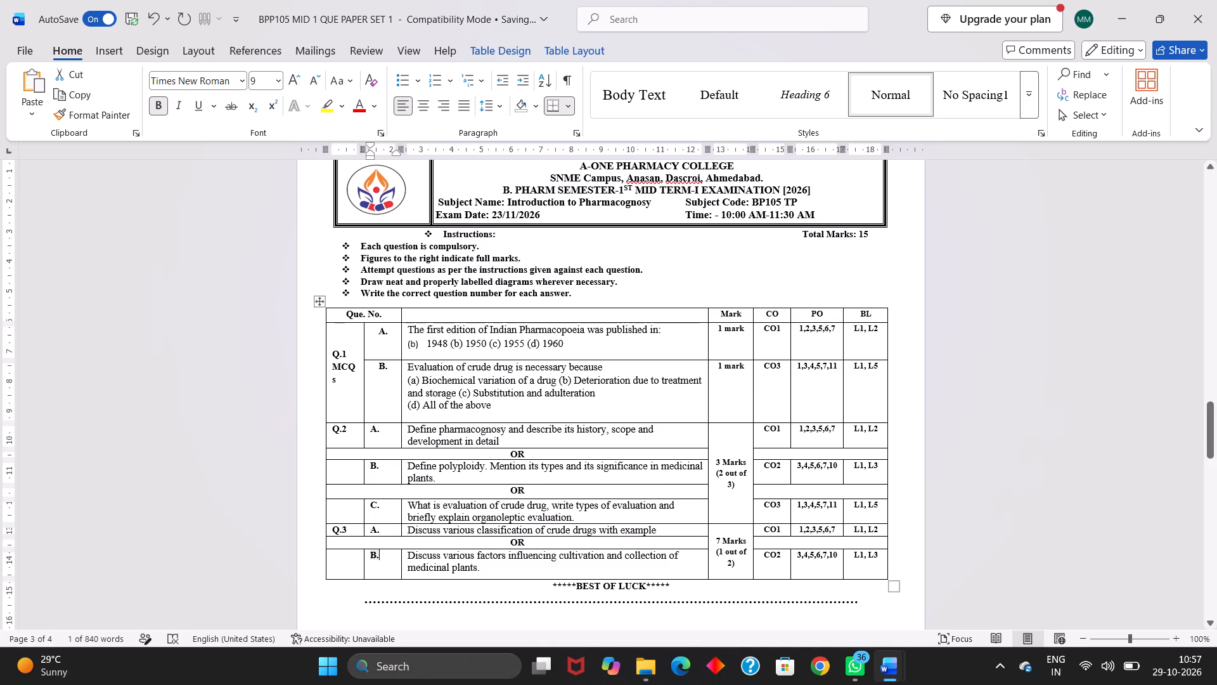
left_click_drag(370, 528, 380, 528)
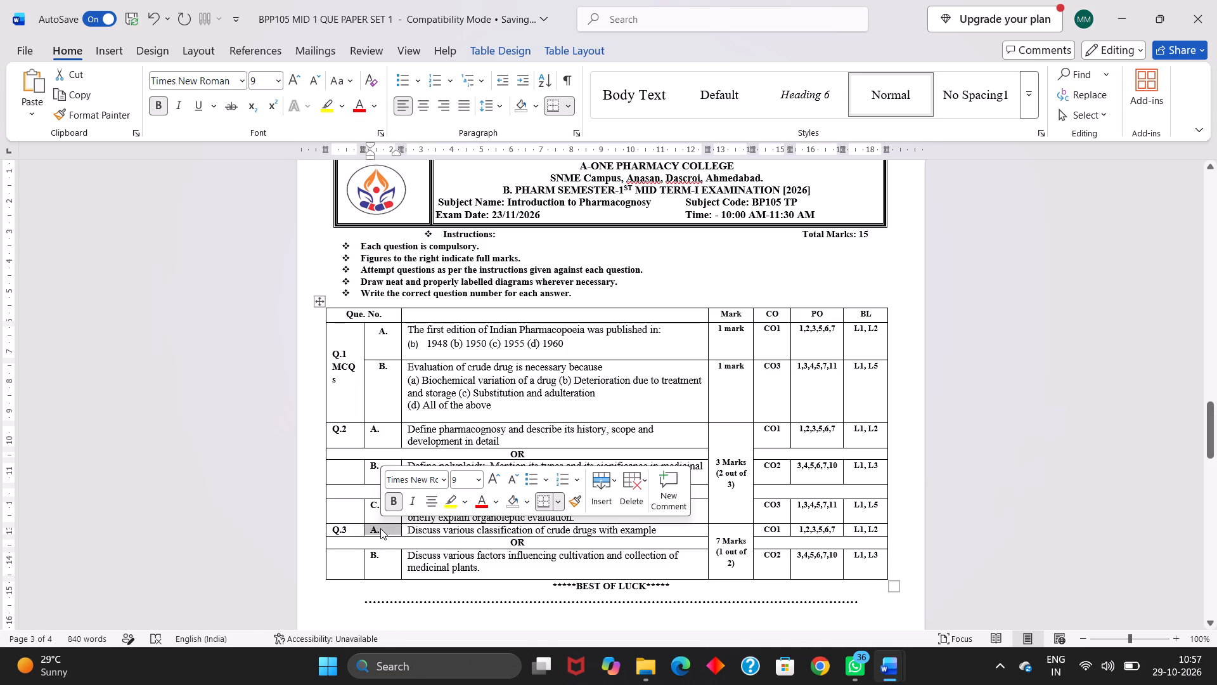
Deselect the Q.3 A label in the upper paper's table and switch to Google Chrome.
left_click(389, 557)
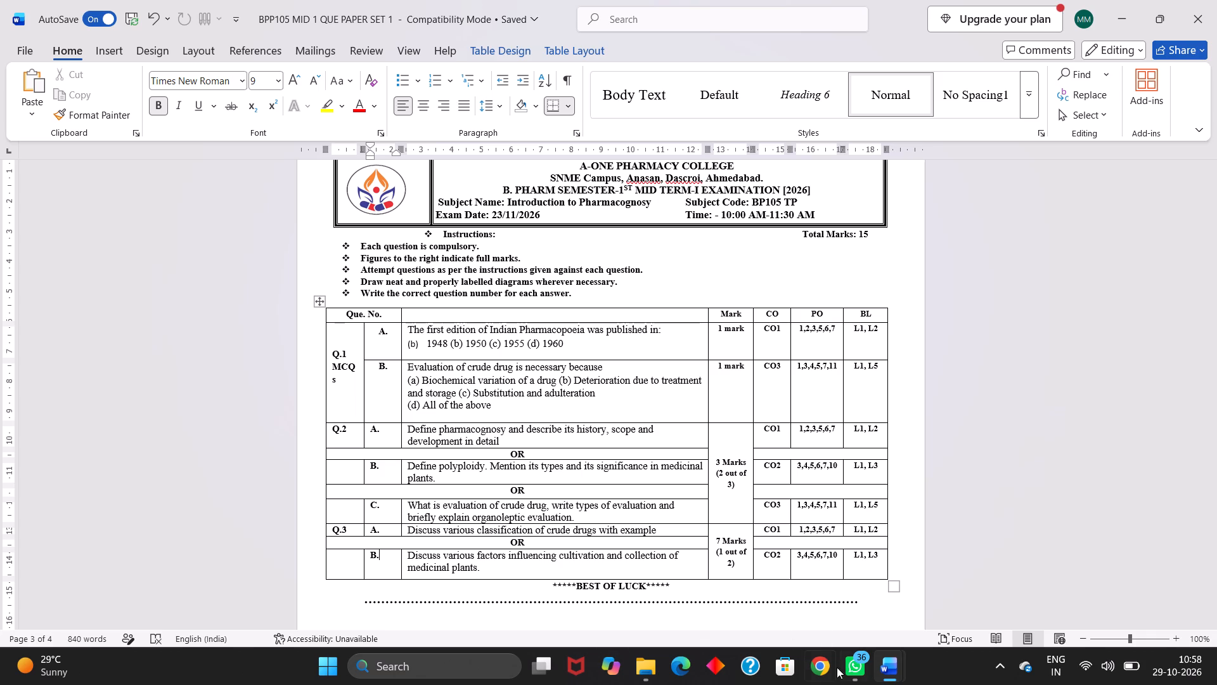
left_click(817, 665)
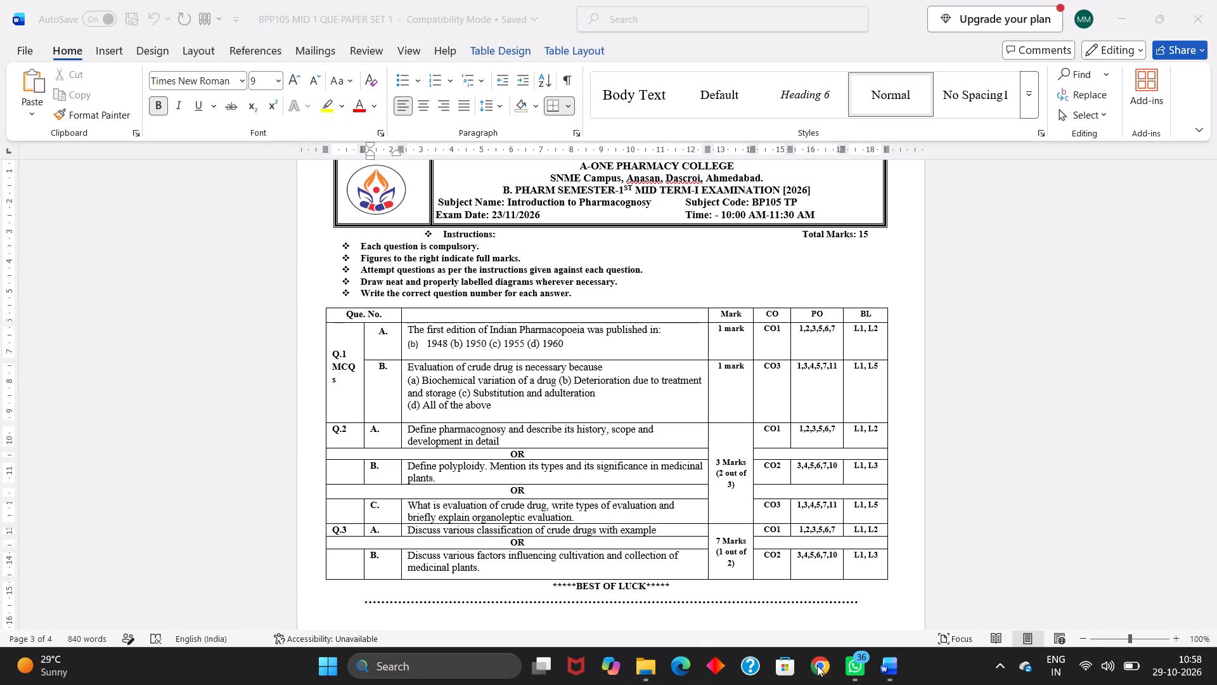
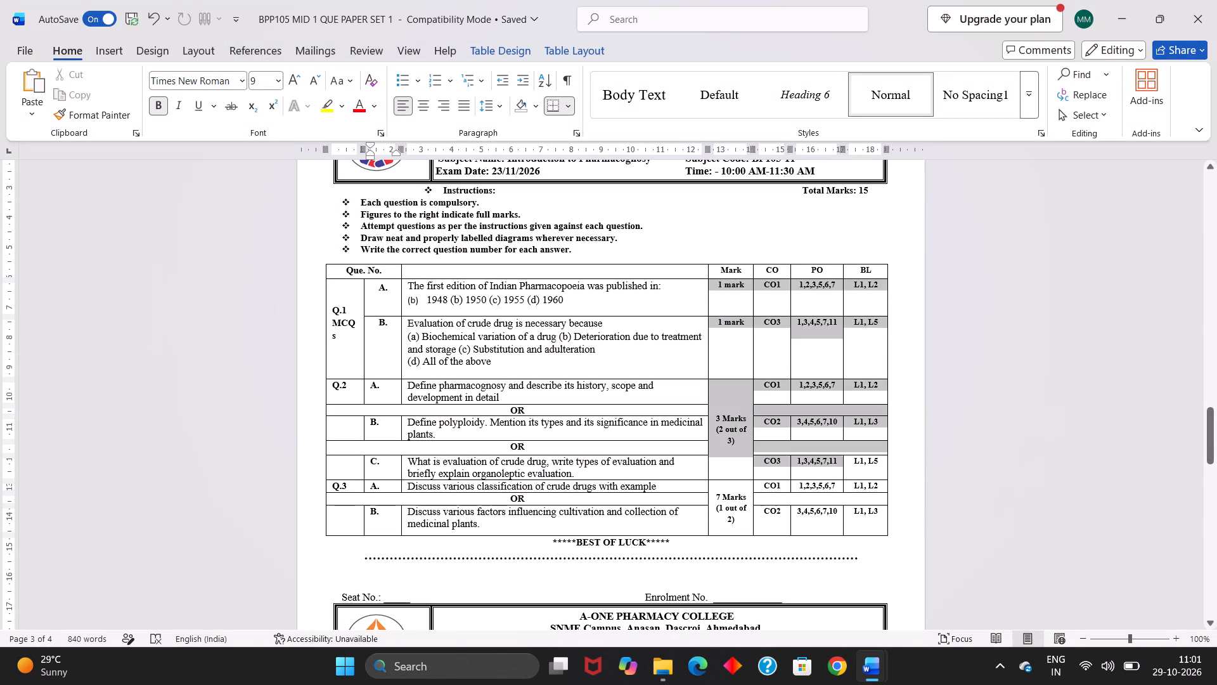
Enlarge the Mark, CO, PO and BL entries of Q.1 to Q.3 in the upper paper's table to 9 pt.
left_click_drag(816, 464, 861, 516)
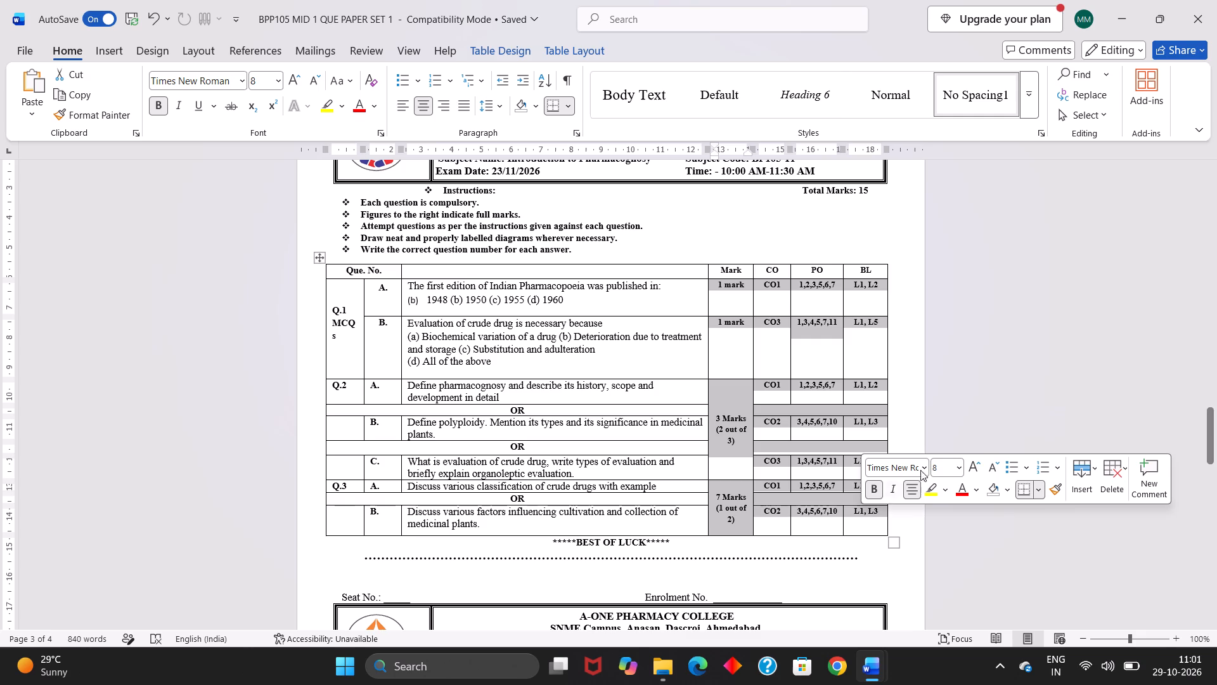
left_click(981, 462)
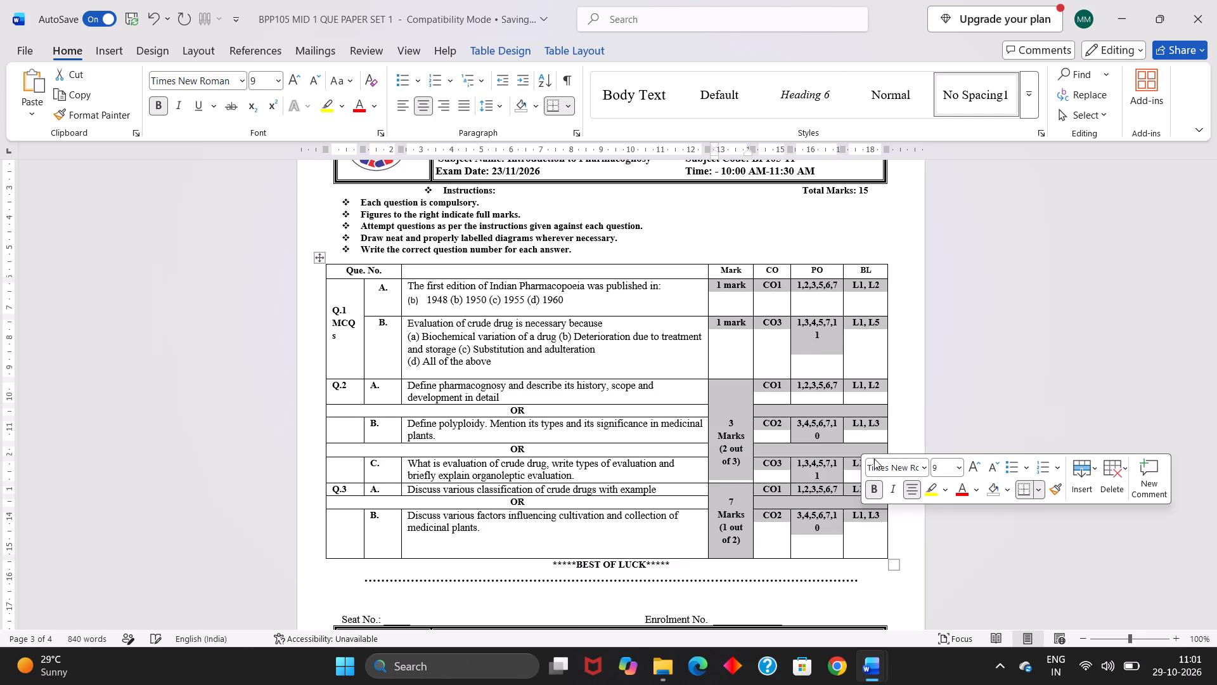
left_click(761, 467)
Apply one uniform font size to the Mark, CO, PO and BL columns of the upper paper's table, headings included.
scroll(761, 467, "down", 1)
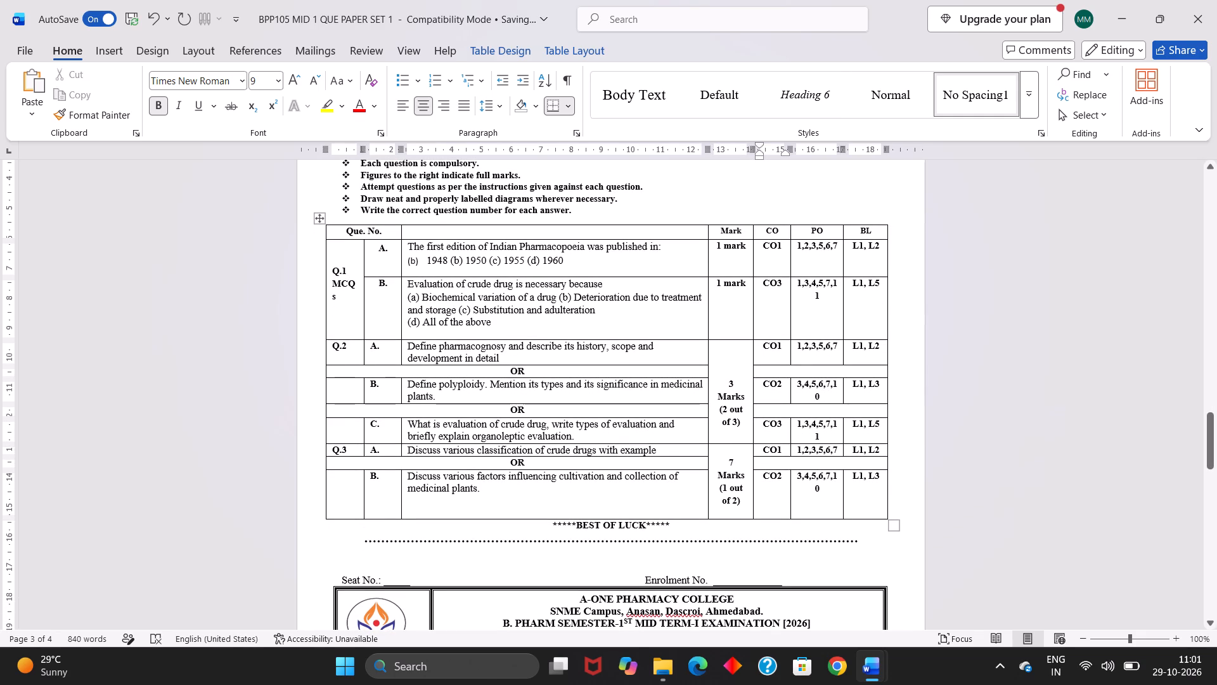
left_click_drag(716, 234, 857, 495)
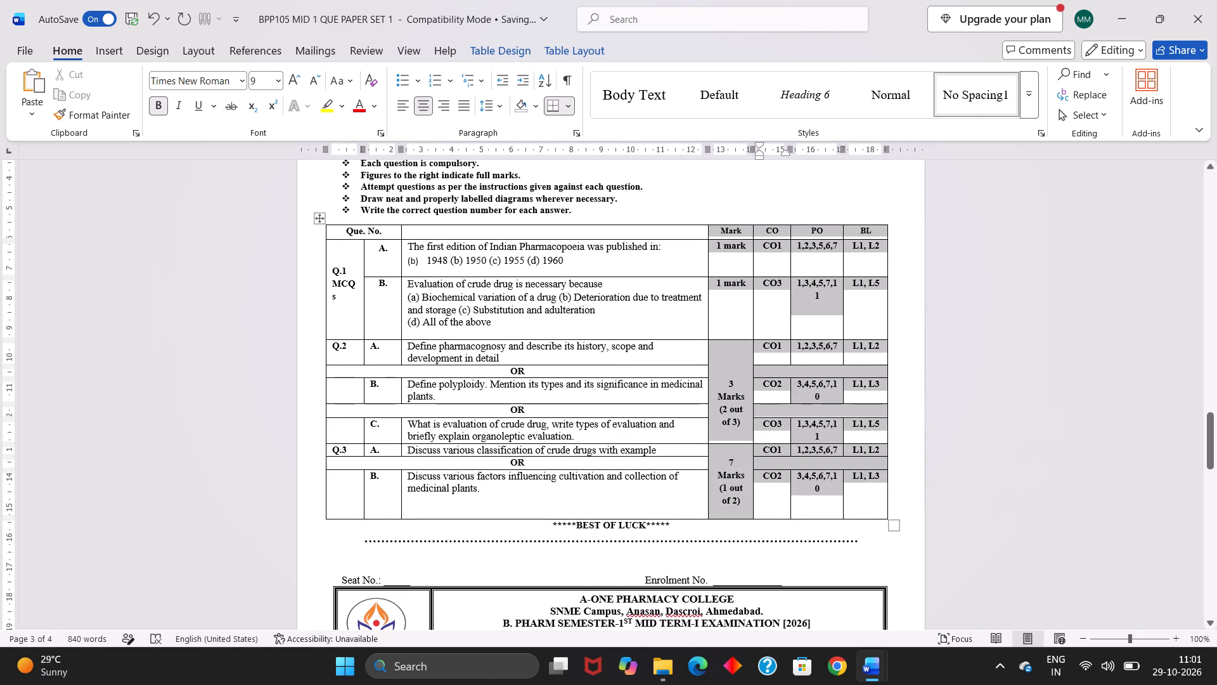
left_click(956, 443)
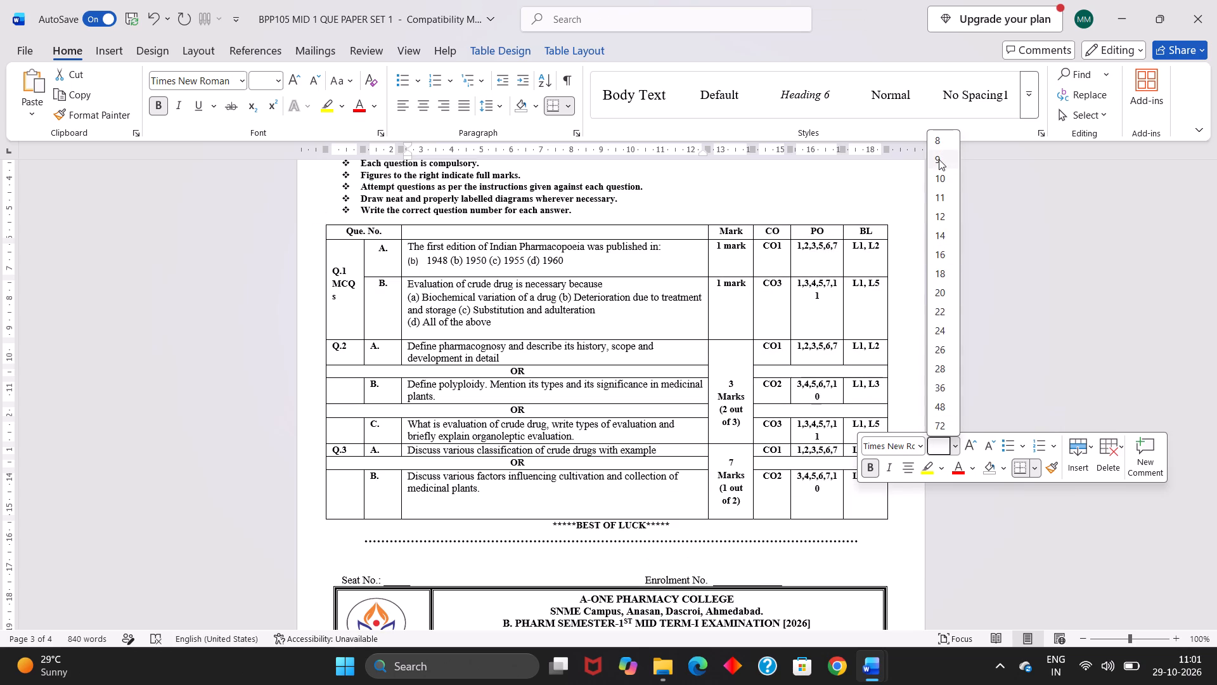
Set the Mark, CO, PO and BL columns of the upper paper's question table to 8 pt.
left_click(938, 141)
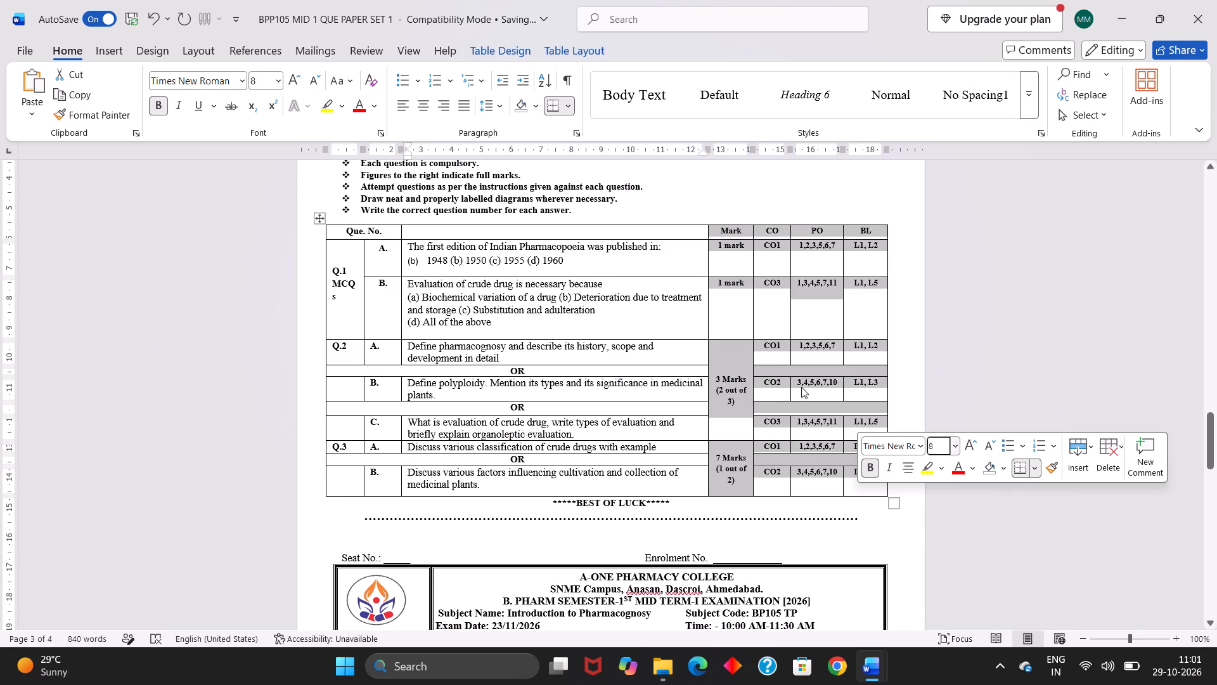
left_click(813, 319)
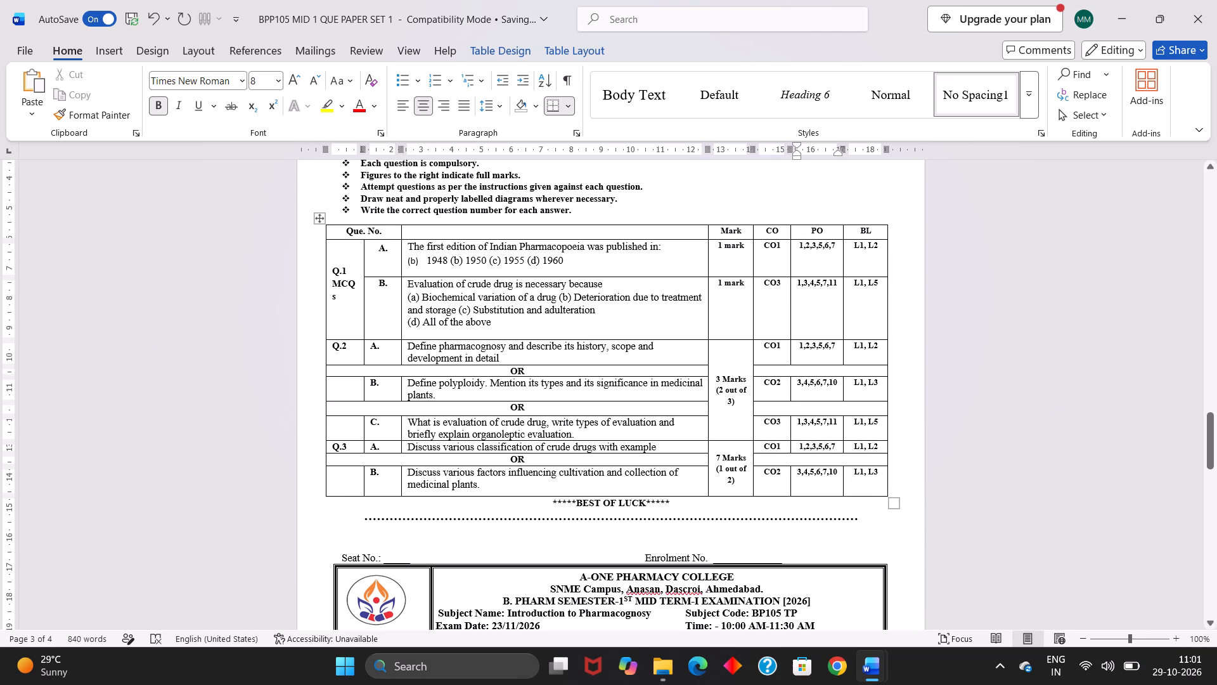
Remove the empty lines from the mark and question cells of Q.1 B in the upper paper's table.
left_click_drag(699, 340, 699, 323)
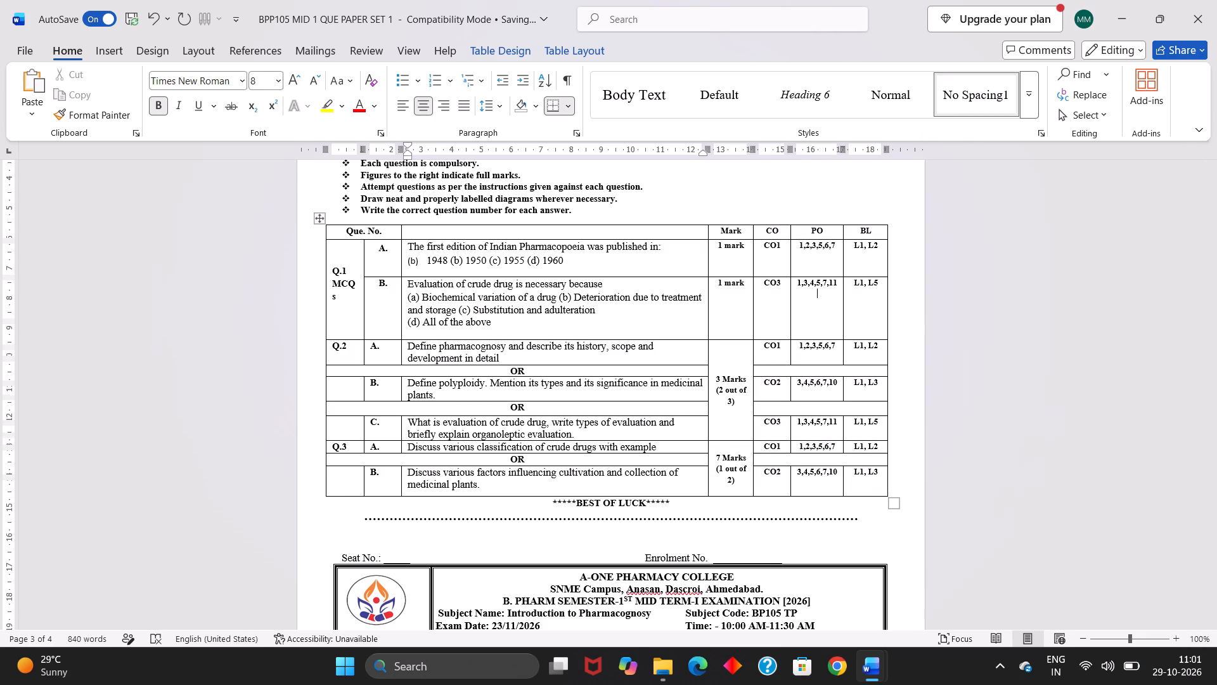
left_click(725, 329)
double_click(724, 332)
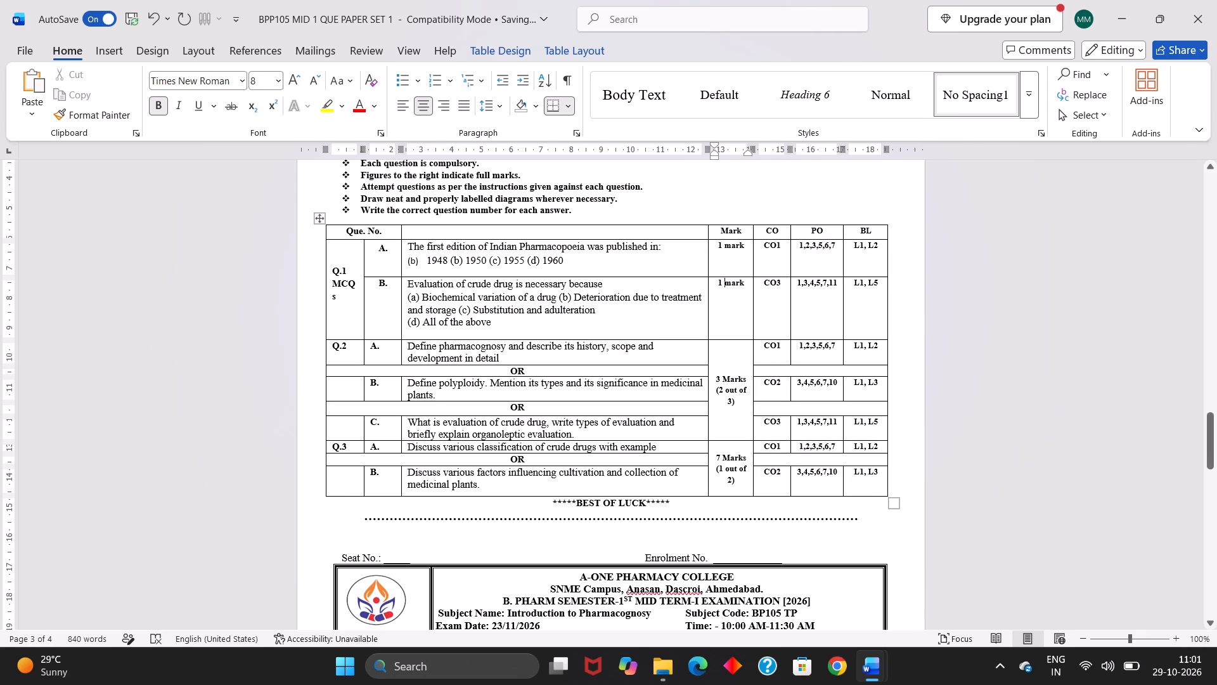
key("BackSpace")
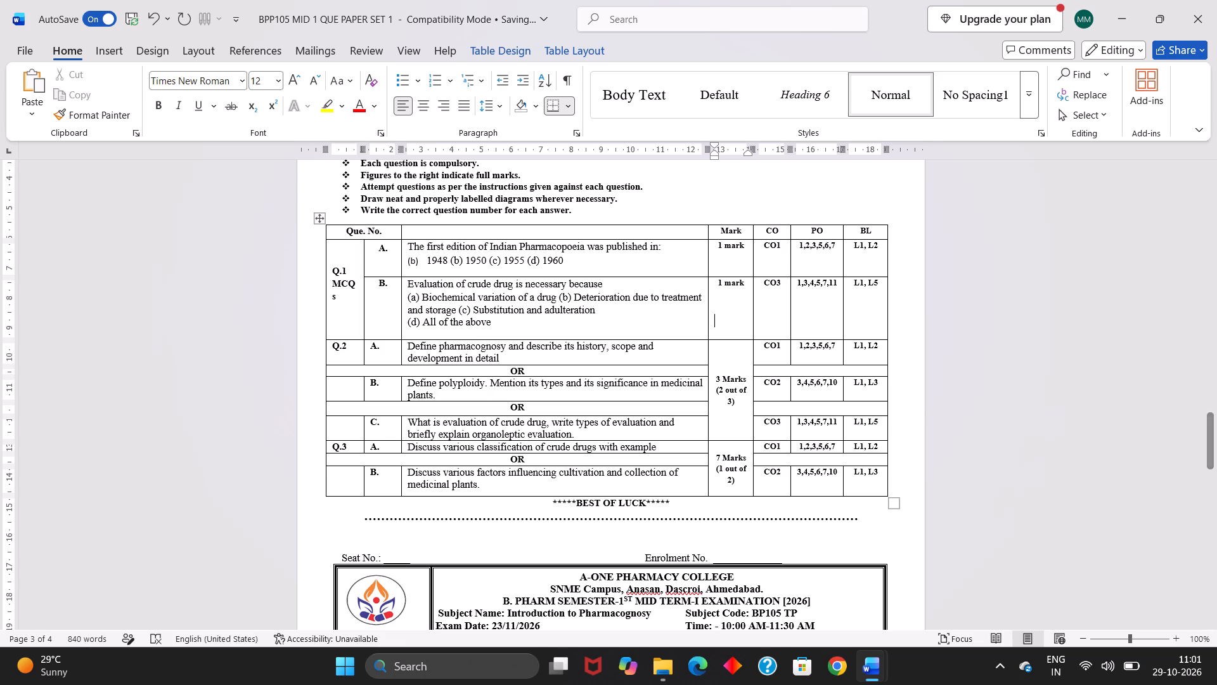
double_click(475, 328)
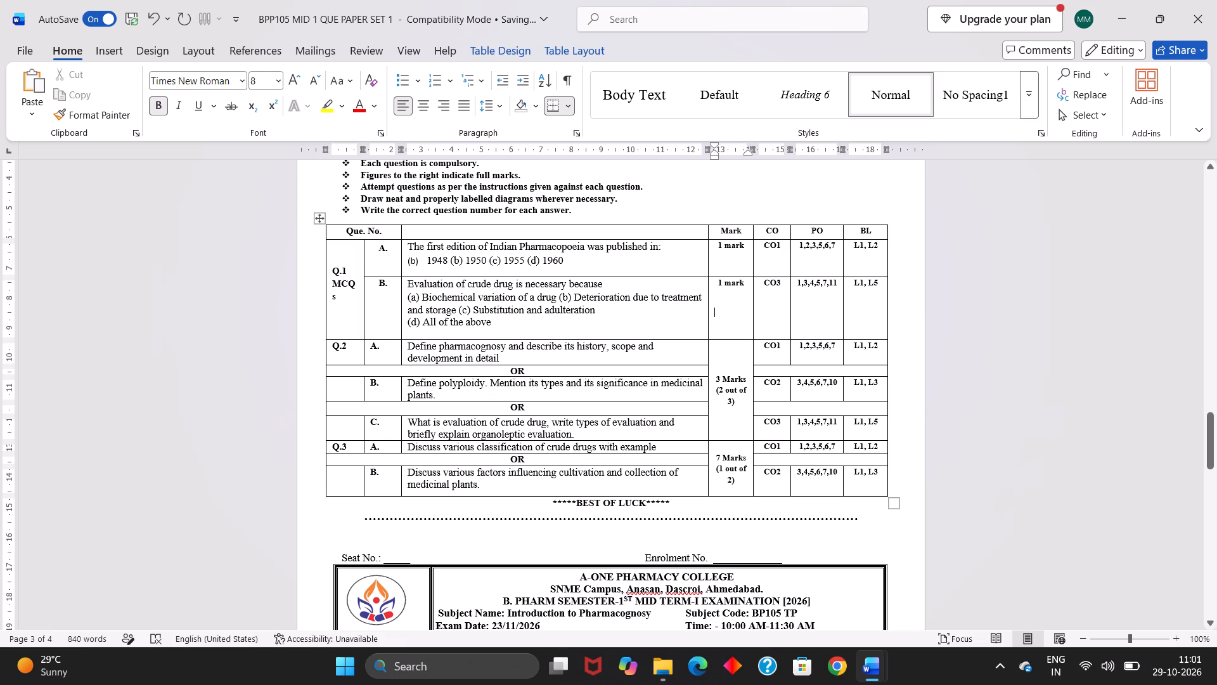
key("BackSpace")
key("BackSpace")
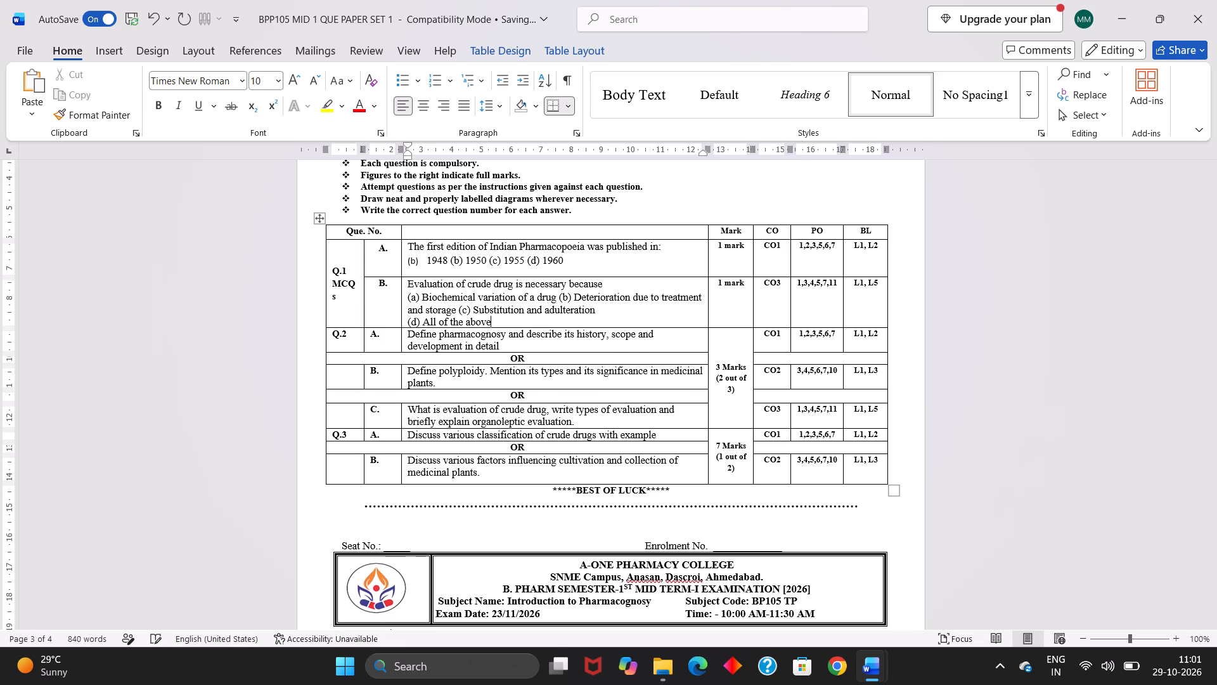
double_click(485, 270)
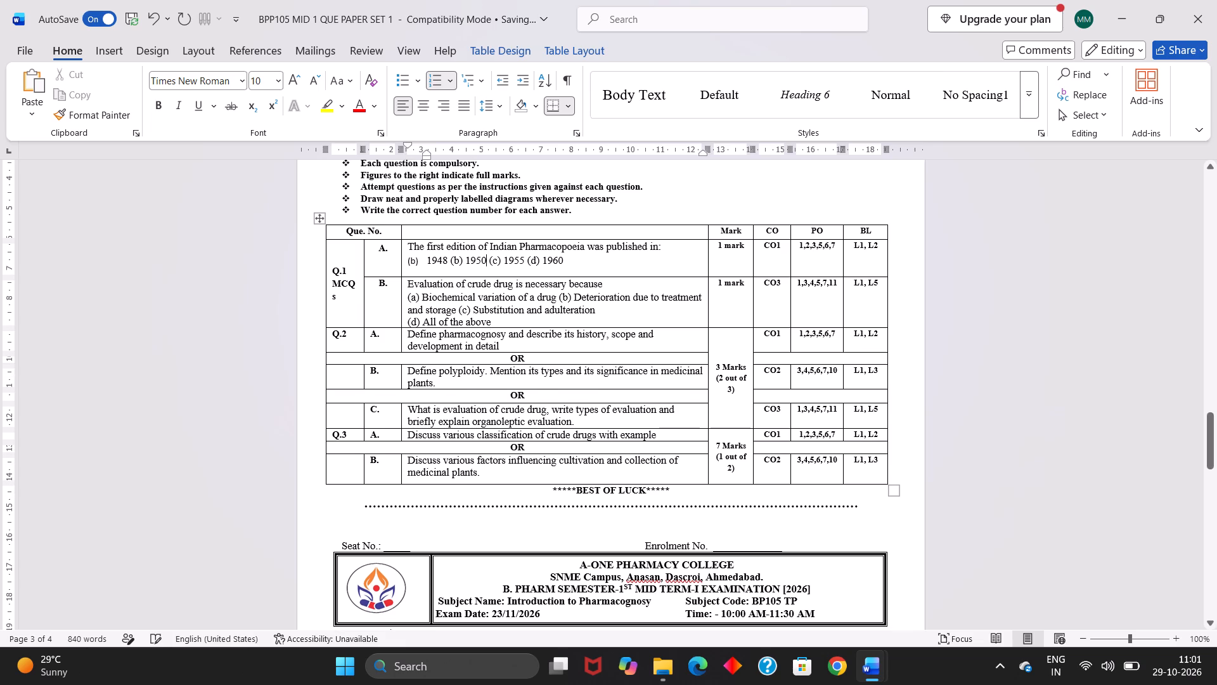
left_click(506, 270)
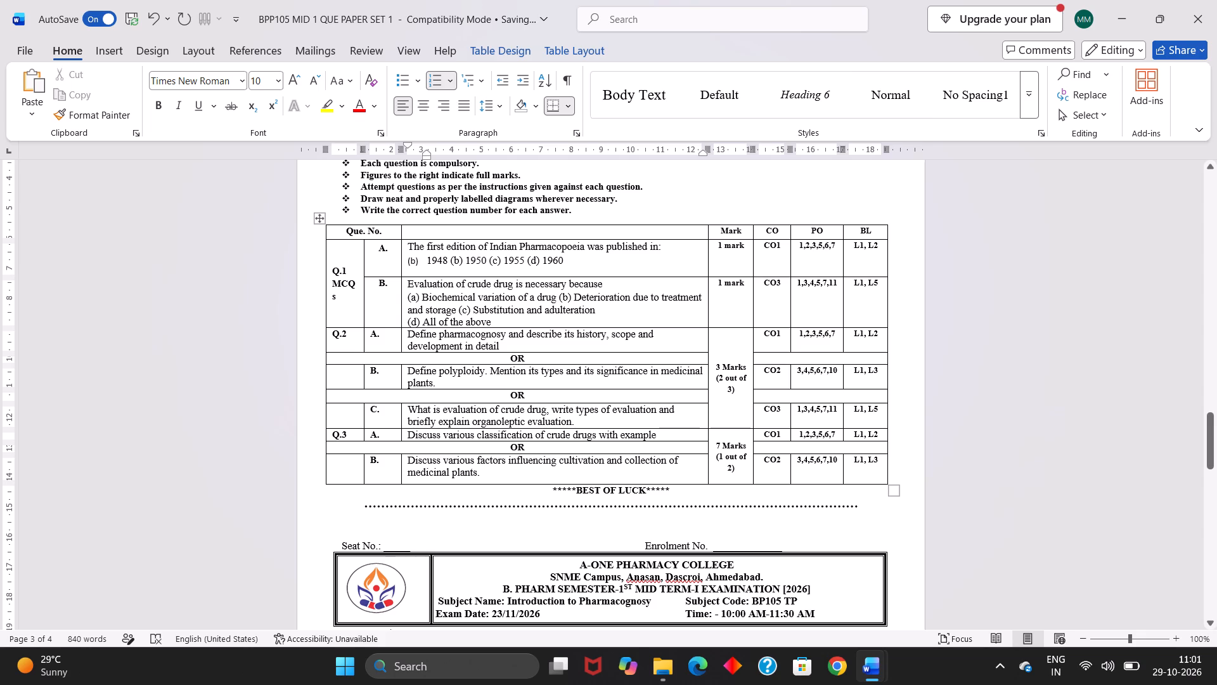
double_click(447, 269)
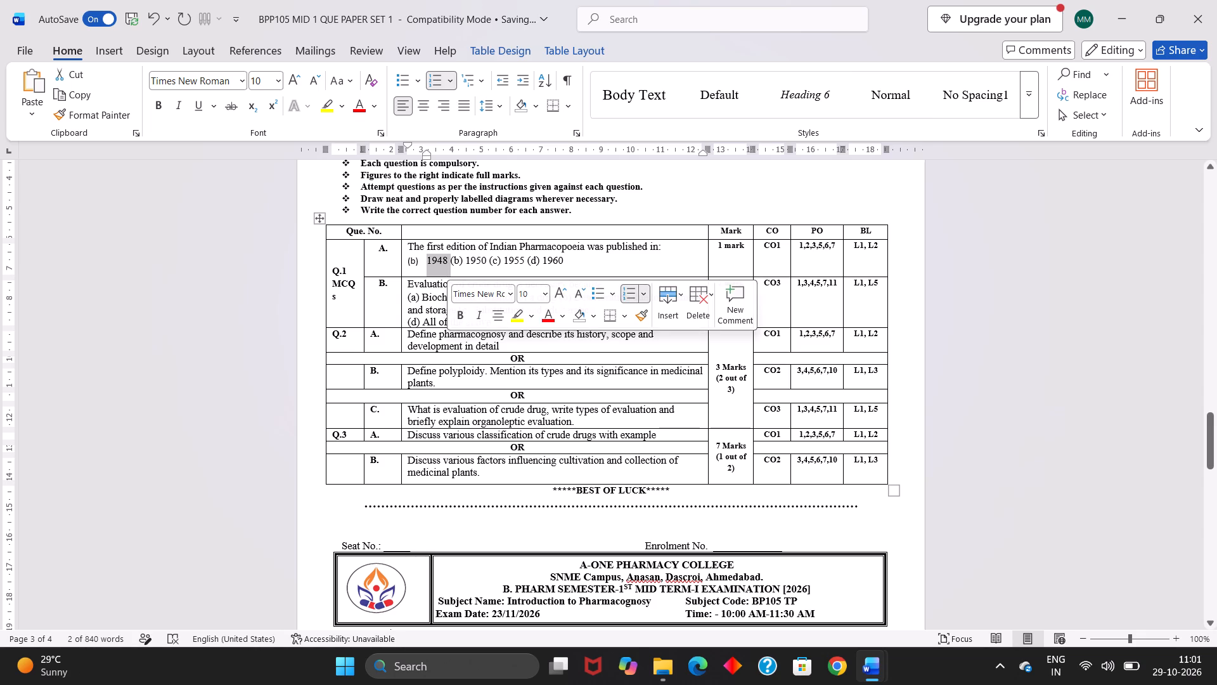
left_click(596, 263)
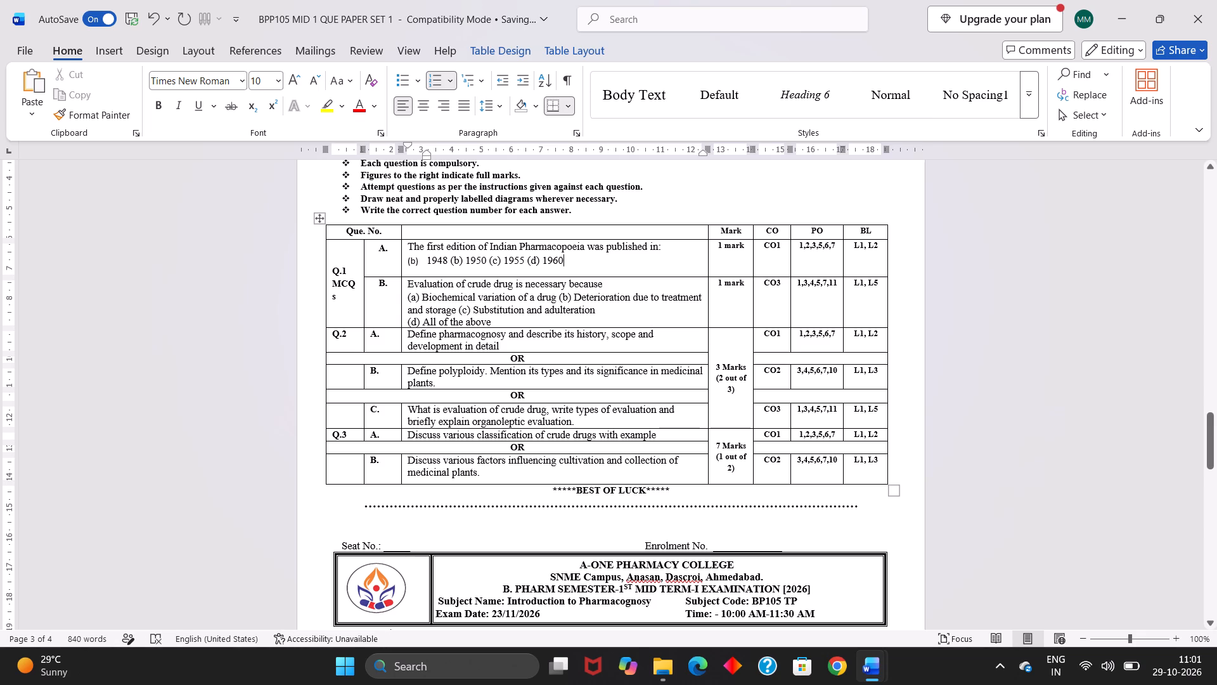
Delete the dotted separator and the blank lines between the upper paper's BEST OF LUCK line and the lower paper's Seat No. line.
scroll(654, 448, "down", 1)
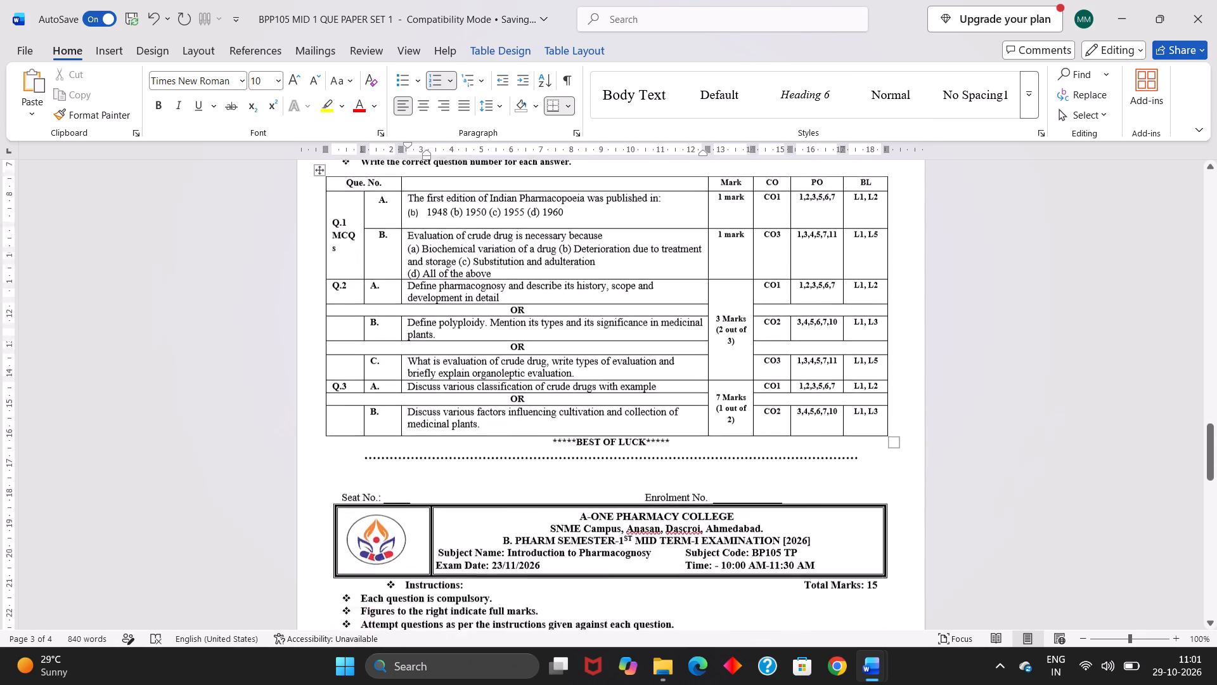
scroll(654, 448, "down", 1)
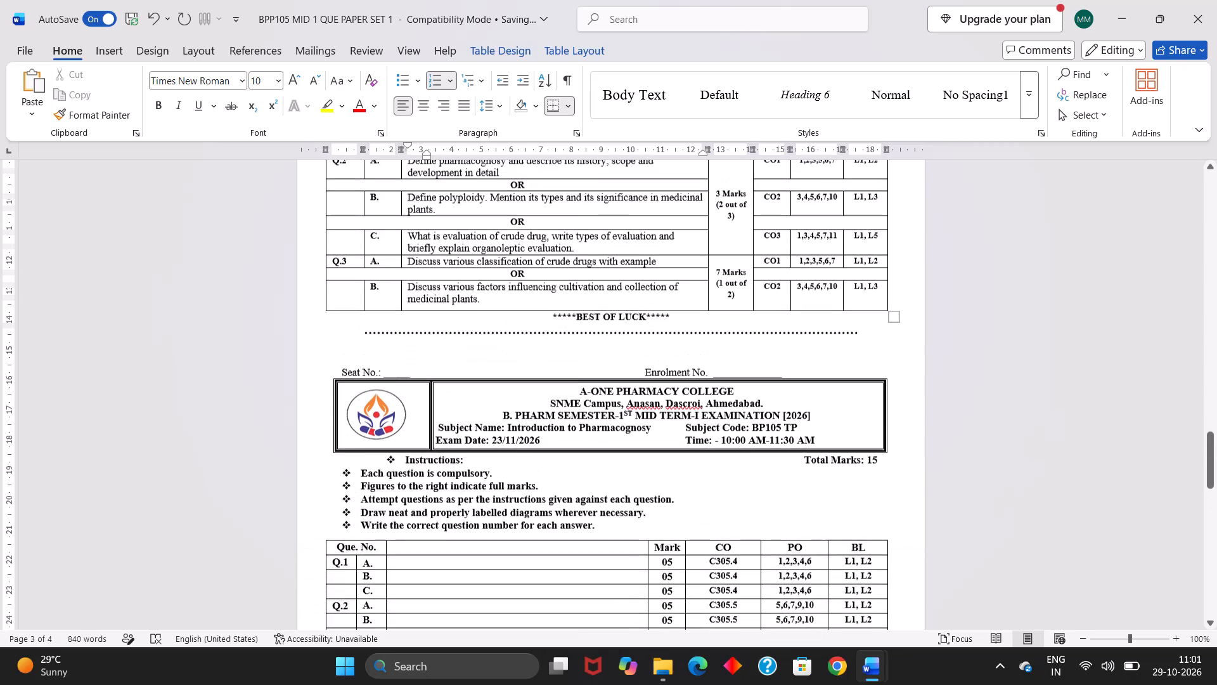
left_click_drag(364, 356, 479, 361)
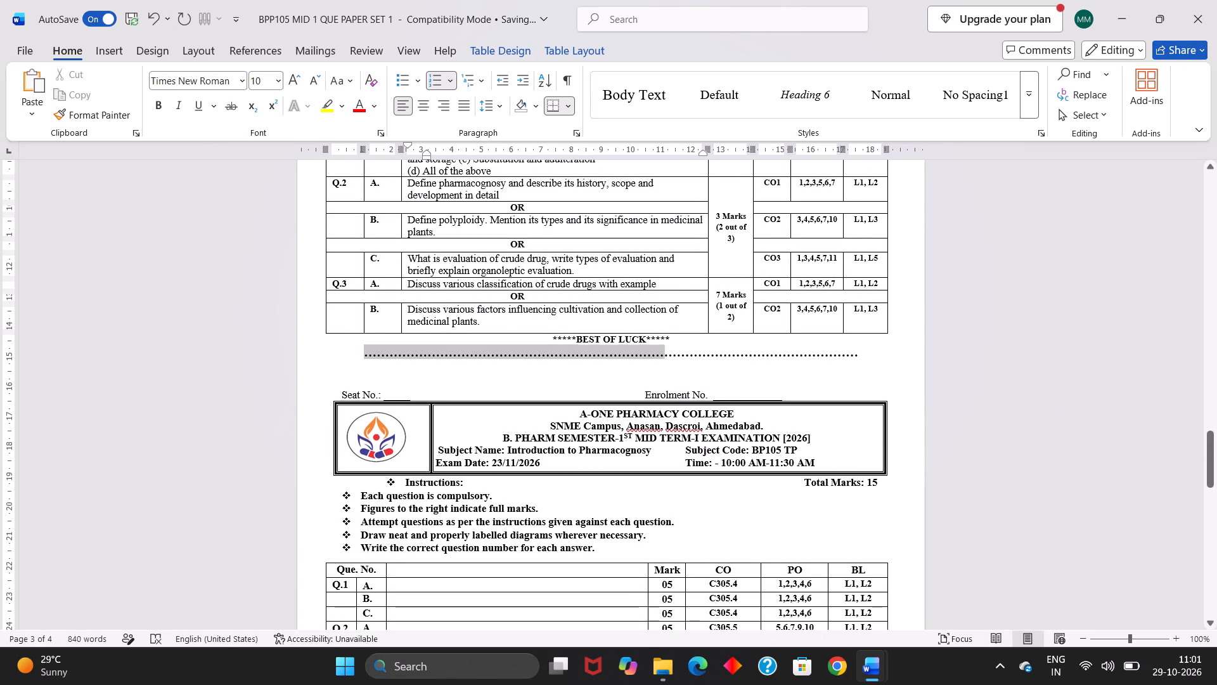
left_click_drag(479, 361, 678, 358)
key("BackSpace")
key("BackSpace")
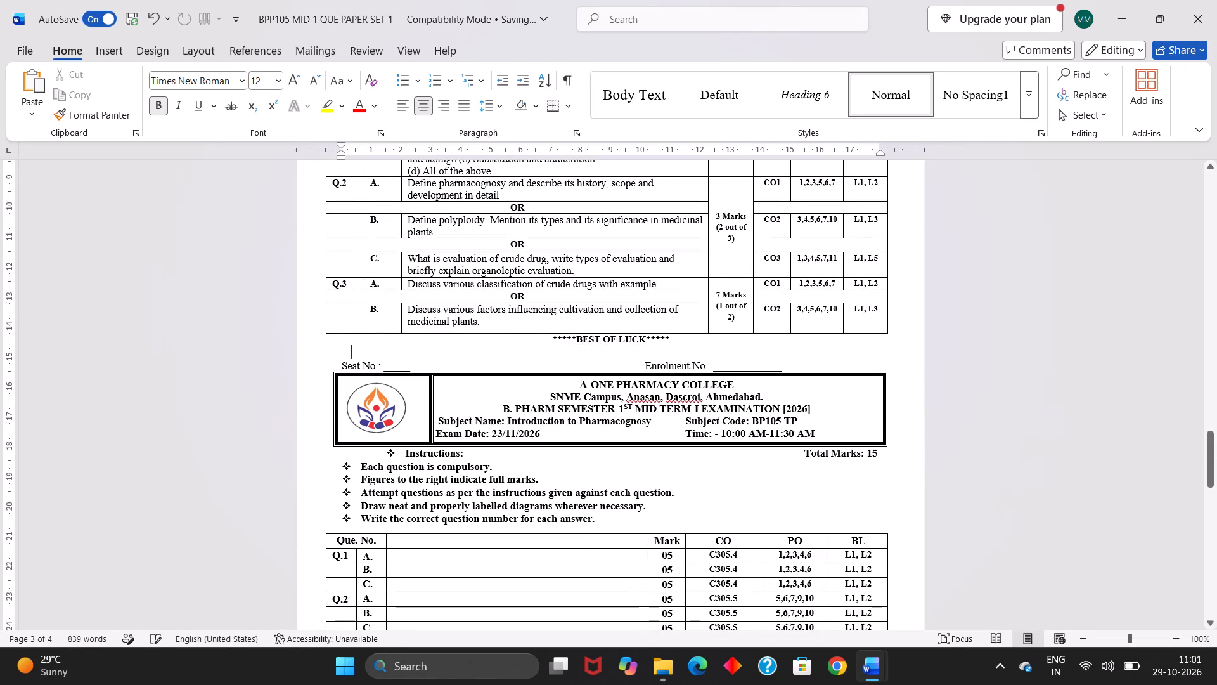
key("BackSpace")
Review the layout and spacing of both papers on page 3 and check the neighbouring pages.
scroll(587, 422, "down", 1)
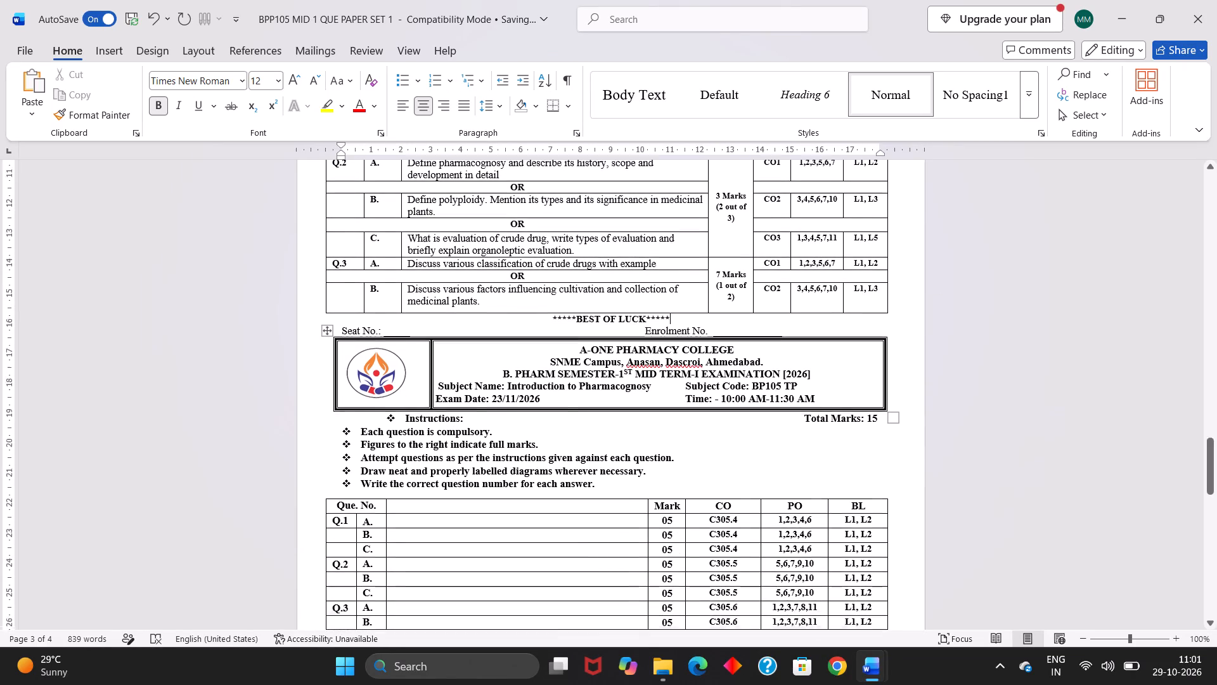
scroll(587, 422, "down", 1)
scroll(587, 422, "up", 2)
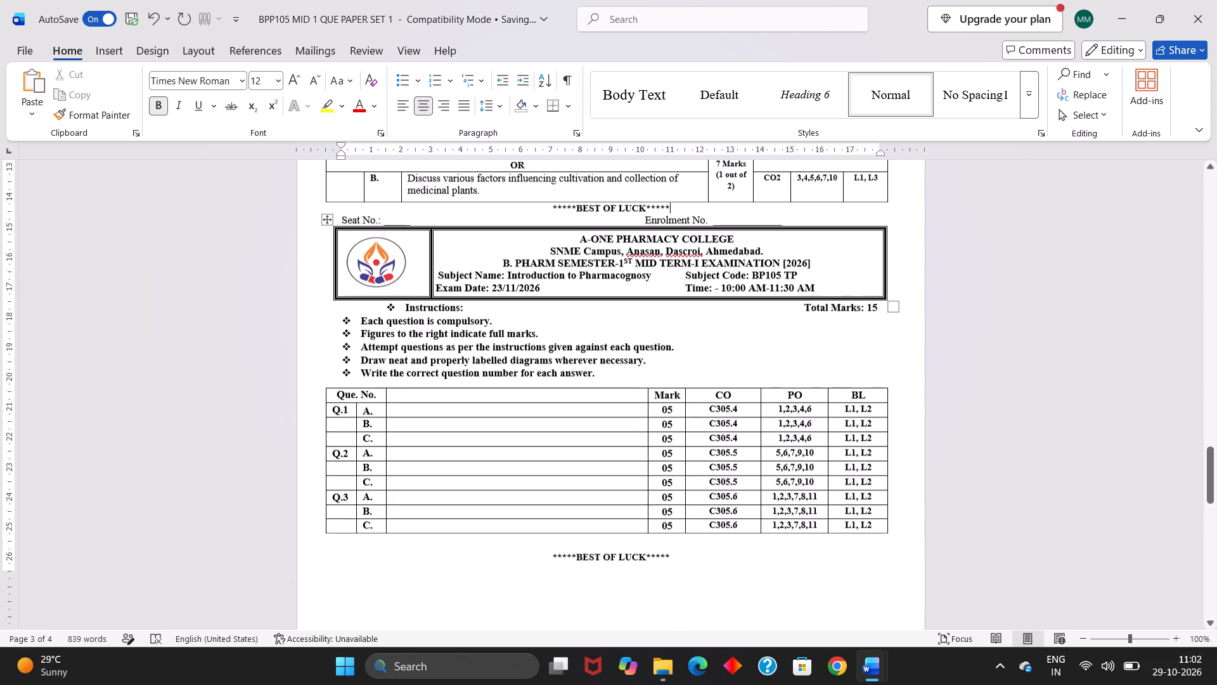
scroll(587, 422, "up", 3)
scroll(587, 422, "down", 5)
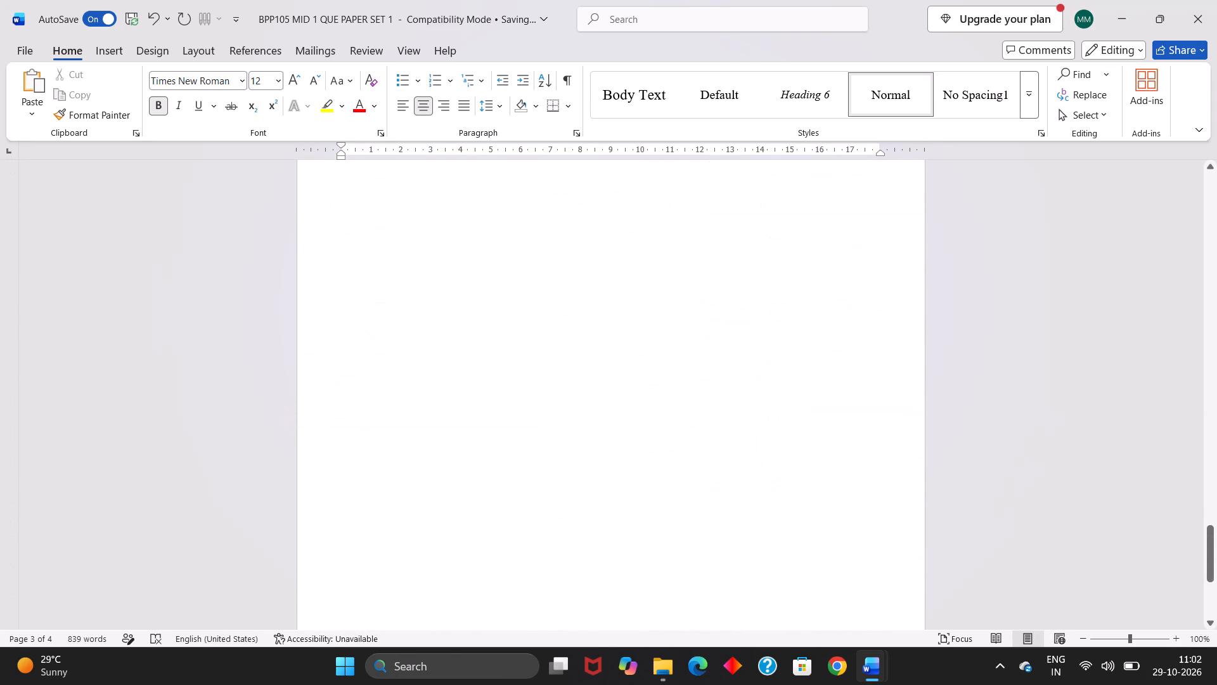
scroll(587, 422, "up", 18)
scroll(587, 422, "down", 3)
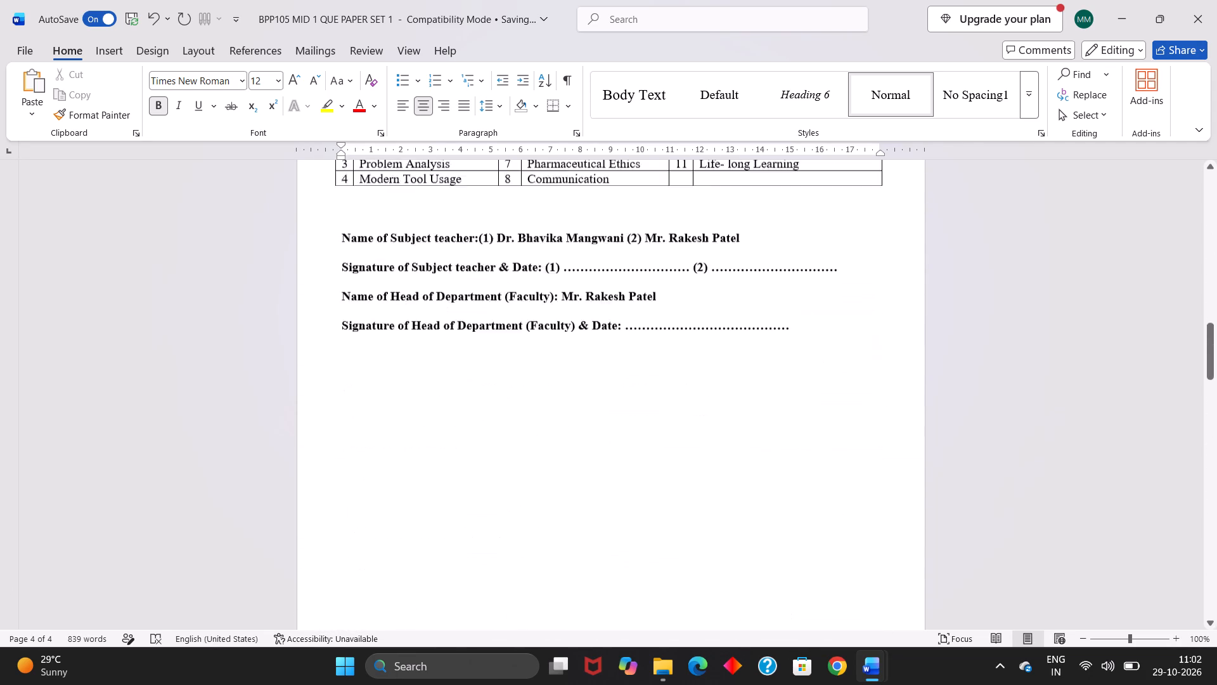
scroll(587, 422, "up", 3)
scroll(587, 422, "down", 2)
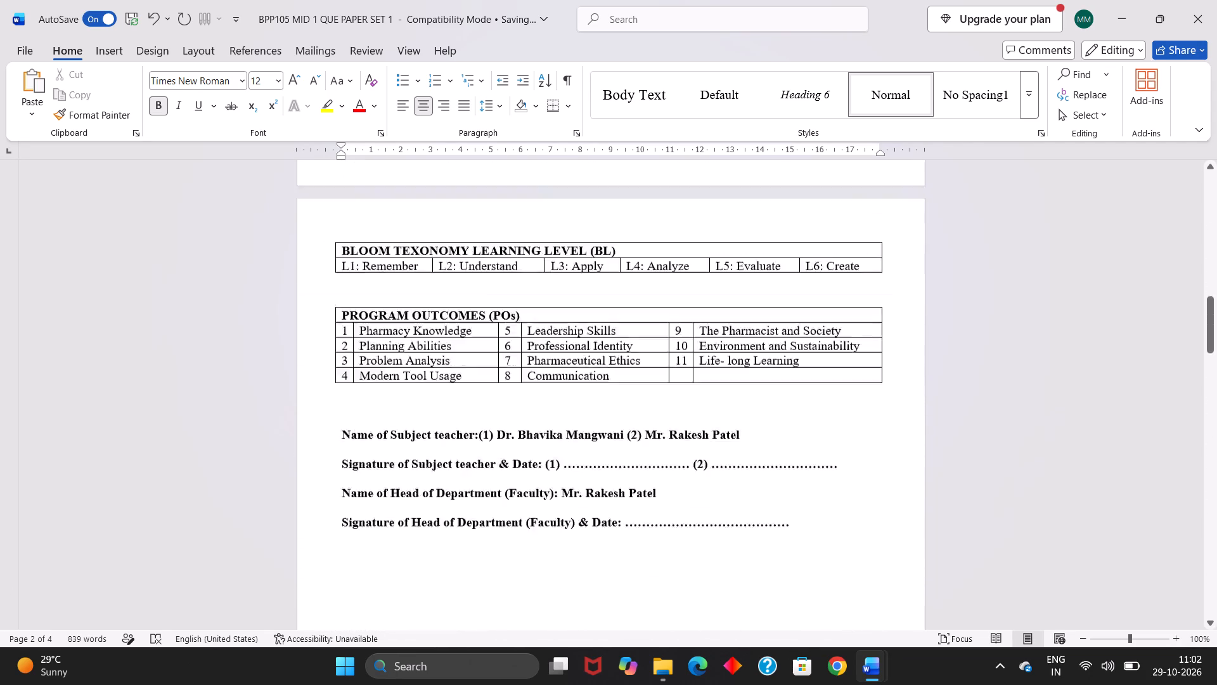
scroll(587, 422, "down", 4)
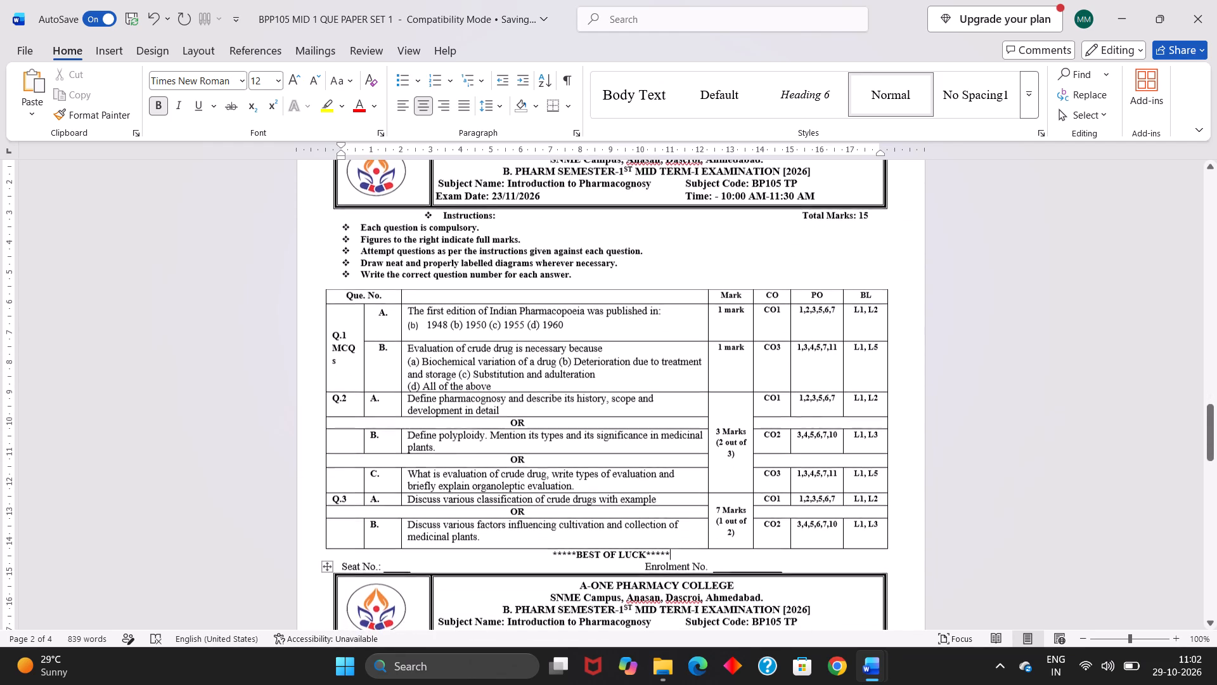
scroll(587, 422, "down", 4)
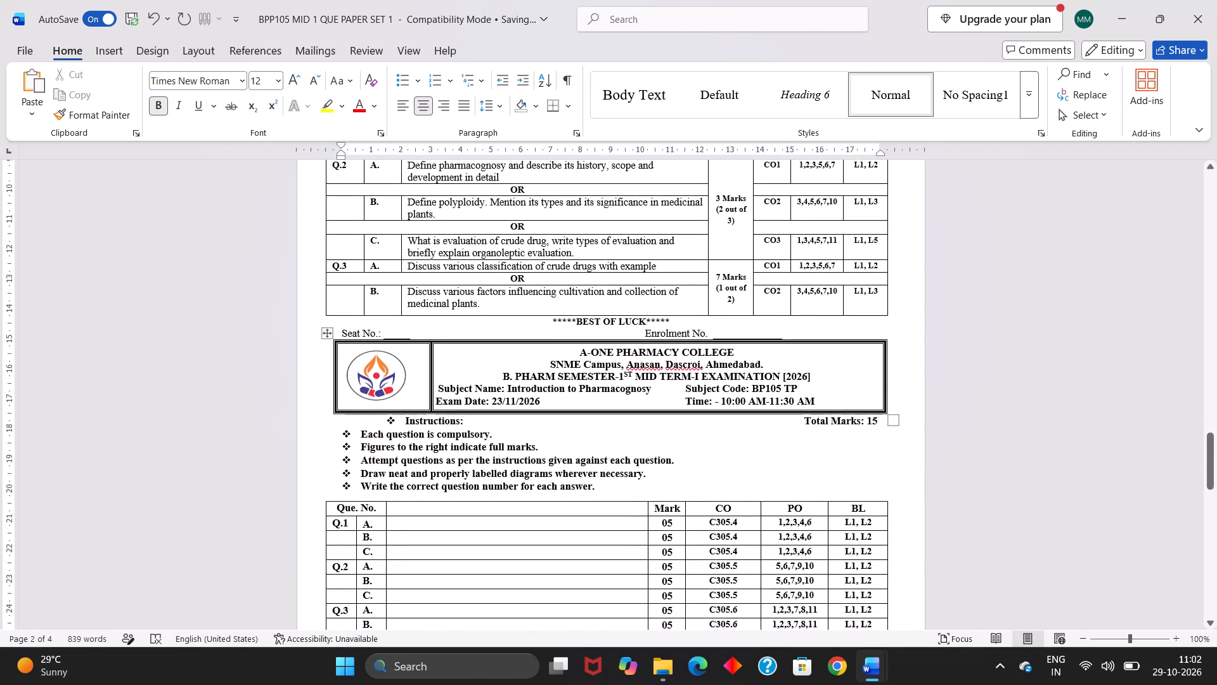
scroll(587, 422, "up", 1)
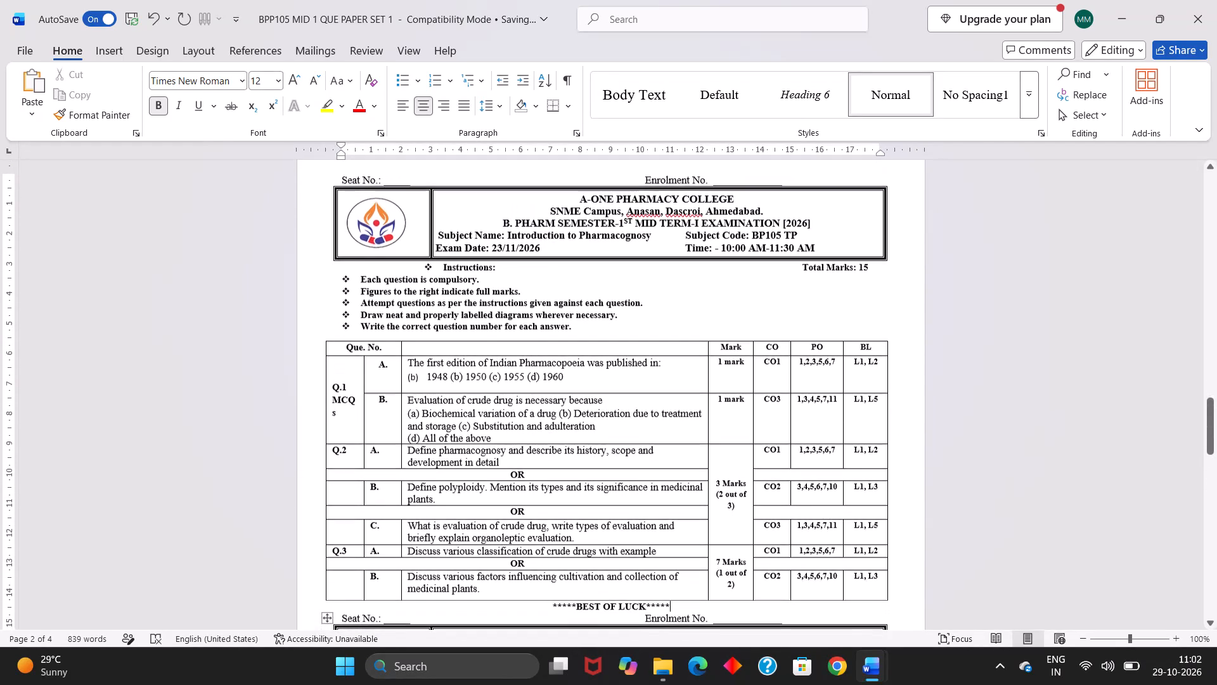
scroll(587, 422, "down", 3)
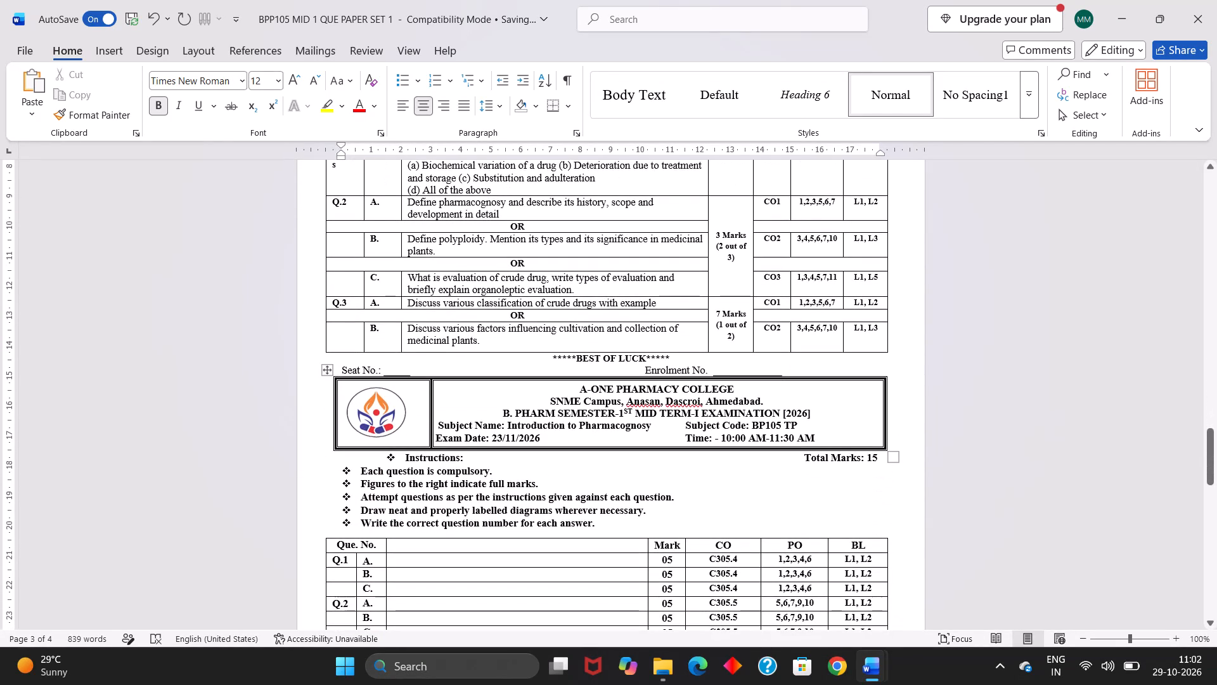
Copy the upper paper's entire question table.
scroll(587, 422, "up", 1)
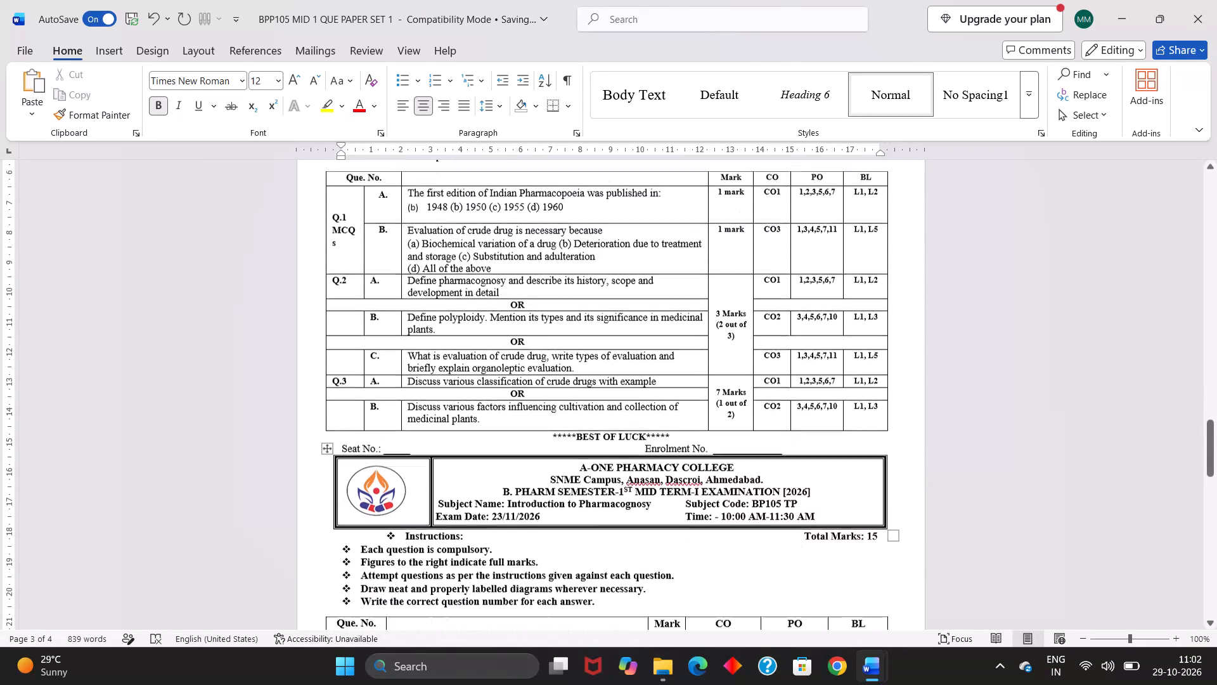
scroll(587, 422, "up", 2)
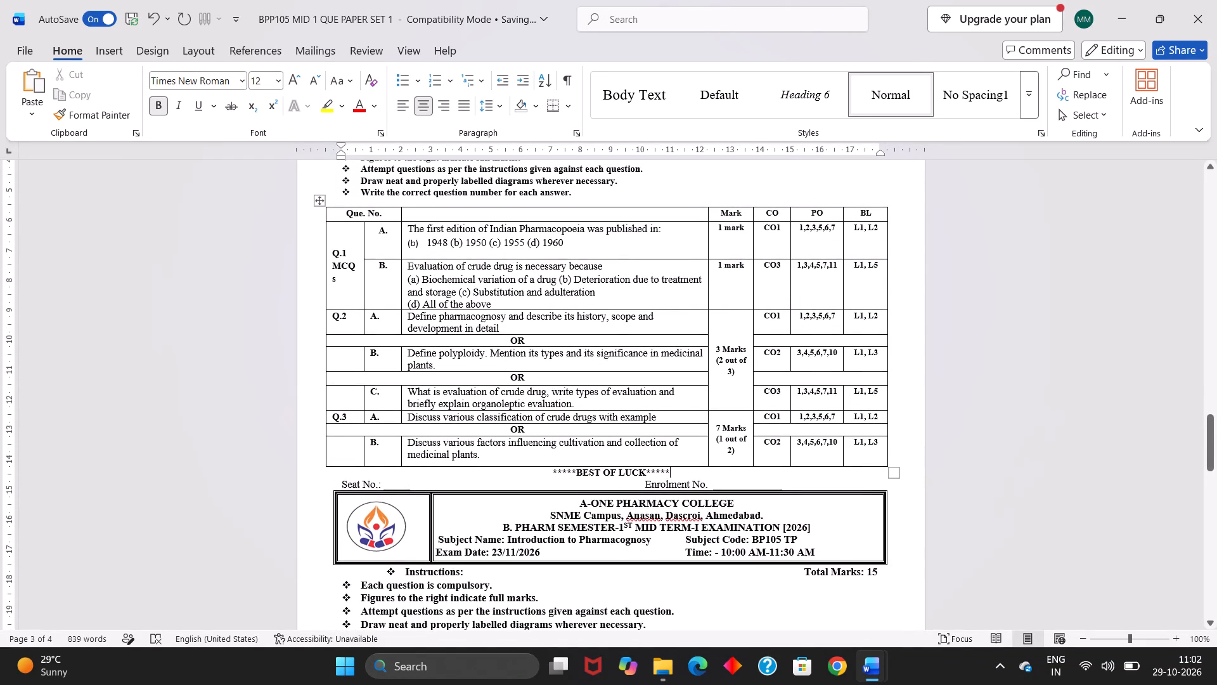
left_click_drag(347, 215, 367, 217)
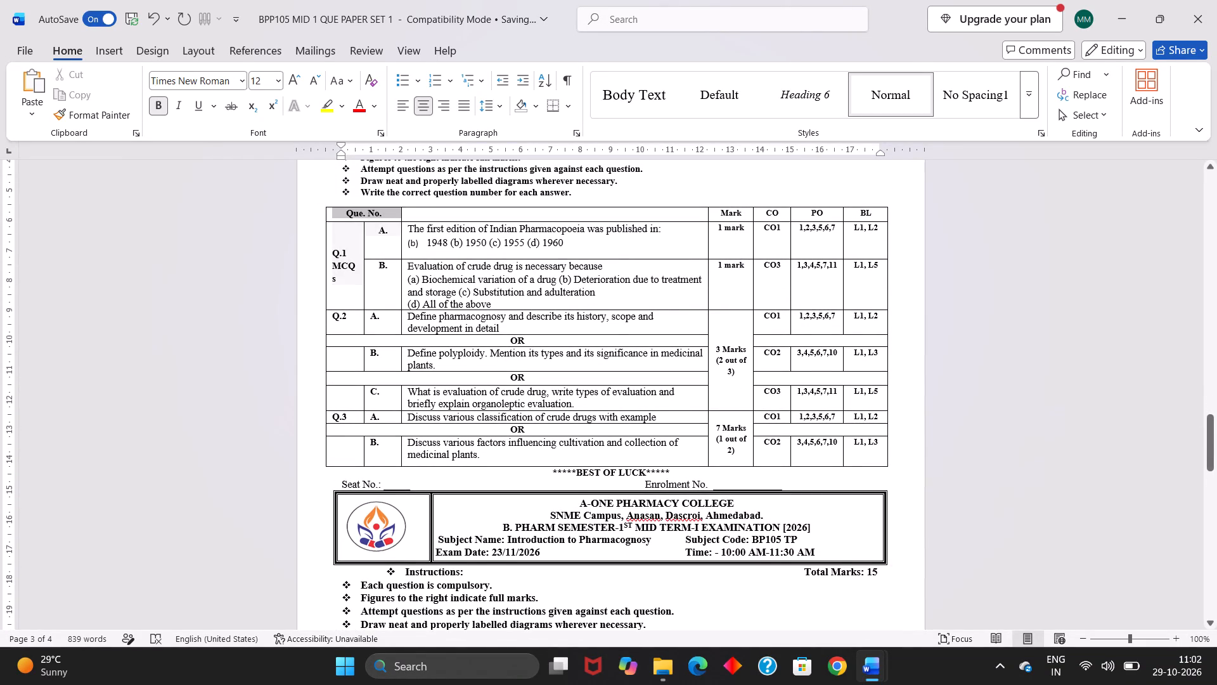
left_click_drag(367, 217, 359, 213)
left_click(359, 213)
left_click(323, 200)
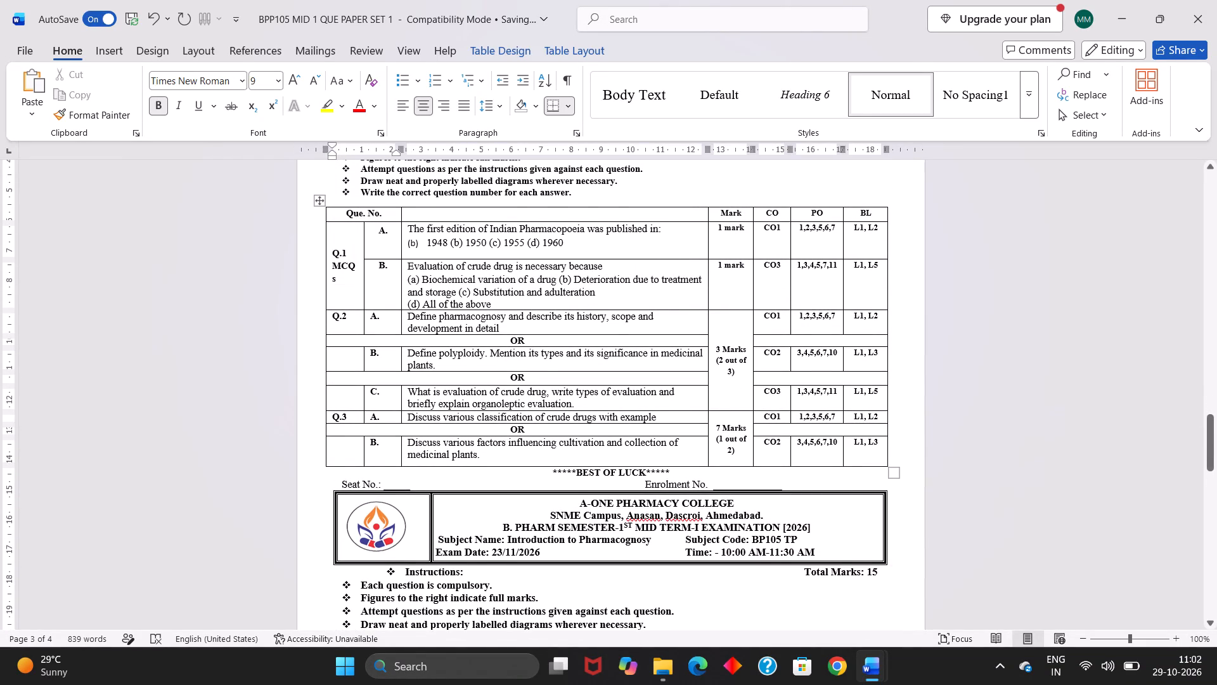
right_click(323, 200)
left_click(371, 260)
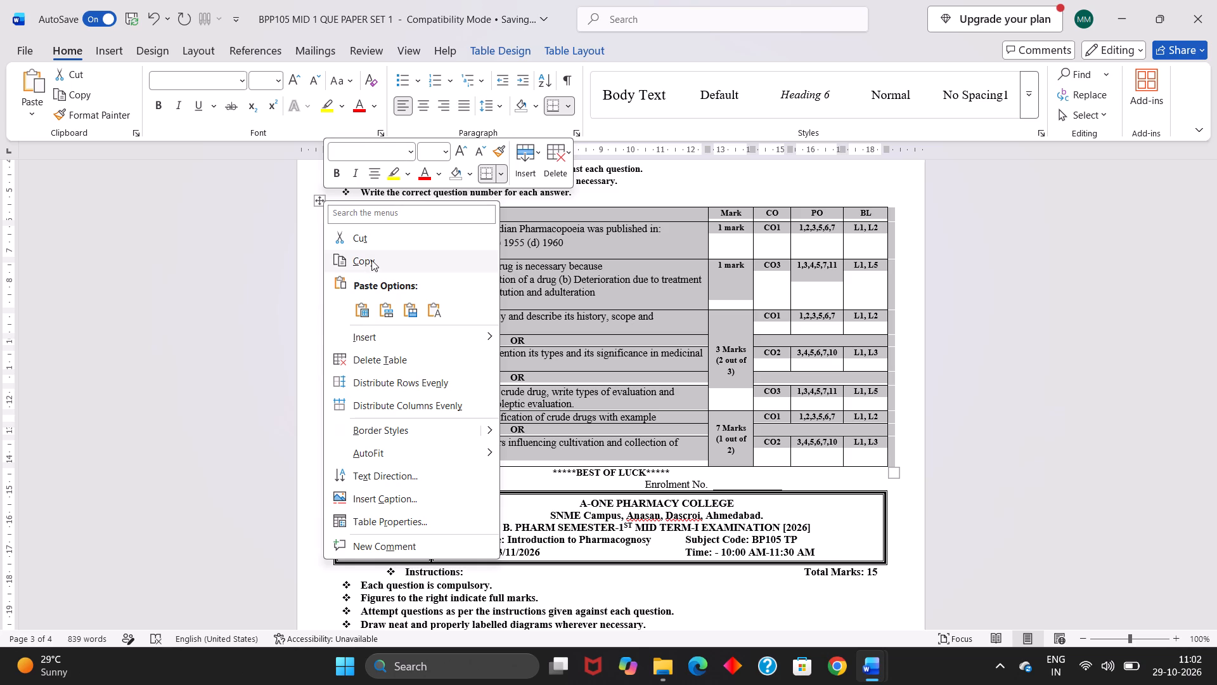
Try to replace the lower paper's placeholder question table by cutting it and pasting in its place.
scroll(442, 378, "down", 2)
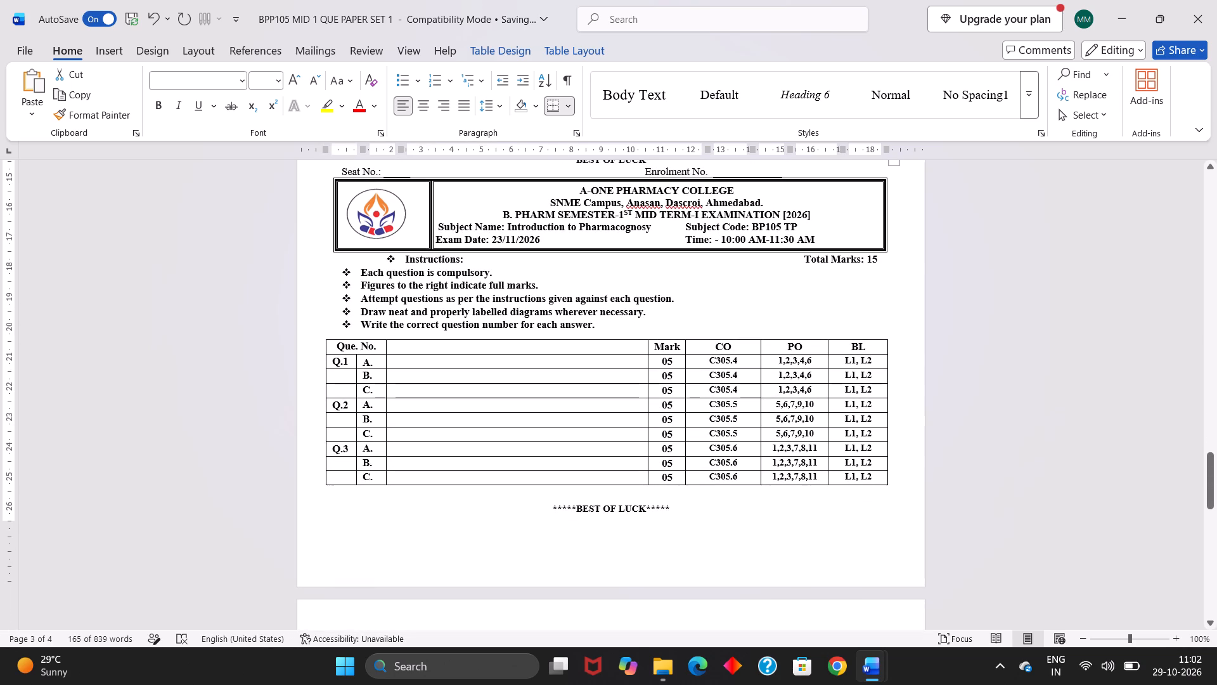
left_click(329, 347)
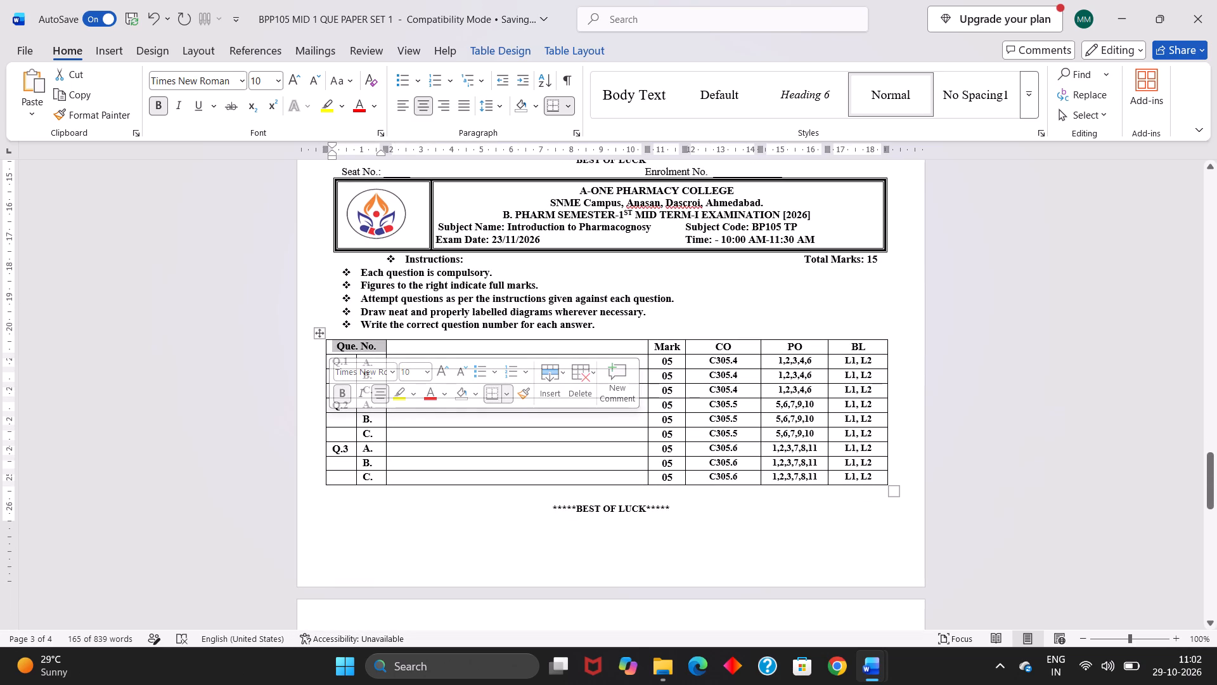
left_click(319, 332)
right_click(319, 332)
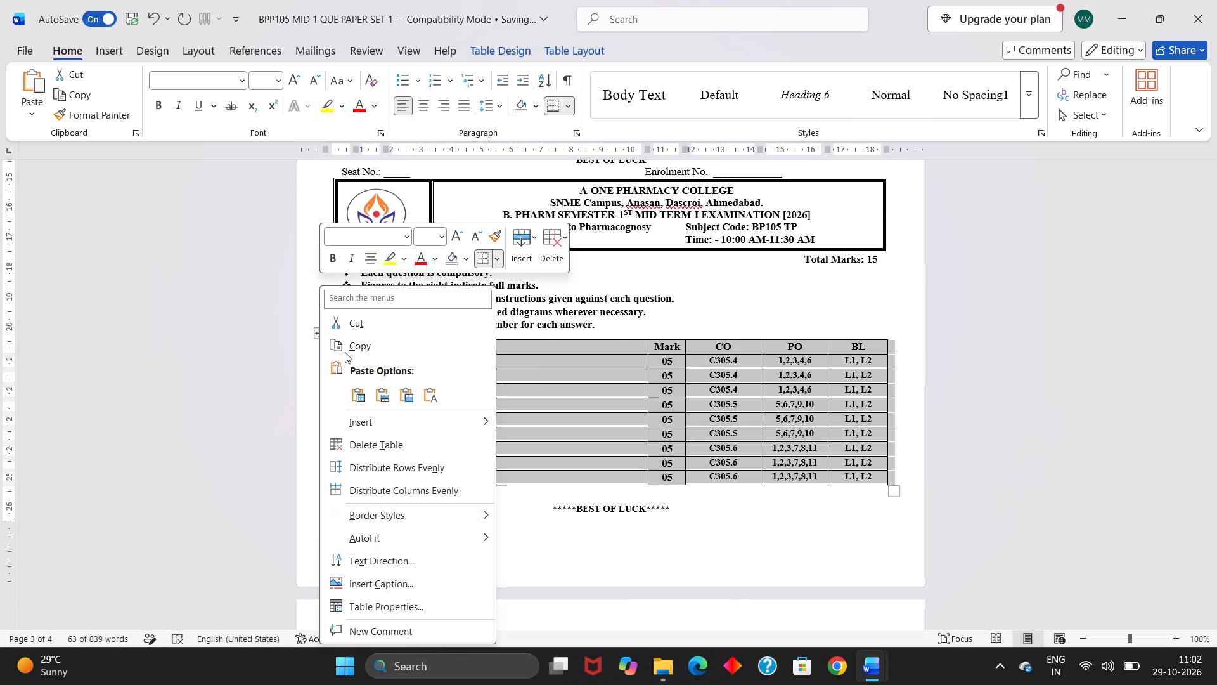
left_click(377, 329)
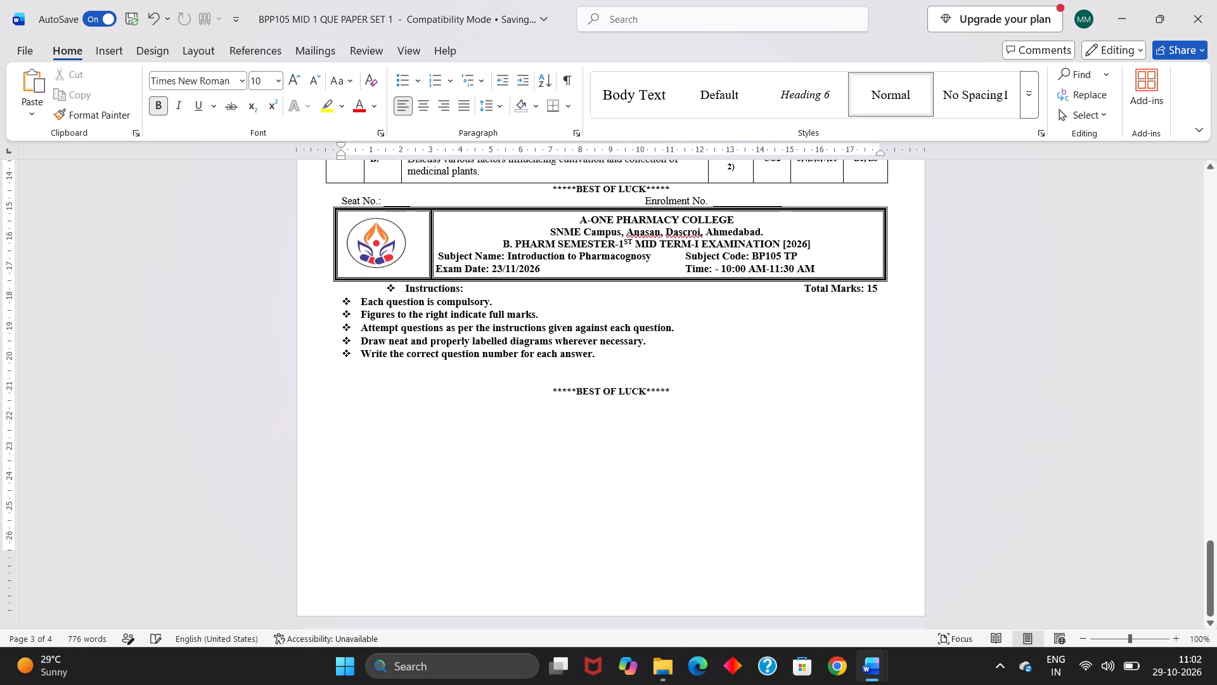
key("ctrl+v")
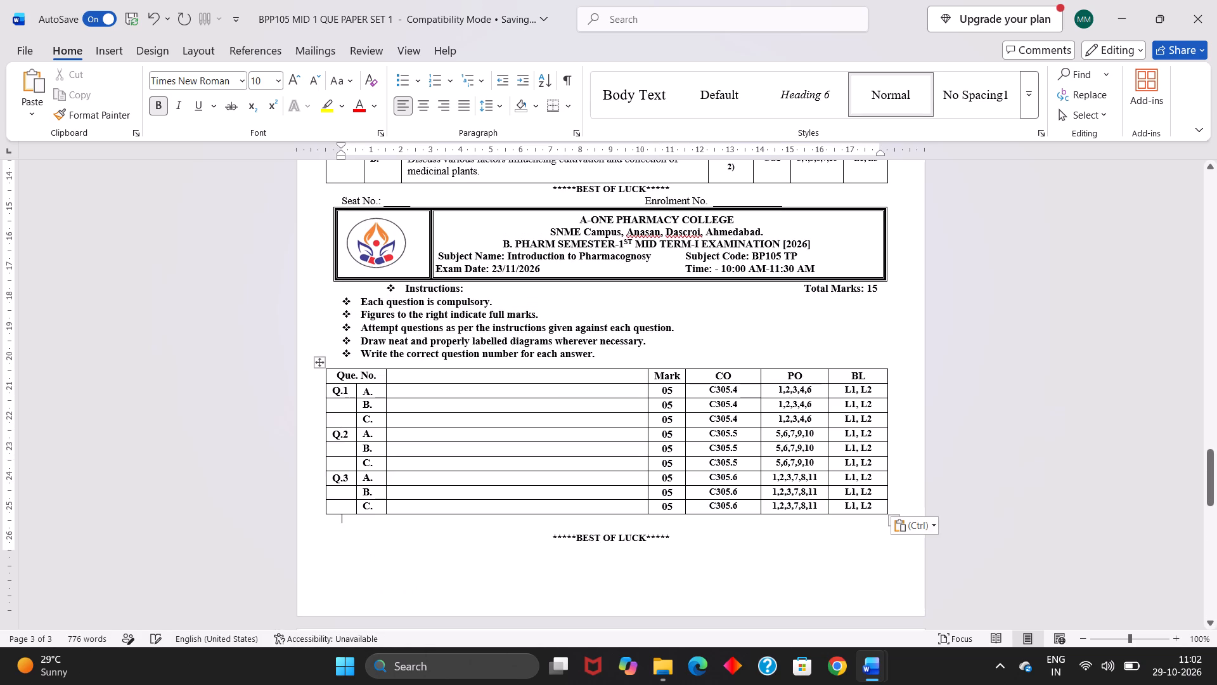
Cut the whole placeholder question table out of the lower paper.
left_click(322, 365)
right_click(322, 365)
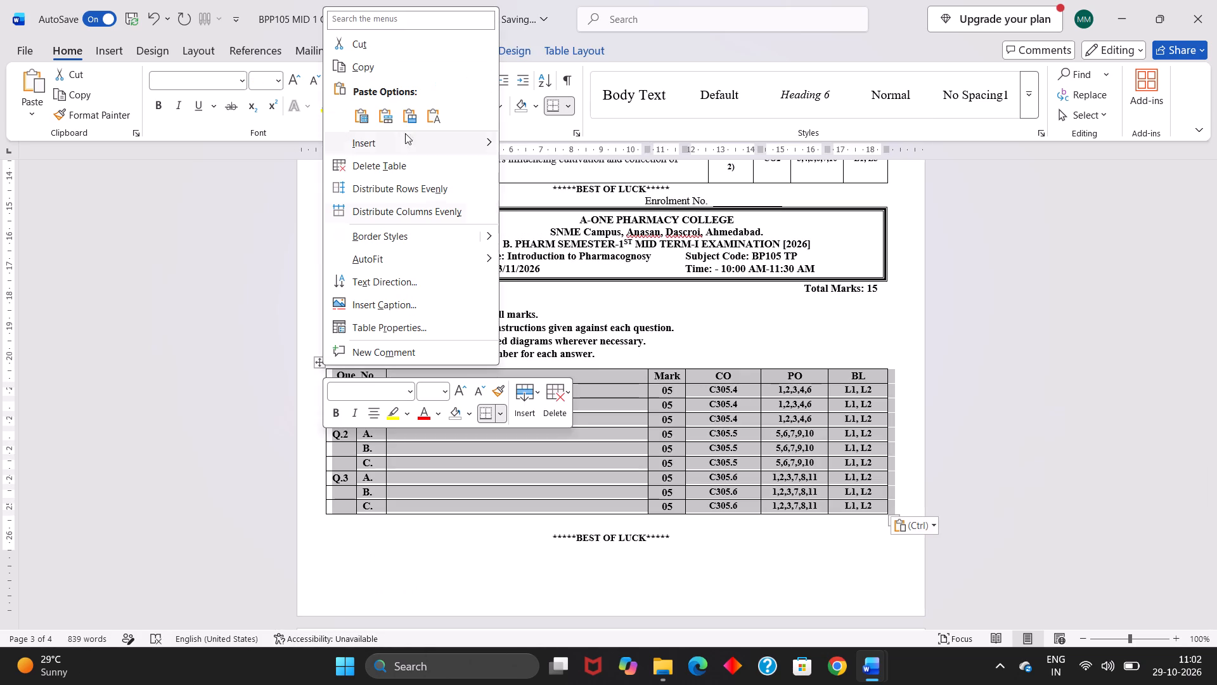
left_click(423, 50)
Copy the upper paper's entire question table into the empty line between the lower paper's instructions and its BEST OF LUCK line.
scroll(557, 230, "up", 1)
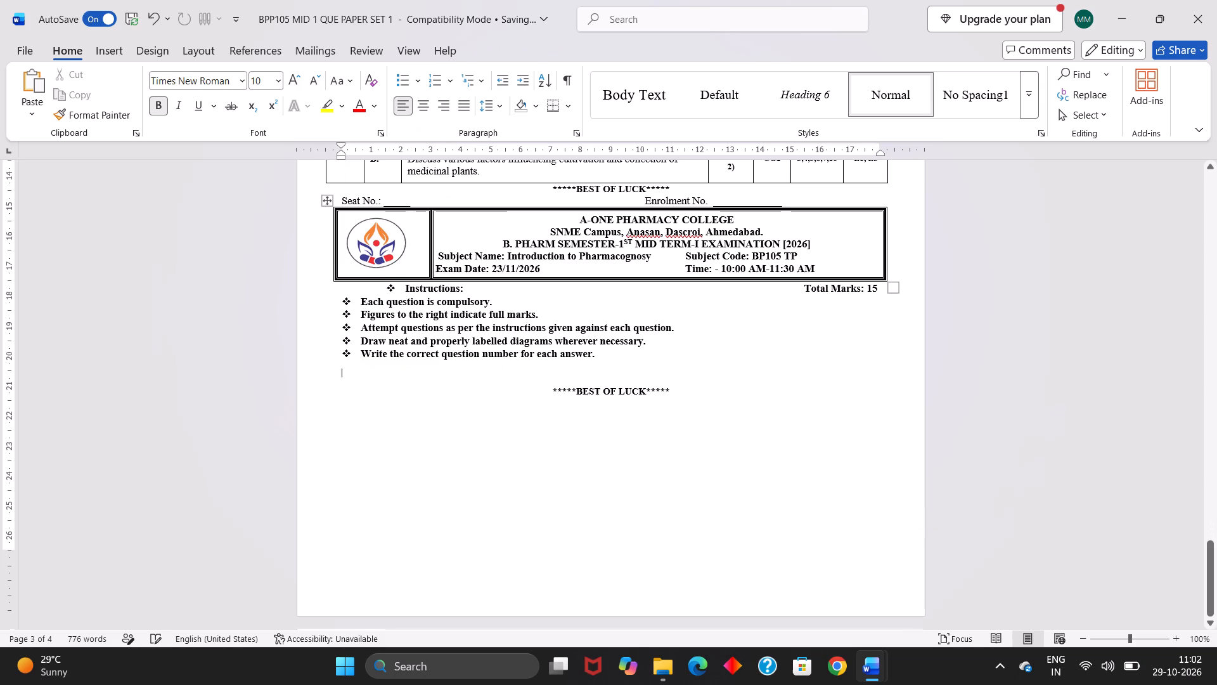
scroll(557, 230, "up", 1)
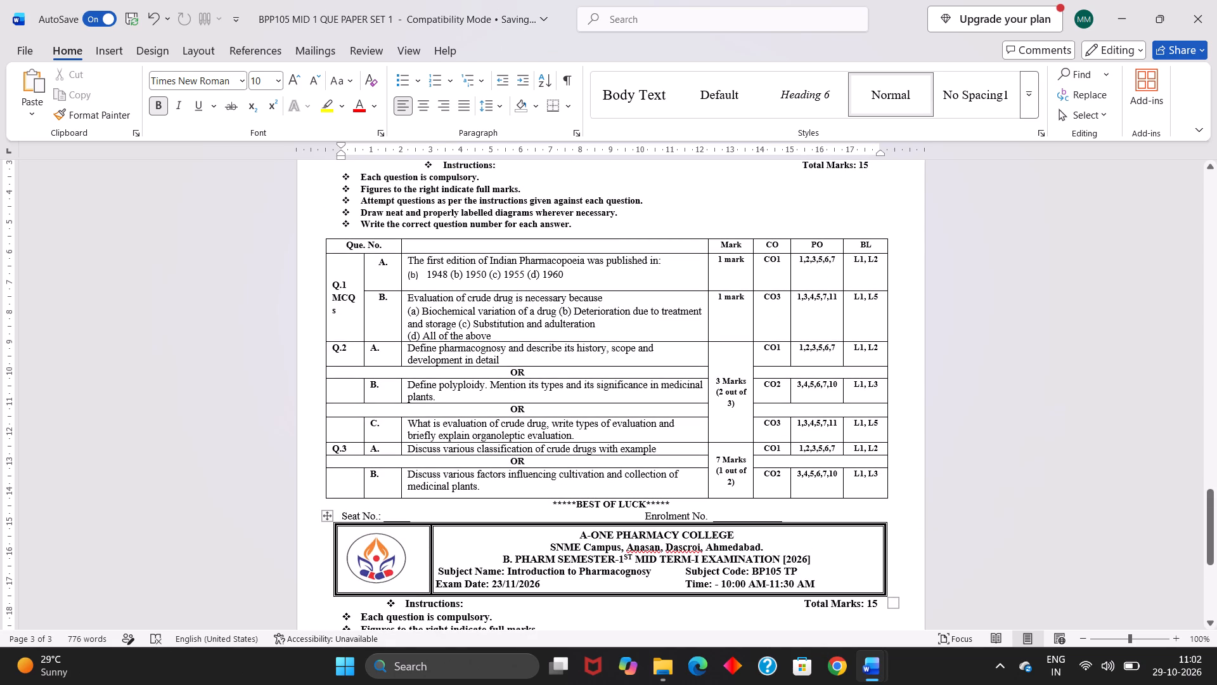
left_click(333, 245)
left_click(319, 233)
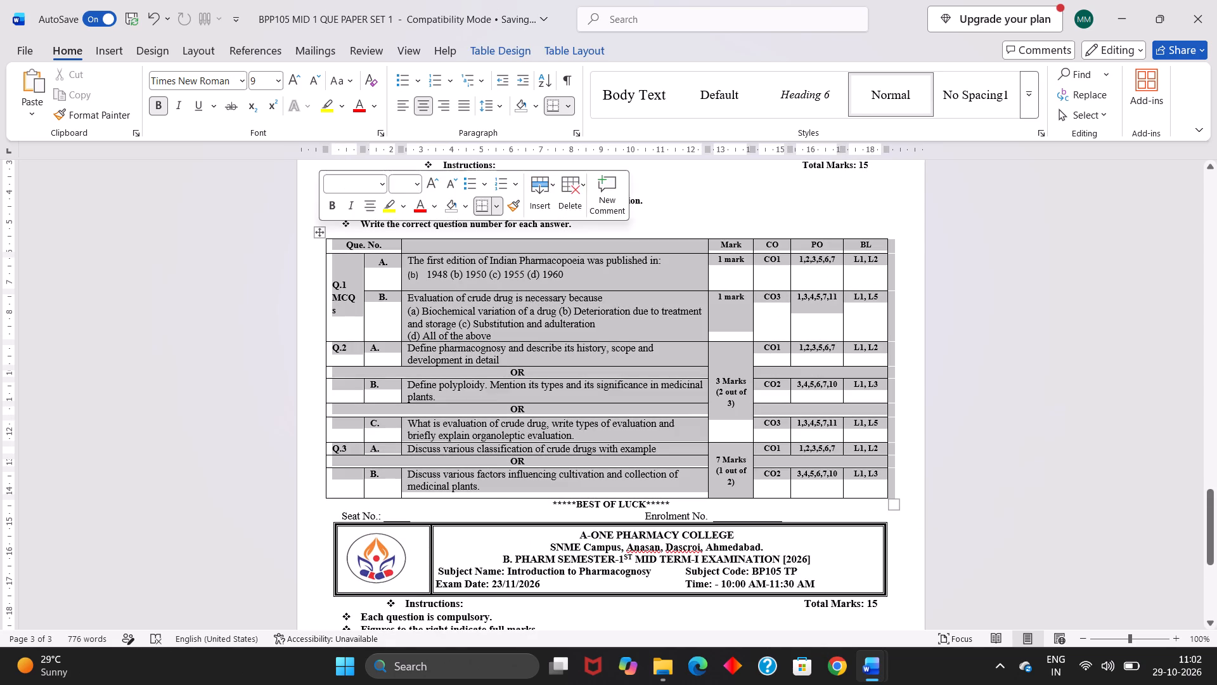
right_click(319, 233)
left_click(382, 290)
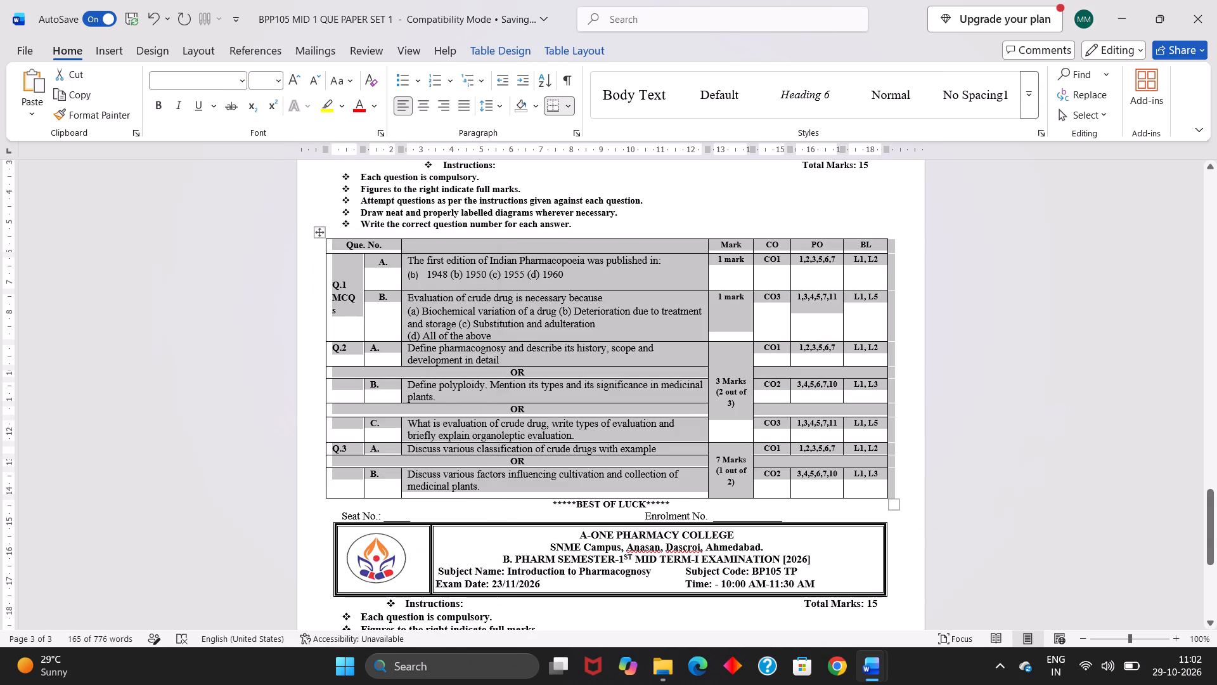
scroll(420, 378, "down", 3)
left_click(396, 386)
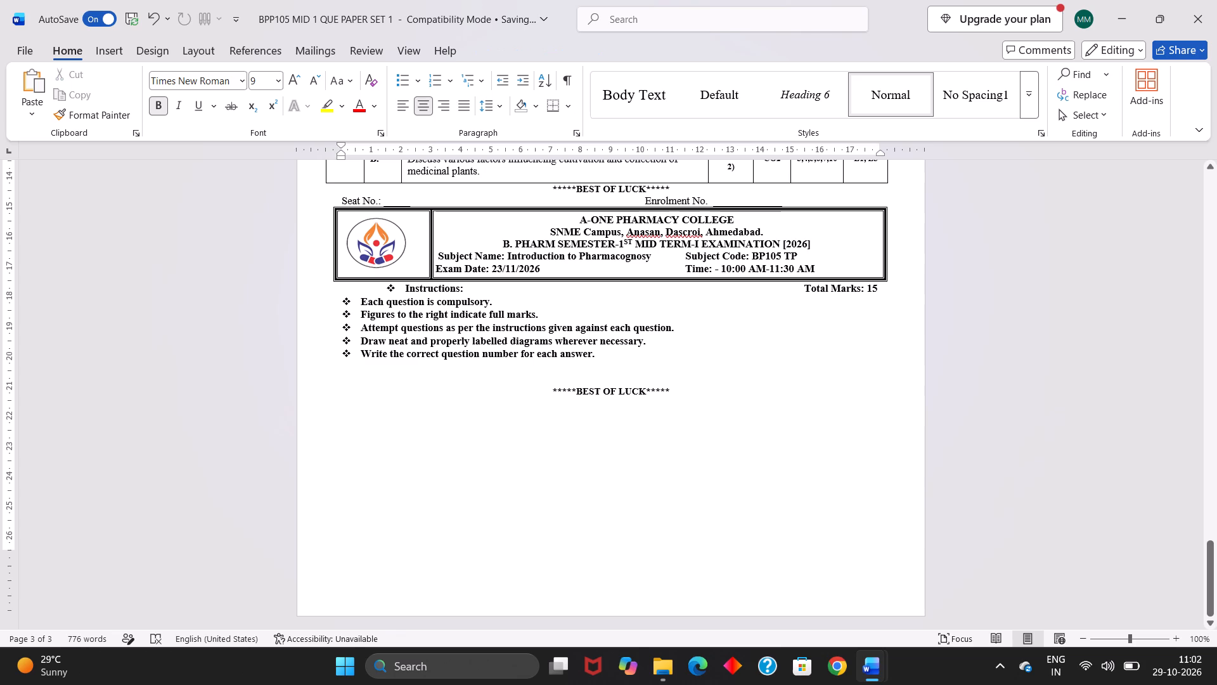
left_click(531, 370)
key("ctrl+v")
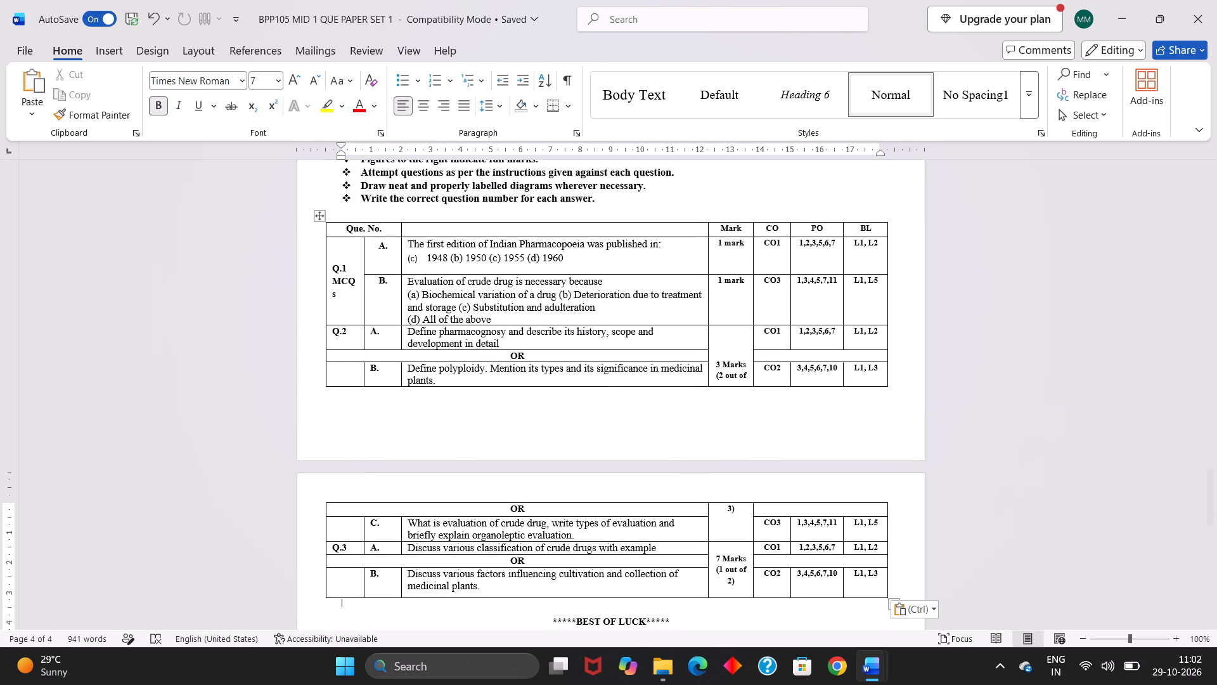
Remove the blank line between the lower paper's last instruction and its question table, keeping the instruction text intact.
scroll(531, 370, "up", 1)
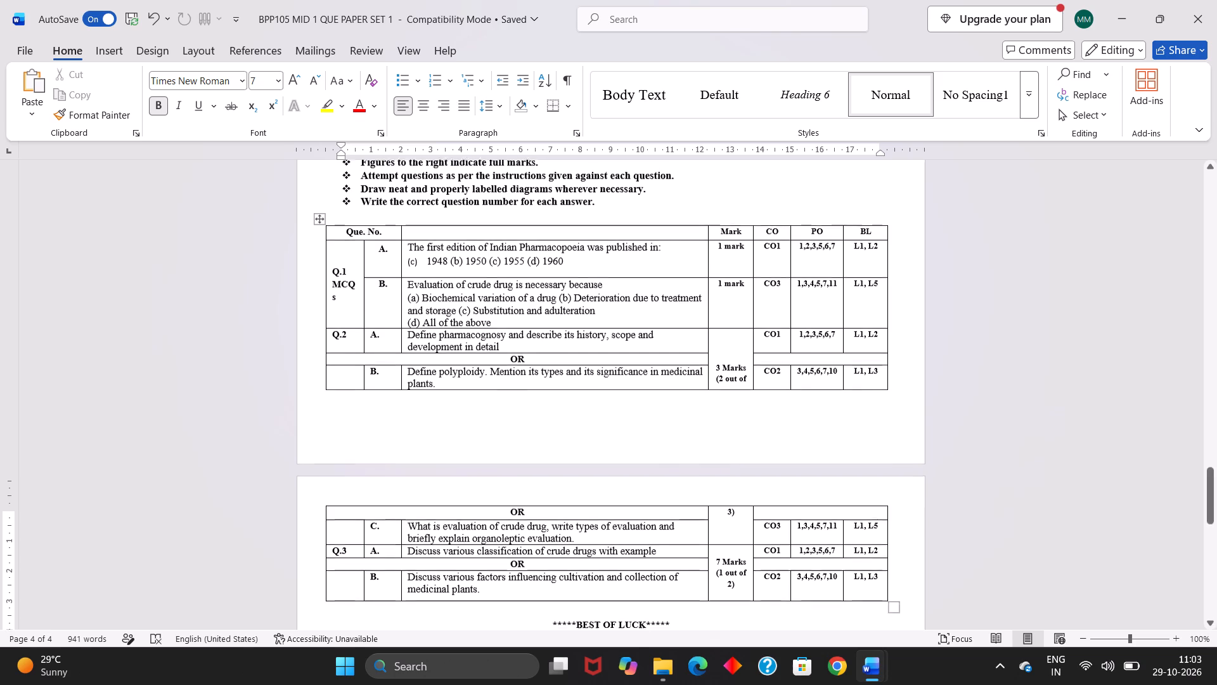
scroll(531, 370, "up", 2)
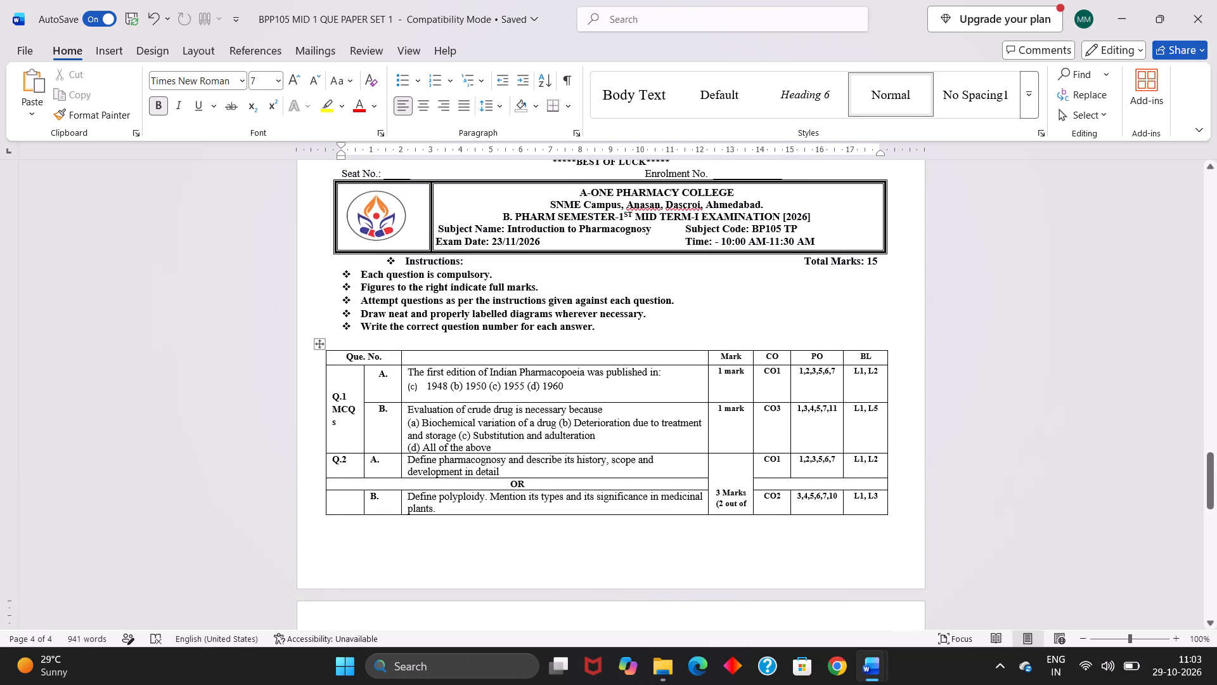
left_click(482, 347)
key("BackSpace")
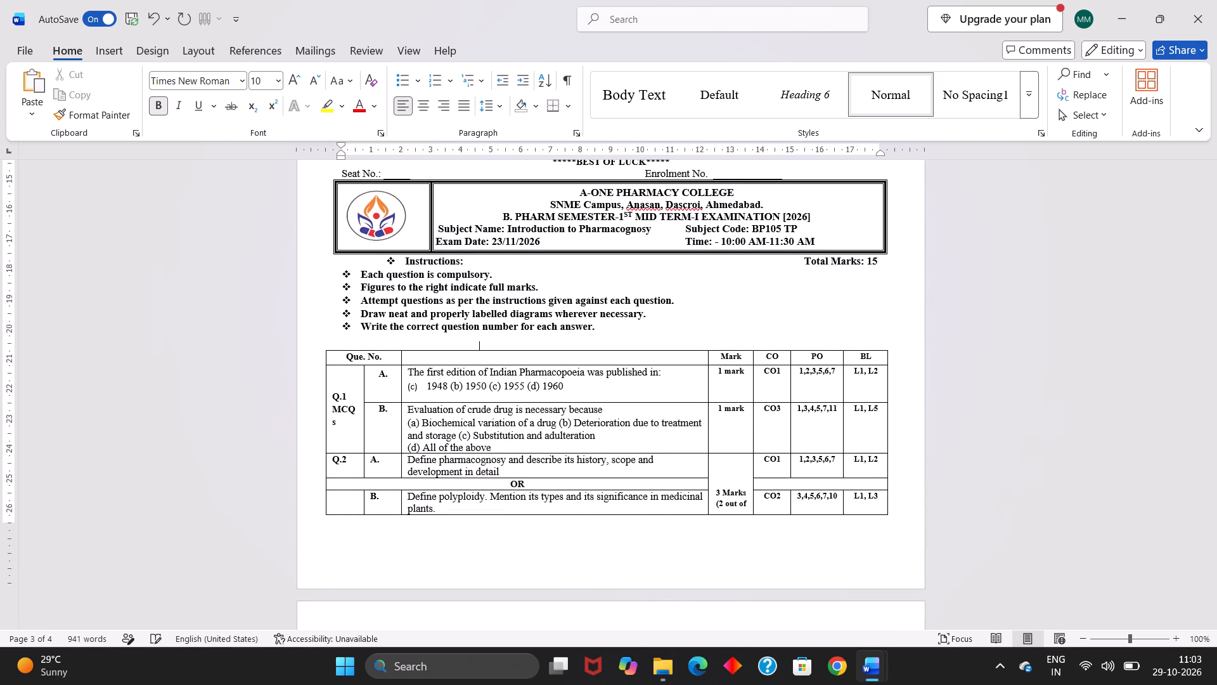
key("BackSpace")
key("BackSpace")
key("BackSpace")
key("BackSpace")
key("BackSpace")
key("BackSpace")
key("BackSpace")
key("BackSpace")
key("BackSpace")
key("BackSpace")
key("BackSpace")
key("BackSpace")
key("BackSpace")
key("BackSpace")
key("BackSpace")
key("BackSpace")
key("BackSpace")
key("BackSpace")
key("BackSpace")
key("BackSpace")
key("BackSpace")
key("BackSpace")
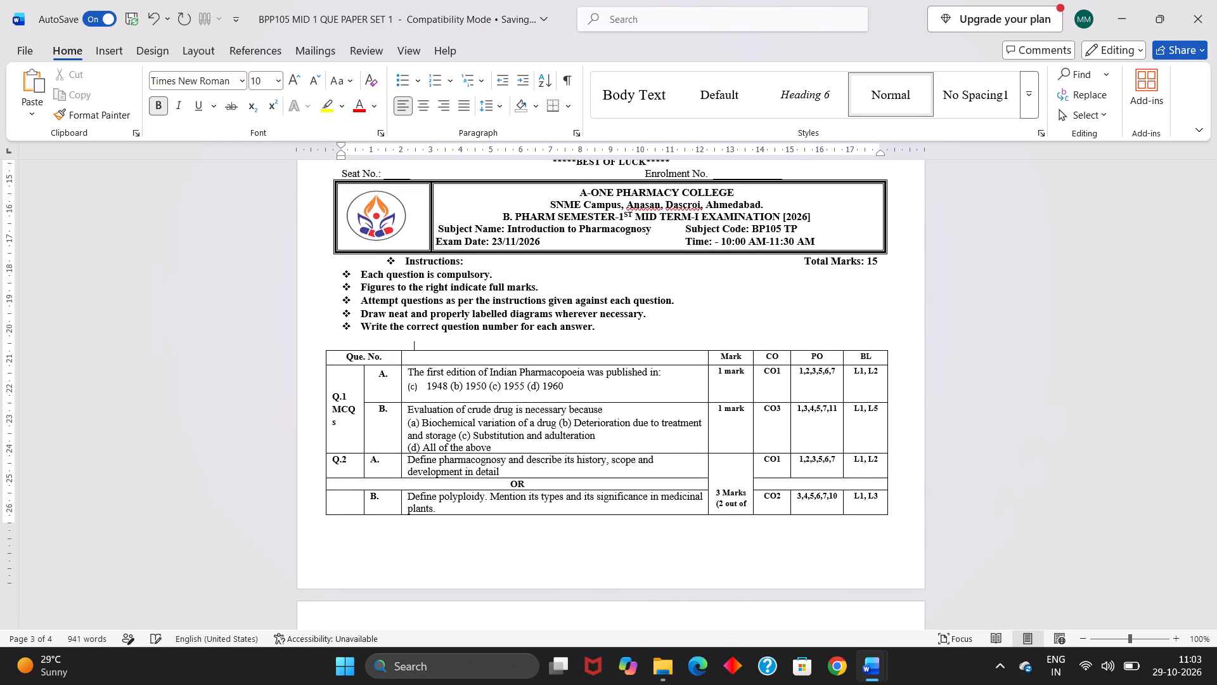
key("BackSpace")
key("BackSpace")
key("BackSpace")
key("BackSpace")
key("BackSpace")
key("BackSpace")
key("BackSpace")
key("BackSpace")
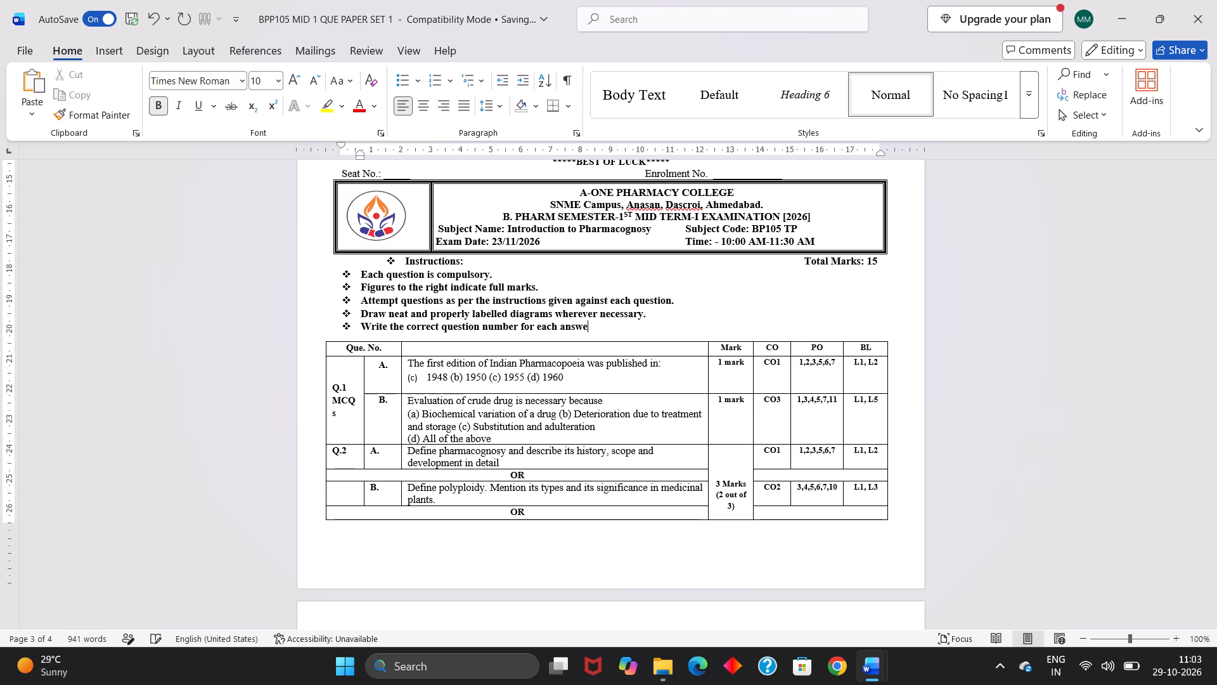
key("ctrl+z")
key("ctrl+z")
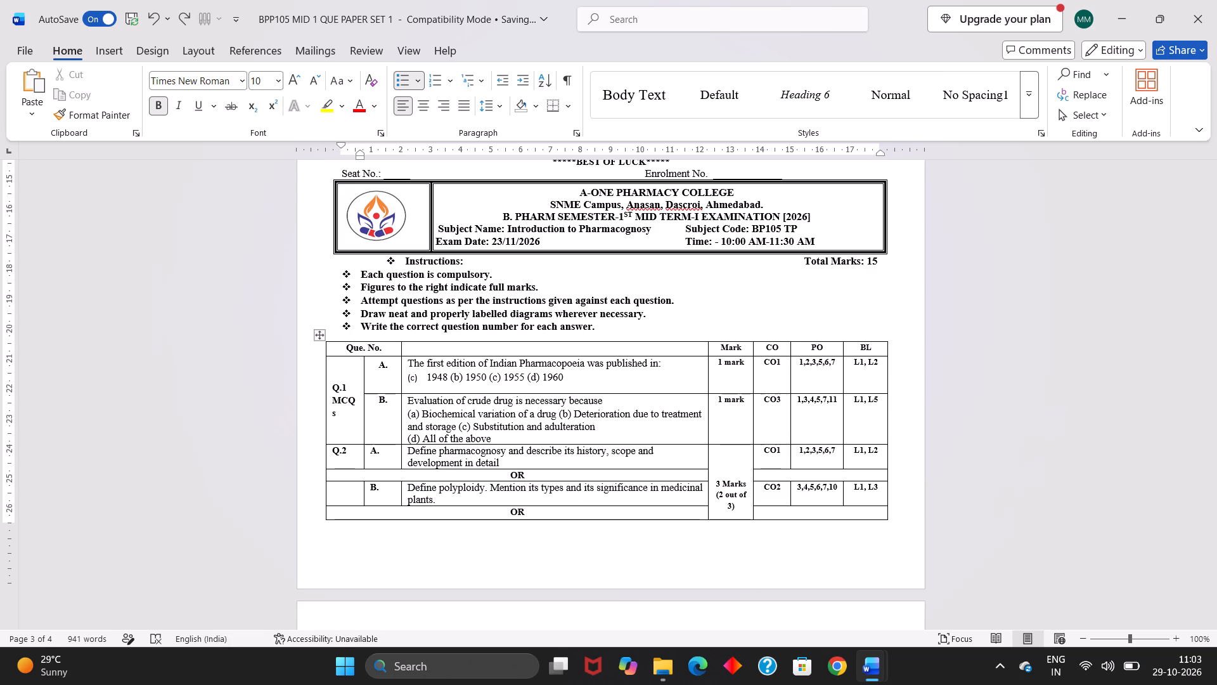
key("ctrl+z")
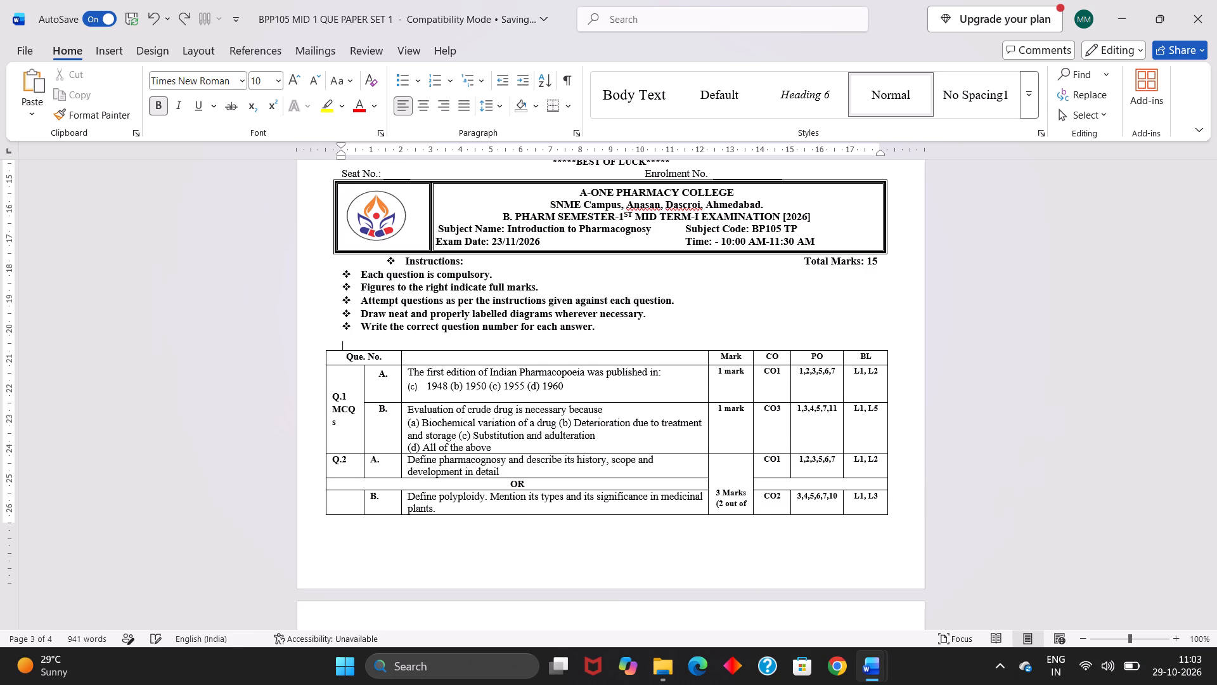
key("BackSpace")
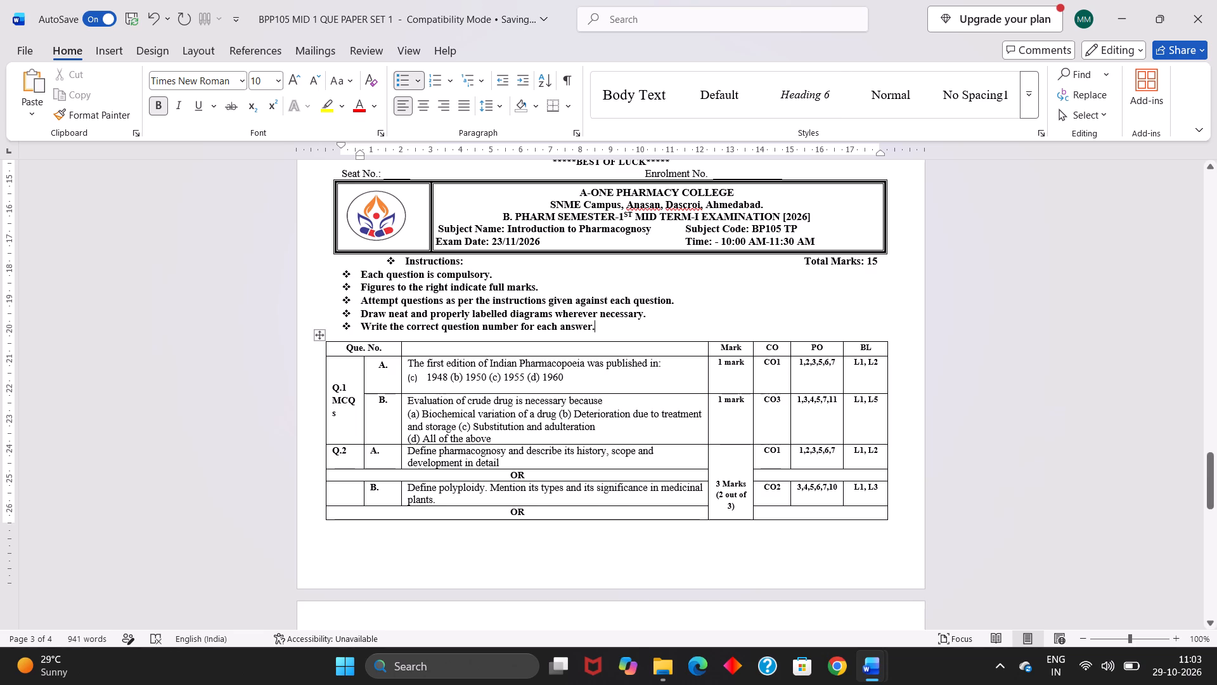
Set the lower paper's question table and BEST OF LUCK line to font size 8, and enlarge that text by one increment.
scroll(568, 417, "right", 1)
scroll(568, 417, "up", 1)
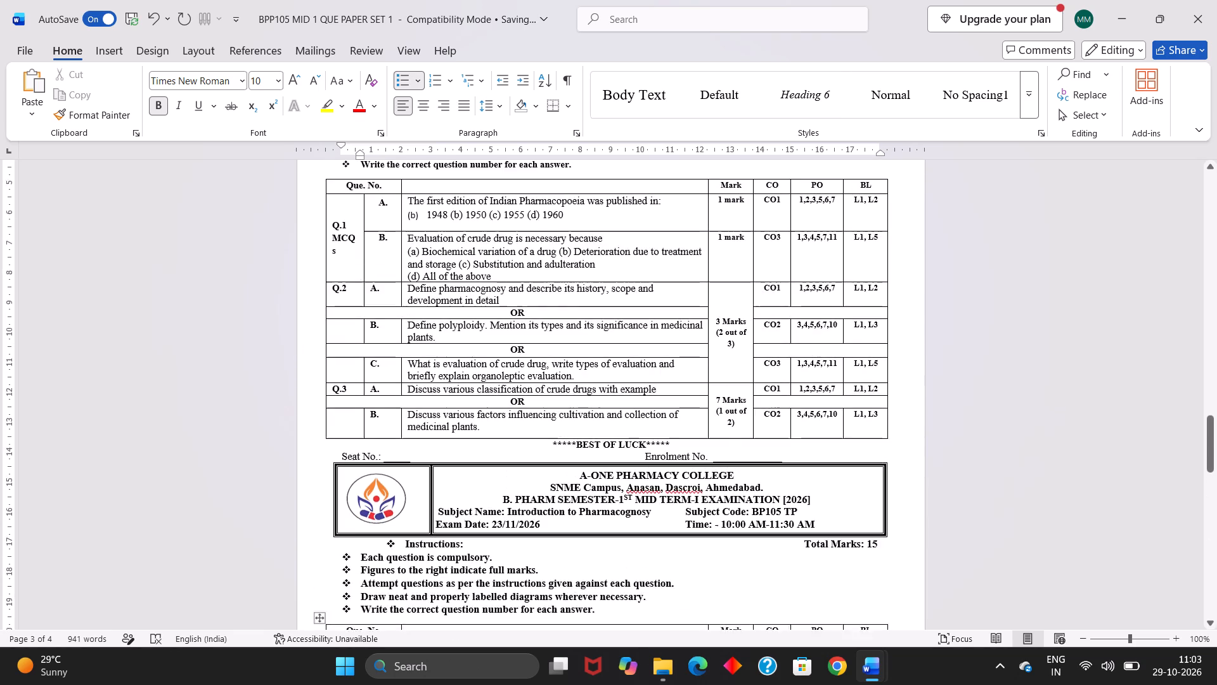
scroll(568, 417, "up", 2)
scroll(568, 417, "down", 1)
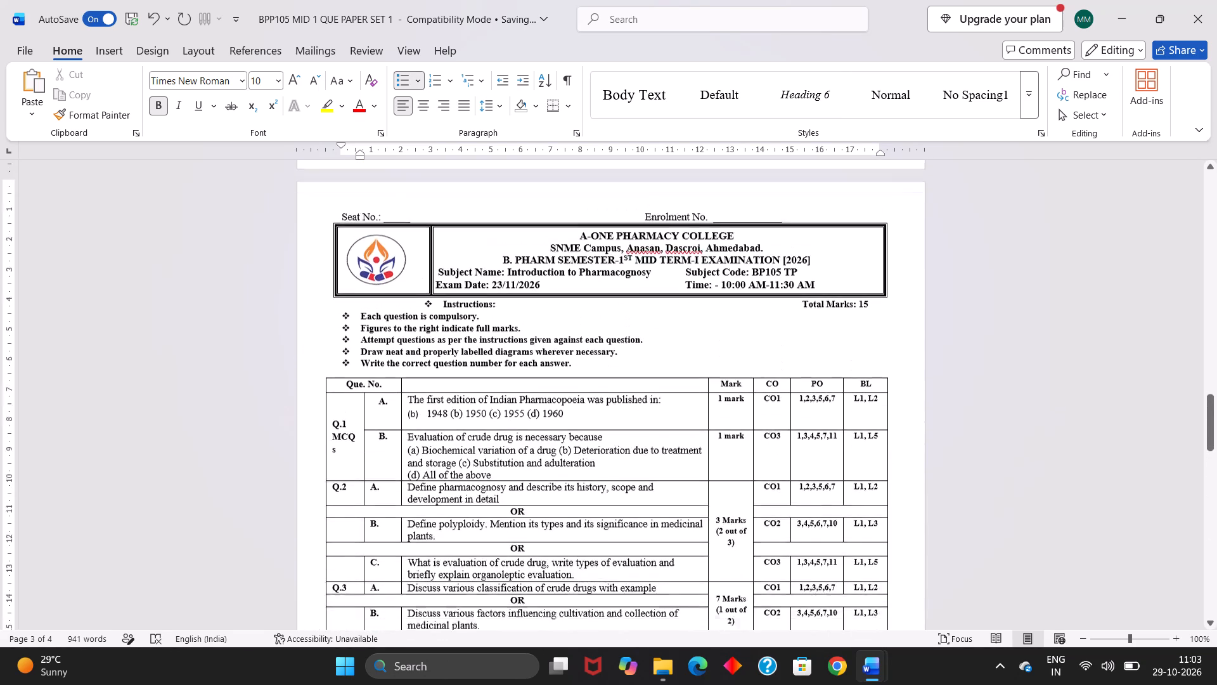
scroll(568, 417, "down", 2)
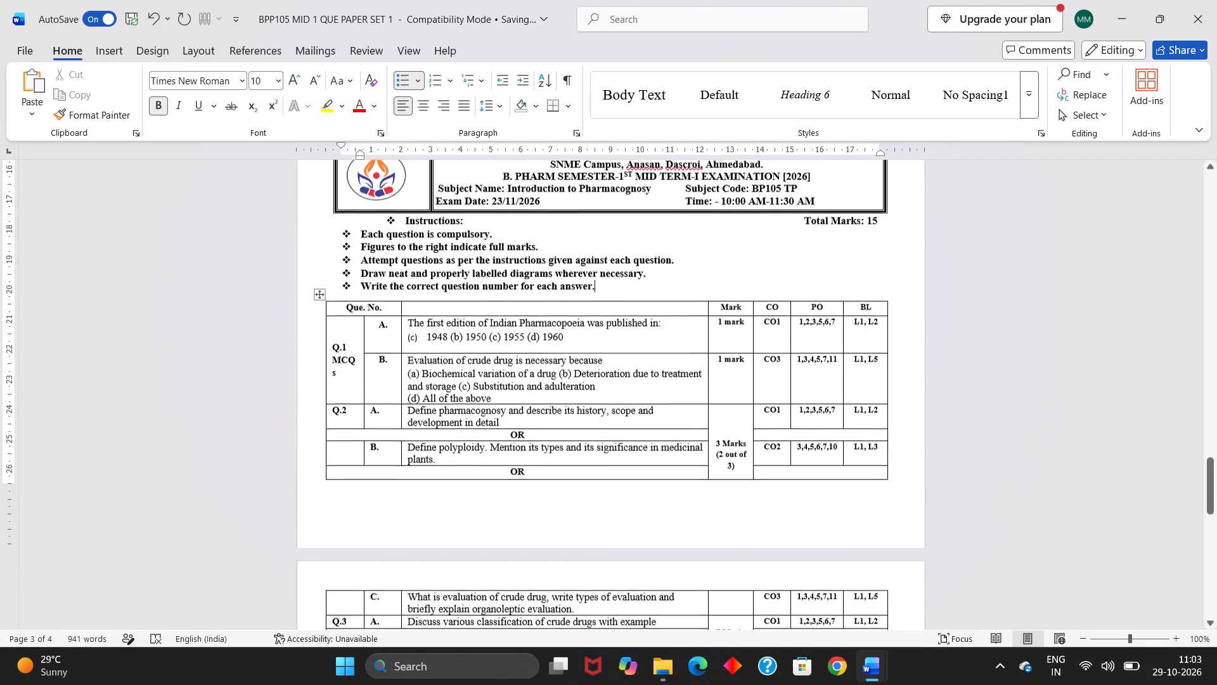
left_click_drag(345, 310, 754, 631)
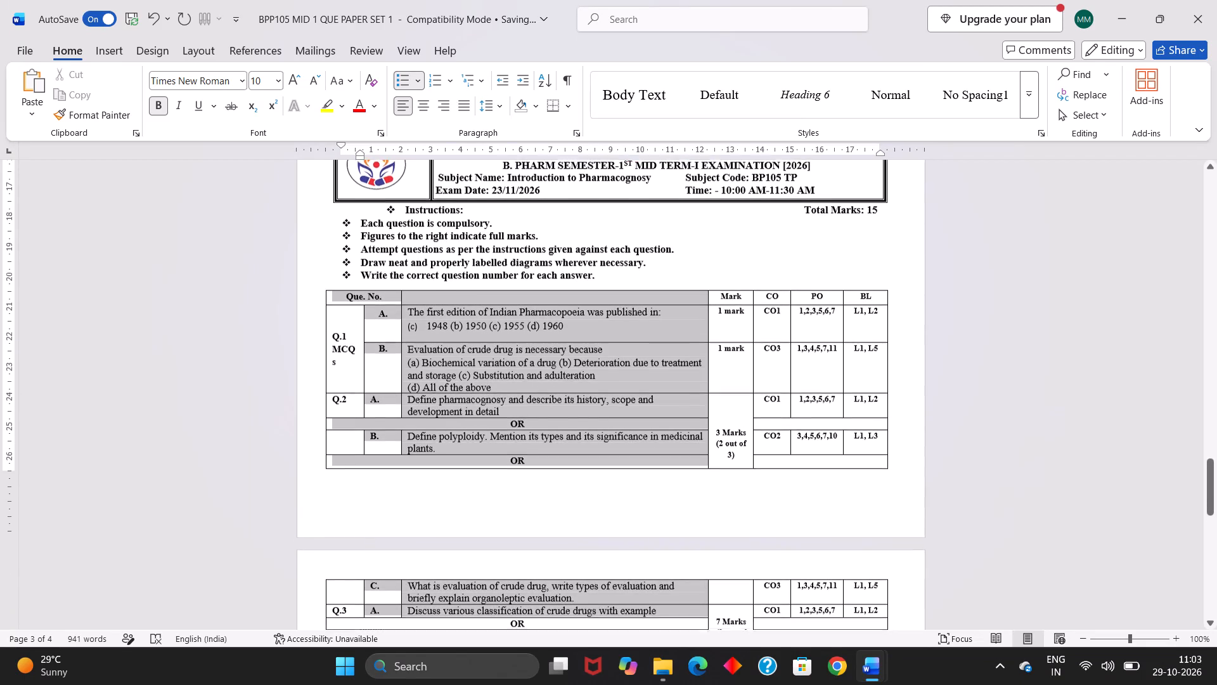
left_click_drag(754, 631, 816, 586)
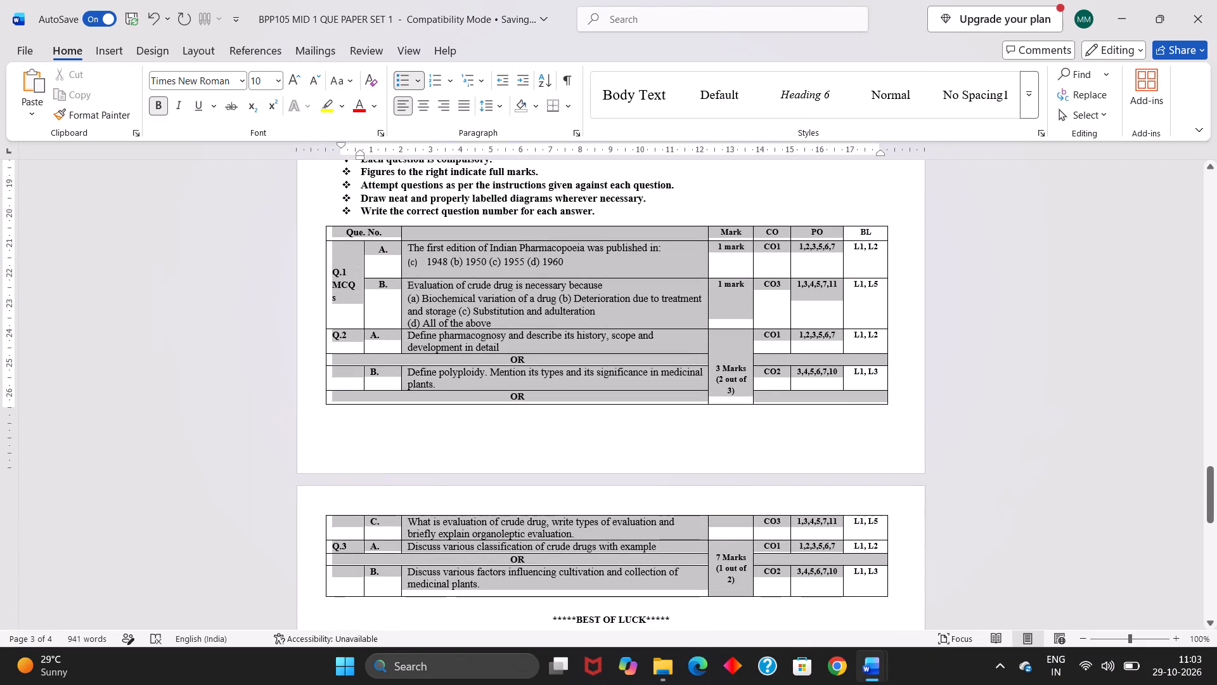
left_click_drag(816, 586, 811, 622)
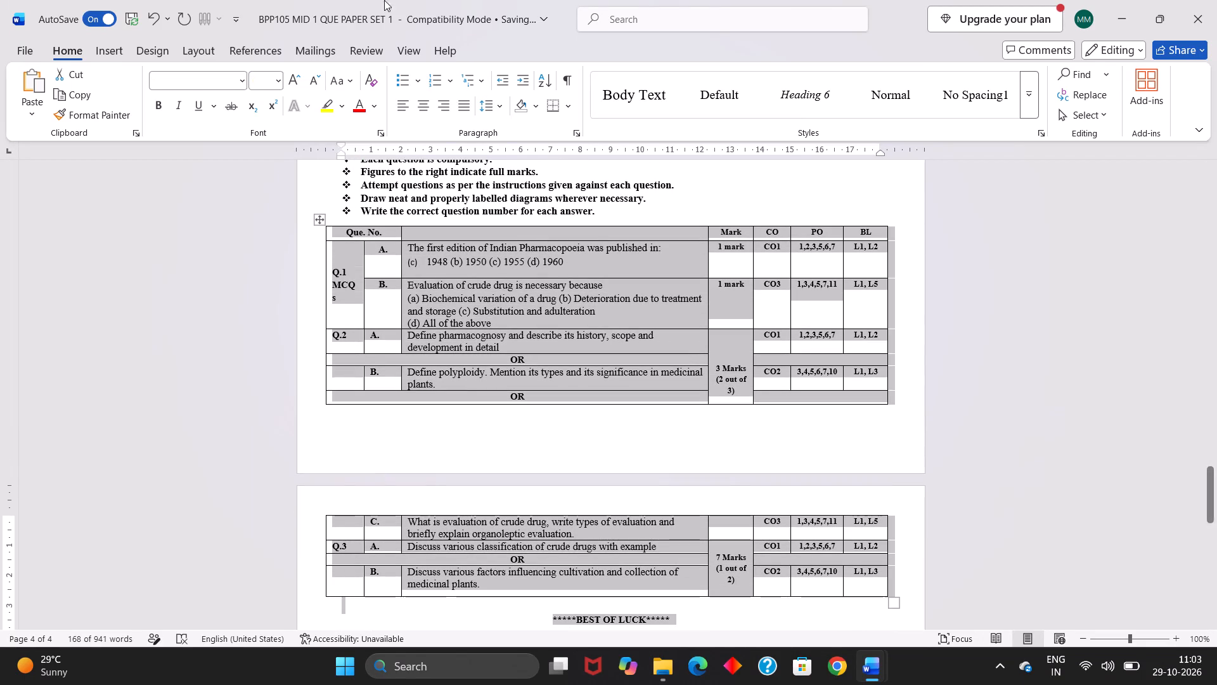
left_click(278, 80)
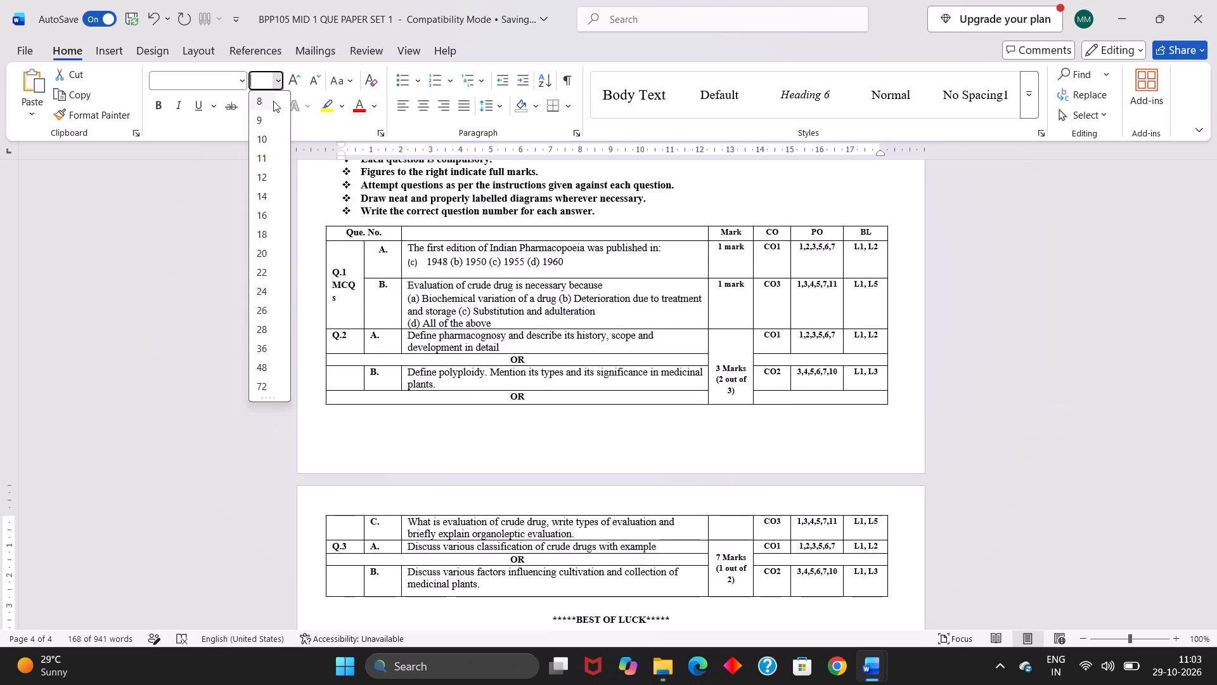
left_click(273, 101)
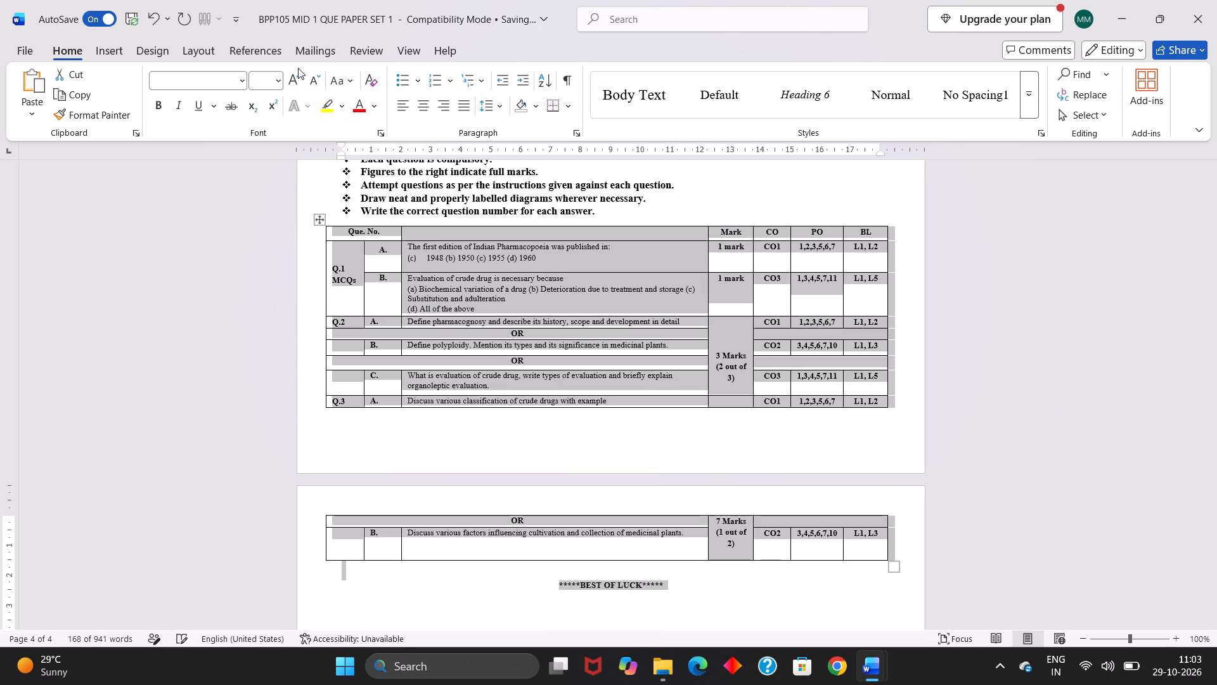
left_click(299, 75)
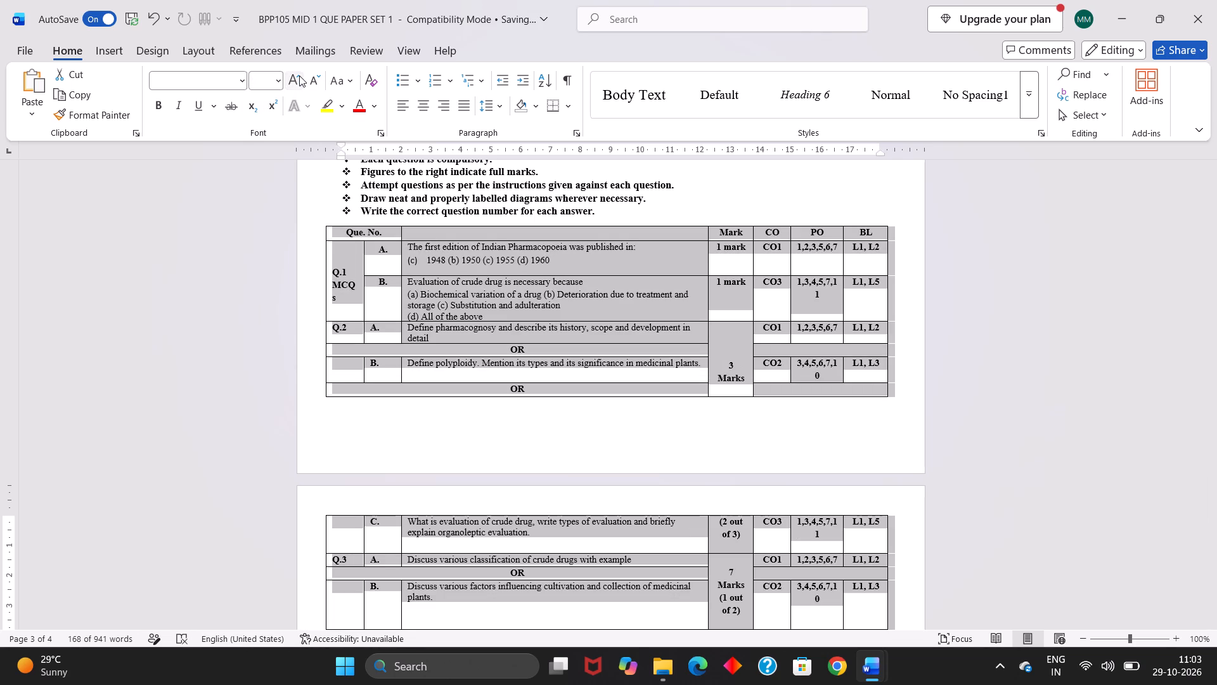
left_click(460, 221)
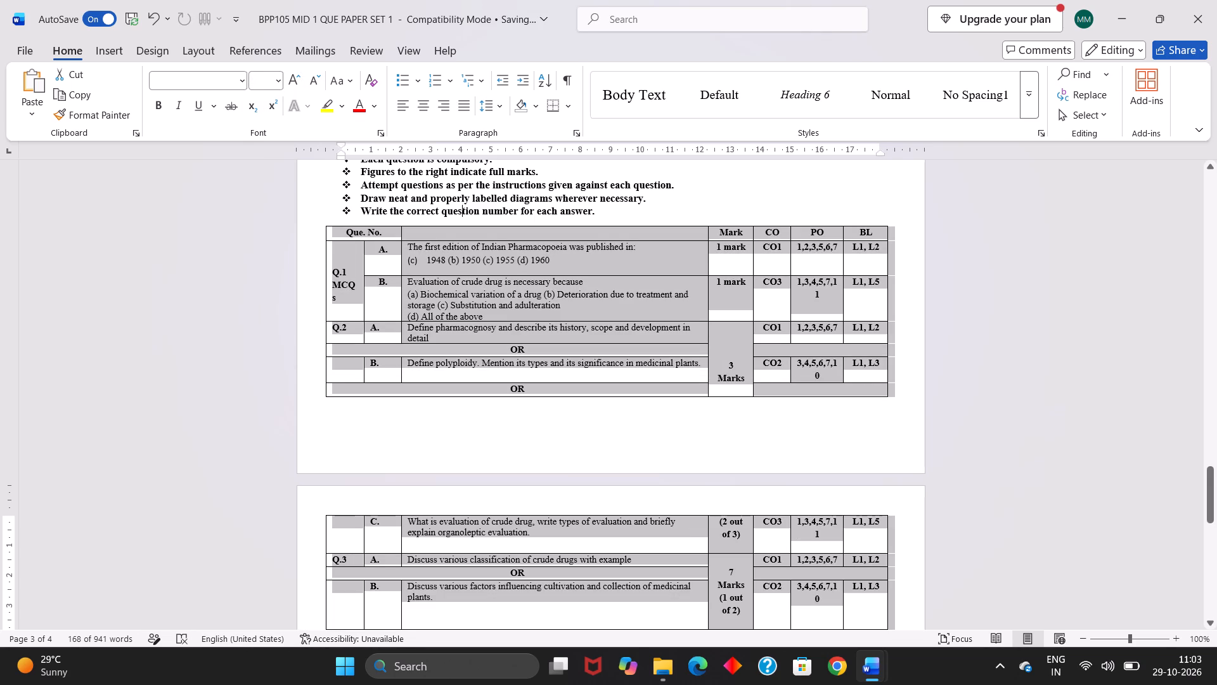
Remove bold from the upper paper's instructions block, including the Total Marks text, and set its font size to 8.
scroll(460, 221, "up", 2)
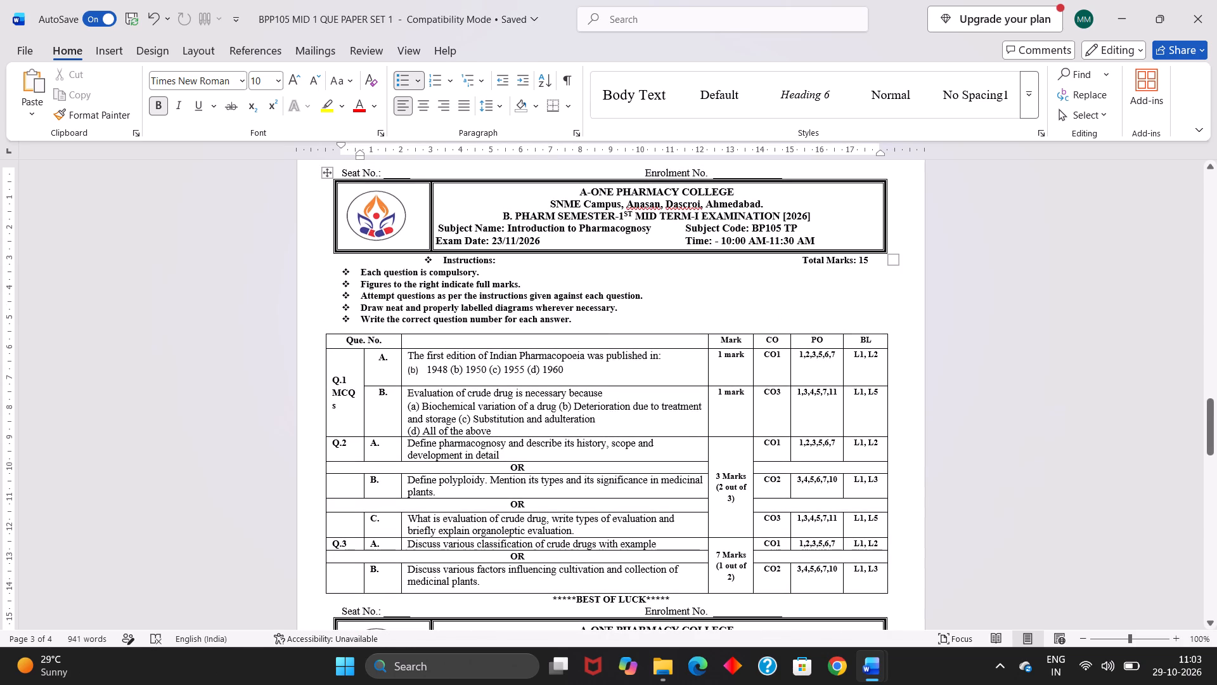
left_click_drag(444, 258, 557, 306)
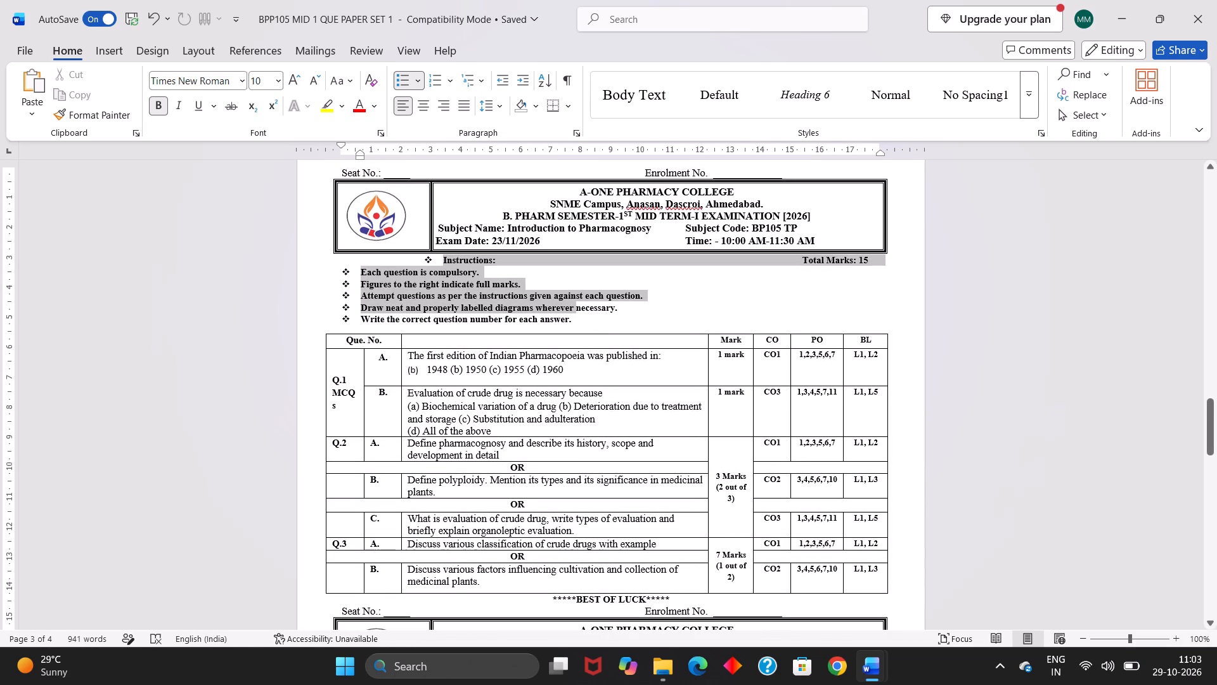
left_click_drag(557, 306, 591, 326)
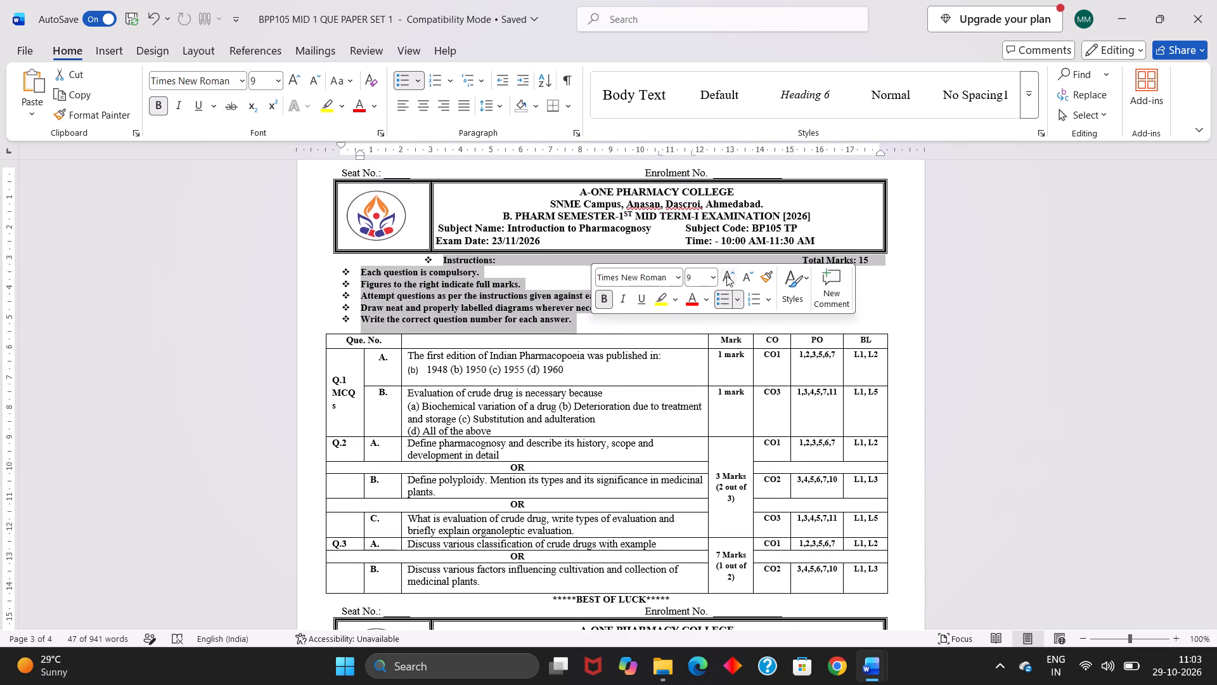
left_click(607, 300)
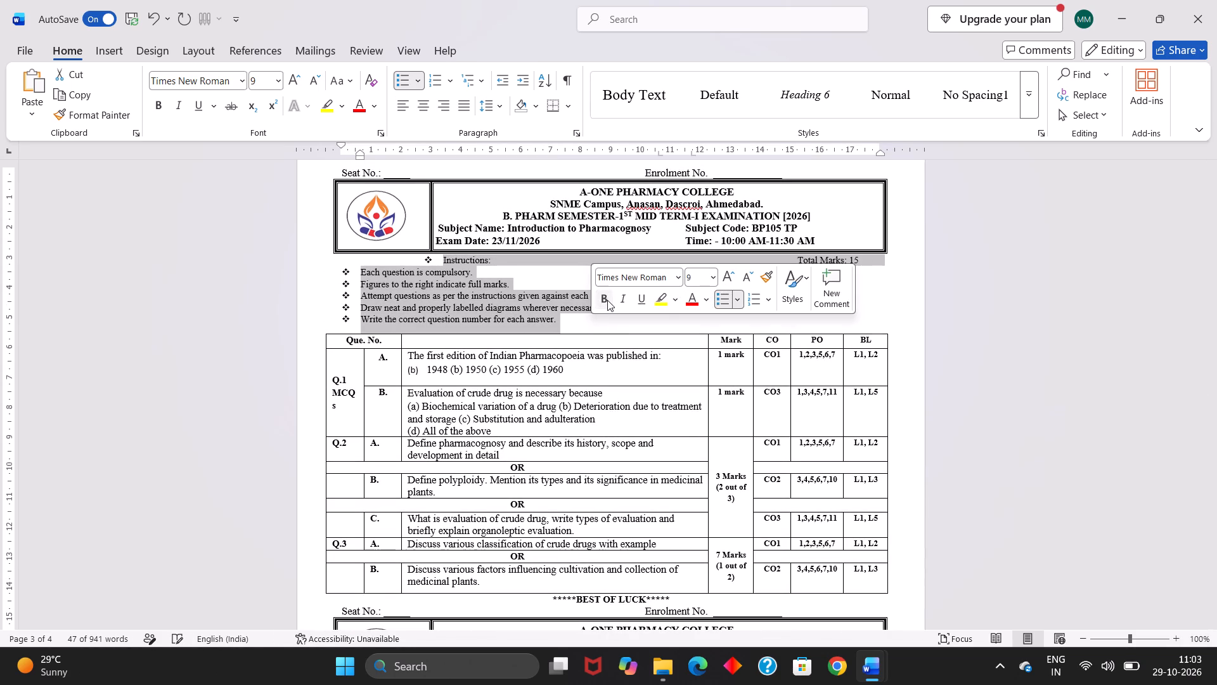
left_click(750, 277)
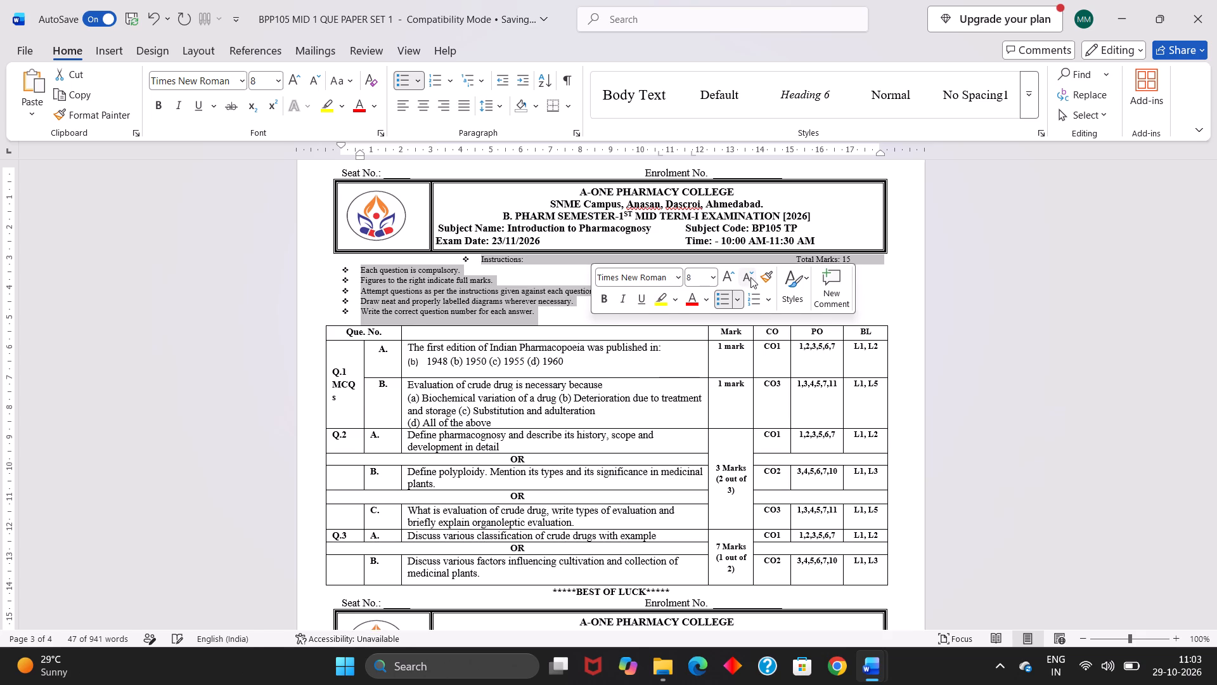
left_click(750, 277)
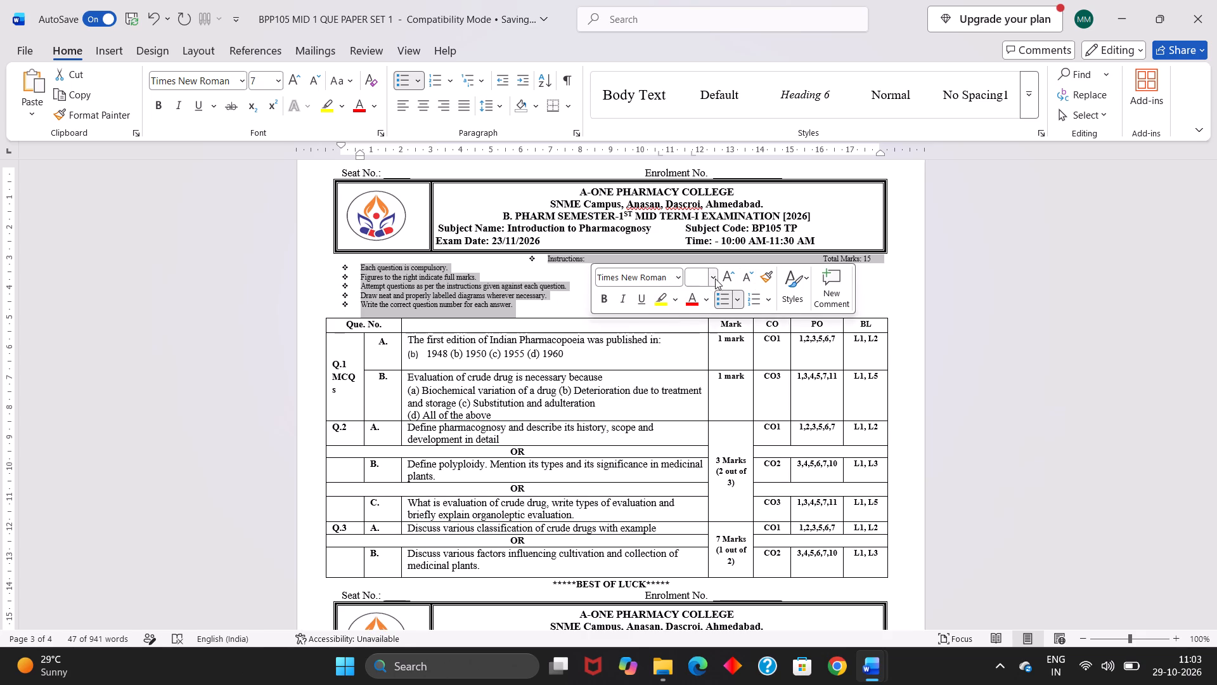
left_click(726, 278)
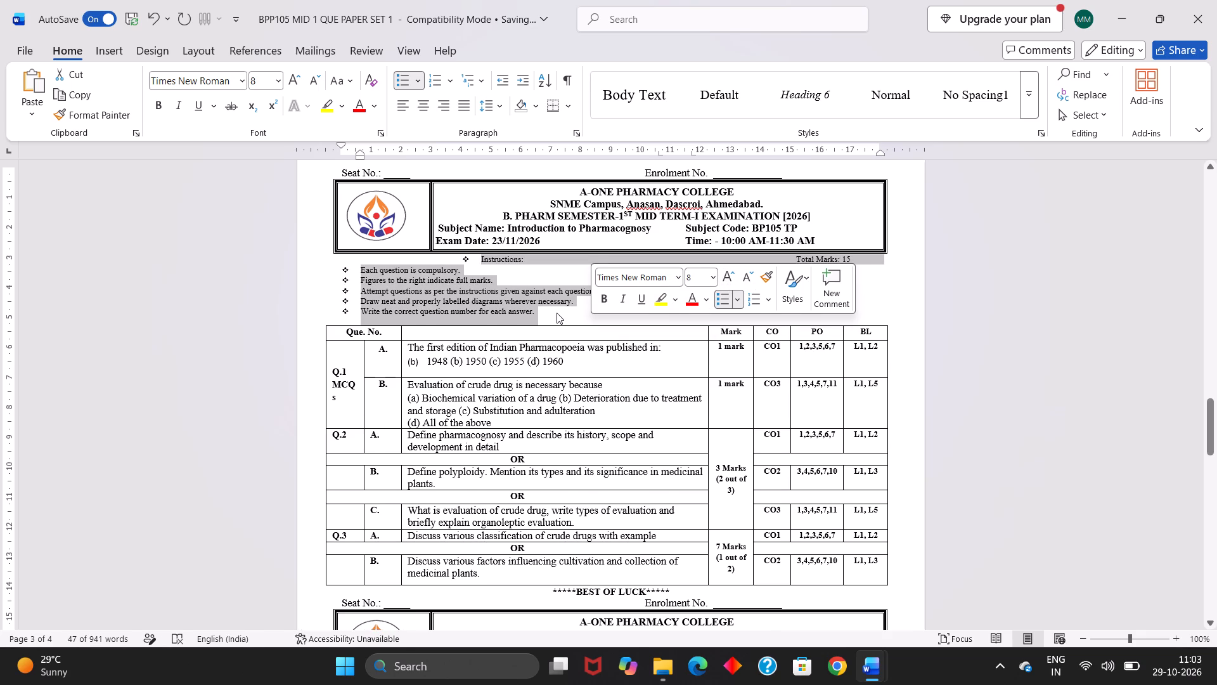
left_click(557, 313)
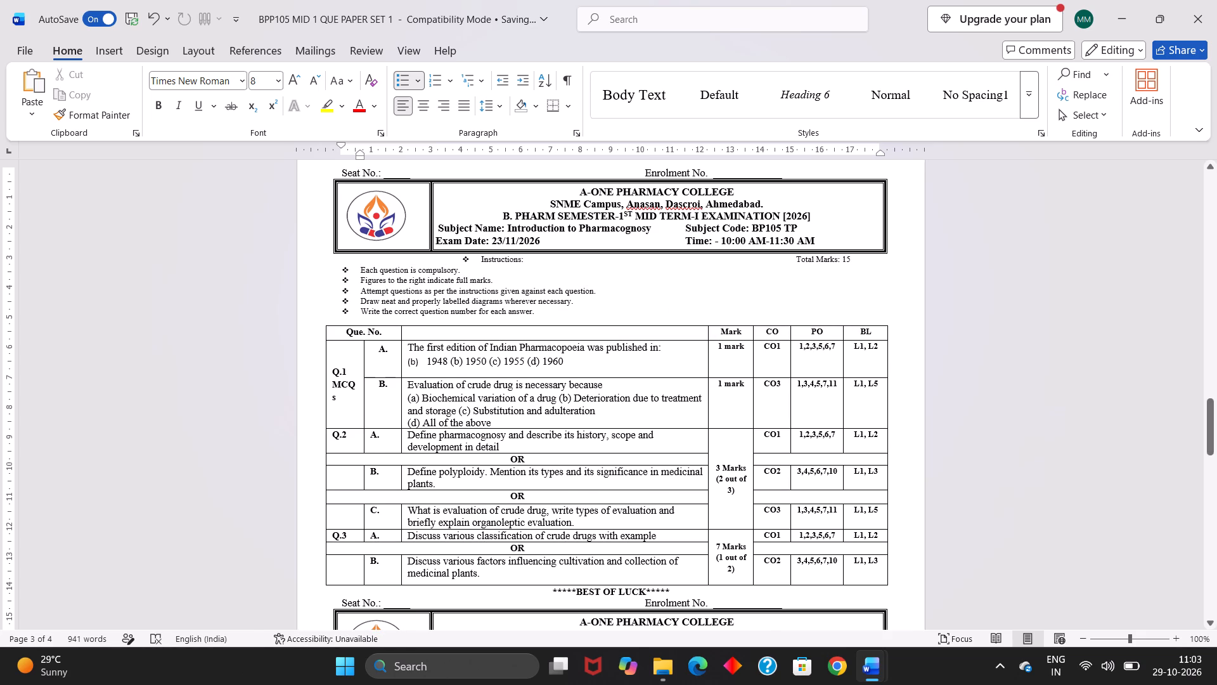
scroll(529, 252, "up", 1)
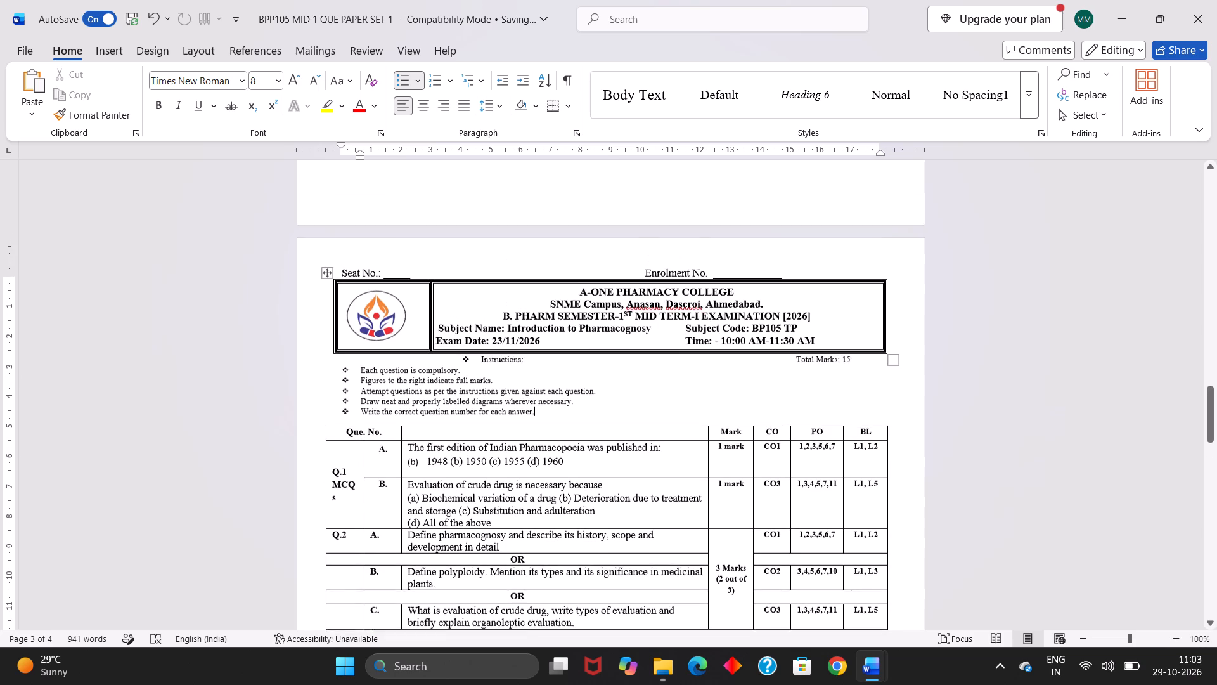
Remove bold from the lower paper's instructions block, including the Total Marks text, and set its font size to 8.
scroll(529, 252, "up", 1)
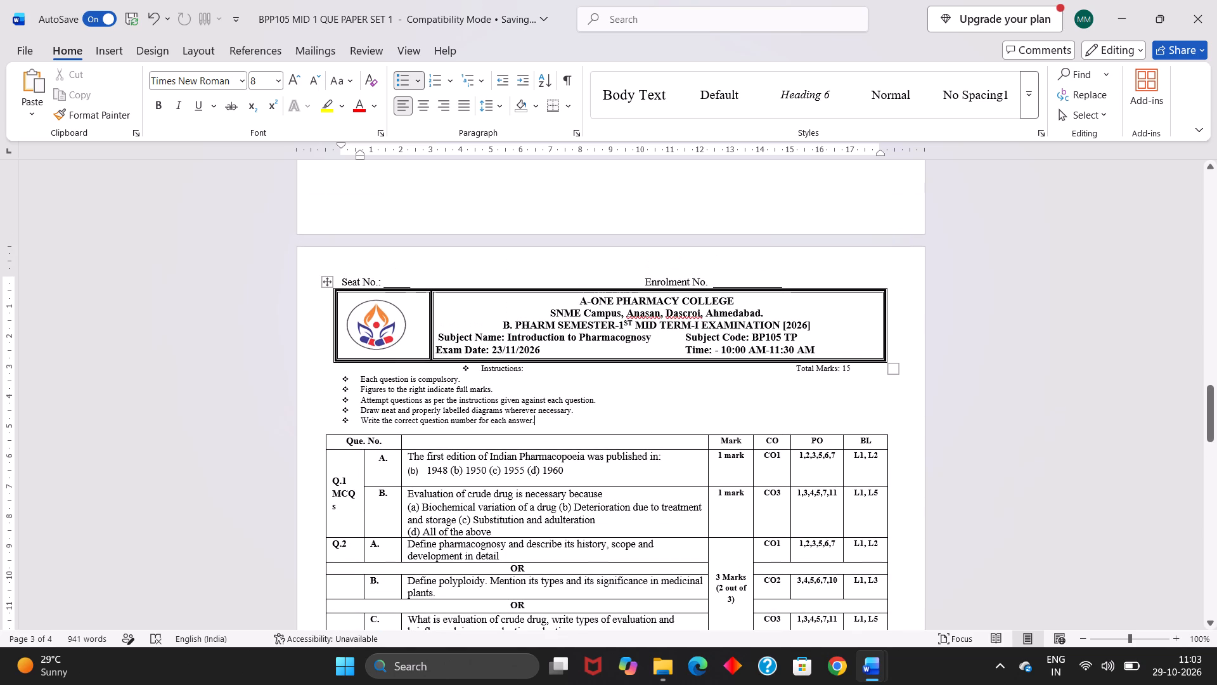
scroll(480, 264, "down", 4)
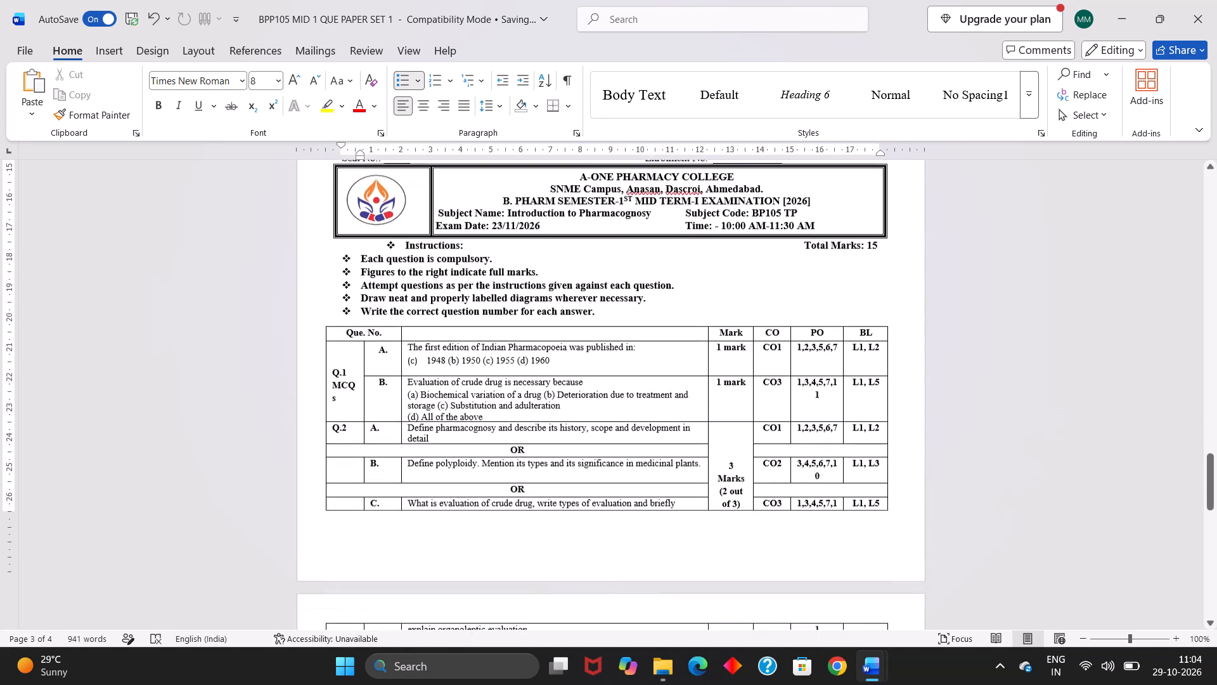
left_click_drag(404, 242, 511, 280)
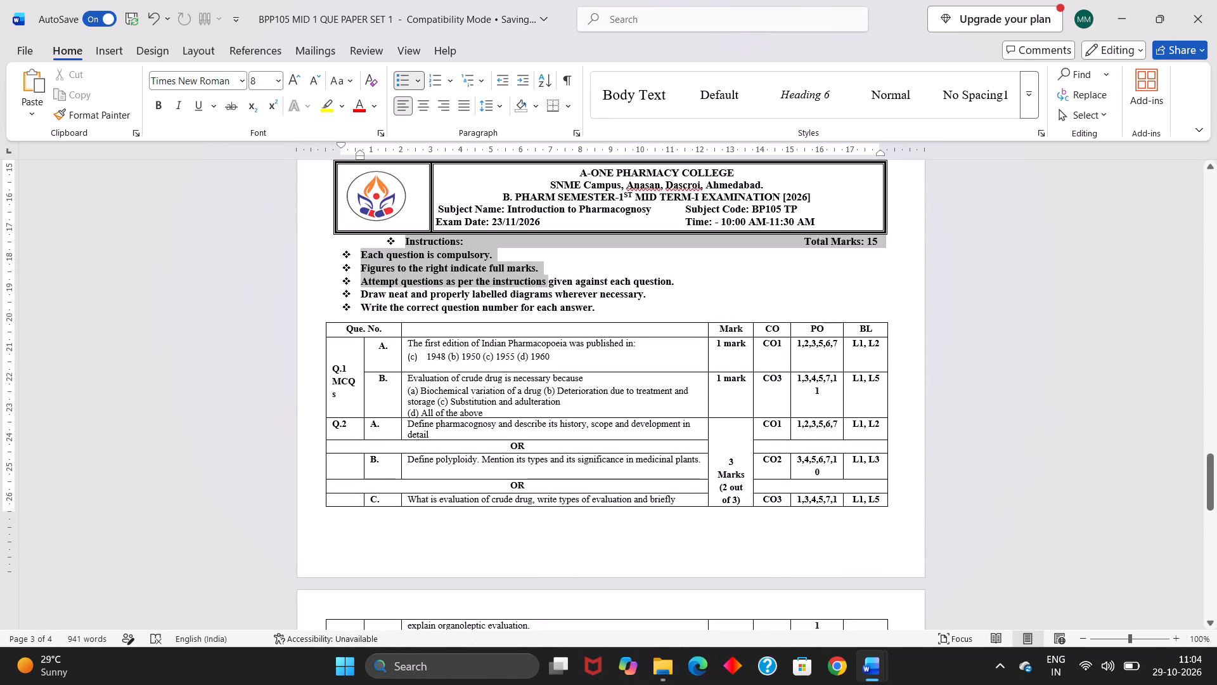
left_click_drag(511, 280, 595, 309)
left_click(614, 285)
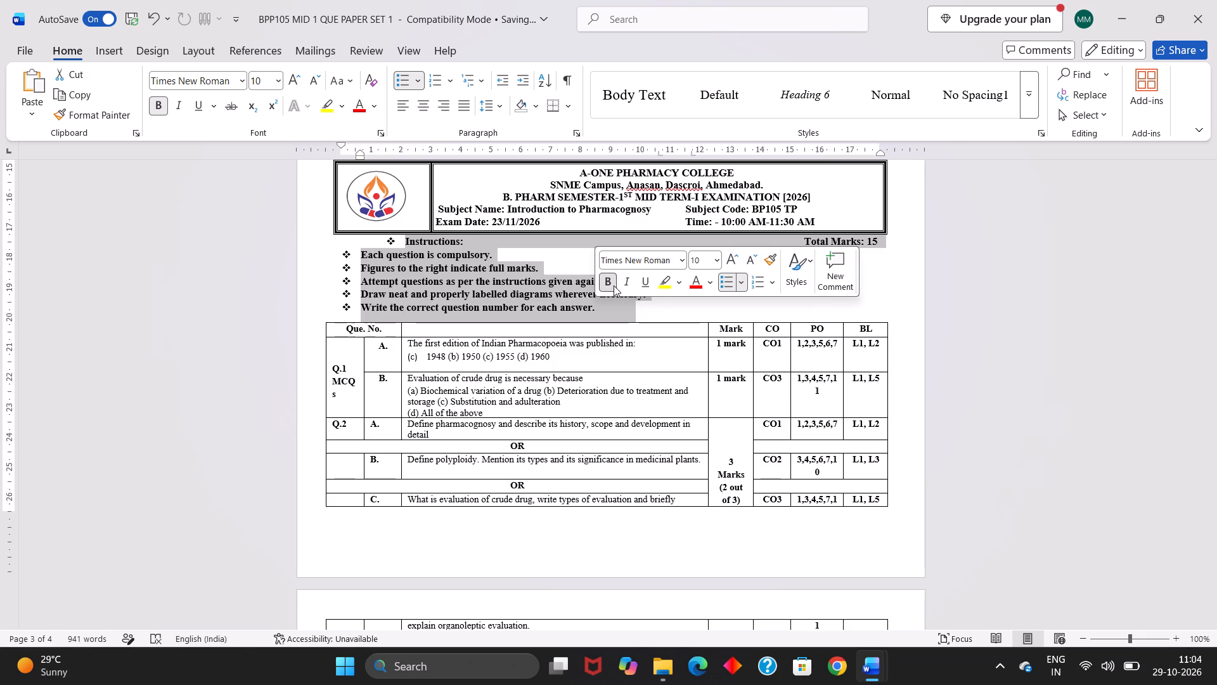
left_click(754, 256)
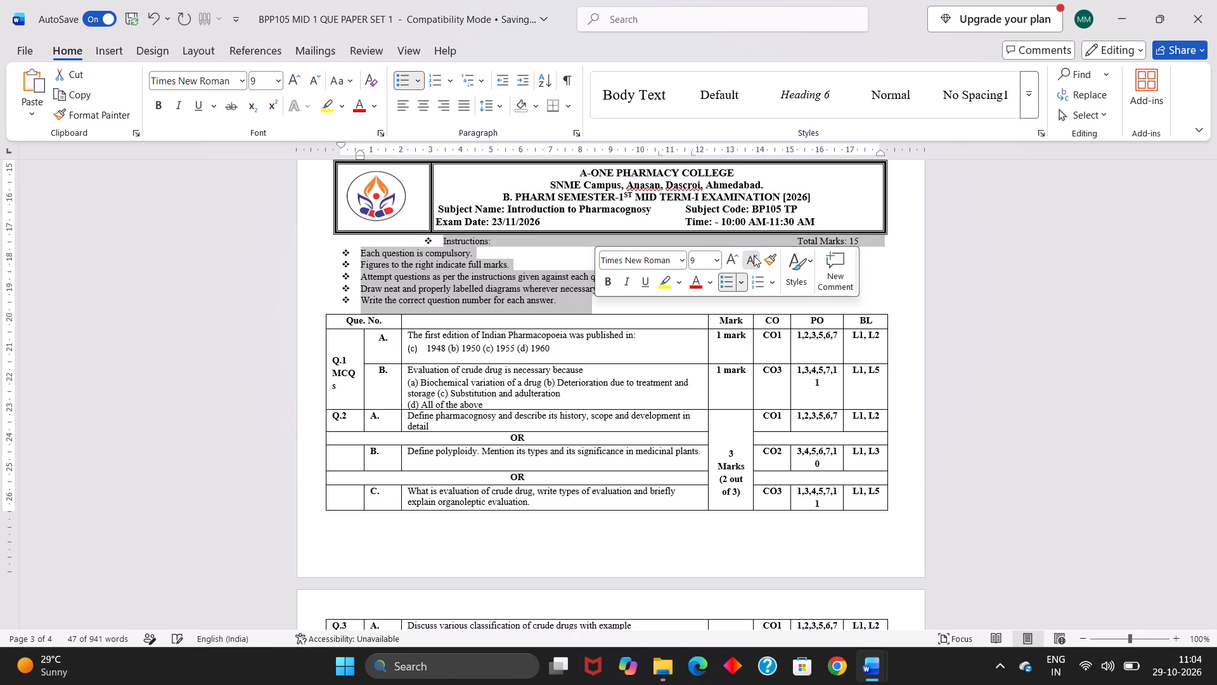
left_click(754, 256)
left_click(489, 246)
Set the upper paper's header text, from the college name through the exam date and time, to font size 9.
scroll(489, 246, "down", 1)
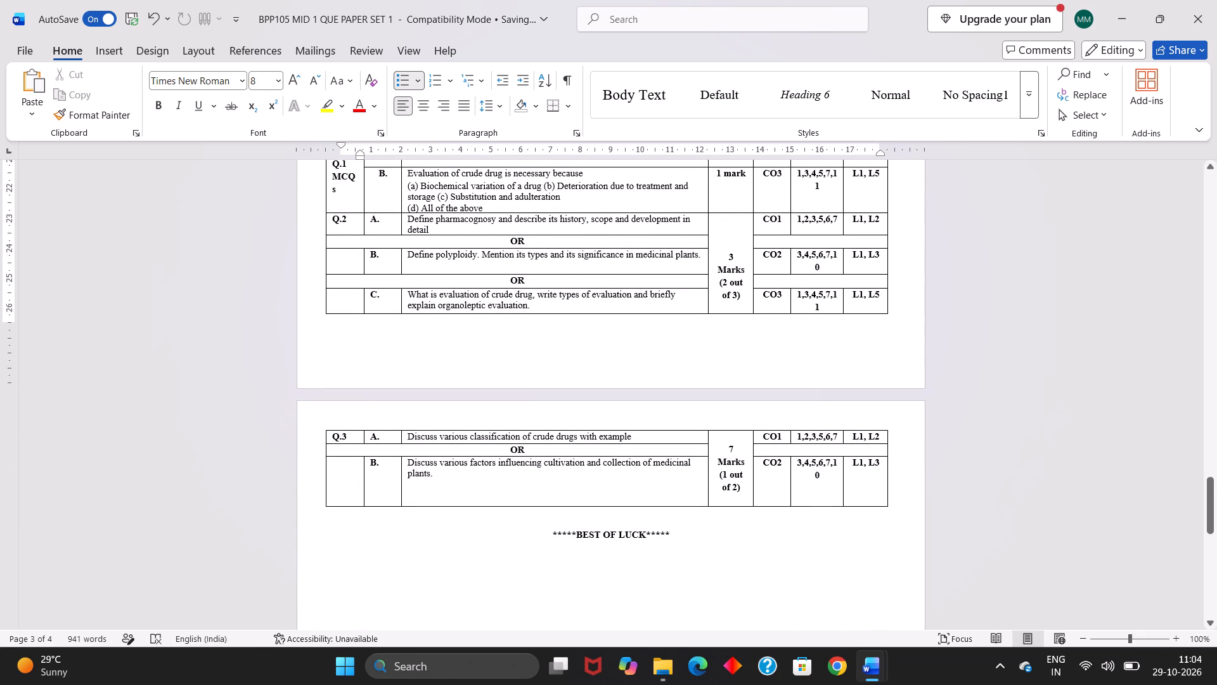
scroll(489, 246, "up", 3)
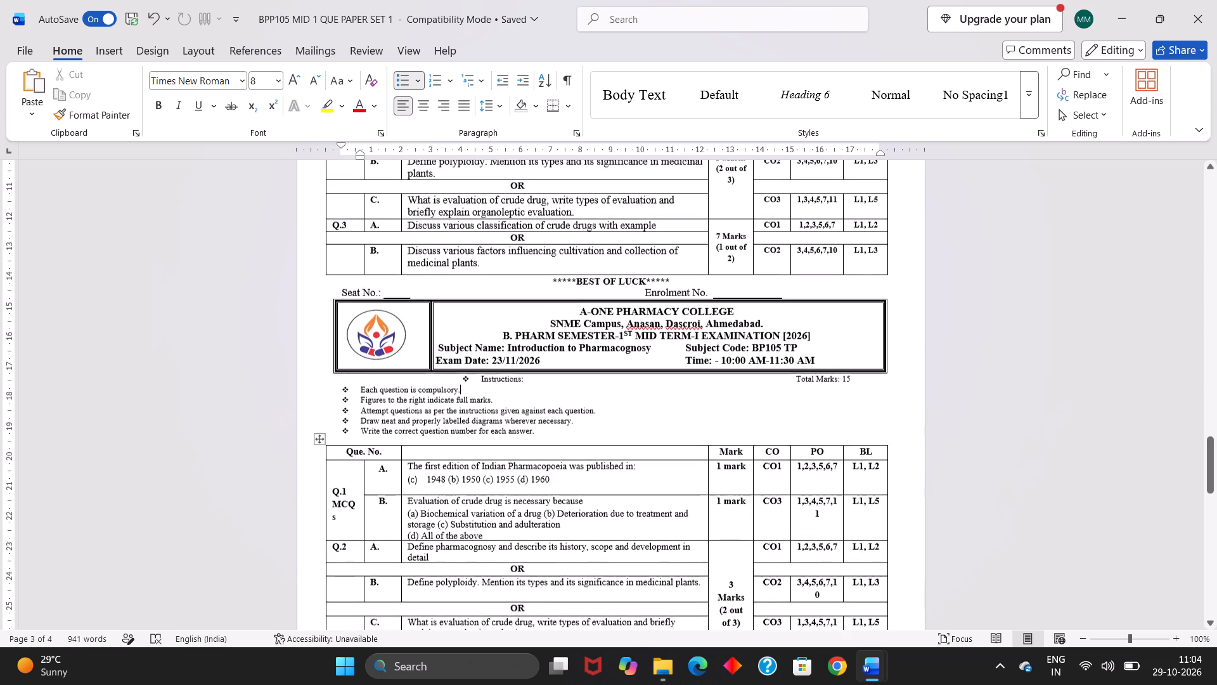
scroll(491, 252, "up", 6)
scroll(491, 252, "down", 1)
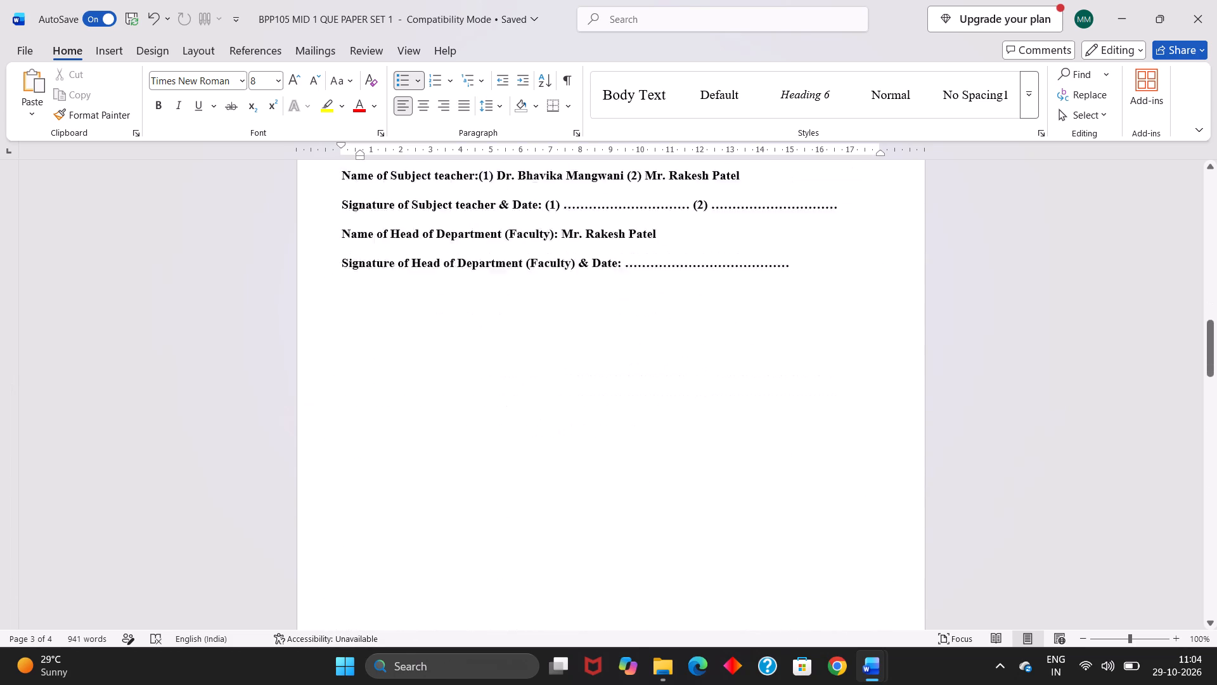
scroll(491, 252, "down", 3)
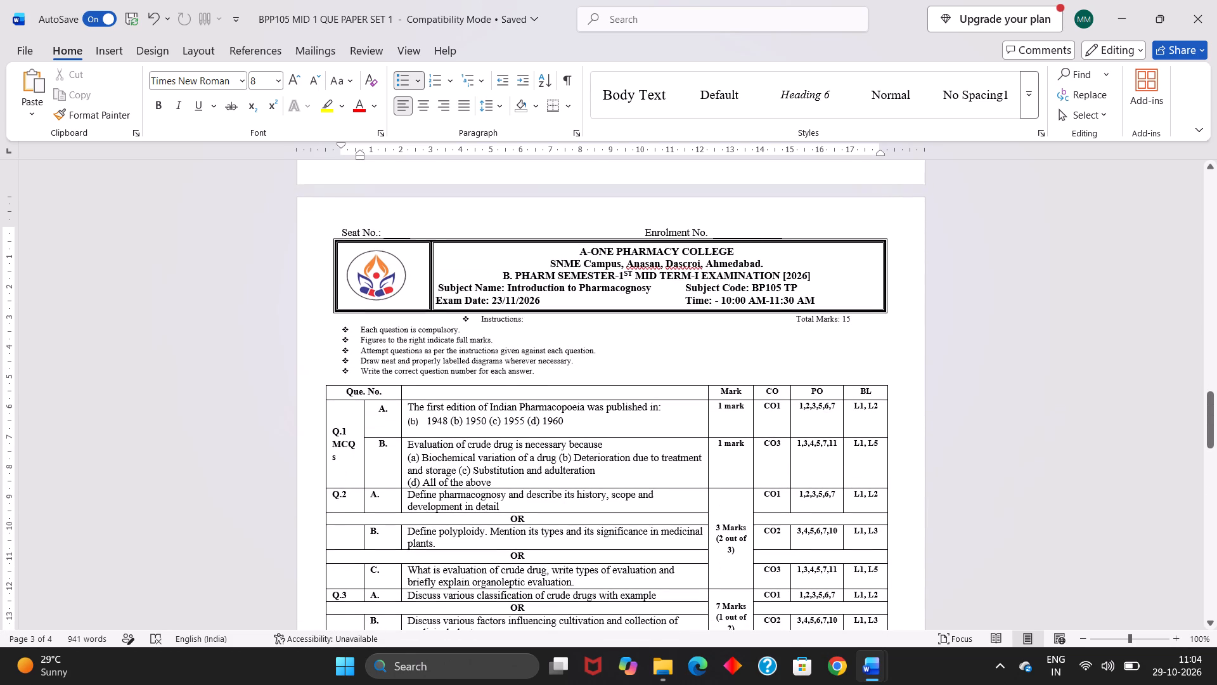
left_click(486, 249)
left_click(525, 271)
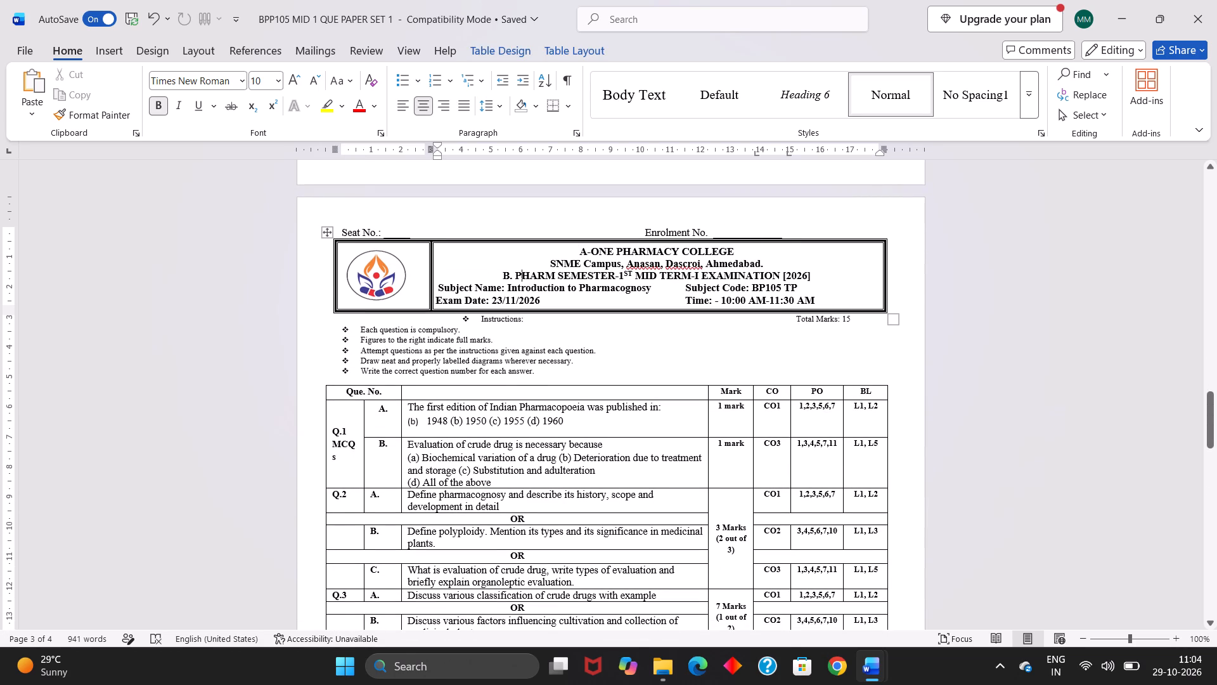
left_click_drag(829, 301, 584, 282)
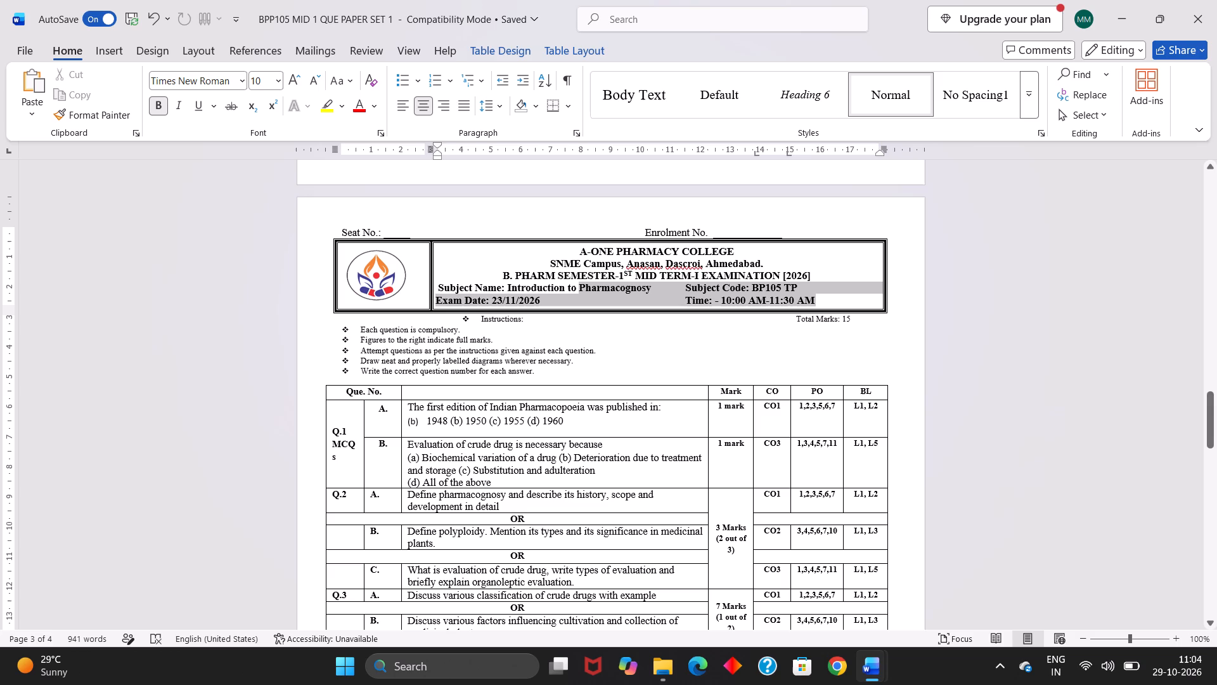
left_click_drag(584, 282, 570, 253)
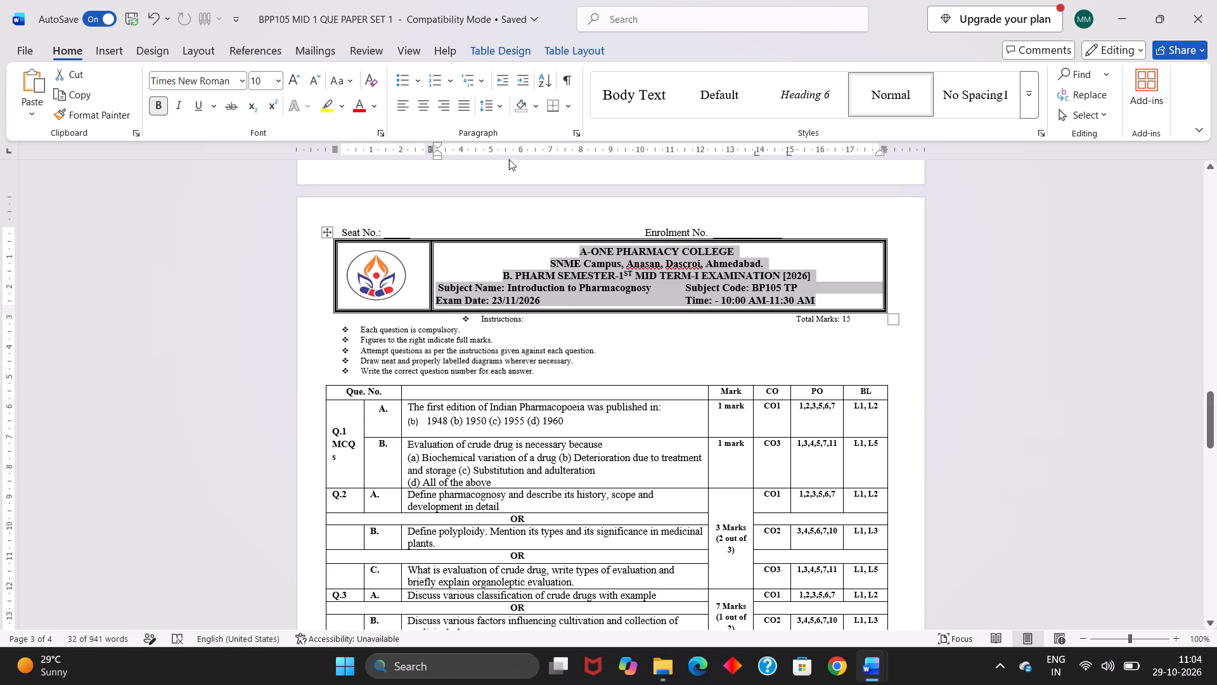
left_click(310, 82)
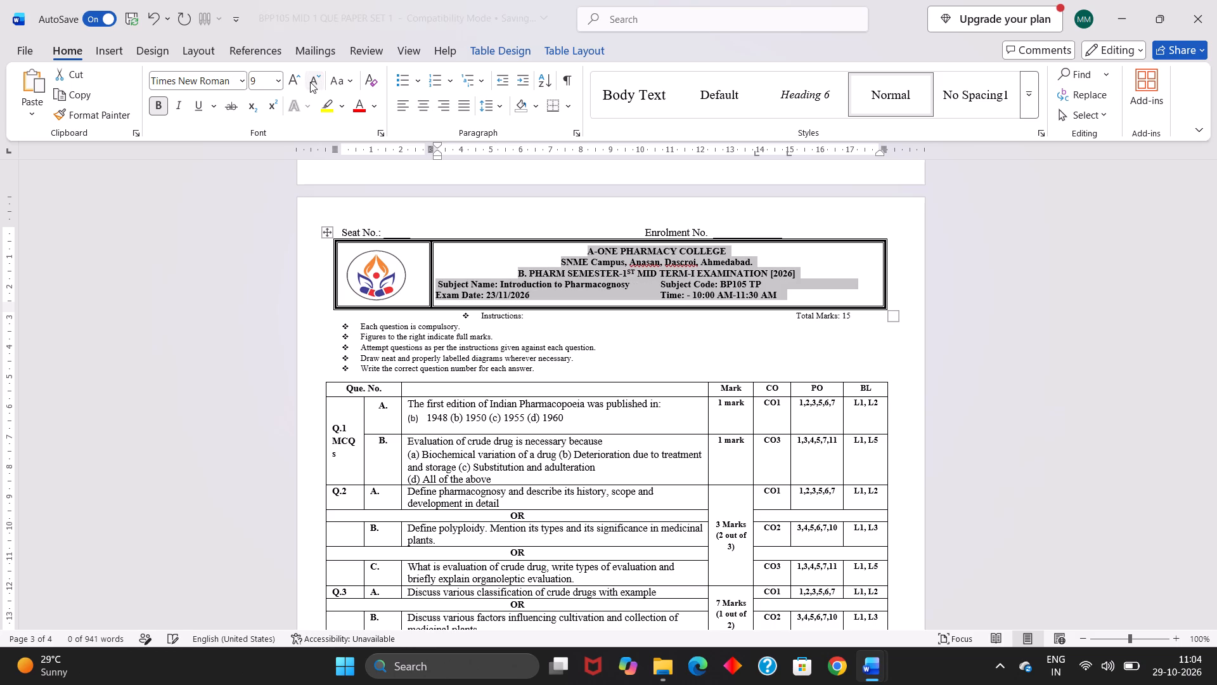
left_click(617, 297)
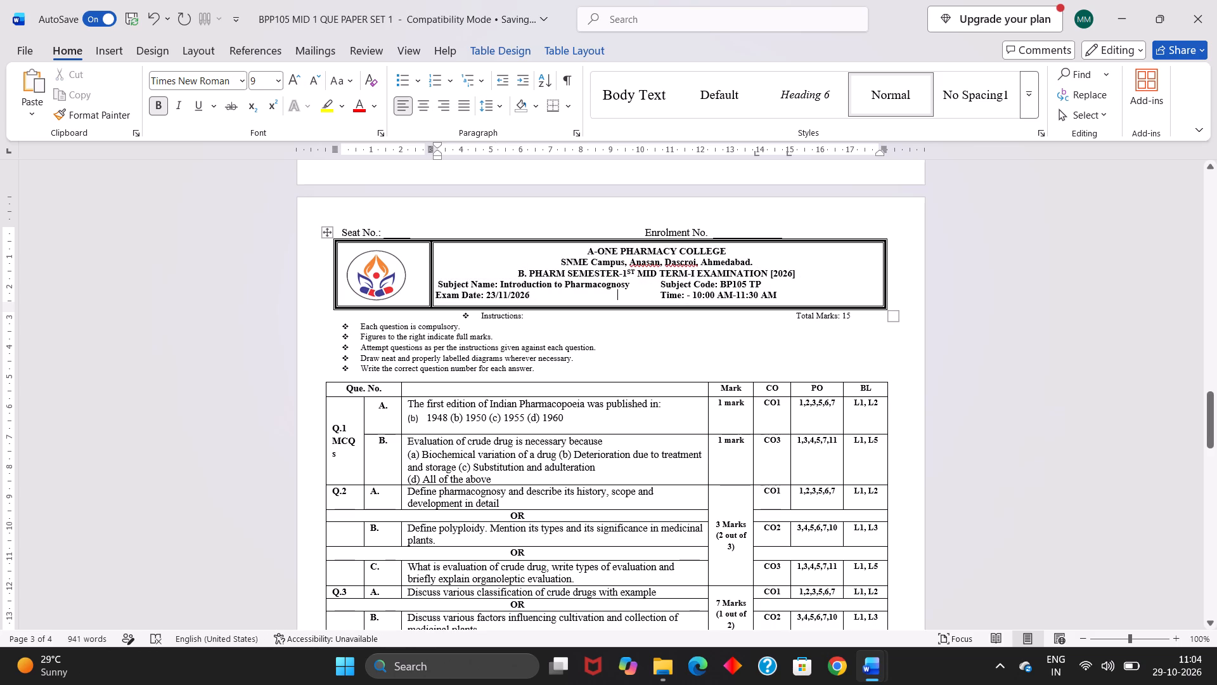
Remove the space after paragraph from the upper paper's five instruction bullets.
left_click_drag(552, 365, 370, 325)
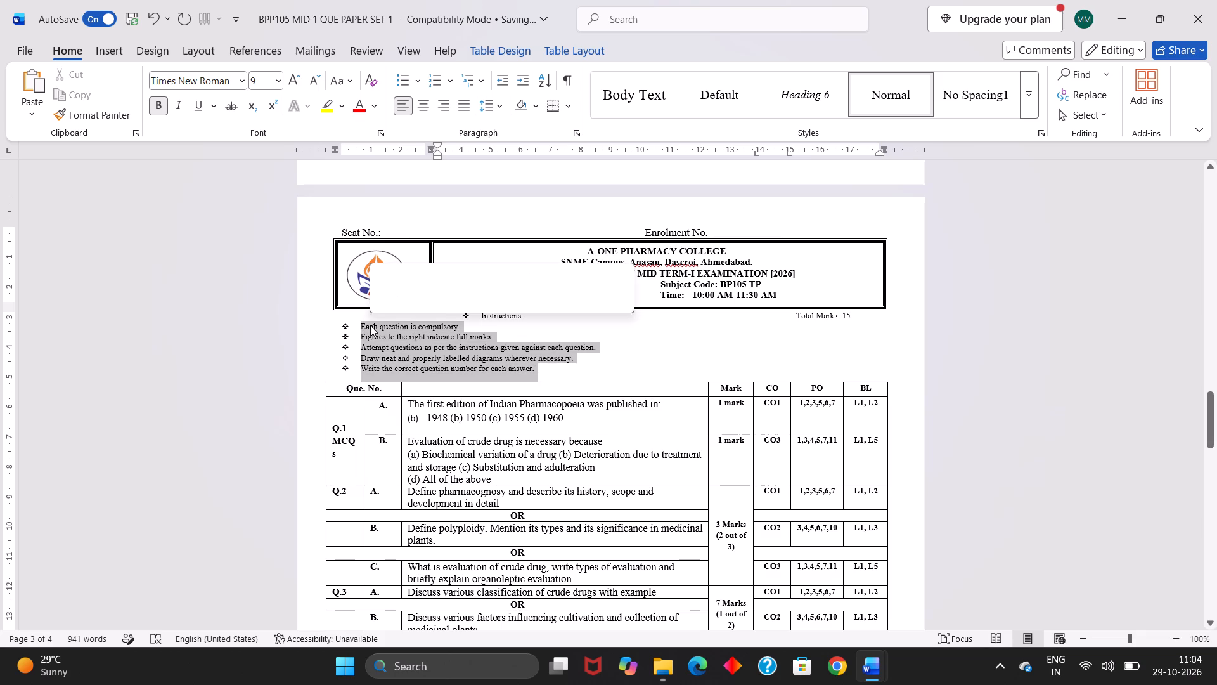
left_click(495, 112)
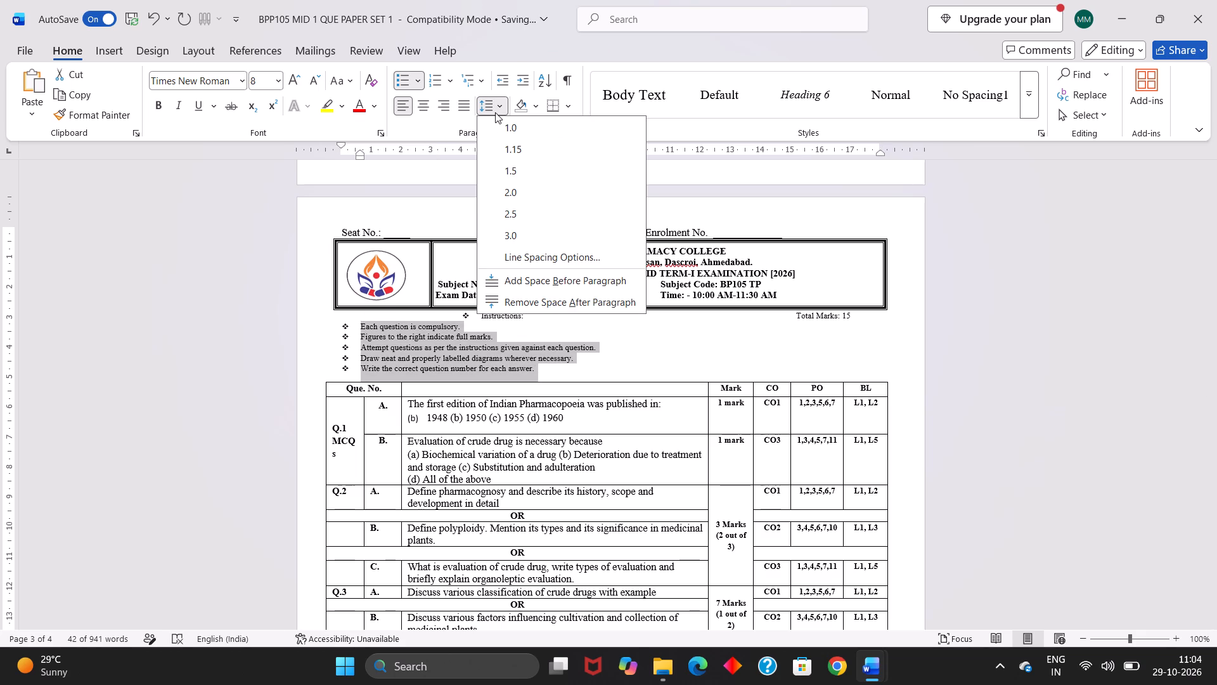
left_click(536, 297)
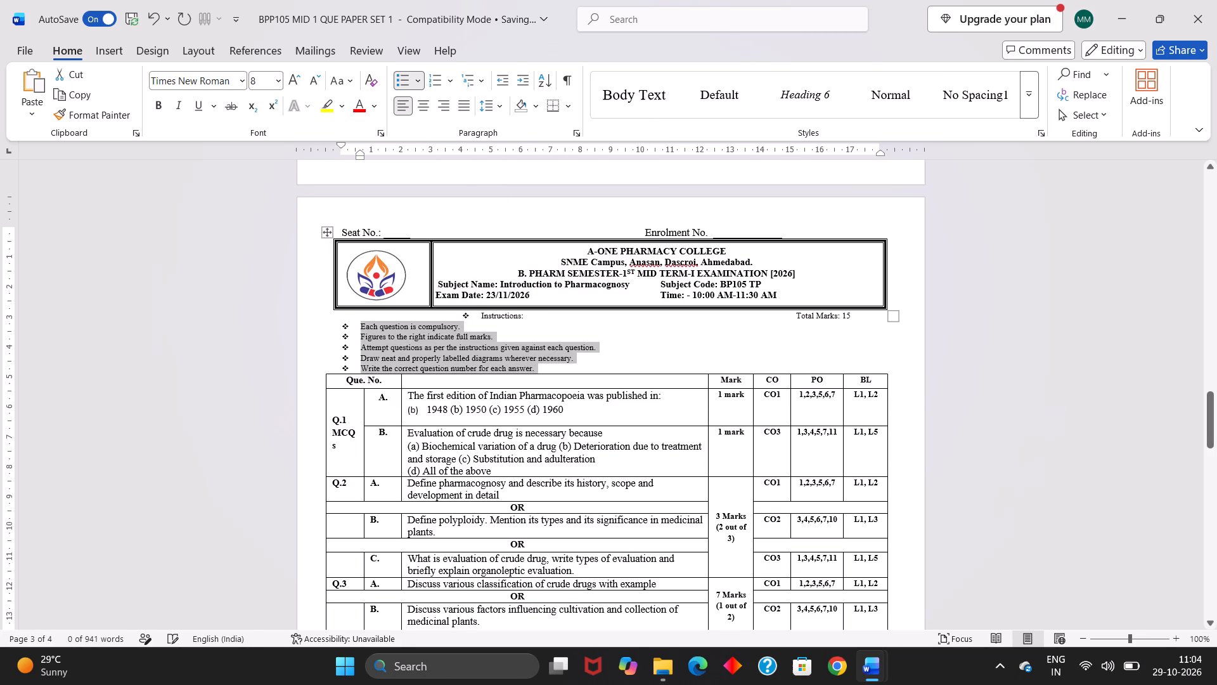
left_click(554, 332)
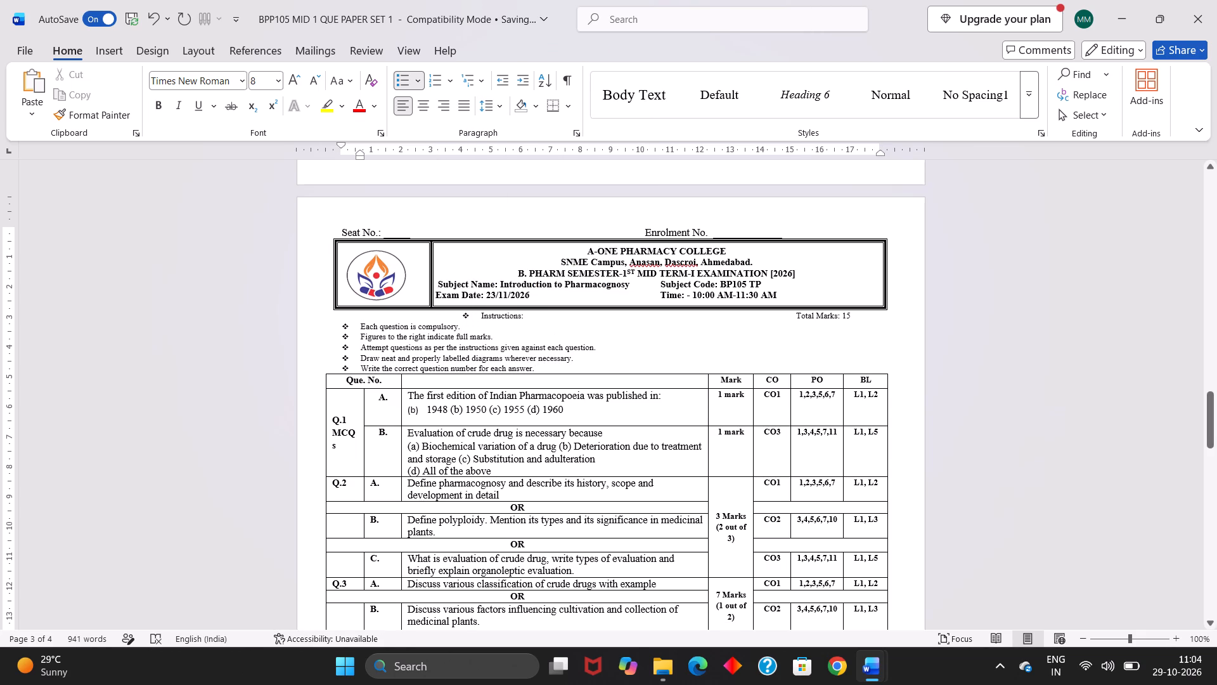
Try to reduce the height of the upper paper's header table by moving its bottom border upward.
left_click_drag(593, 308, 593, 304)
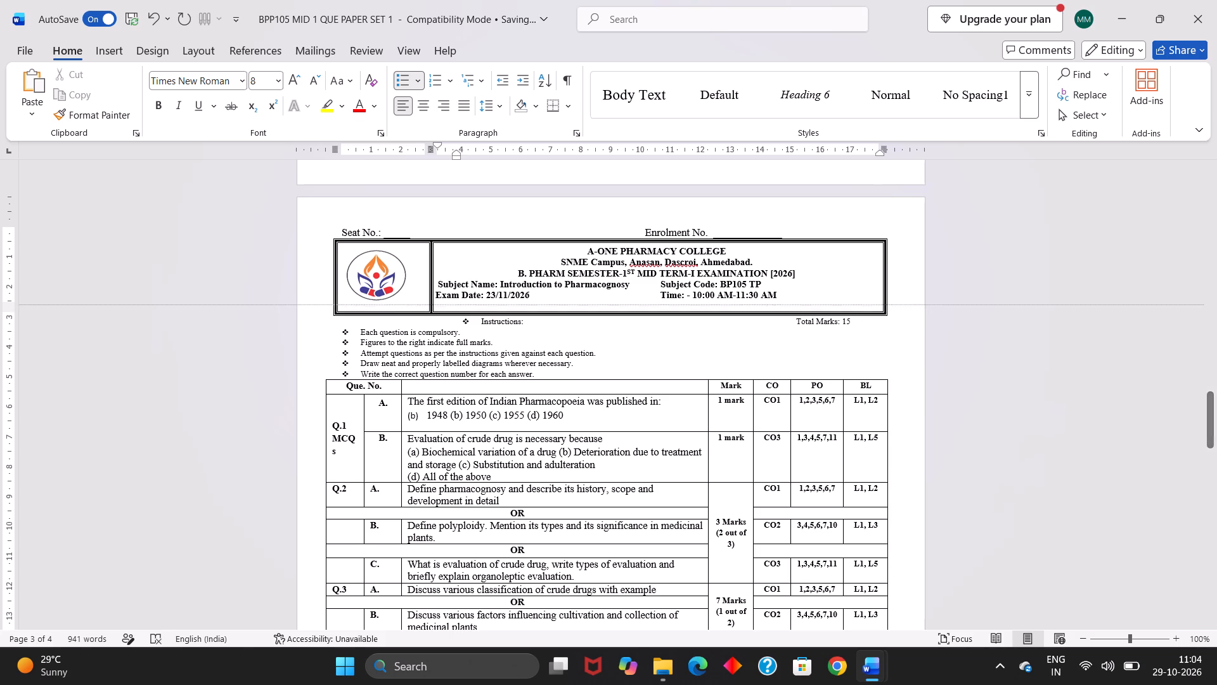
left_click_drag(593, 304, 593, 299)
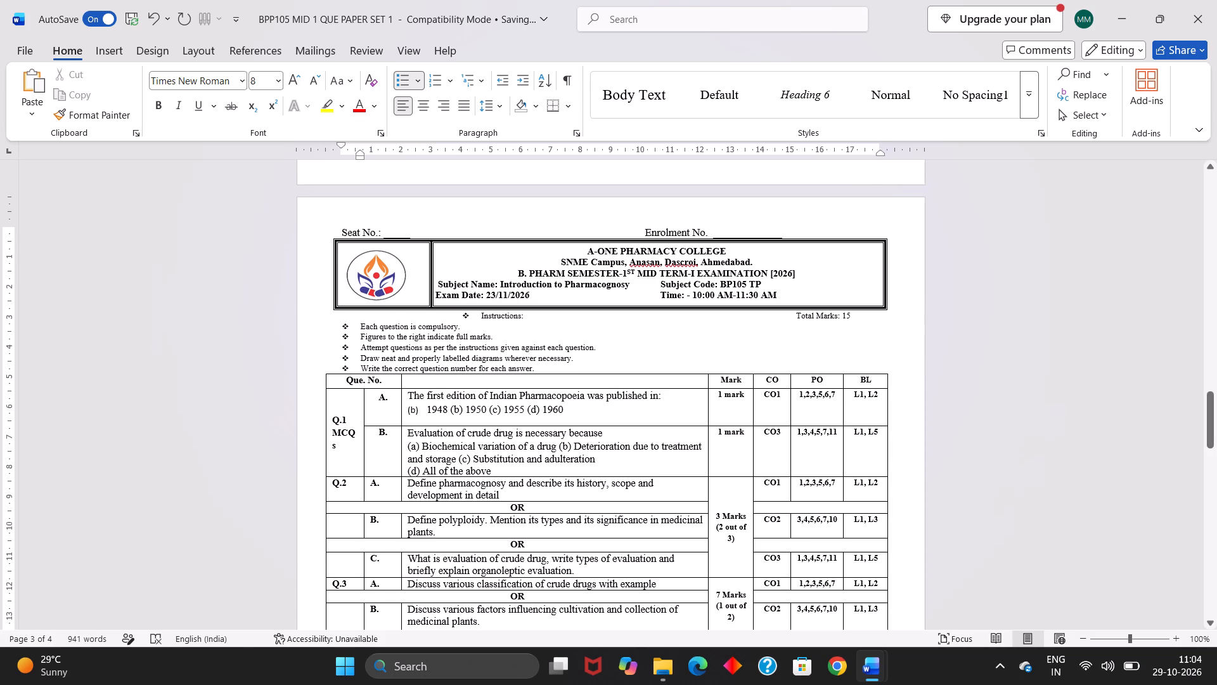
Set the upper paper's Seat No. and Enrolment No. line to font size 8.
left_click_drag(708, 225, 347, 233)
double_click(316, 82)
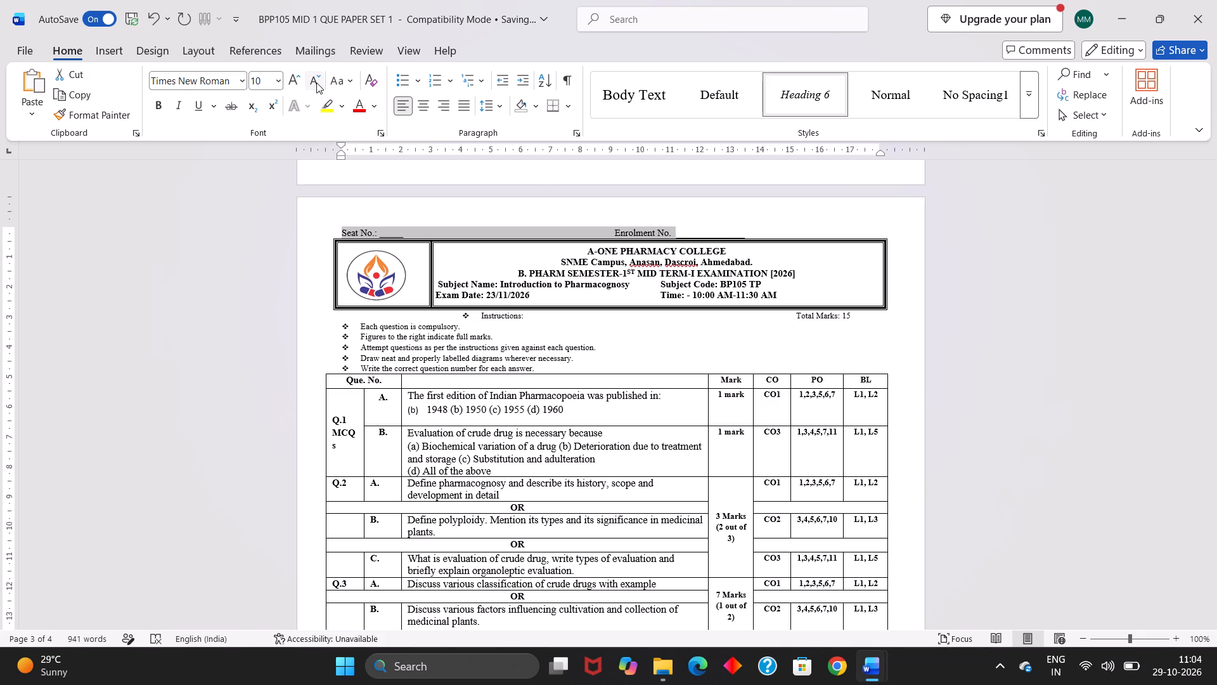
Insert 28 spaces between Seat No. and Enrolment No. above the upper paper's header to move Enrolment No. toward the right margin.
left_click(473, 231)
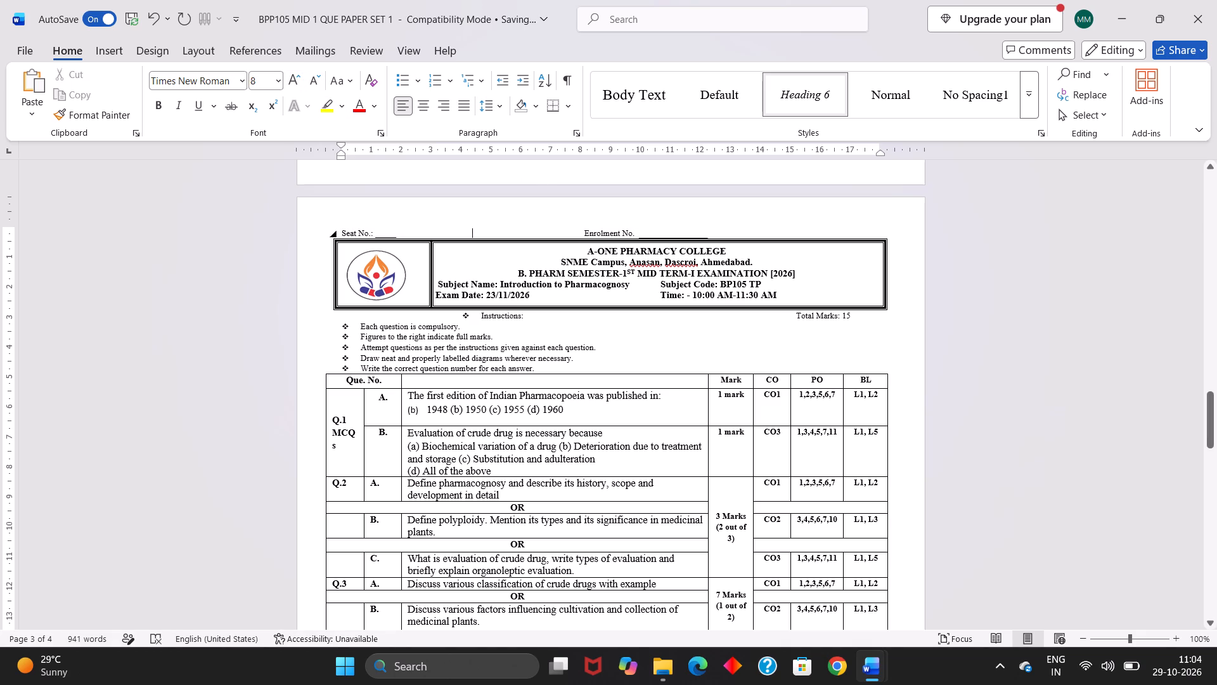
key("space")
key("space")
key("space")
key("space")
key("space")
key("space")
key("space")
key("space")
key("space")
key("space")
key("space")
key("space")
key("space")
key("space")
key("space")
key("space")
key("space")
key("space")
key("space")
key("space")
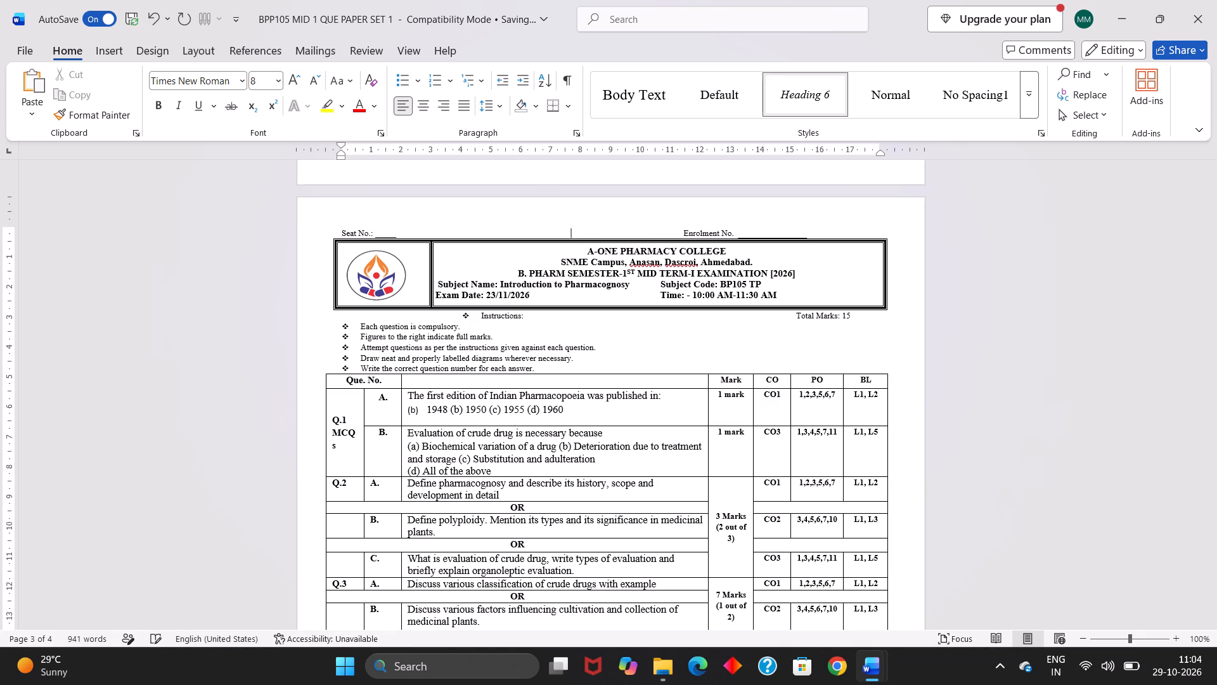
key("space")
key("space")
key("space")
key("space")
key("space")
key("space")
key("space")
key("space")
Reduce the lower paper's Seat No. and Enrolment No. line by two increments to font size 8.
scroll(430, 363, "down", 1)
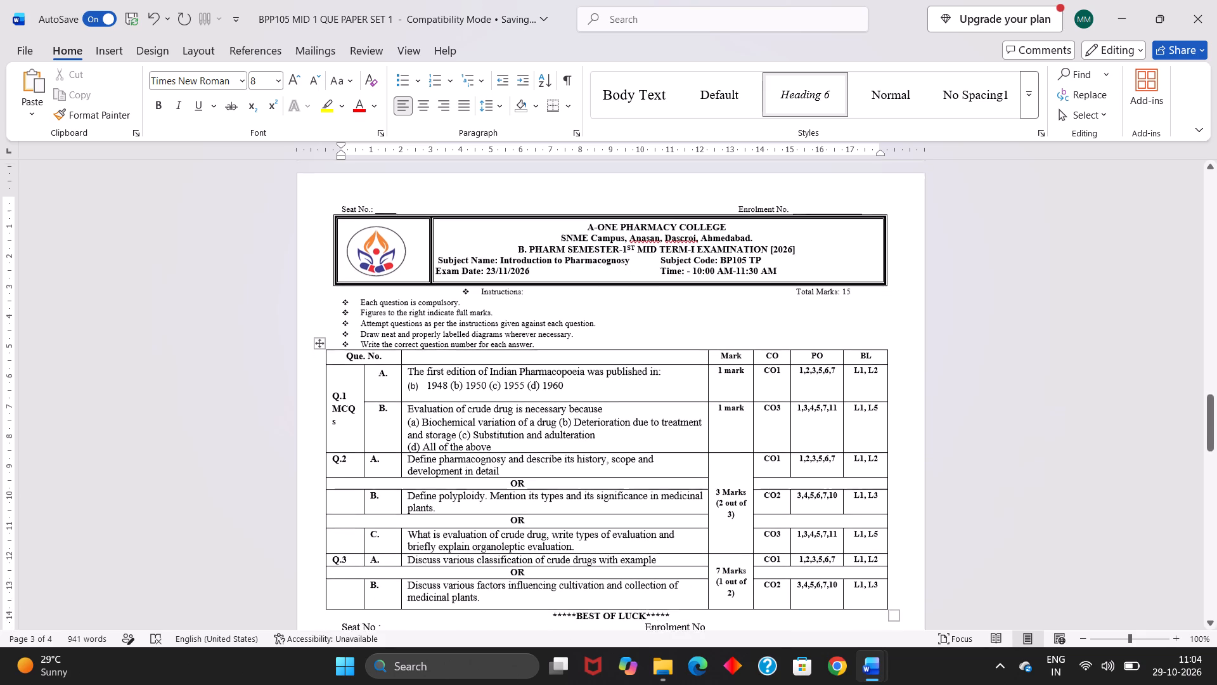
scroll(430, 363, "down", 1)
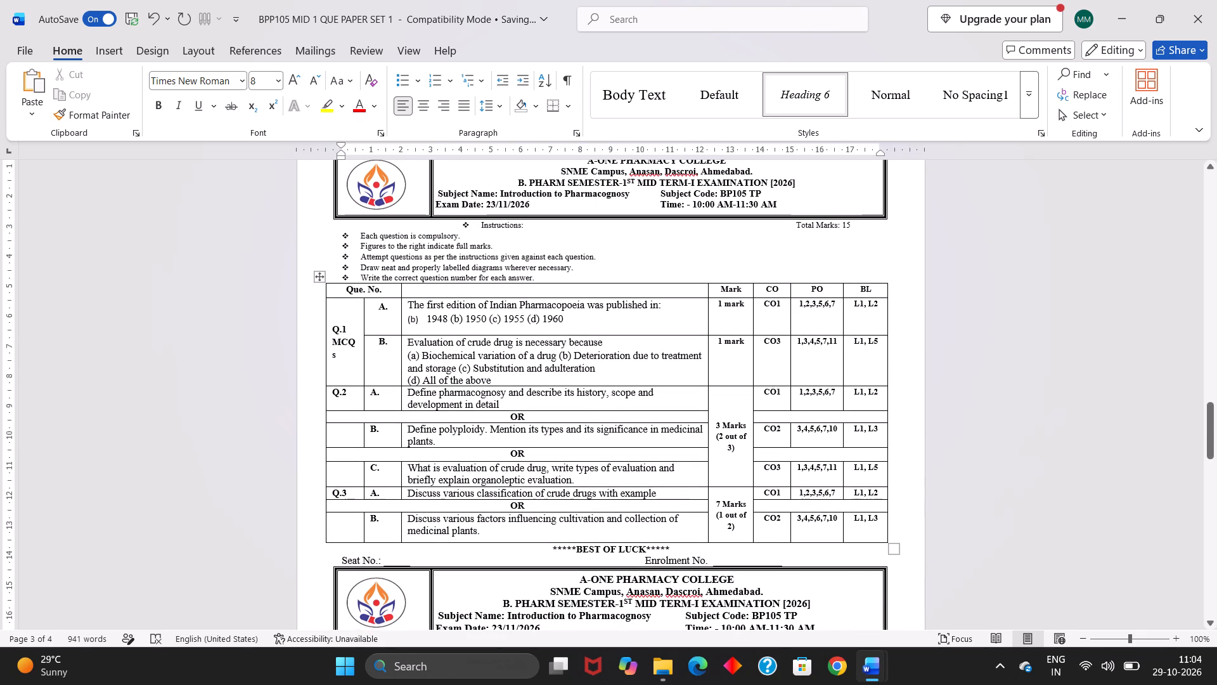
scroll(641, 490, "down", 1)
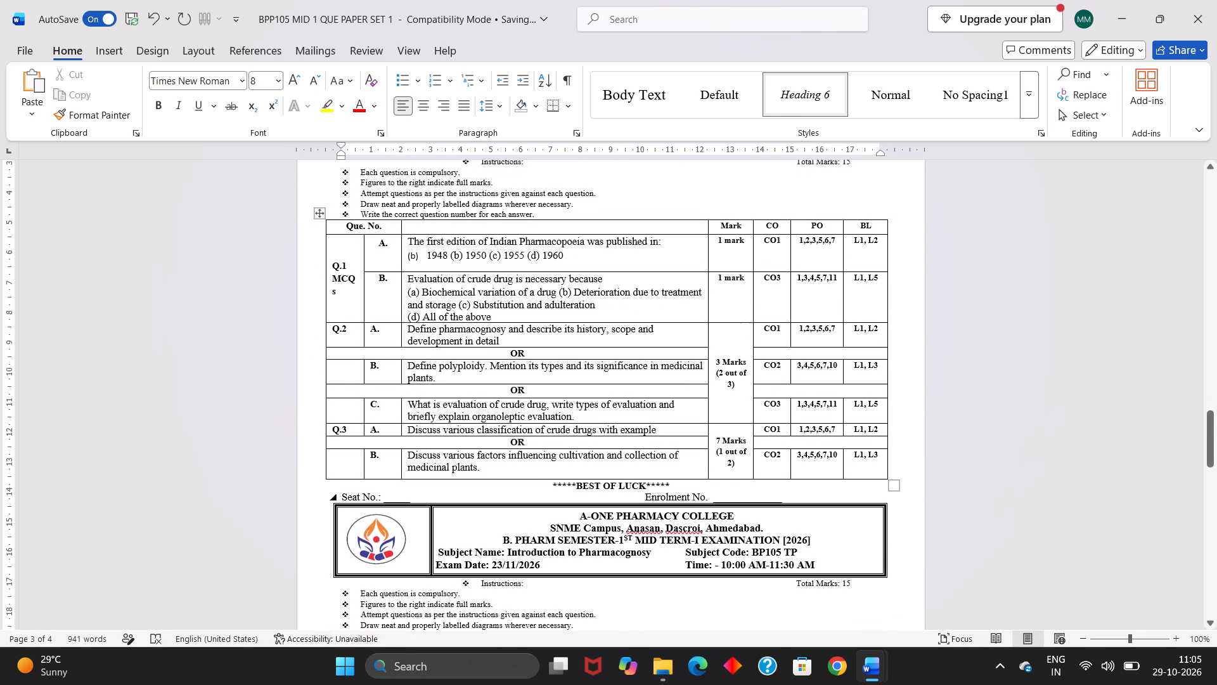
left_click_drag(711, 497, 691, 500)
left_click_drag(691, 500, 366, 490)
left_click(370, 496)
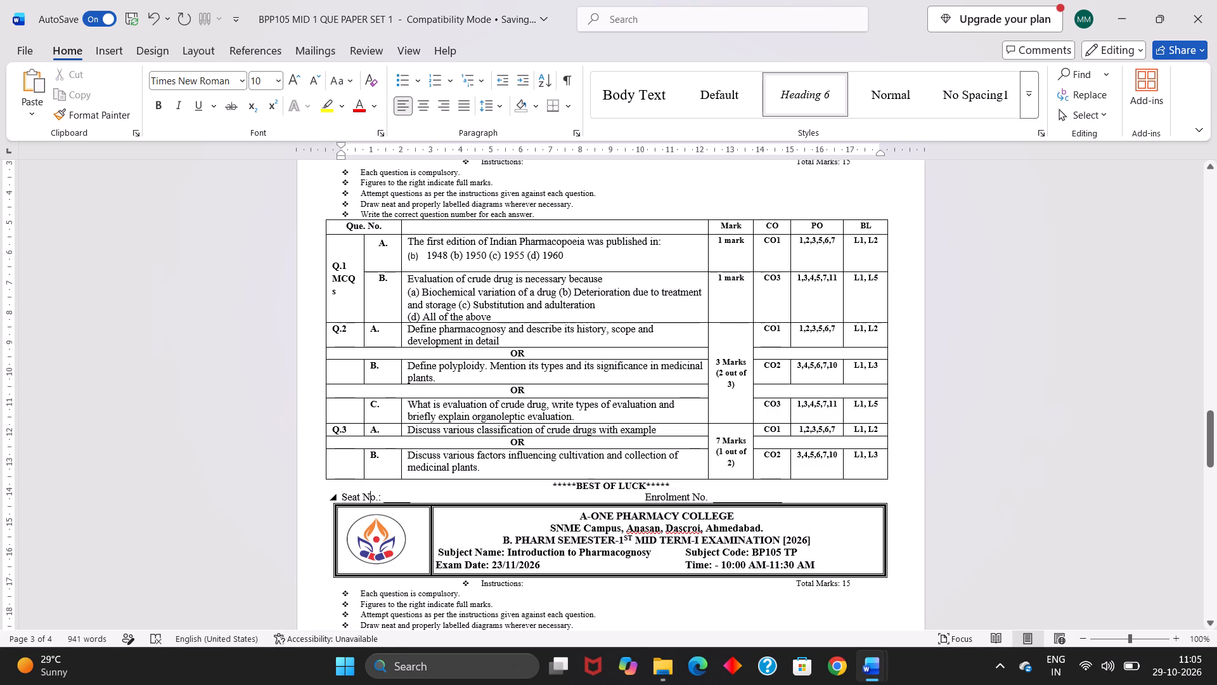
left_click_drag(343, 499, 519, 497)
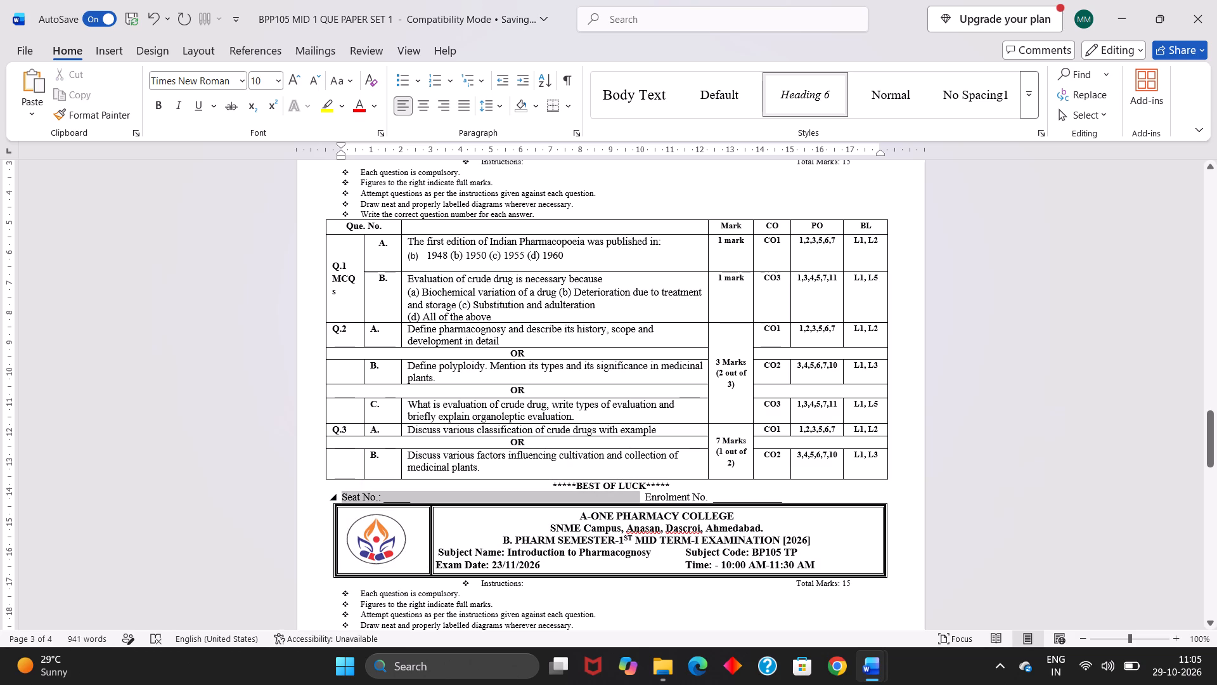
left_click_drag(519, 497, 726, 497)
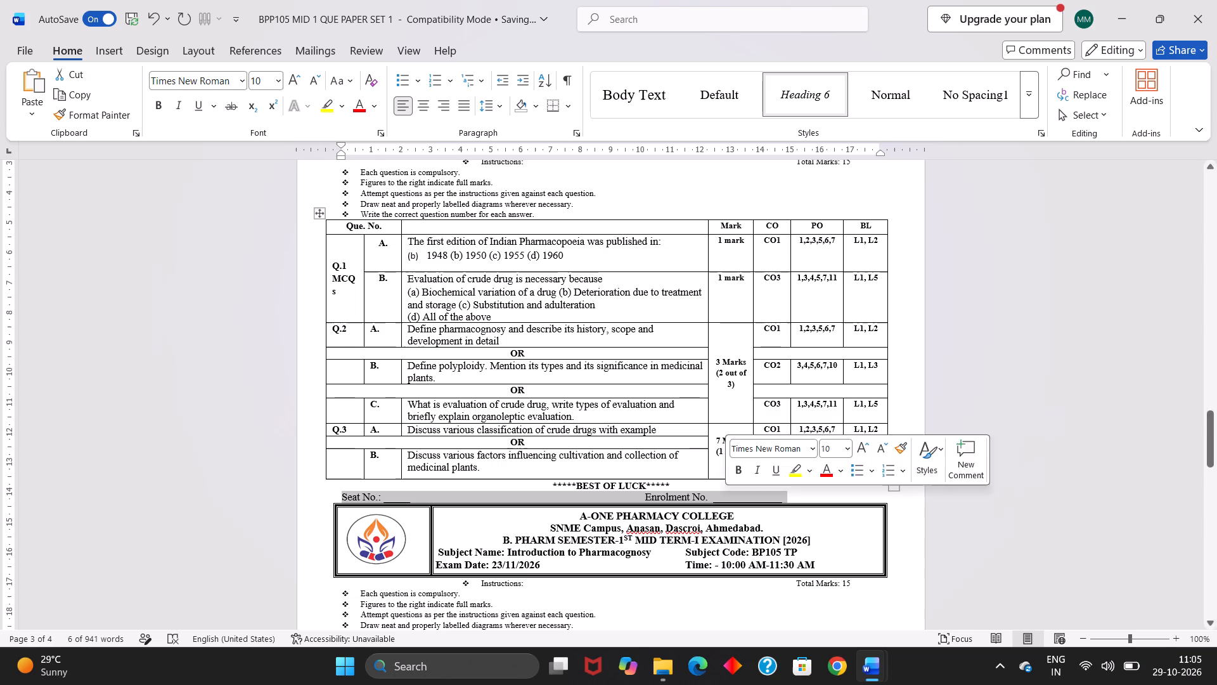
left_click(314, 79)
left_click(314, 79)
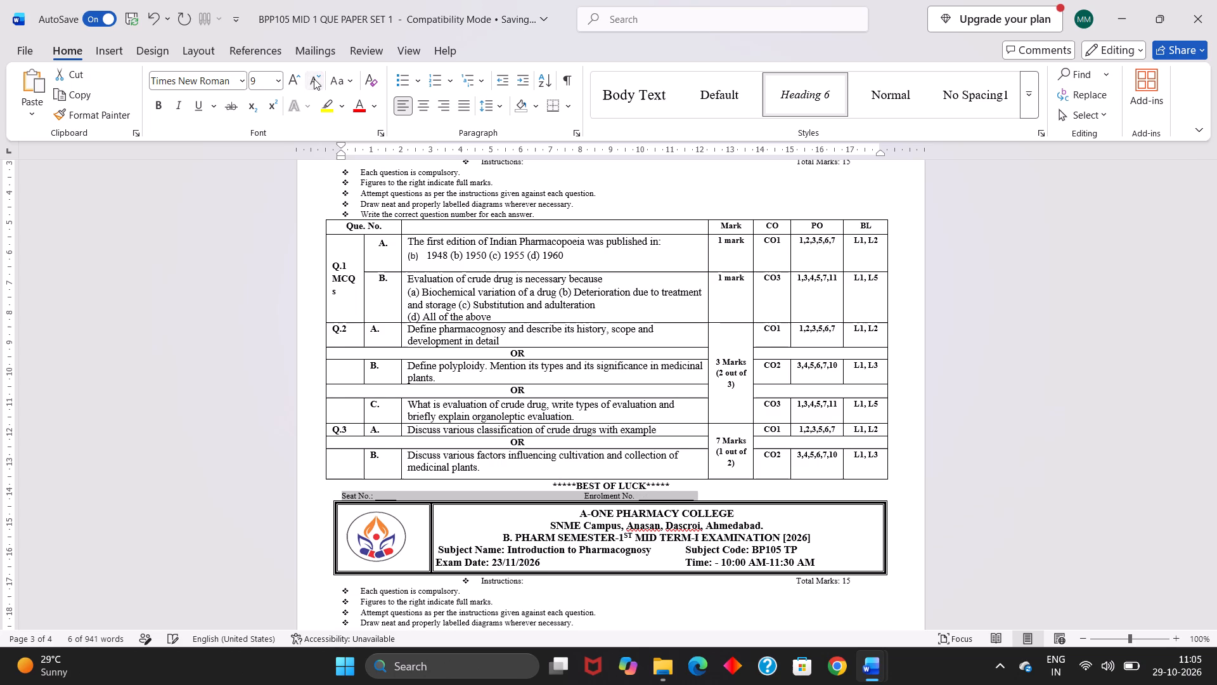
Reduce the college, exam, subject and time text in the lower paper's header table to font size 9.
left_click(487, 515)
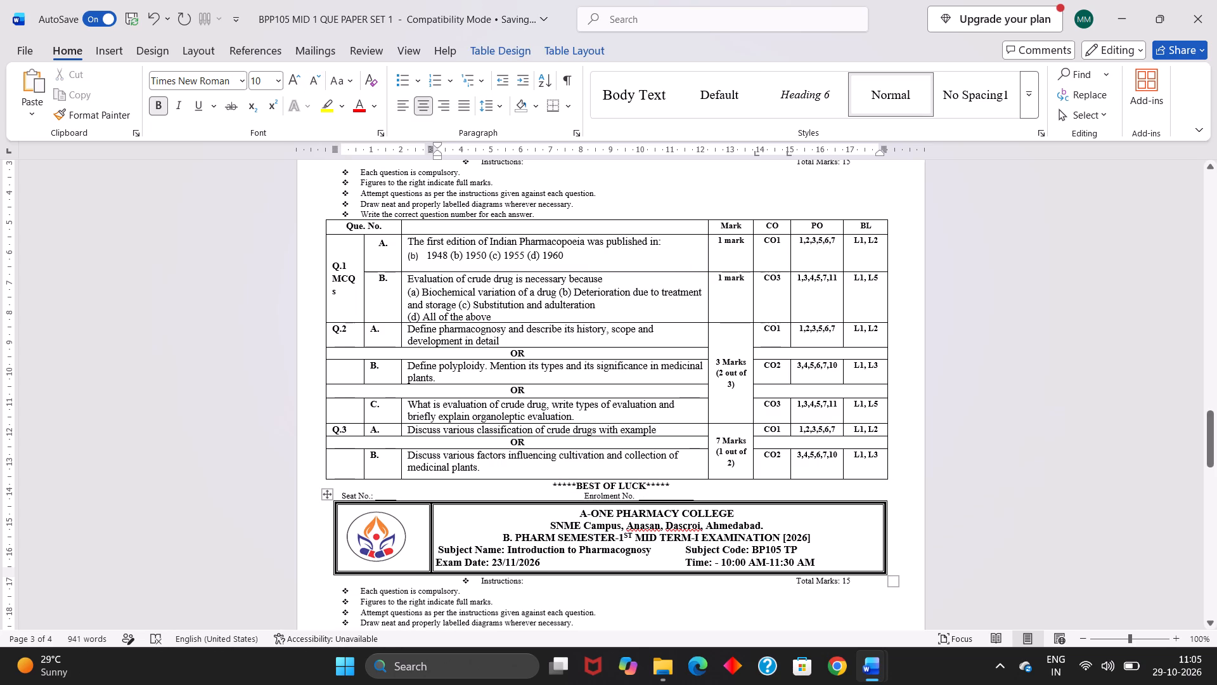
left_click_drag(817, 558, 595, 512)
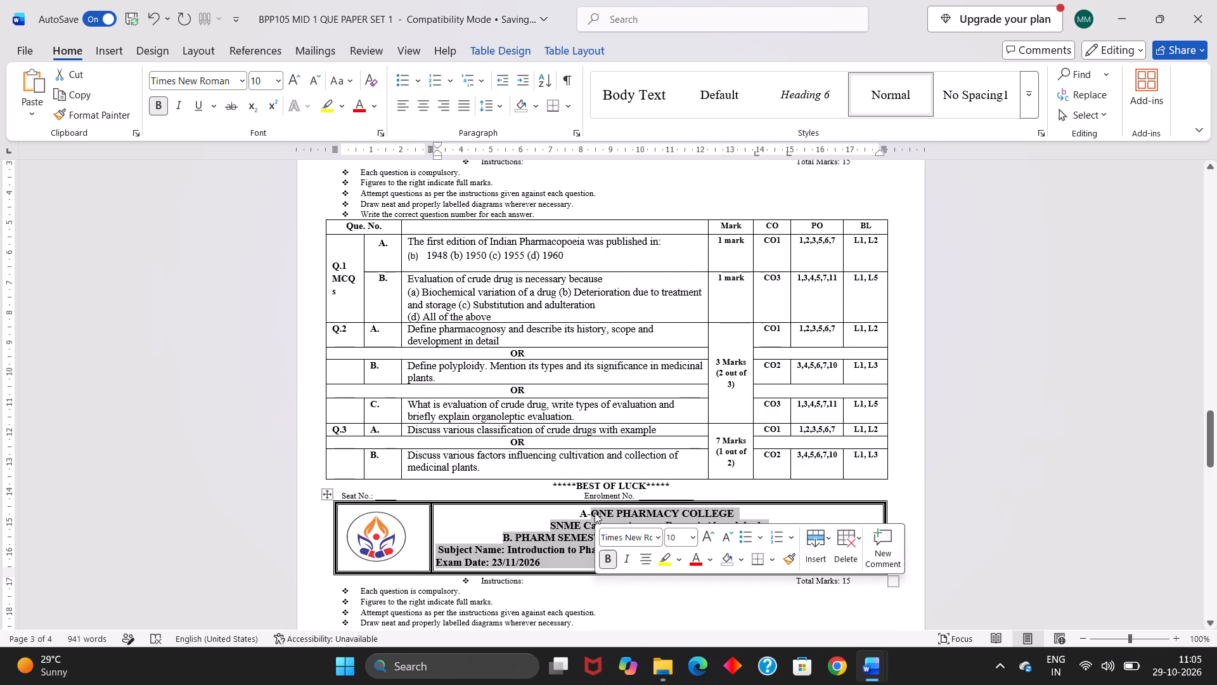
left_click(595, 512)
left_click_drag(830, 558, 582, 512)
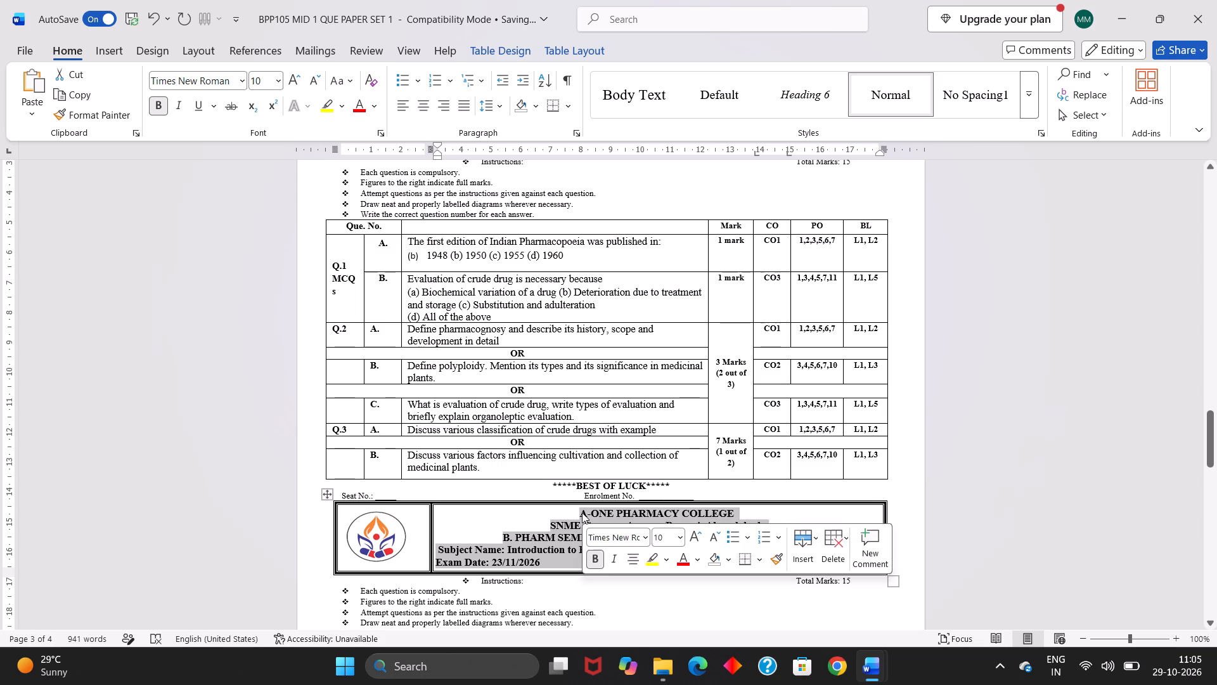
left_click(312, 84)
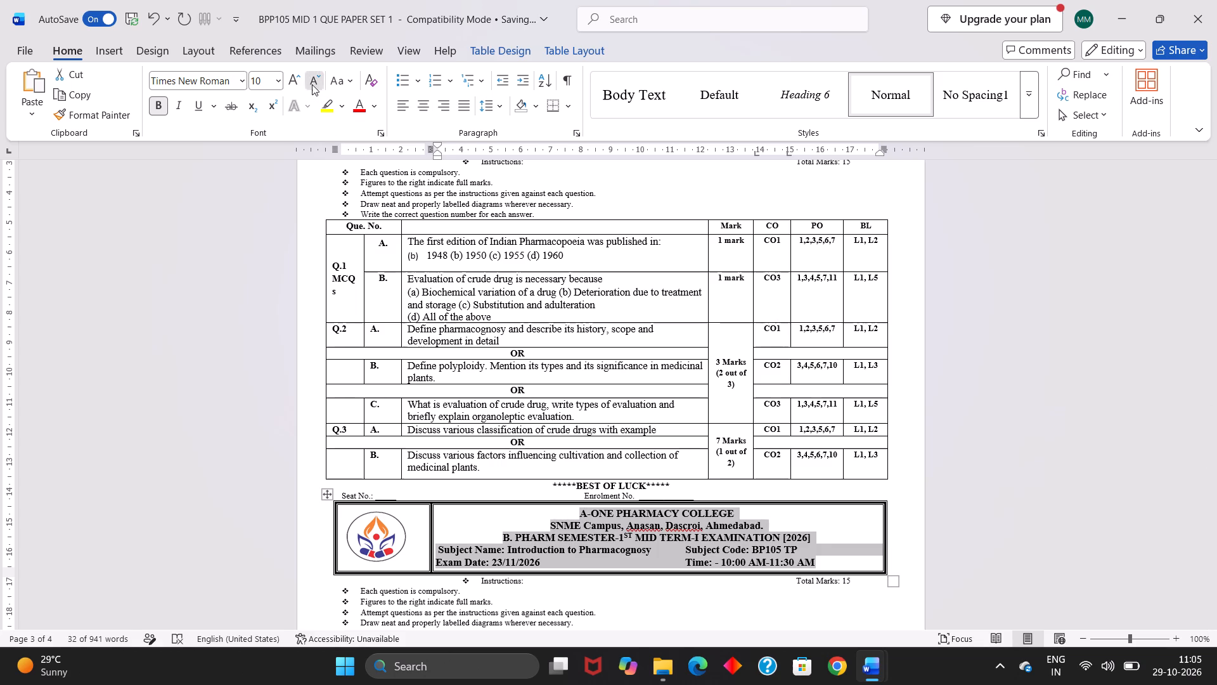
left_click(487, 542)
Remove the space after paragraphs from the lower paper's Instructions line and its five bulleted instructions.
scroll(487, 542, "down", 1)
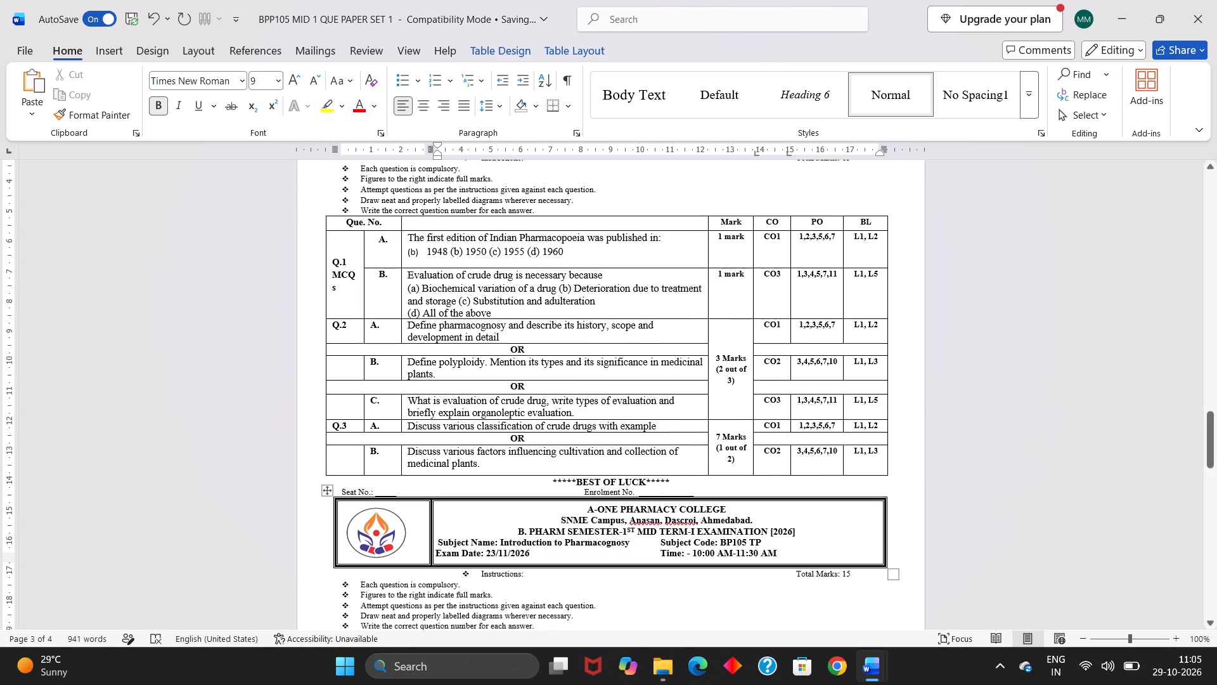
scroll(487, 542, "down", 1)
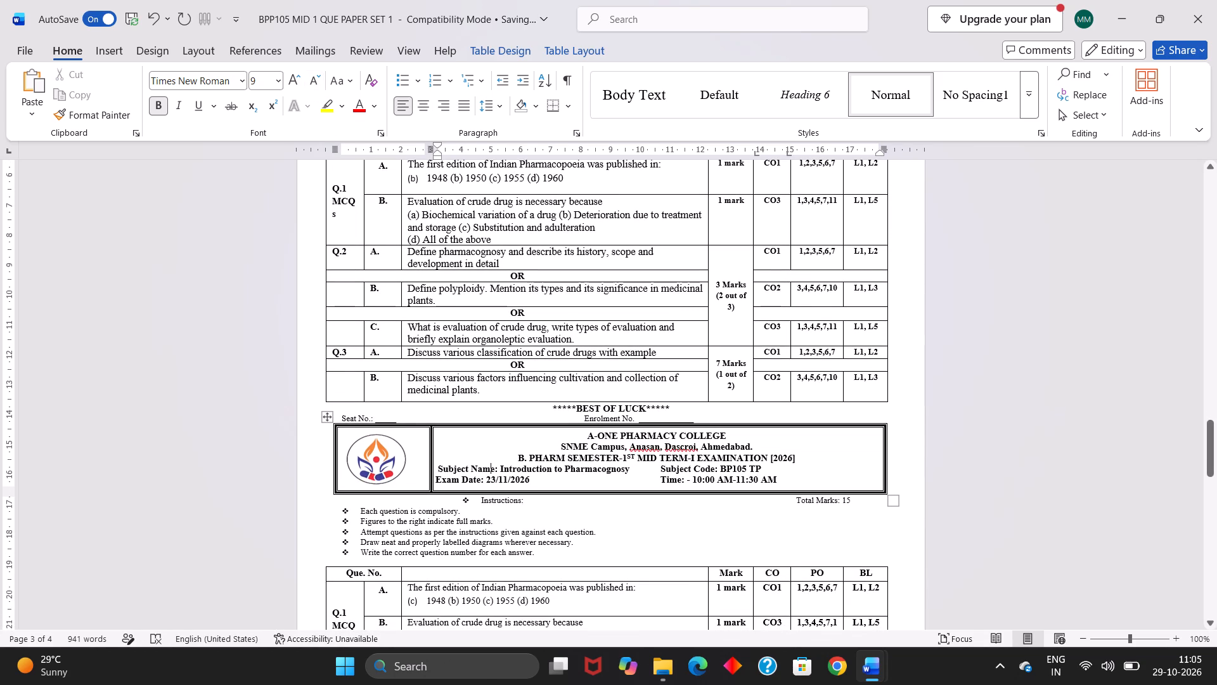
left_click_drag(548, 556, 365, 505)
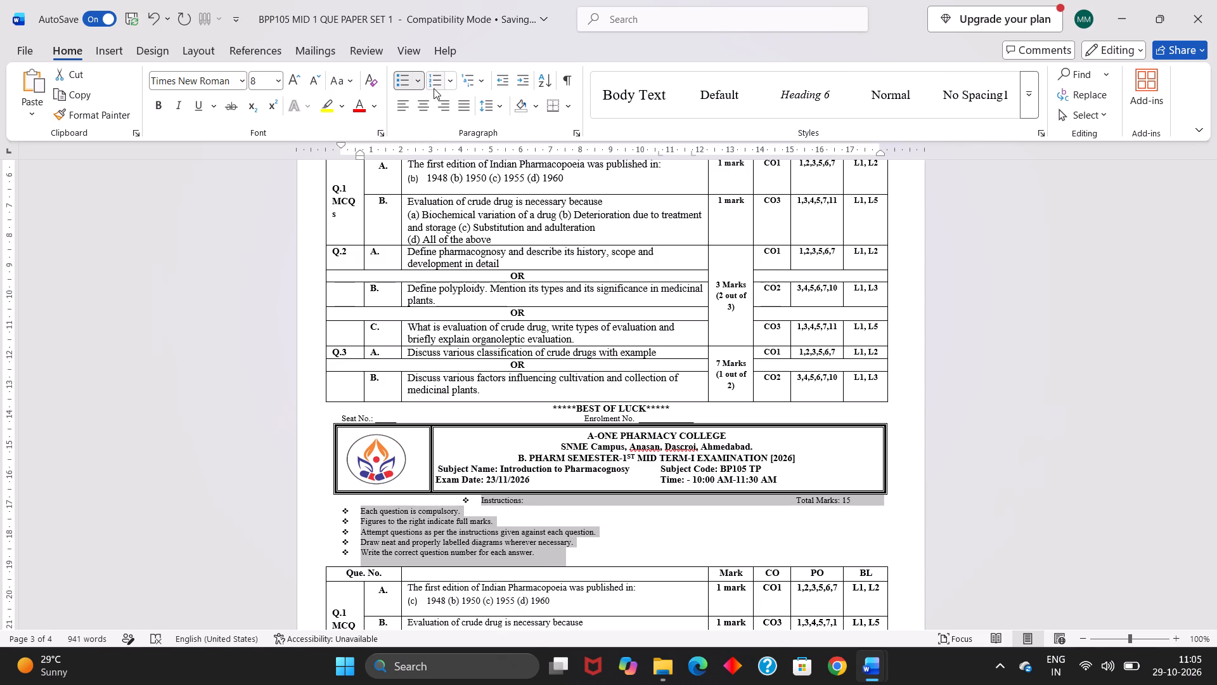
left_click(489, 102)
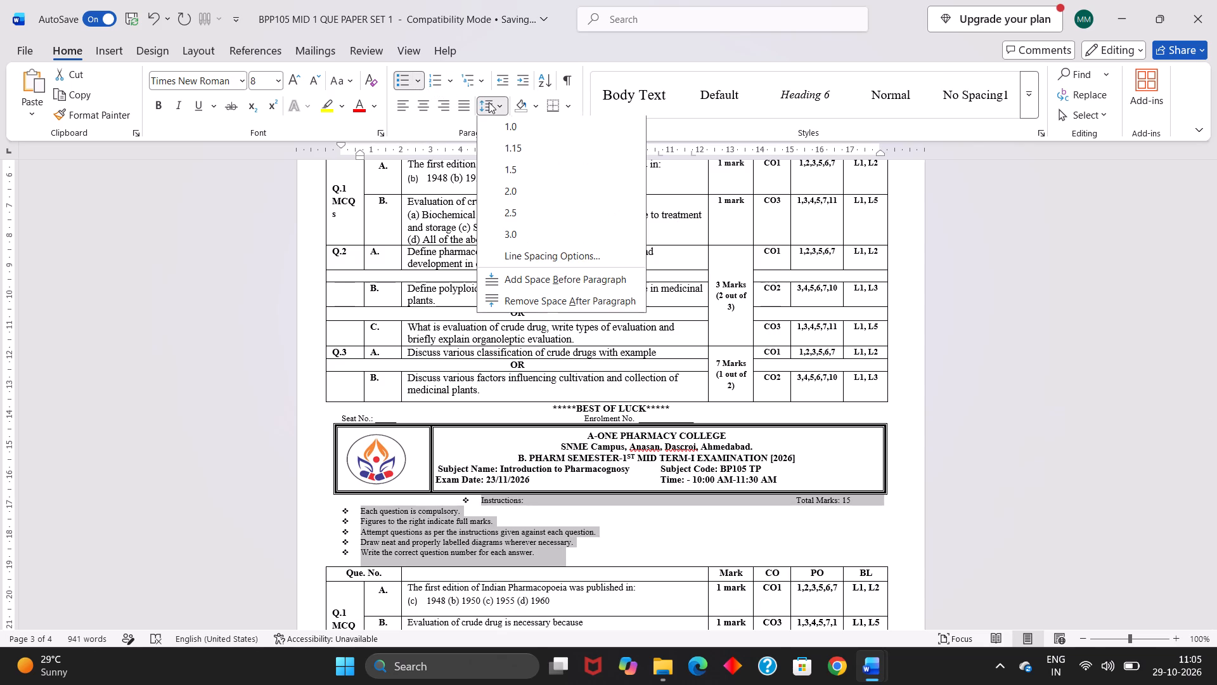
left_click(528, 297)
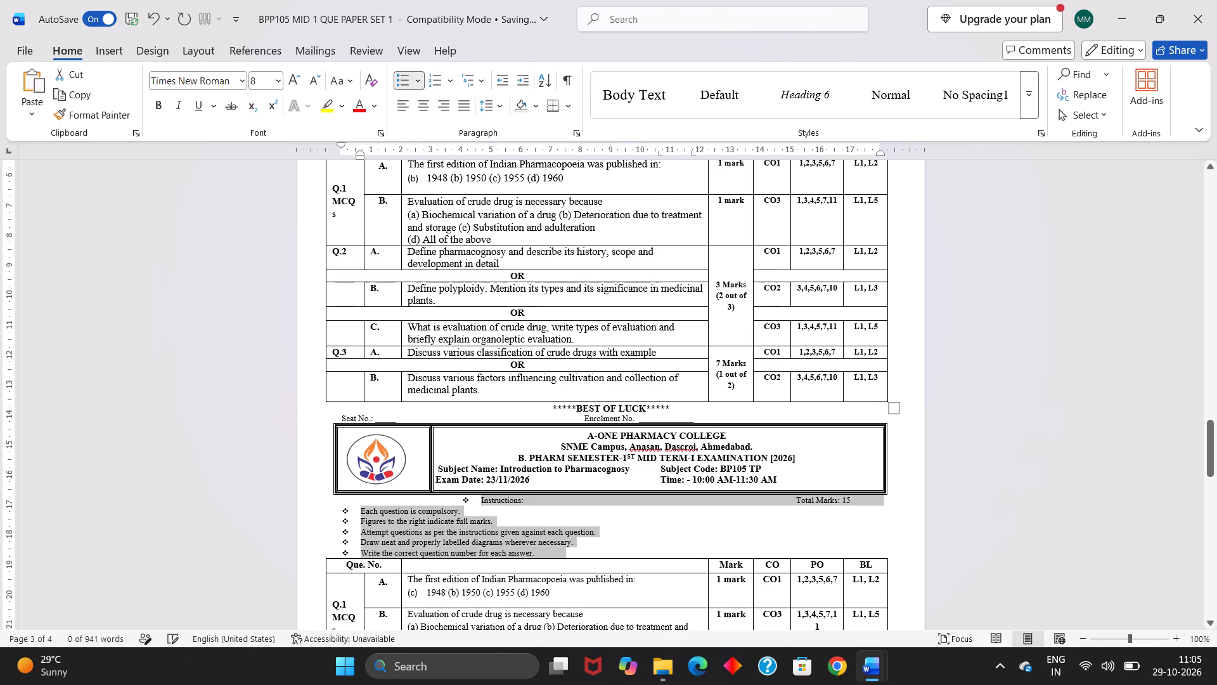
left_click(504, 527)
Set line spacing to 1.0 for the question text column, Q.1 to Q.3, in the upper paper's table.
scroll(504, 527, "down", 2)
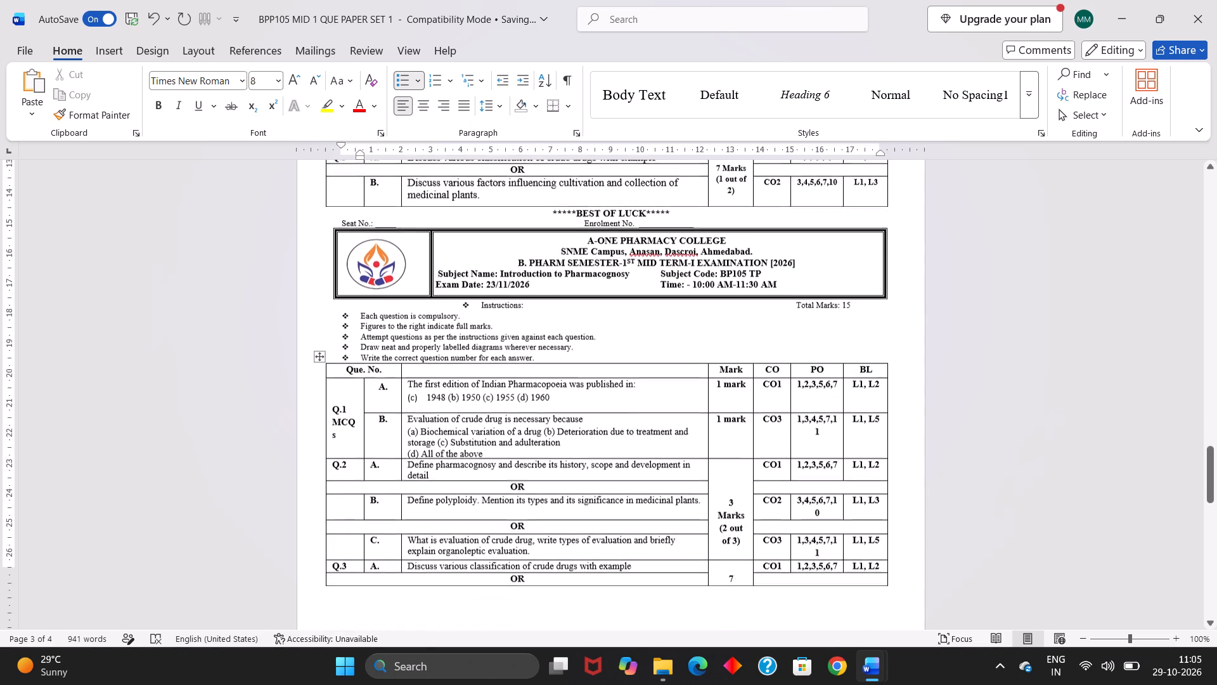
scroll(504, 527, "down", 2)
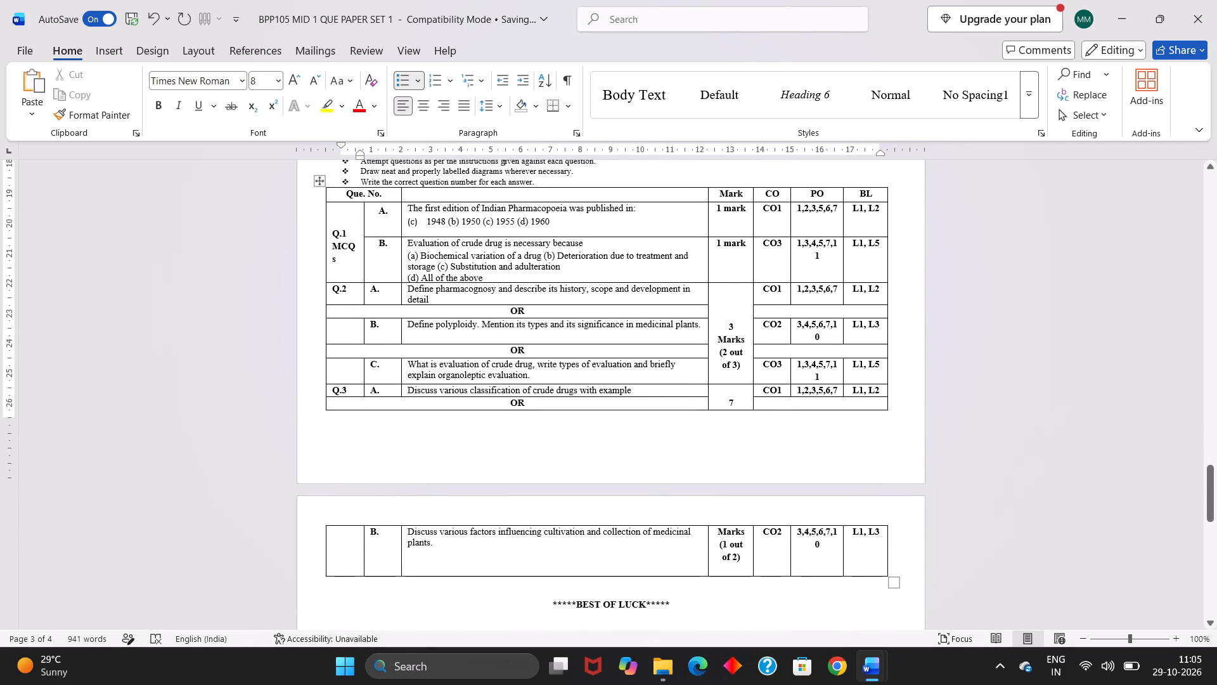
scroll(569, 496, "up", 3)
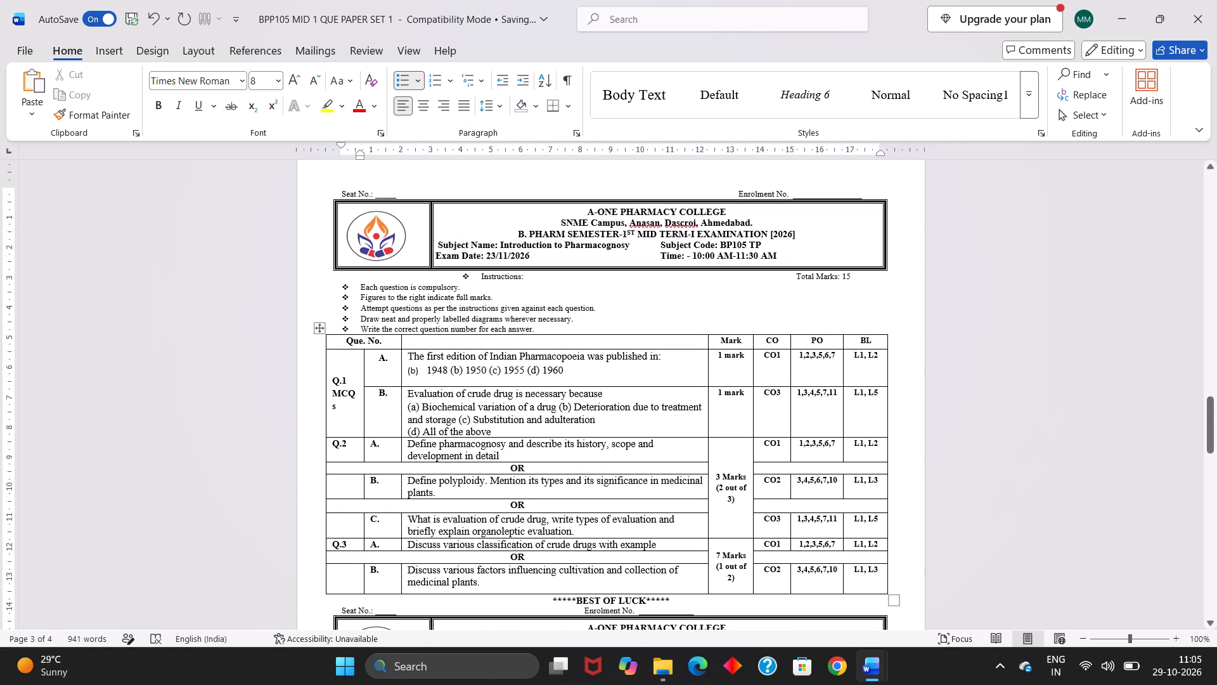
left_click_drag(657, 584, 458, 372)
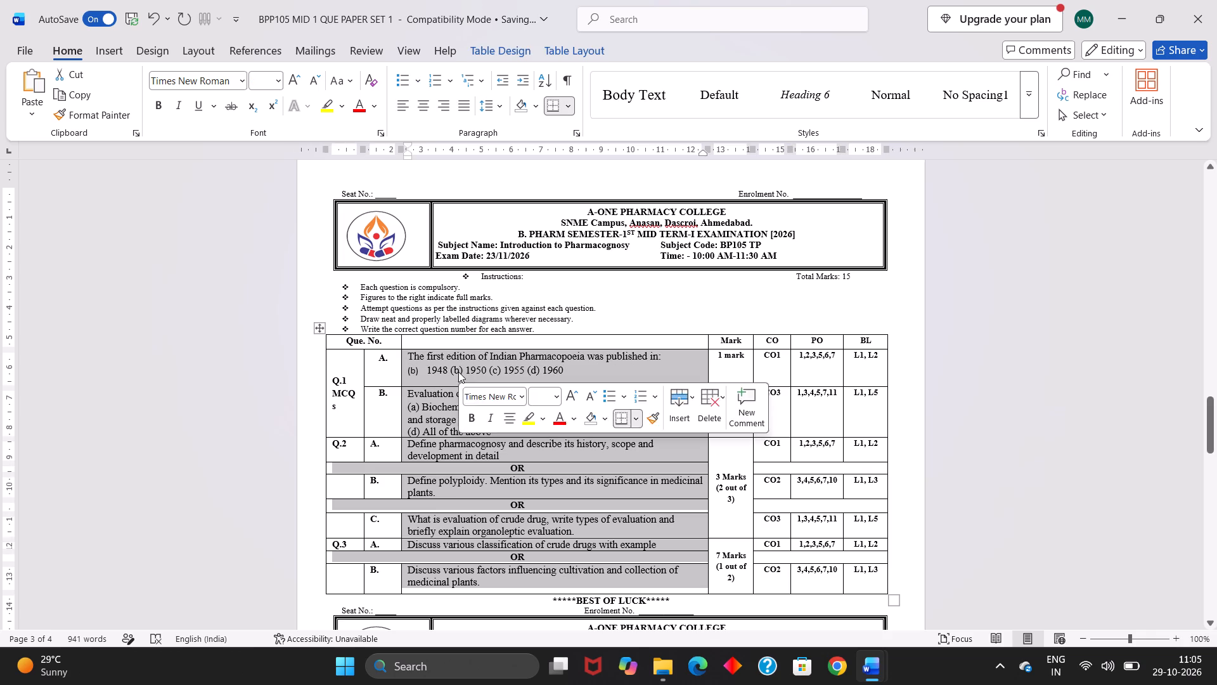
left_click(492, 105)
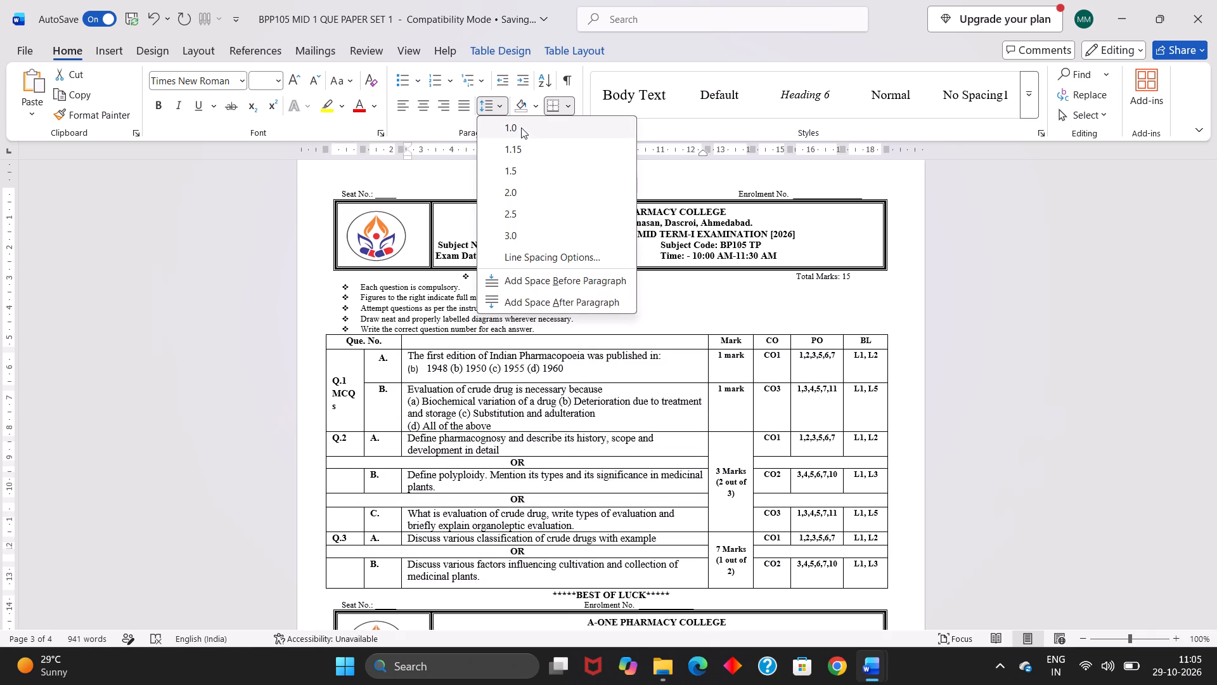
left_click(521, 127)
left_click(544, 427)
Set line spacing to 1.0 for the question text column, Q.1 to Q.3, in the lower paper's table.
scroll(544, 427, "down", 4)
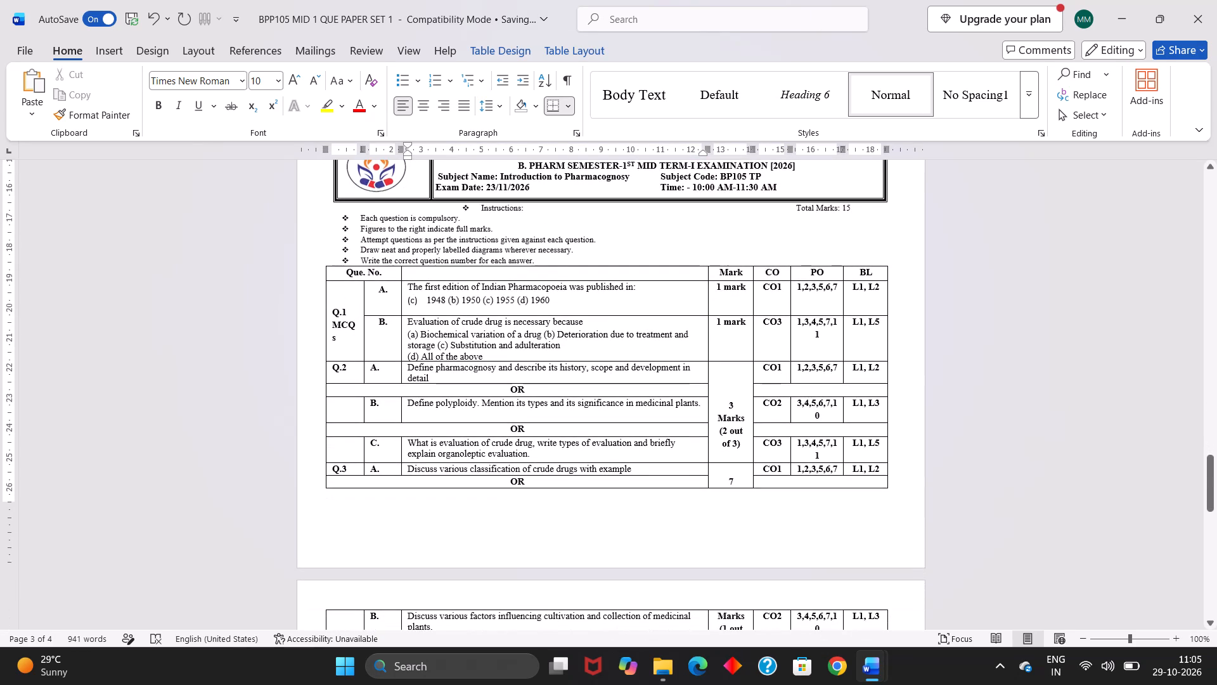
scroll(651, 509, "down", 1)
left_click_drag(663, 521, 605, 444)
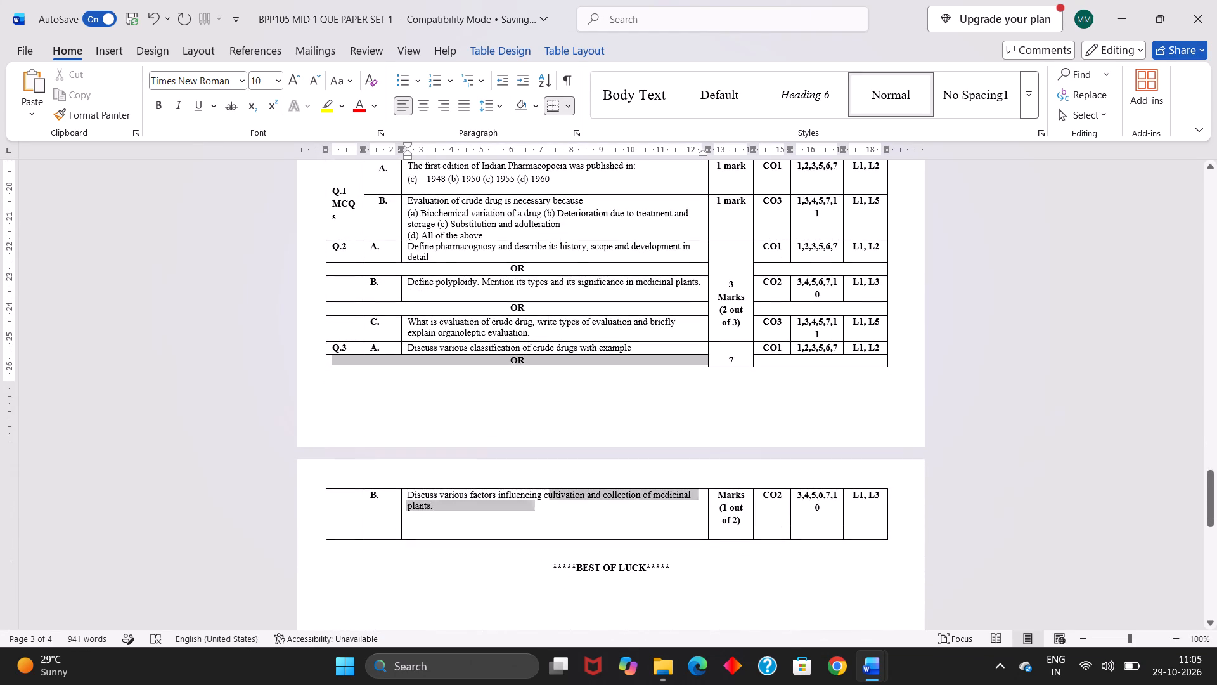
left_click_drag(605, 444, 514, 121)
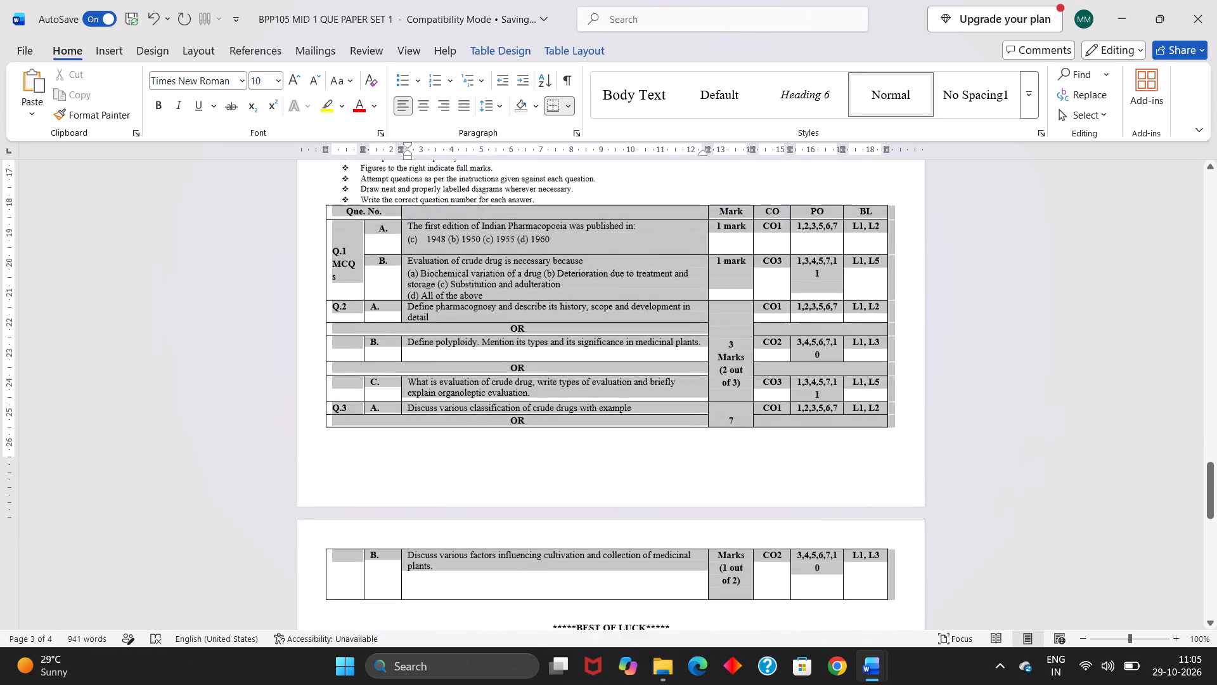
left_click_drag(514, 121, 501, 427)
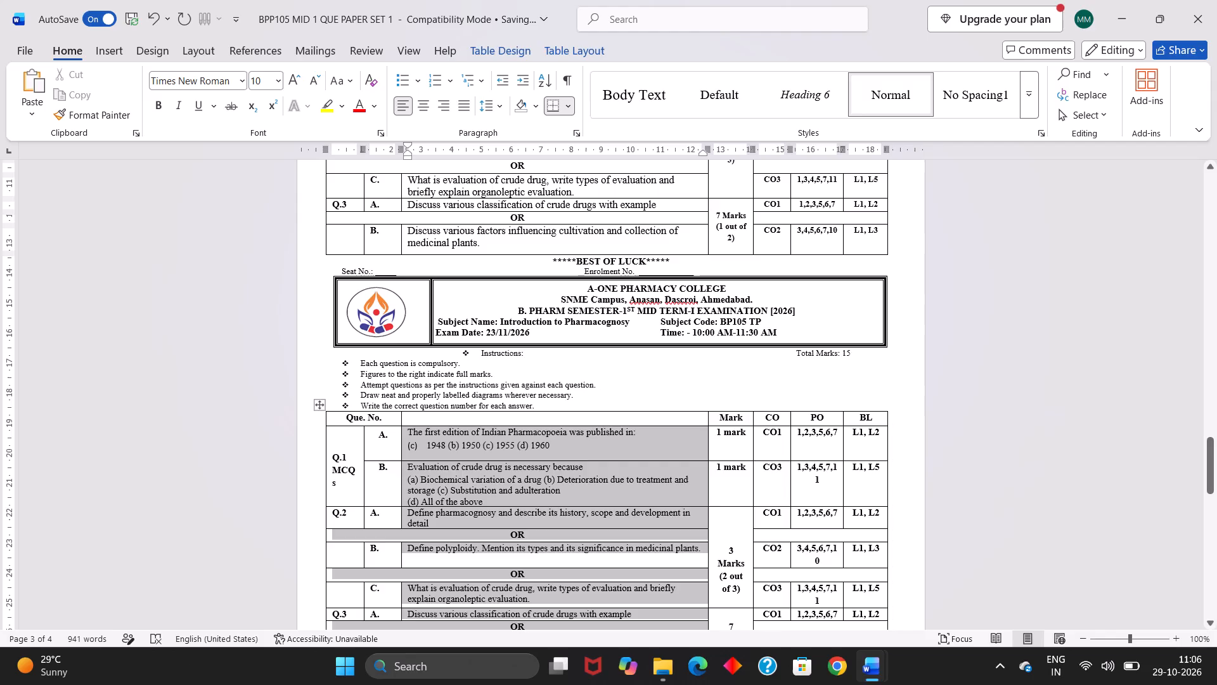
left_click(498, 105)
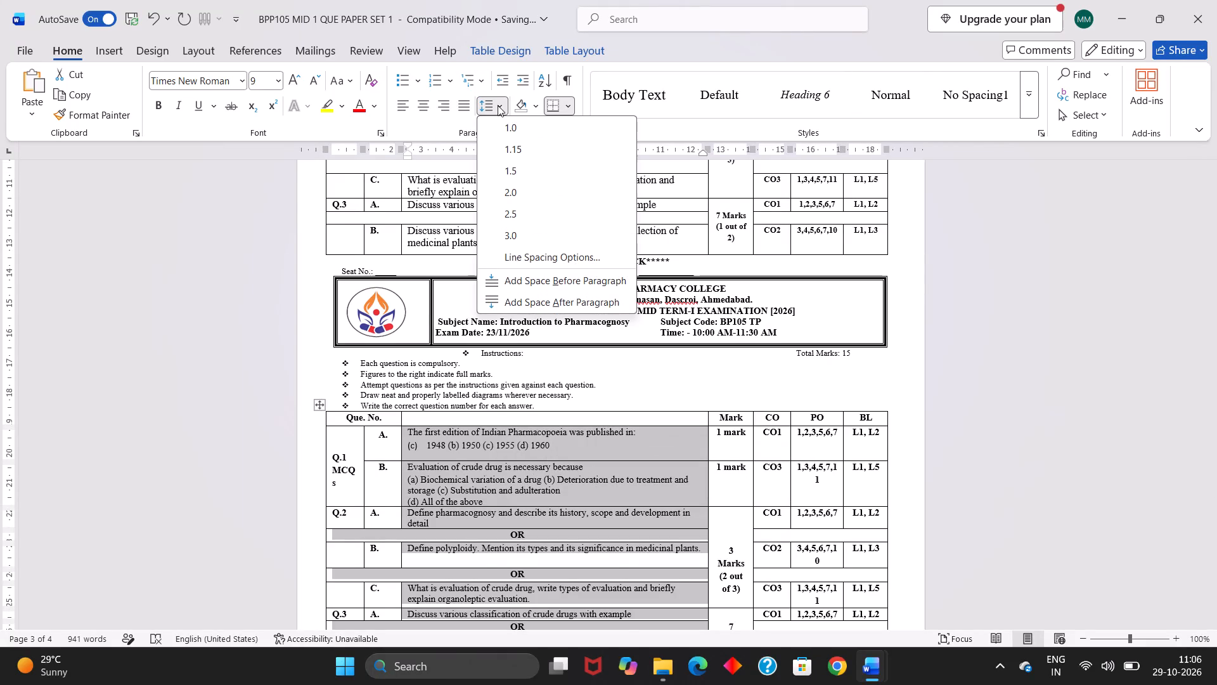
left_click(510, 129)
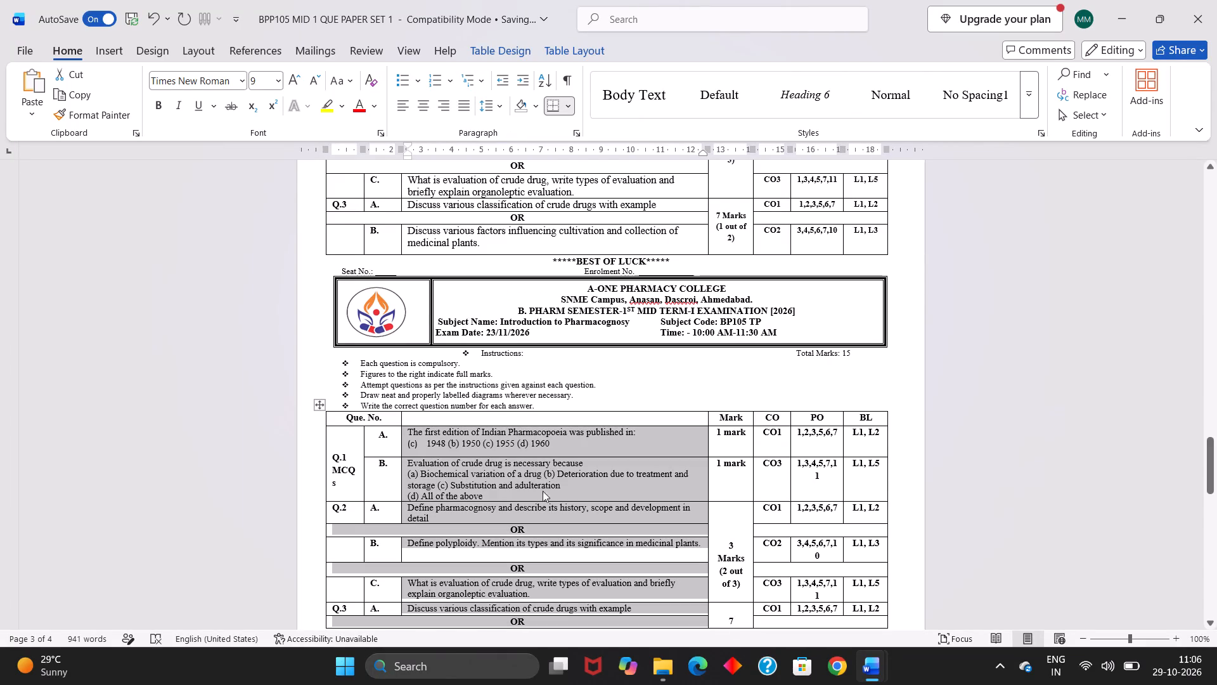
left_click(529, 537)
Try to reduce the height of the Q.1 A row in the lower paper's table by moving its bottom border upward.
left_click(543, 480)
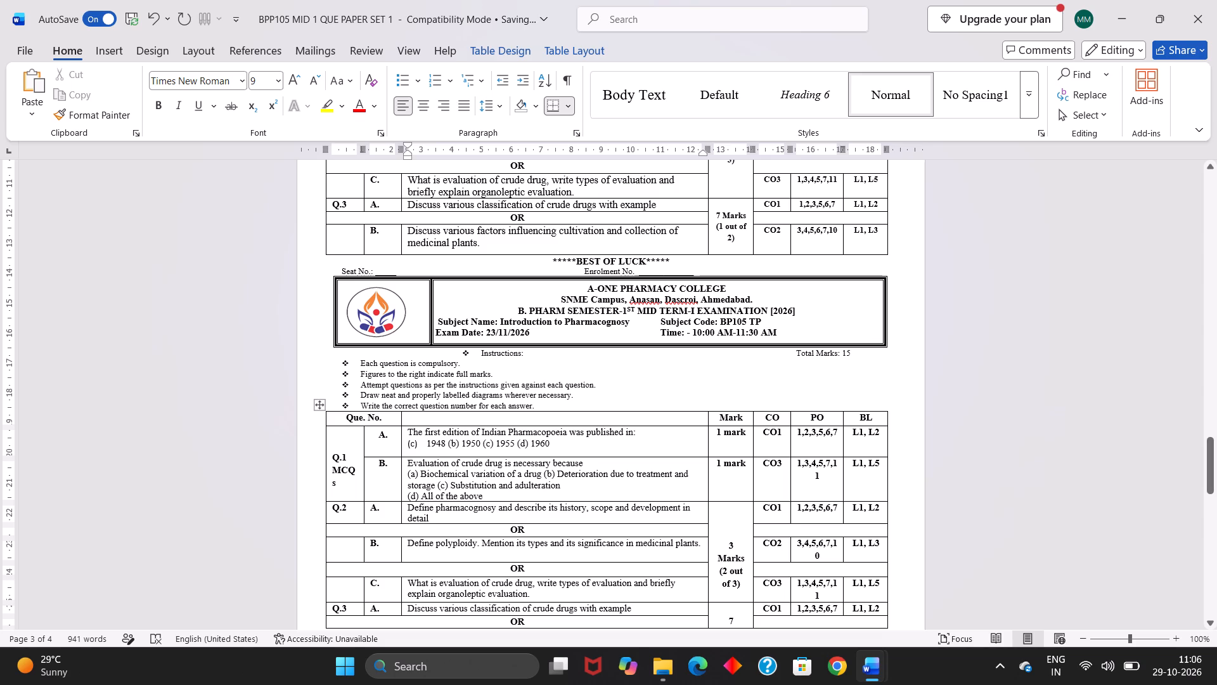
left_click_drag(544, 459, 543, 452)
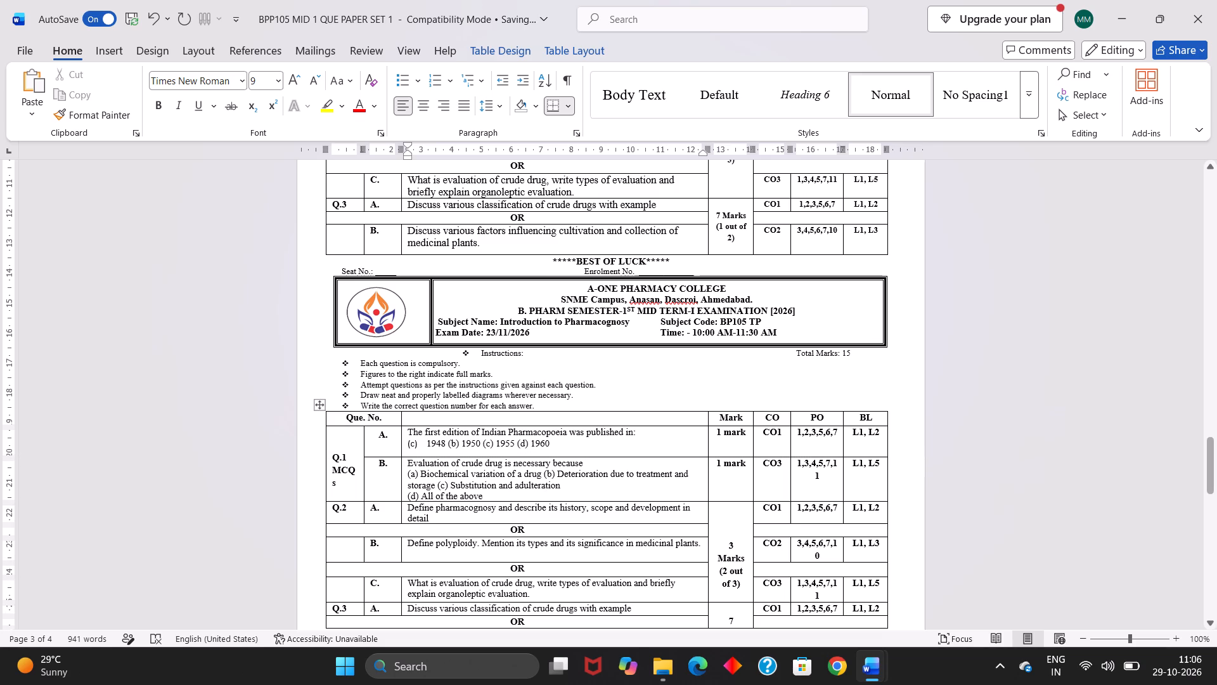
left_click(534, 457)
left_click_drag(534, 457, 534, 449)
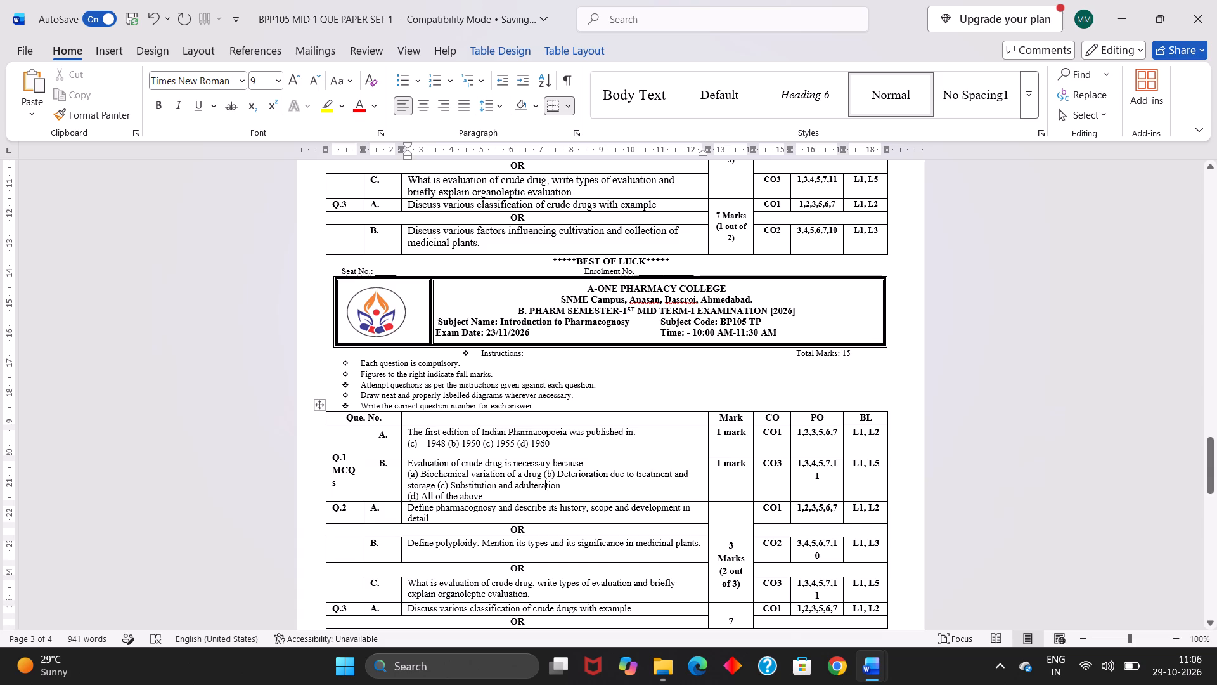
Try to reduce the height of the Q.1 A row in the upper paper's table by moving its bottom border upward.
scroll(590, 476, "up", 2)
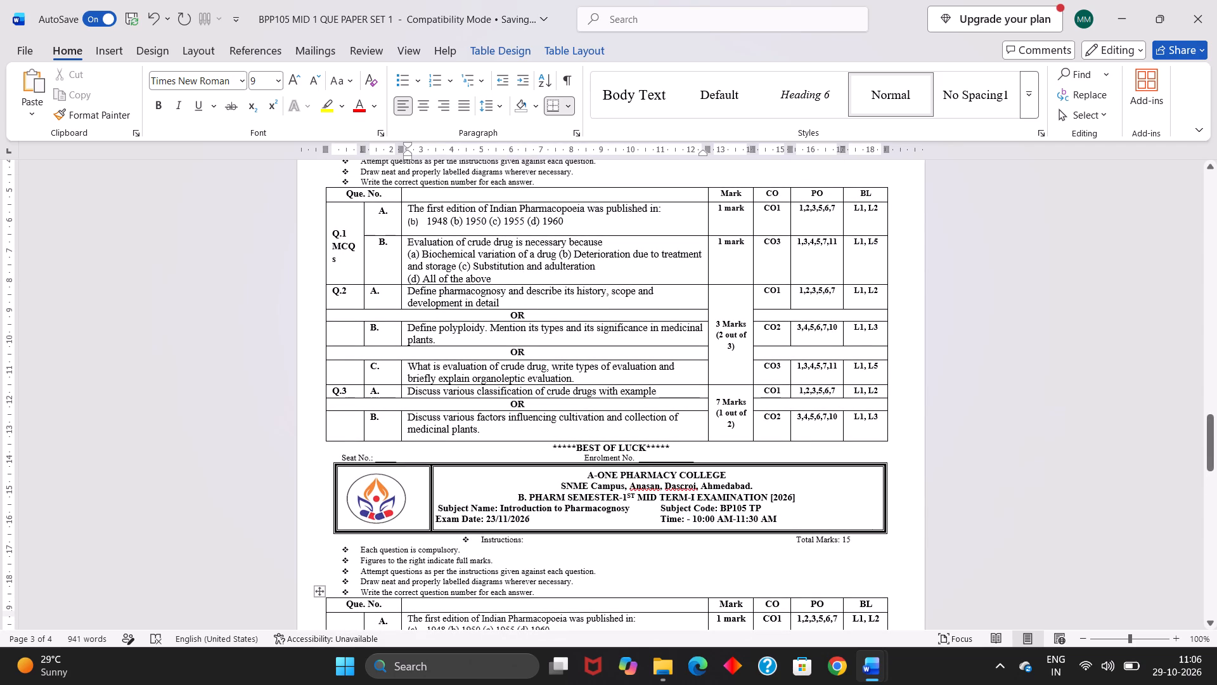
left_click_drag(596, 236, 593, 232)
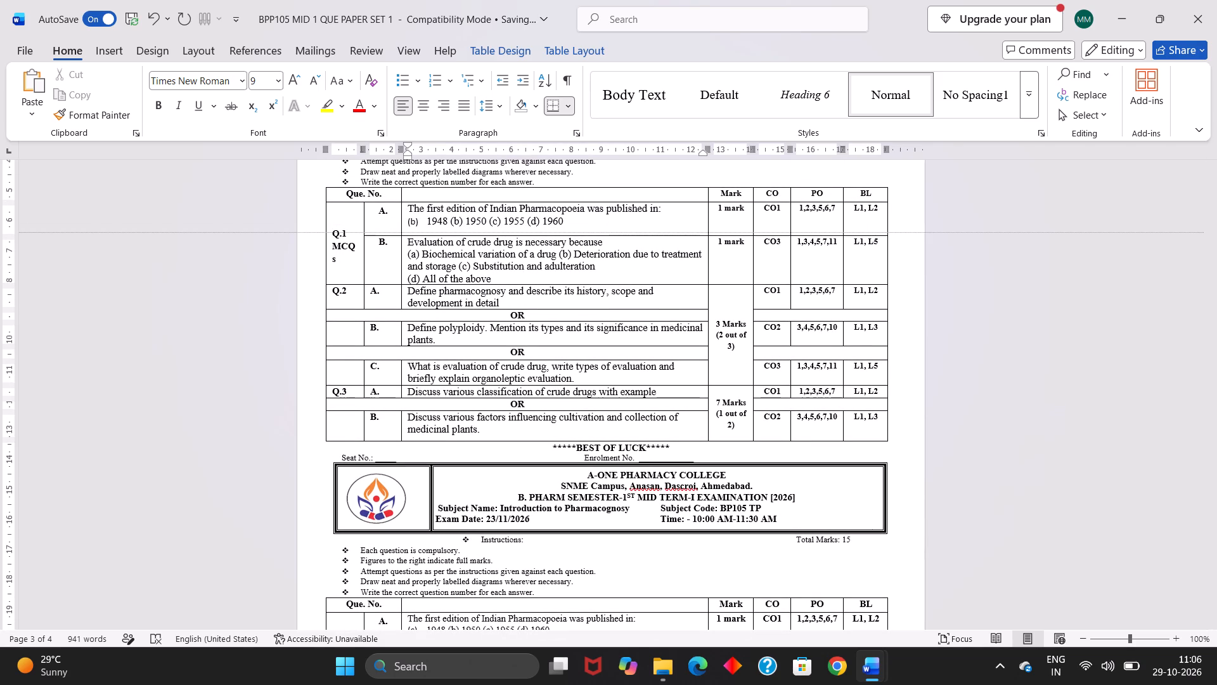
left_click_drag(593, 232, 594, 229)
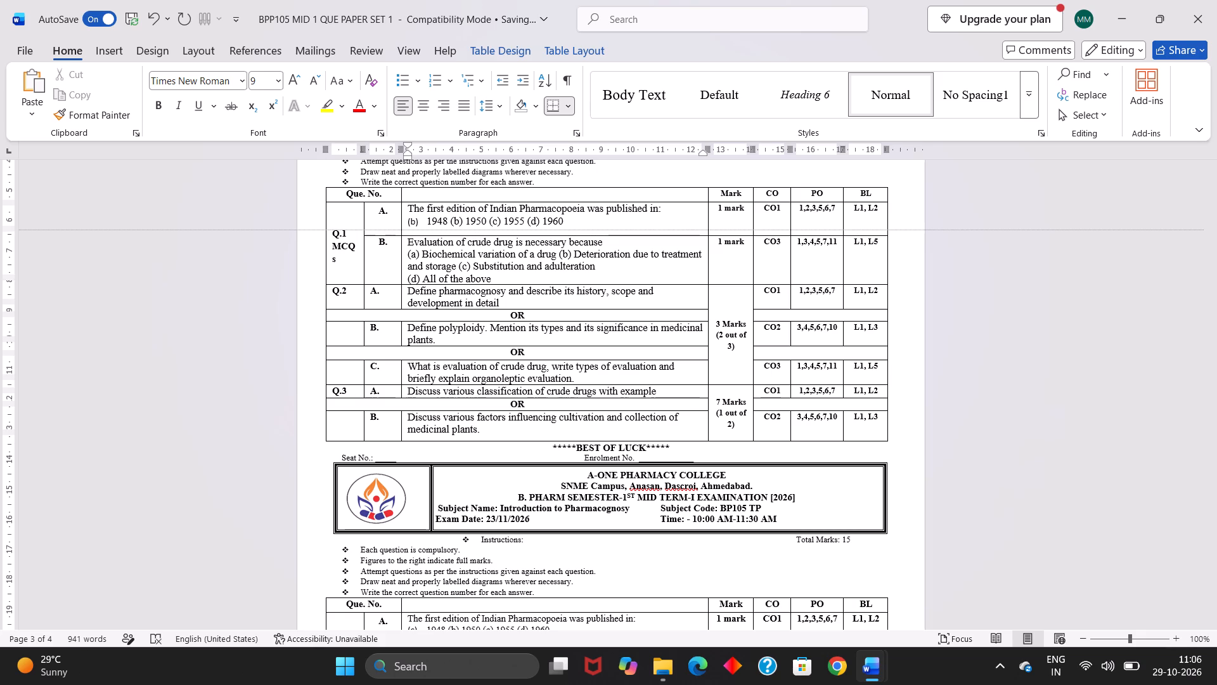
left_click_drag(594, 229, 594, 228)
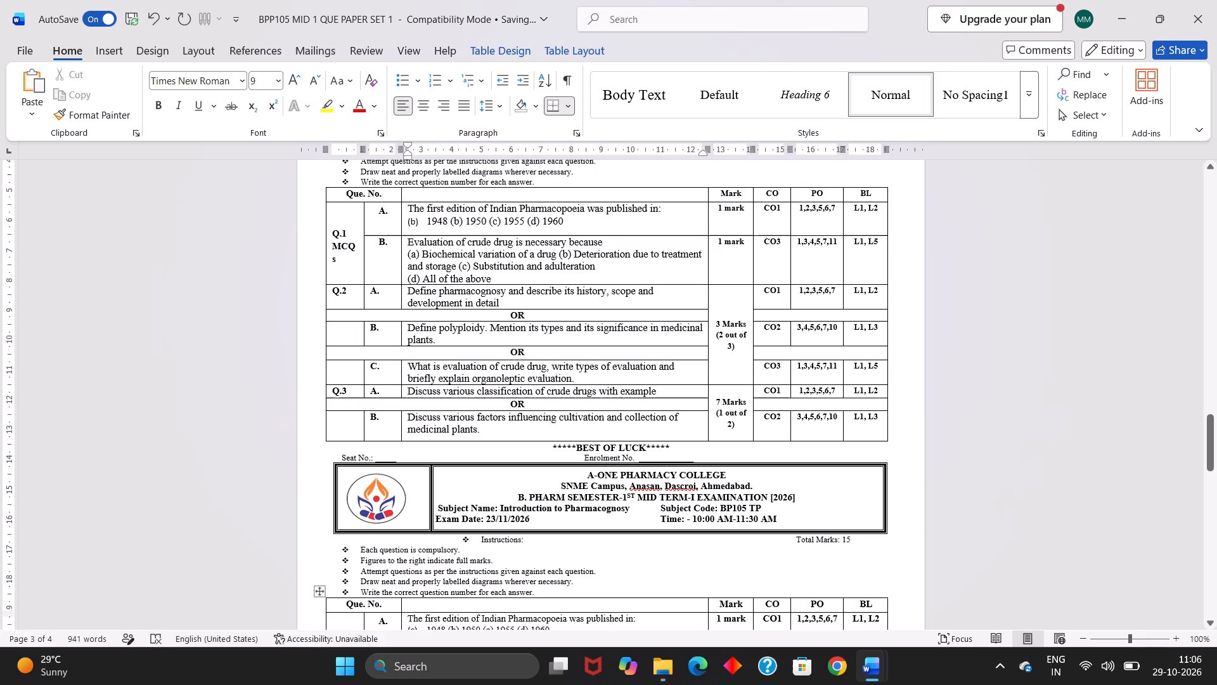
Join "(d) All of the above" onto the preceding line of options in the lower paper's Q.1 B.
scroll(567, 371, "right", 1)
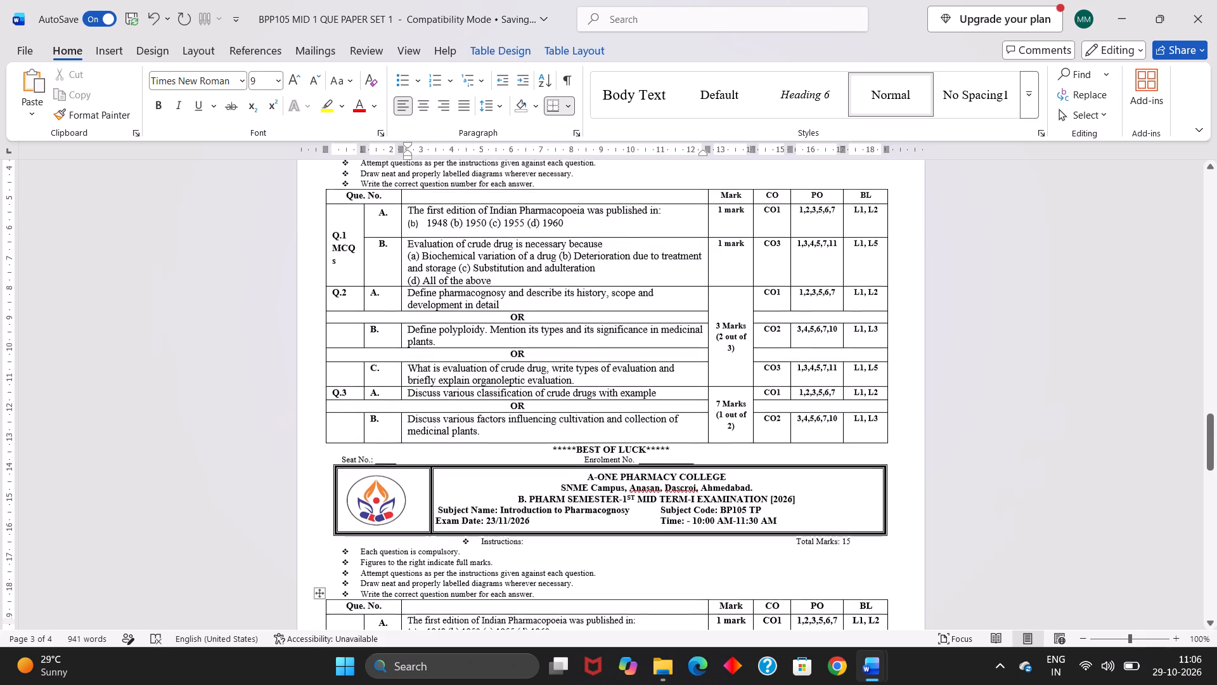
scroll(567, 371, "right", 1)
scroll(567, 371, "down", 1)
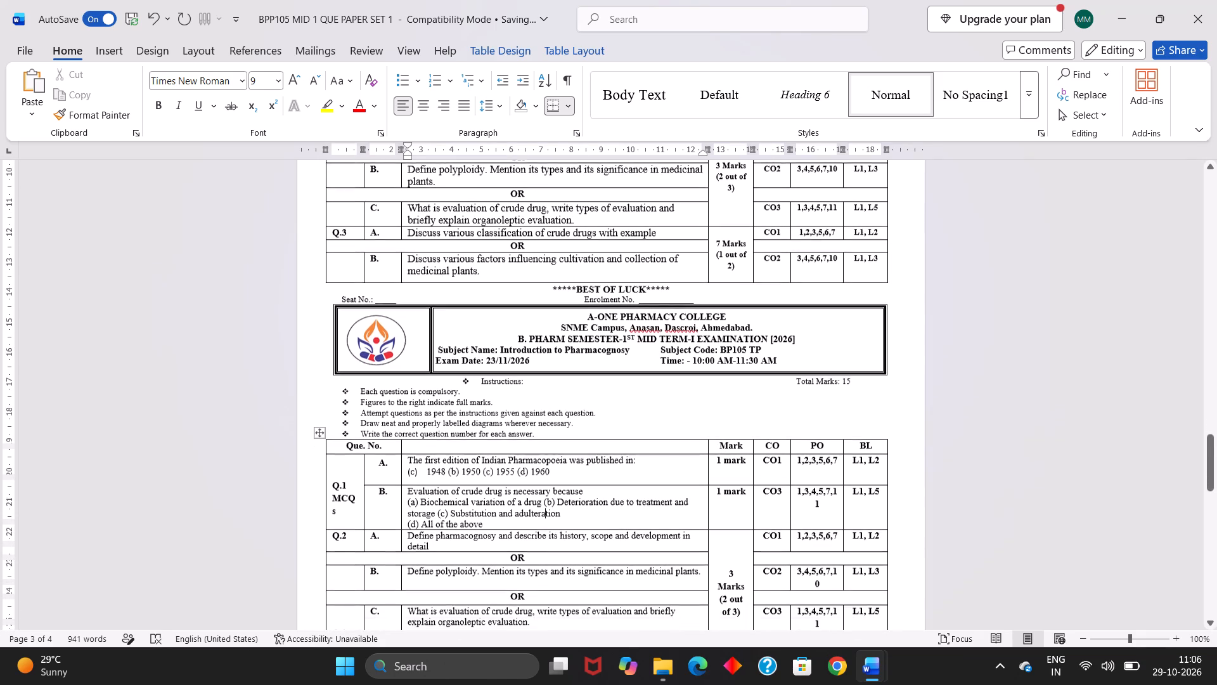
scroll(567, 371, "down", 1)
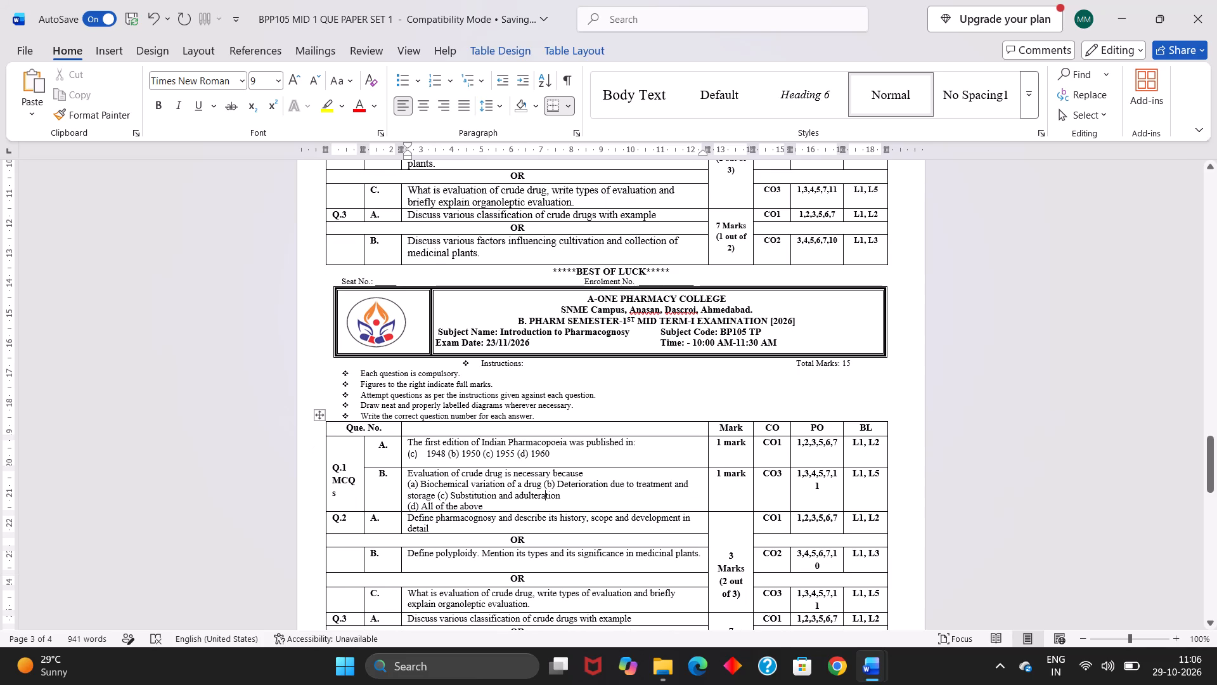
scroll(525, 516, "down", 1)
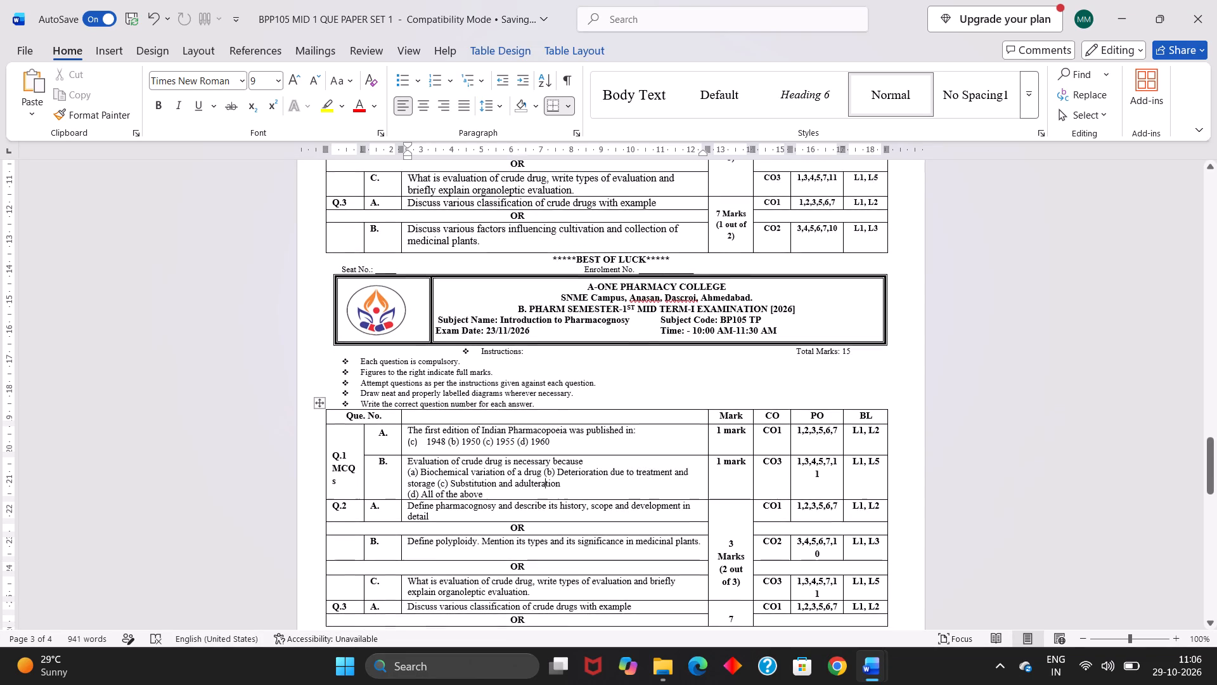
scroll(525, 516, "down", 1)
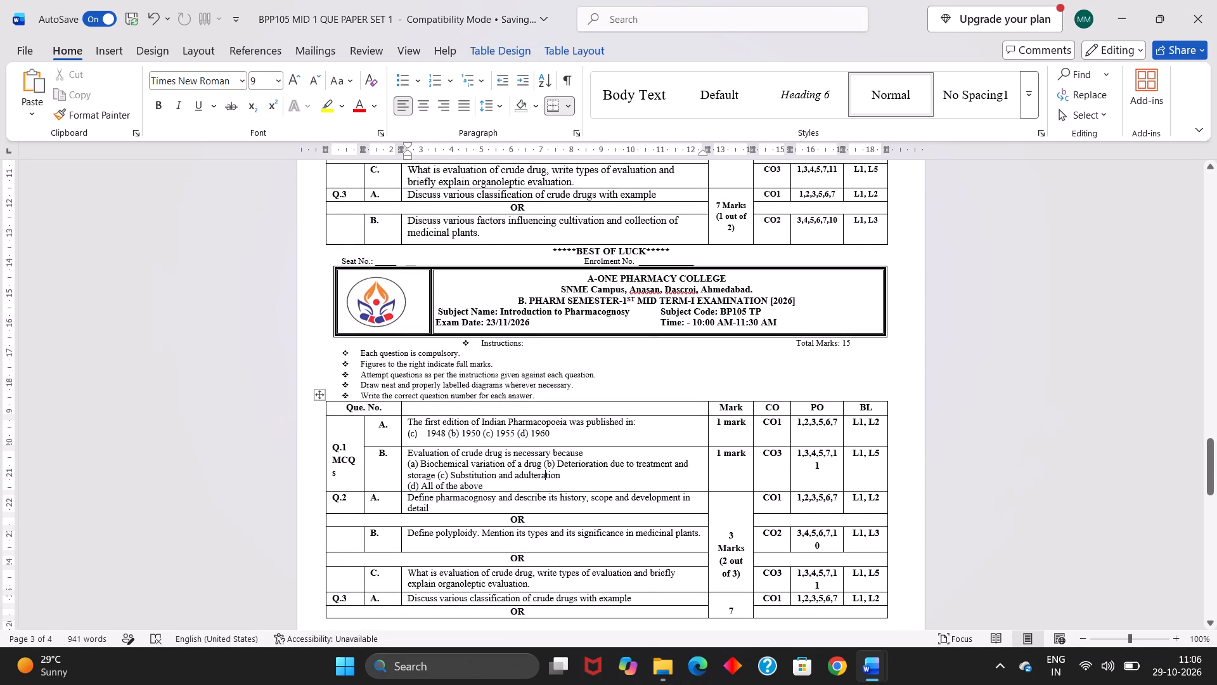
left_click(411, 488)
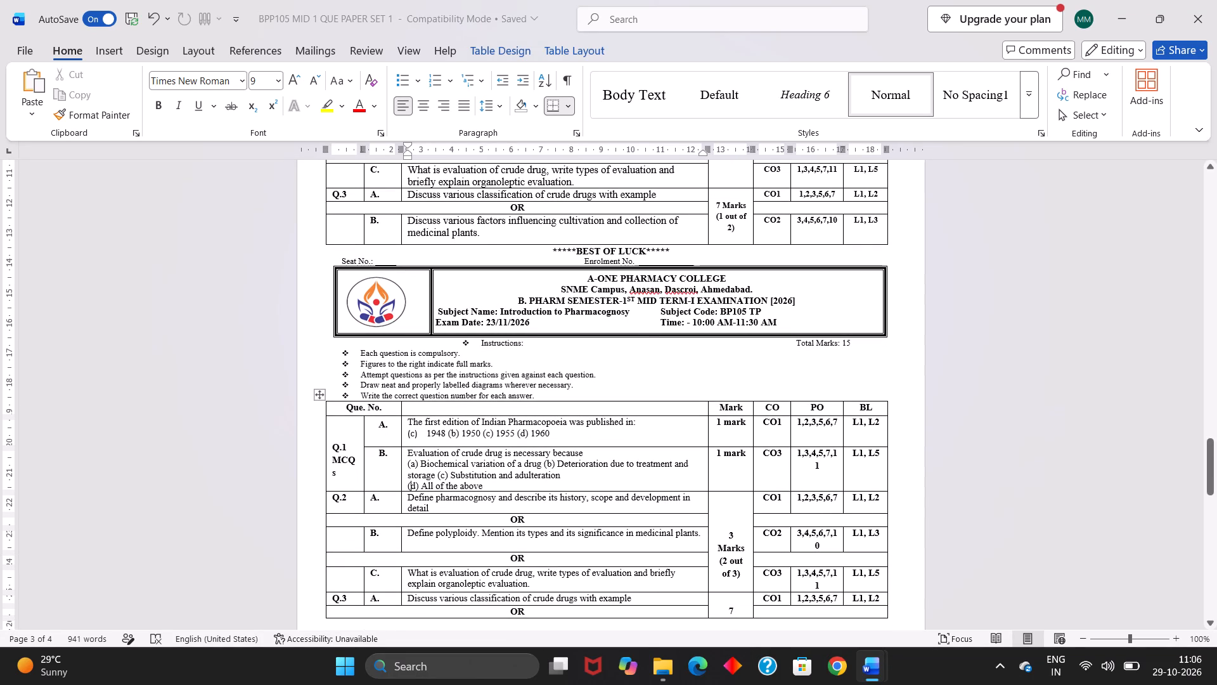
key("Left")
key("BackSpace")
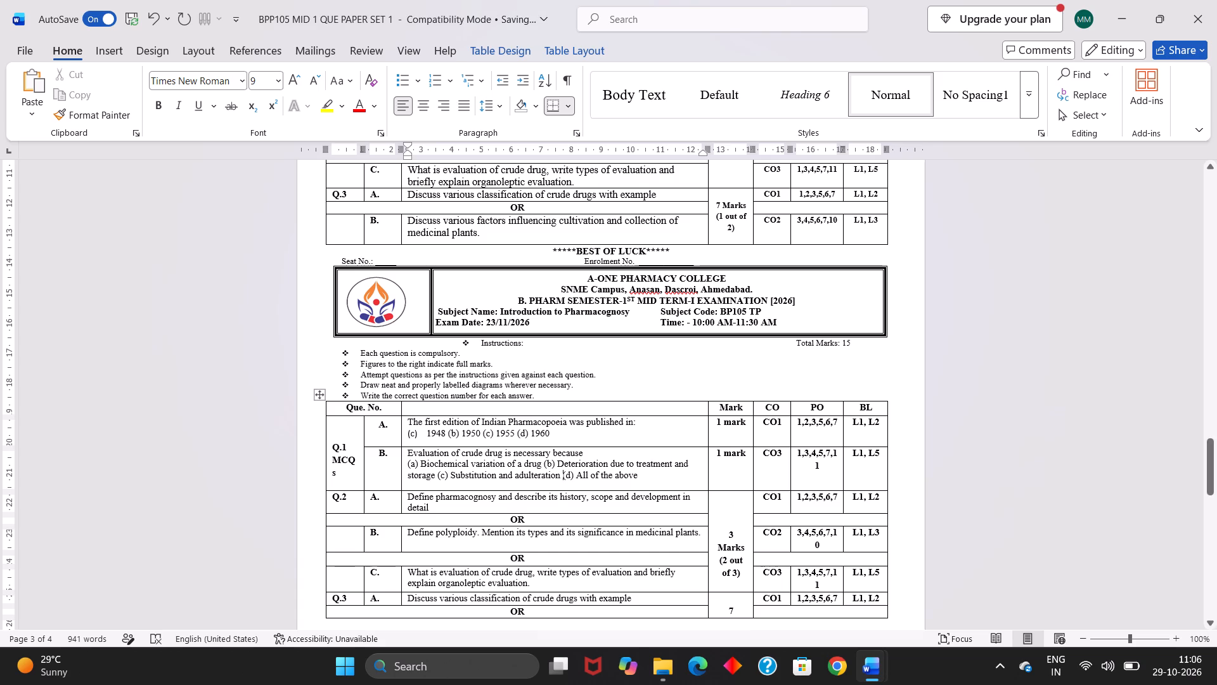
Reduce the height of the Q.1 B row in the lower paper's table by moving its bottom border up to the text.
left_click_drag(422, 490, 422, 490)
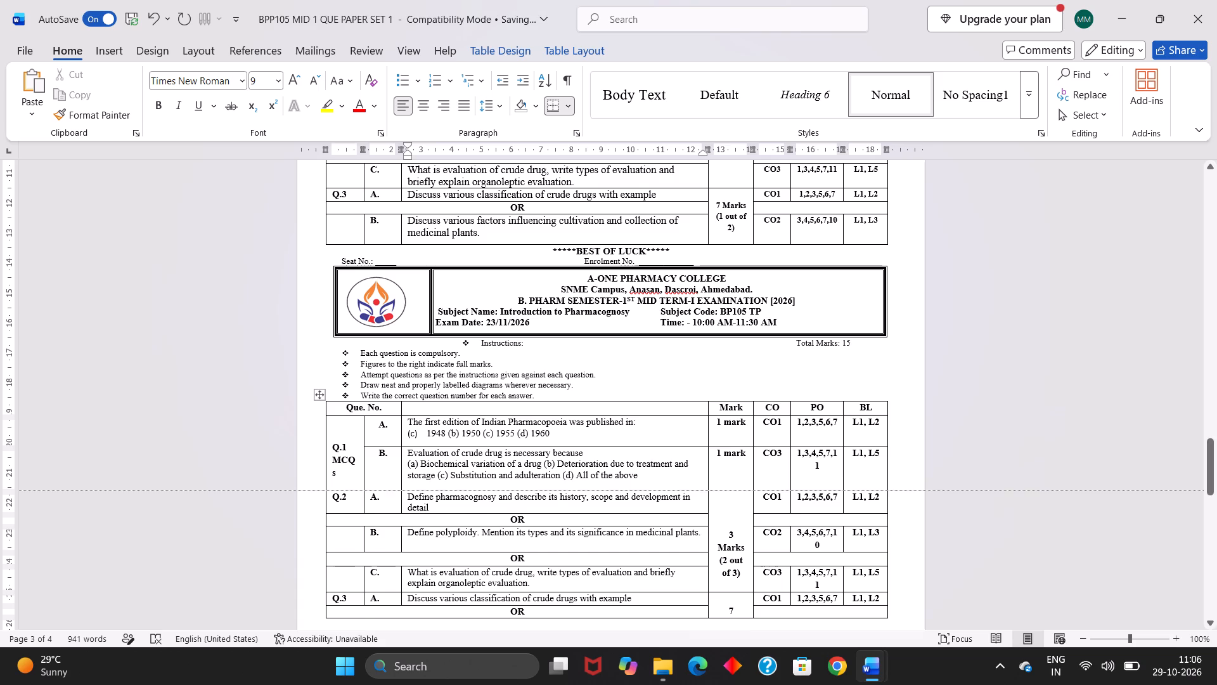
left_click_drag(422, 490, 422, 480)
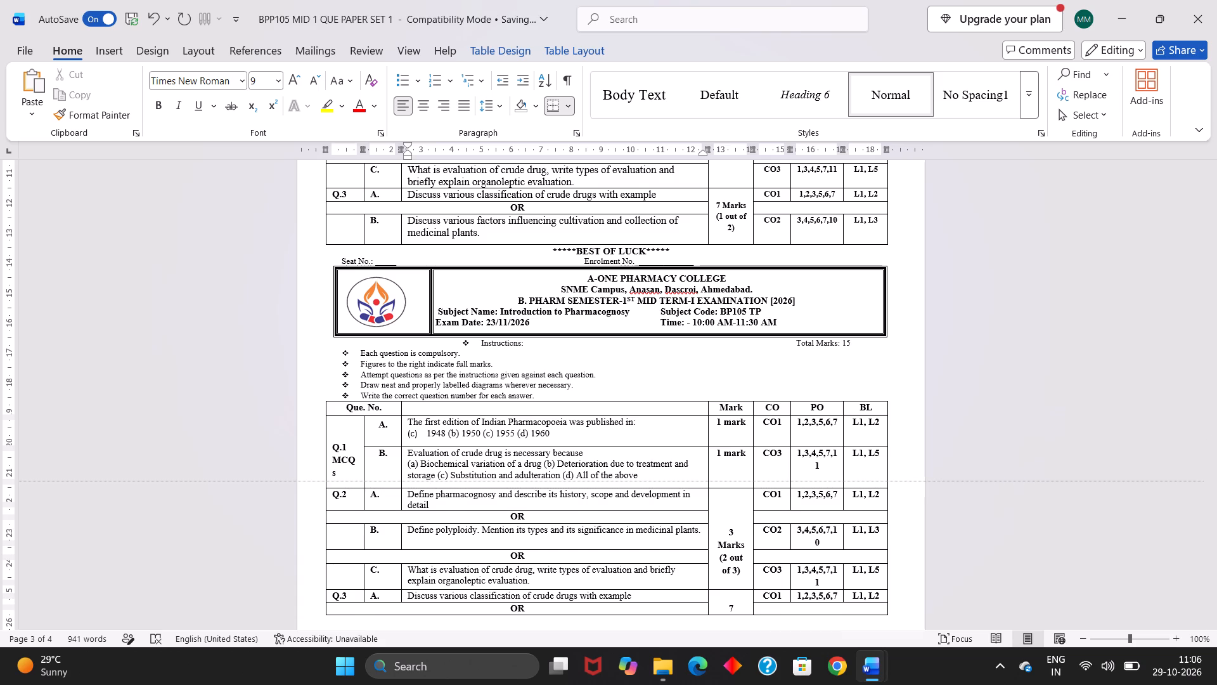
left_click_drag(422, 480, 422, 478)
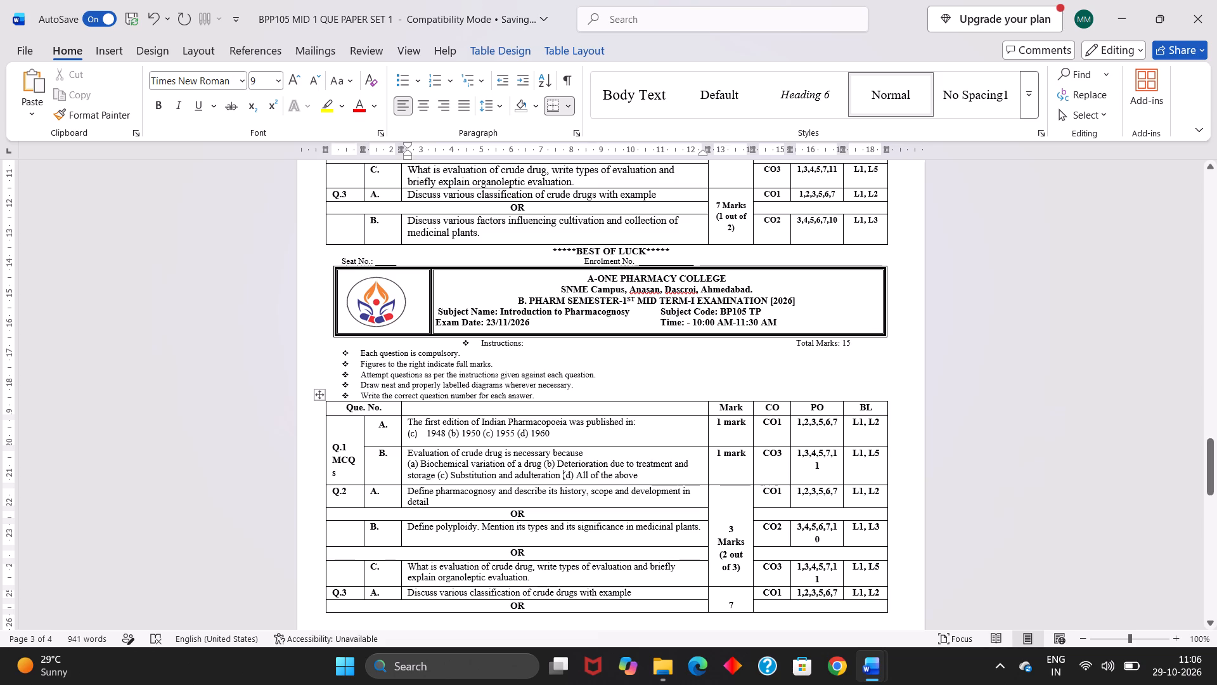
Widen the question text column in the lower paper's table by narrowing the A/B/C letter column beside it.
left_click_drag(401, 462, 387, 462)
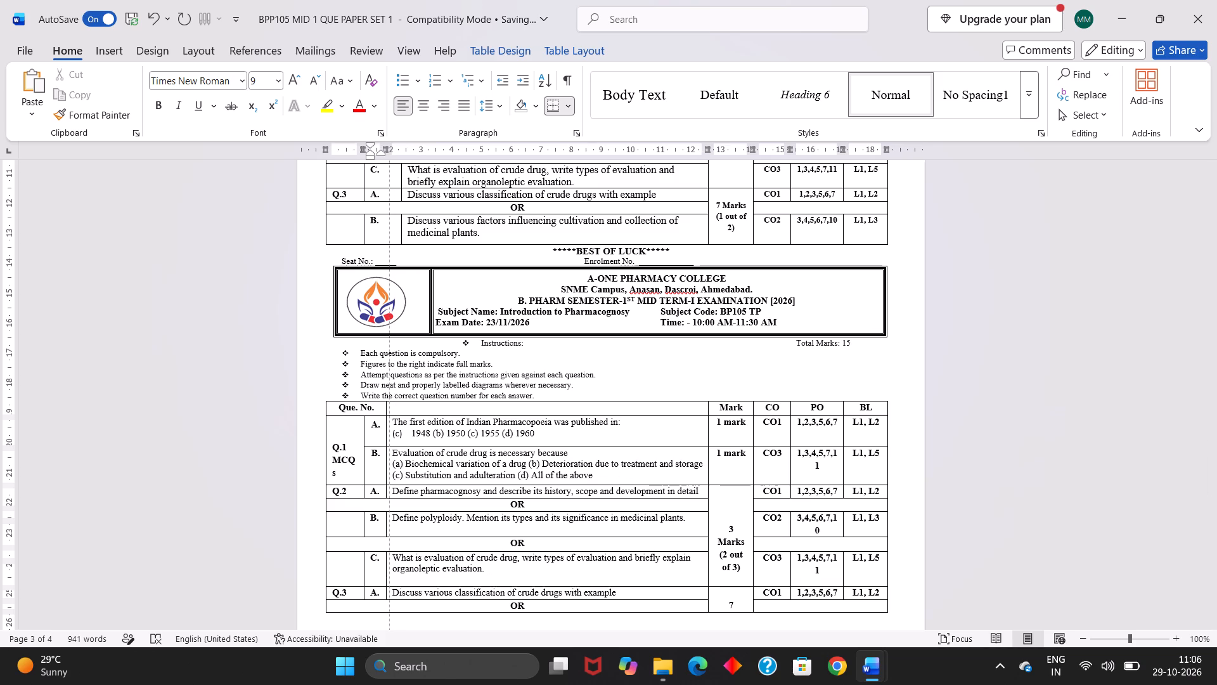
left_click_drag(387, 462, 389, 462)
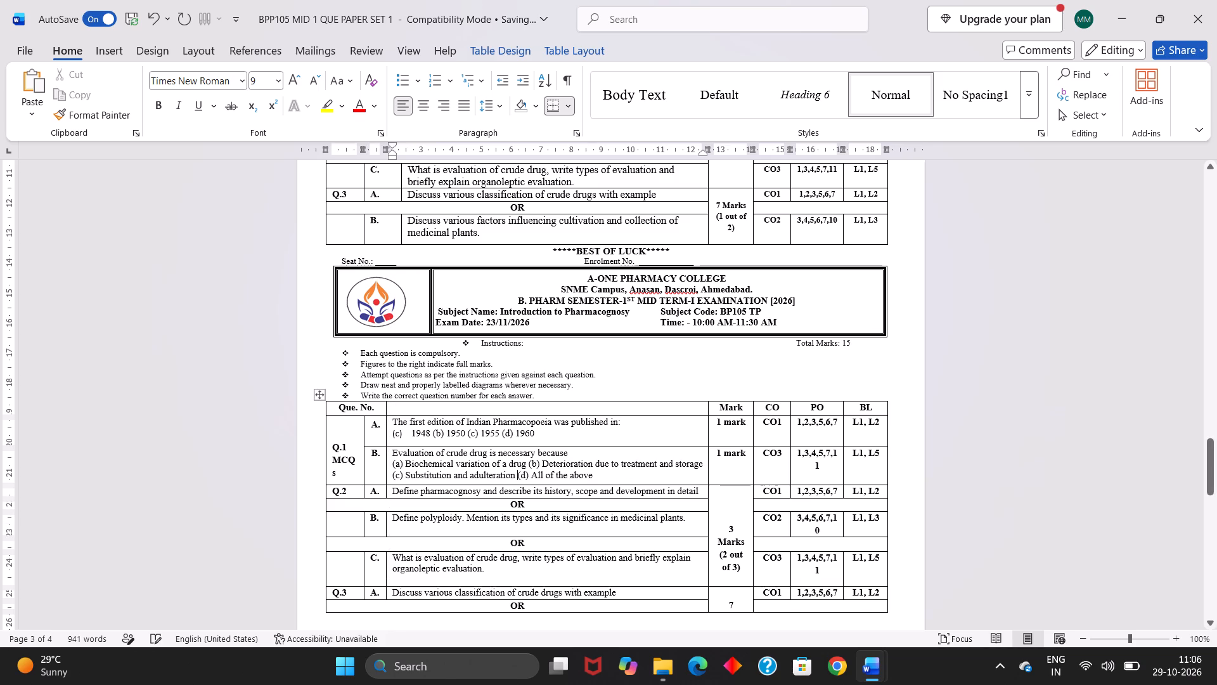
Join "(d) All of the above" onto the preceding line of options in the upper paper's Q.1 B, separated by a space.
scroll(531, 489, "up", 1)
scroll(516, 300, "up", 1)
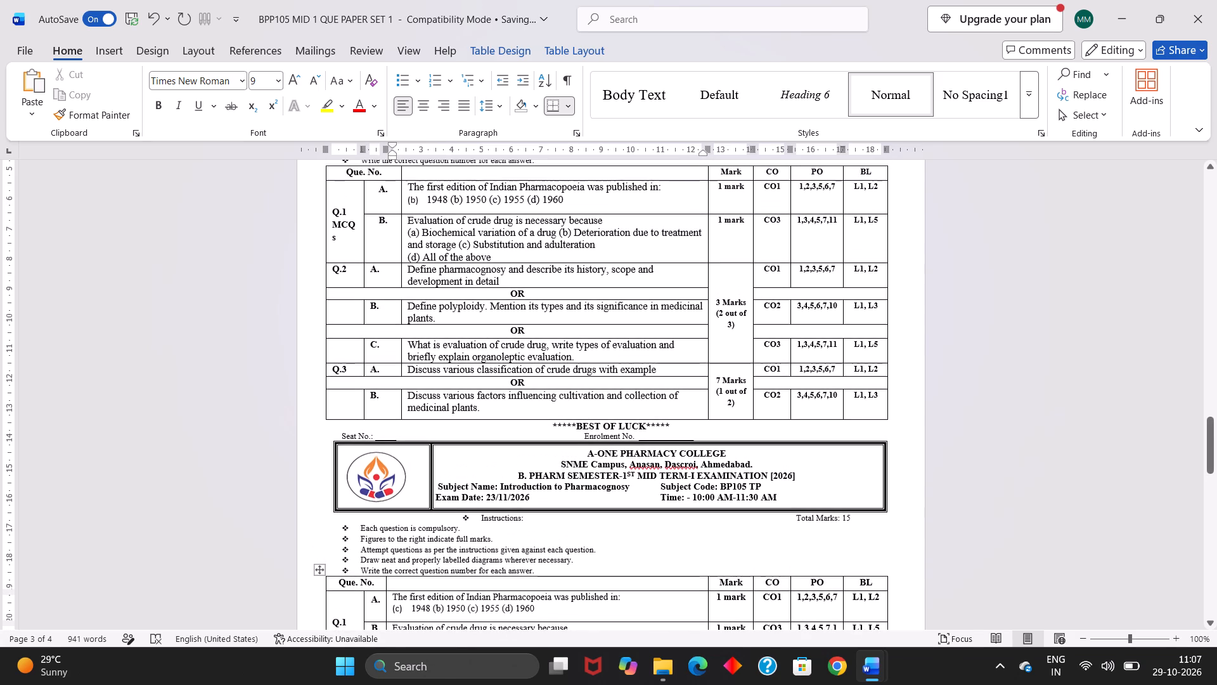
left_click(416, 259)
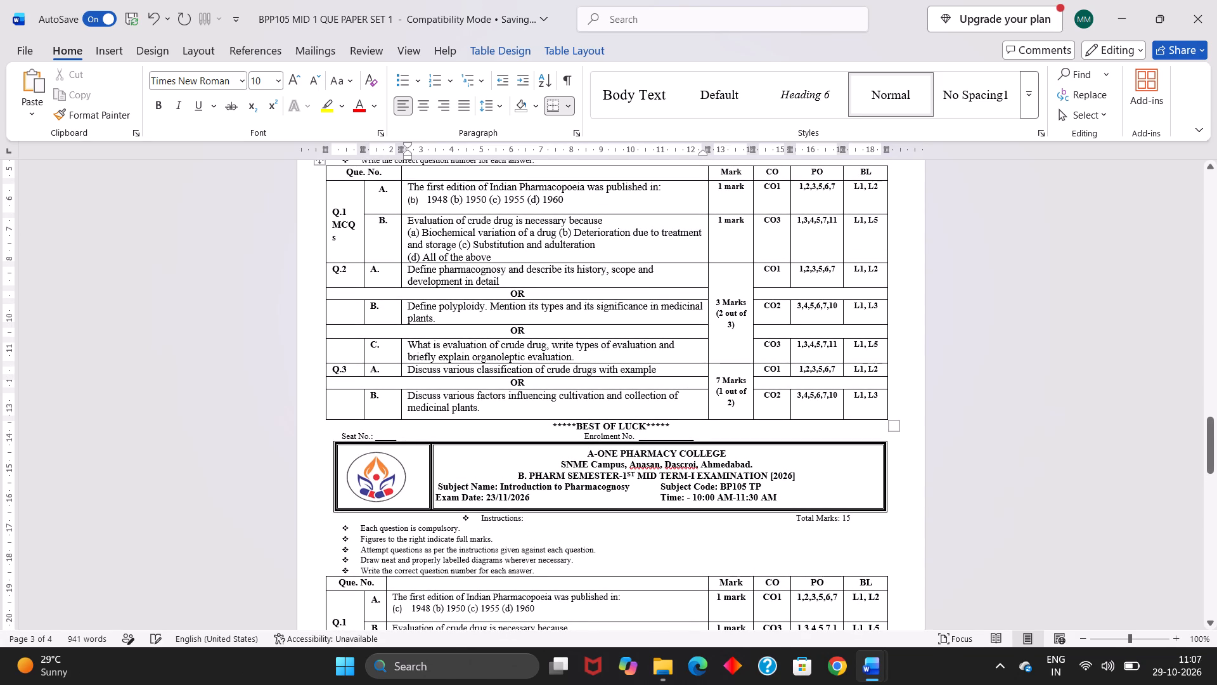
key("Left")
key("Left")
key("BackSpace")
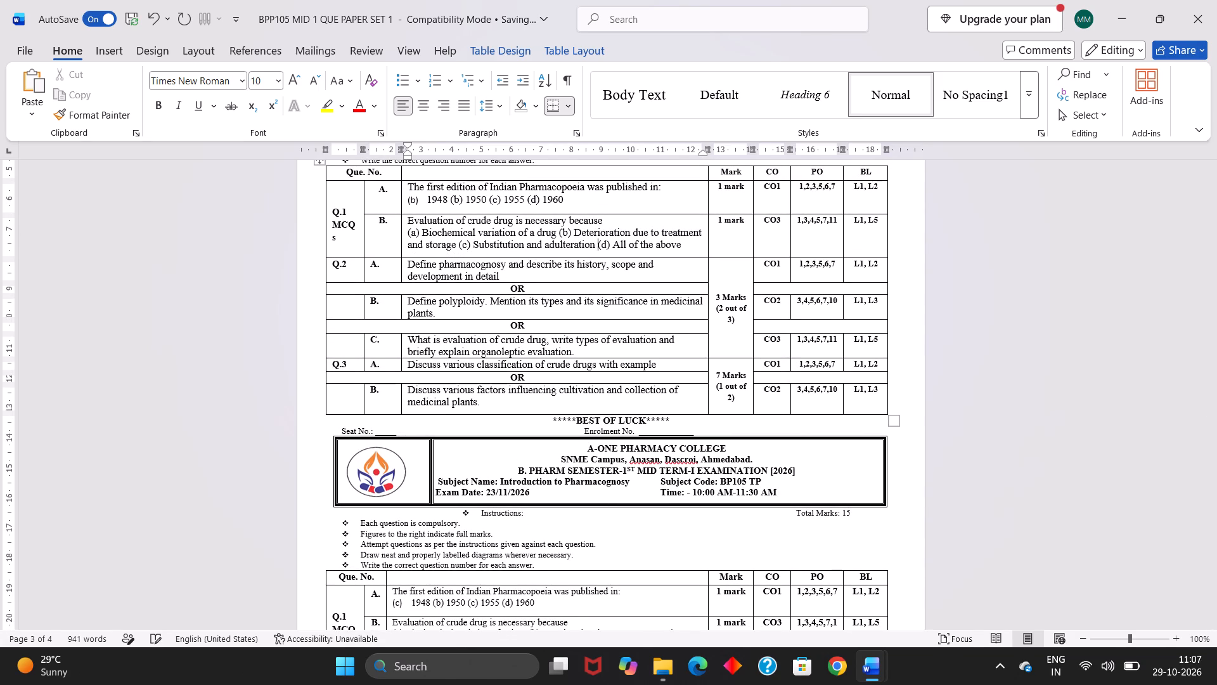
key("space")
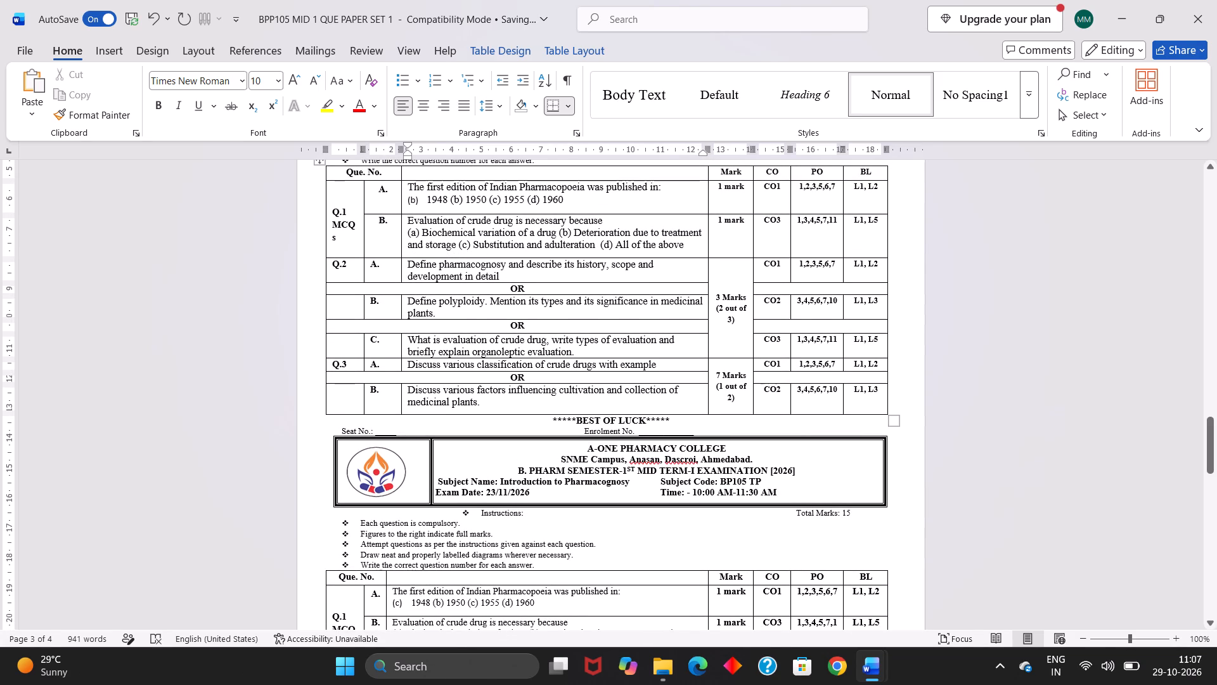
Widen the question text column in the upper paper's table by narrowing its A/B/C letter column.
left_click_drag(401, 240, 388, 240)
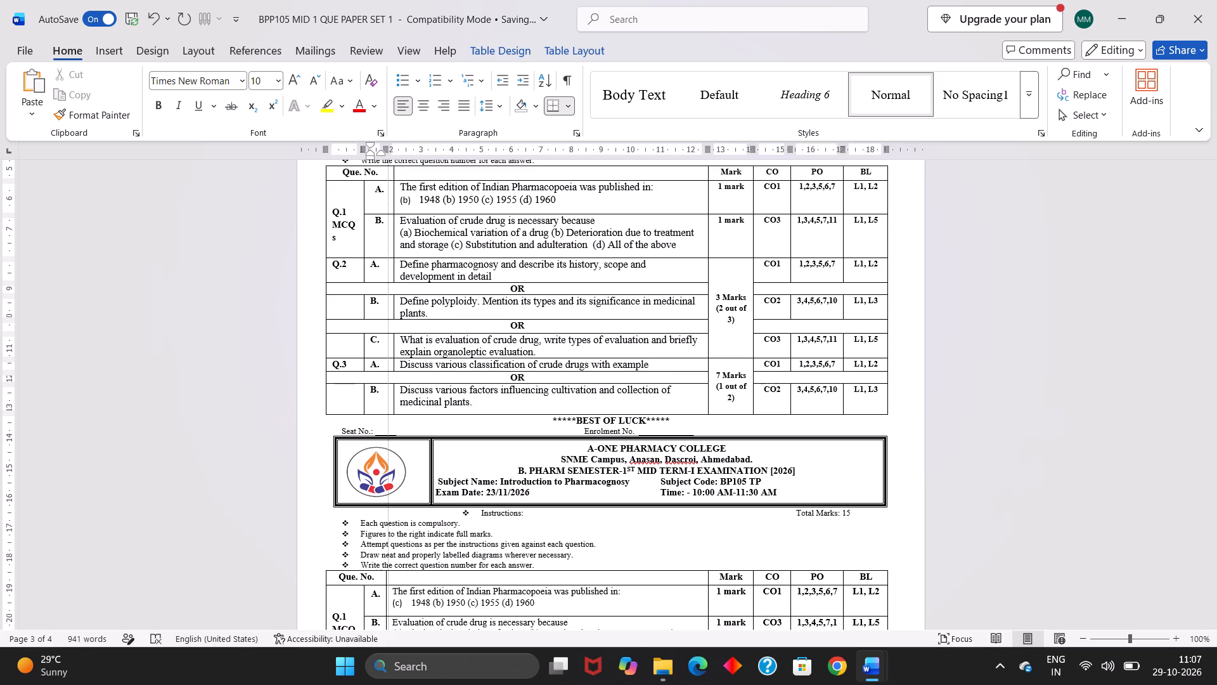
left_click_drag(388, 240, 381, 235)
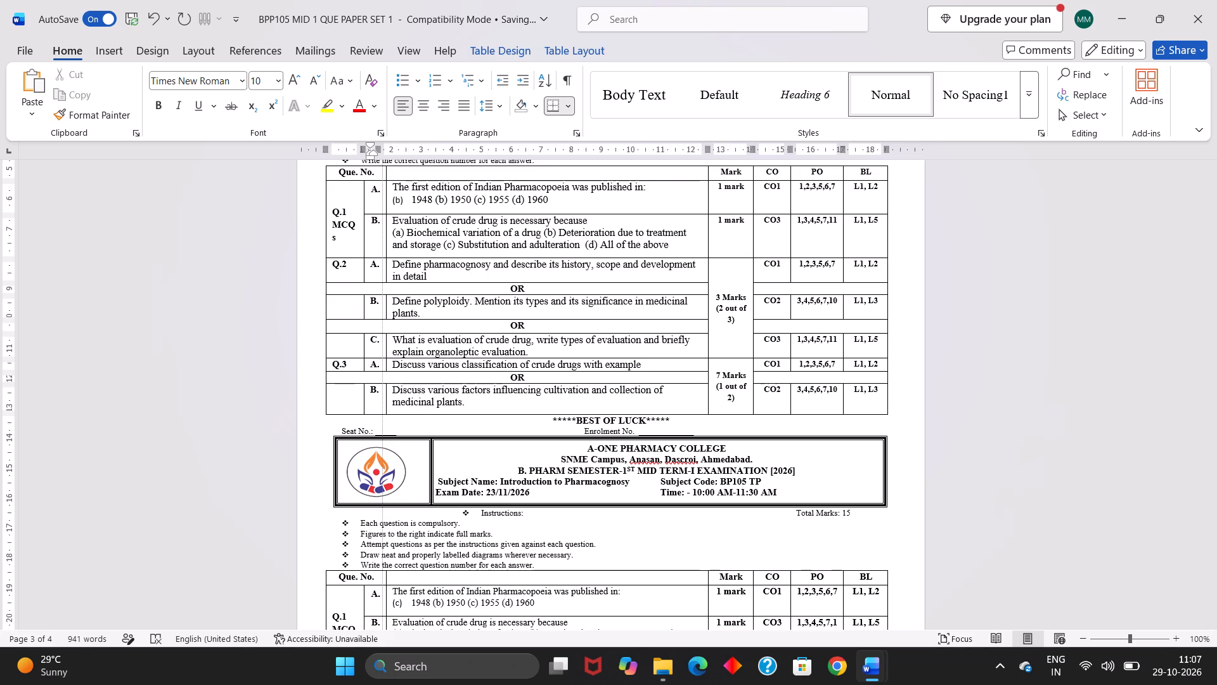
left_click_drag(381, 235, 383, 235)
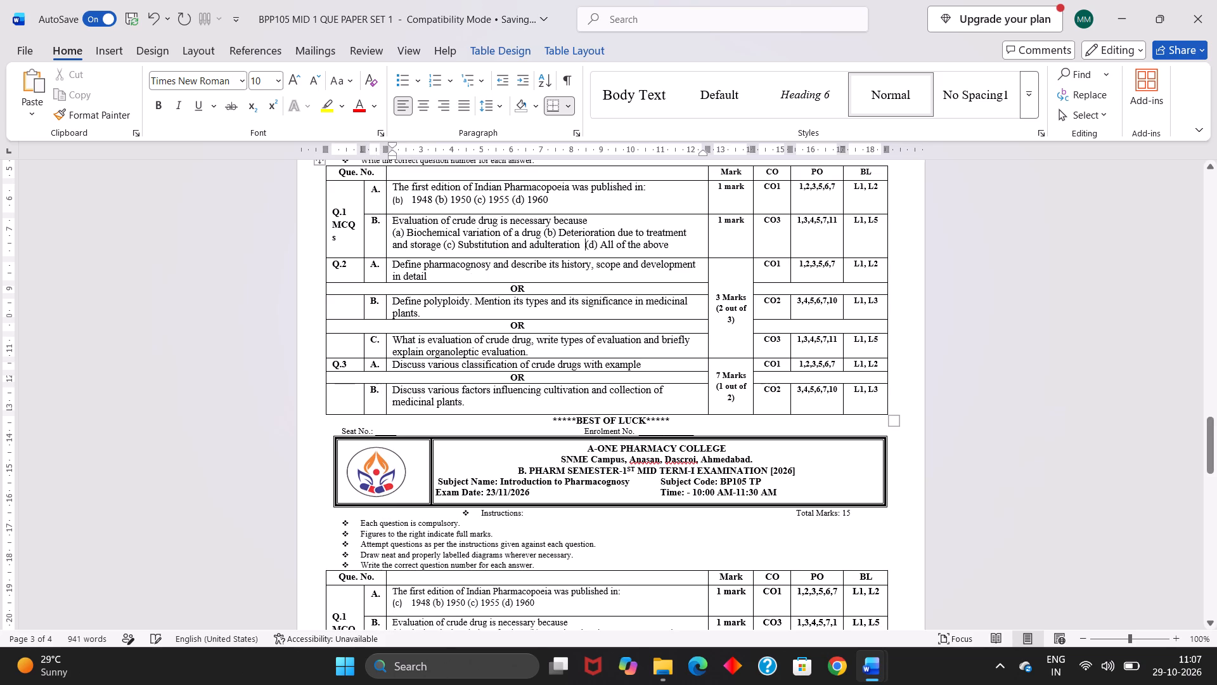
Reduce the font size of the PO column values, Q.1 to Q.3, to 8 in the lower paper's table.
scroll(491, 374, "down", 3)
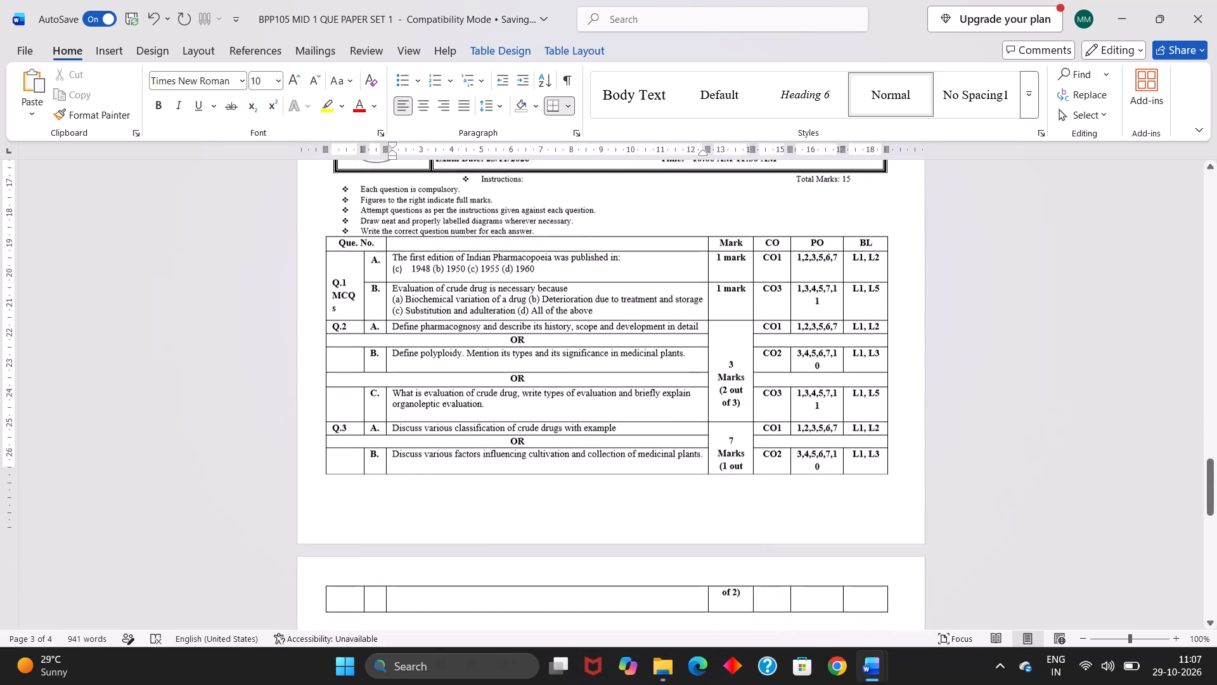
scroll(491, 374, "down", 1)
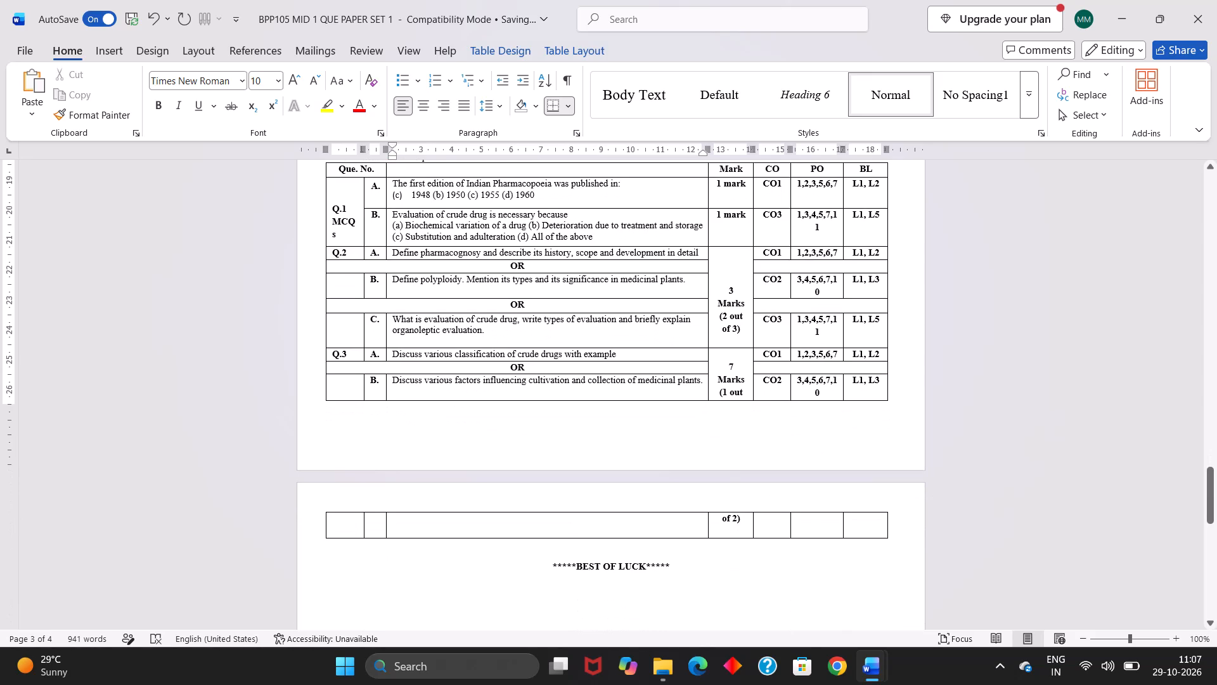
scroll(491, 374, "up", 1)
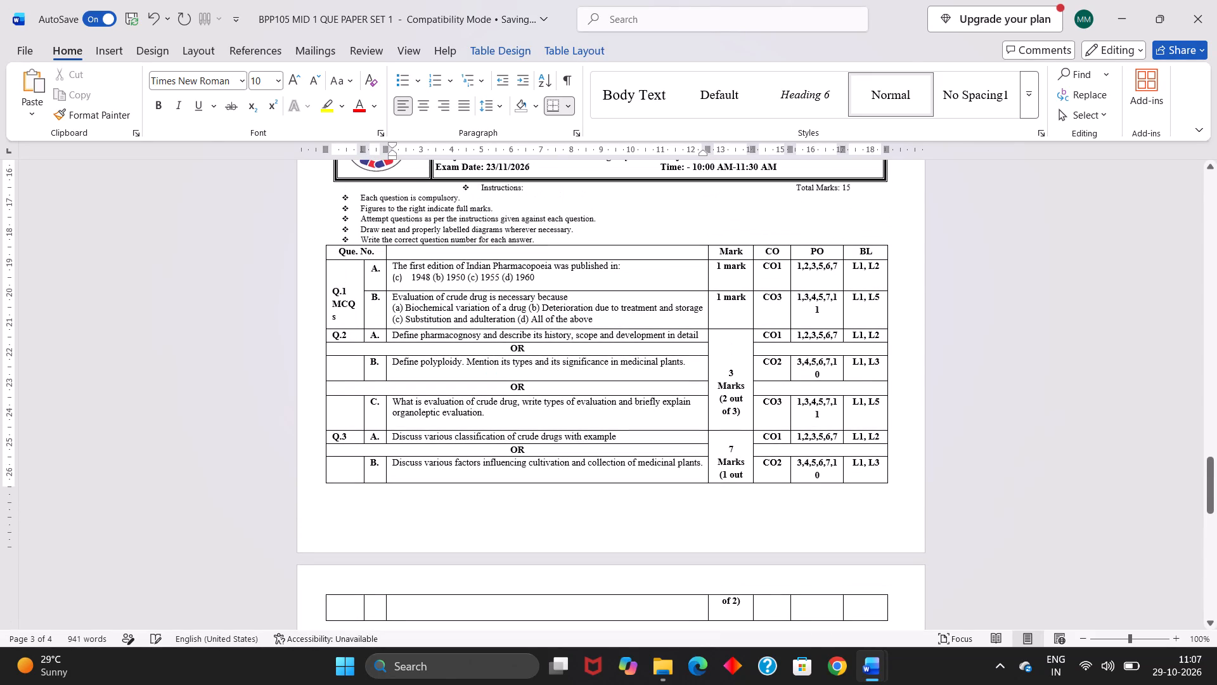
left_click(465, 372)
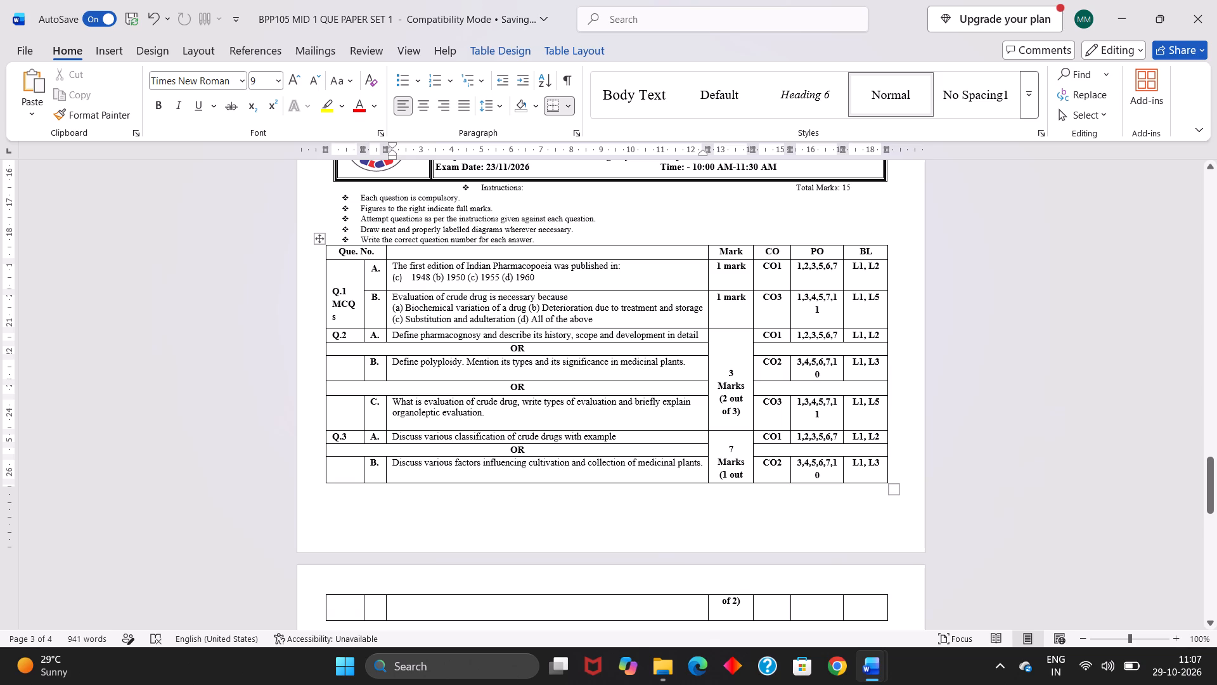
left_click_drag(834, 372, 801, 364)
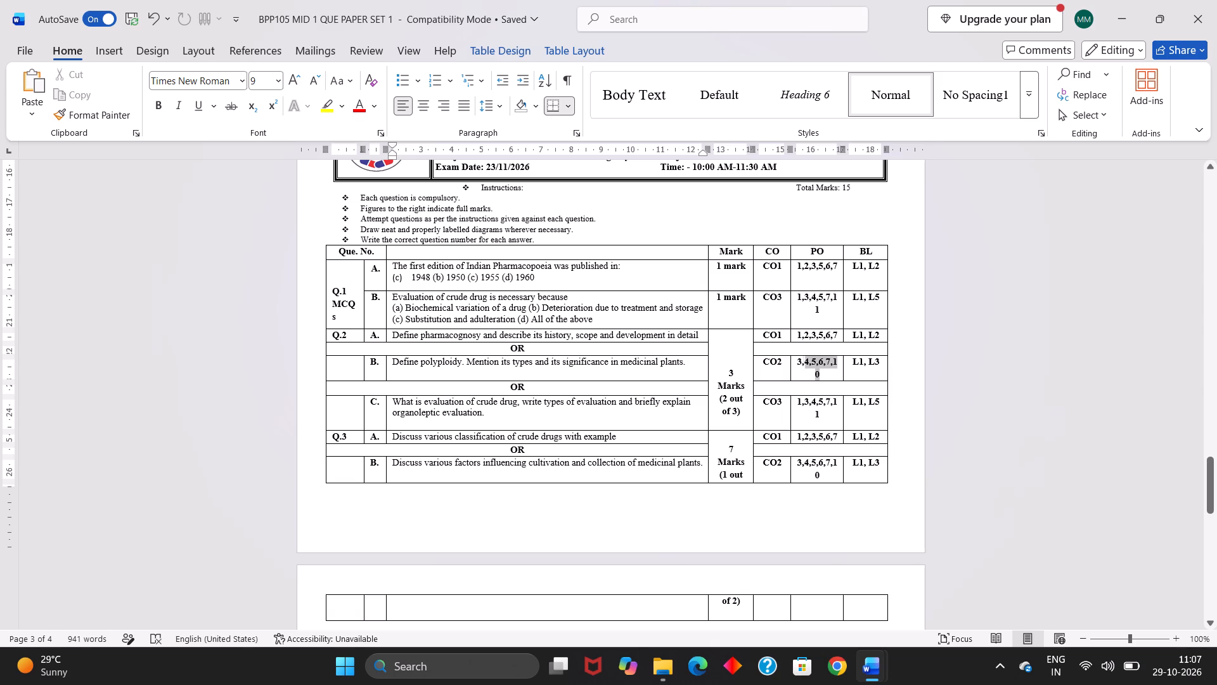
left_click_drag(801, 364, 795, 364)
left_click(795, 364)
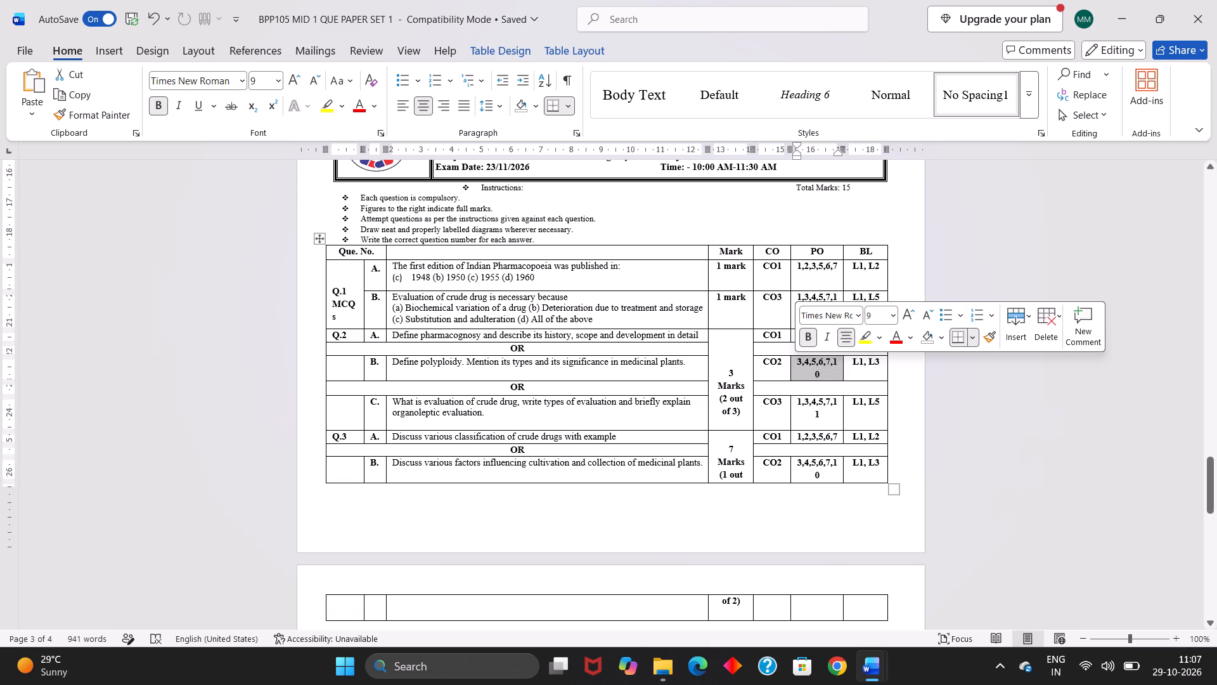
left_click(806, 264)
left_click_drag(806, 264, 837, 415)
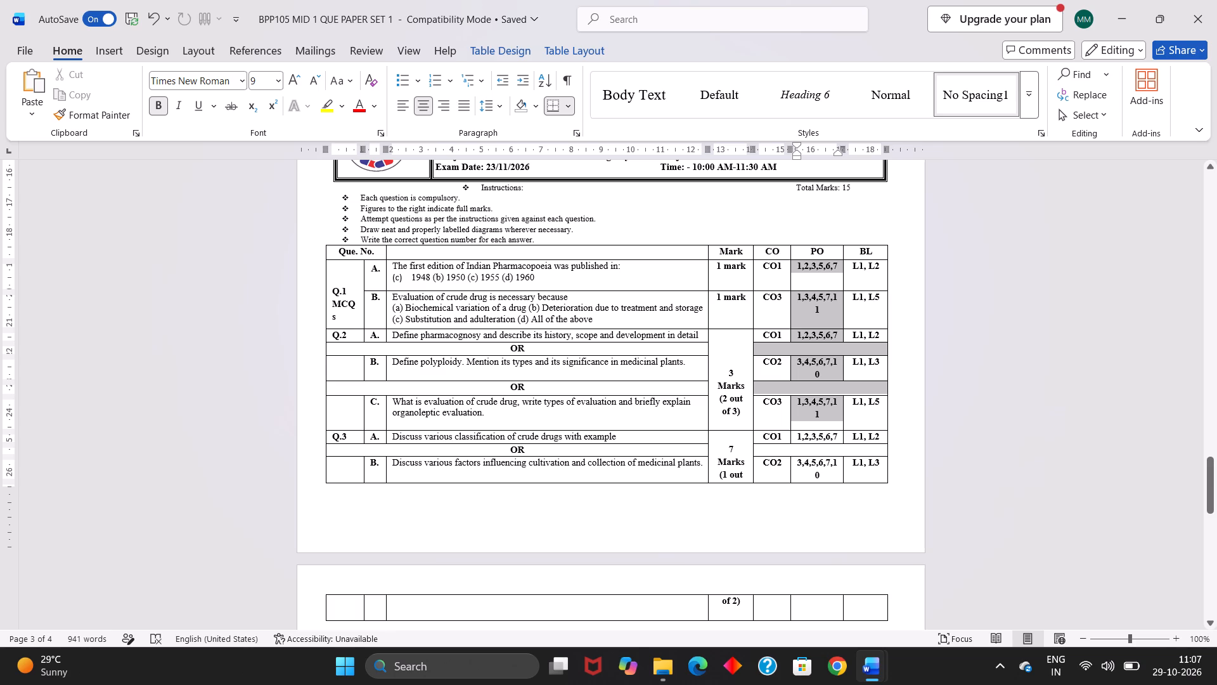
left_click_drag(837, 415, 840, 467)
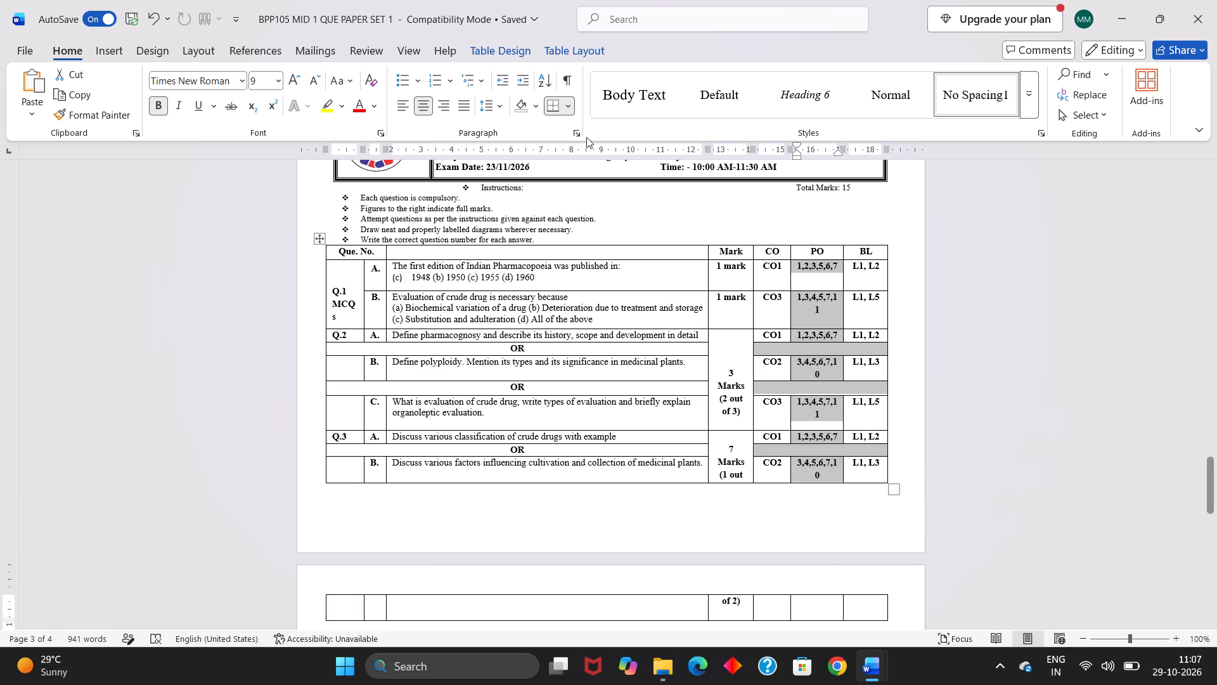
left_click(320, 77)
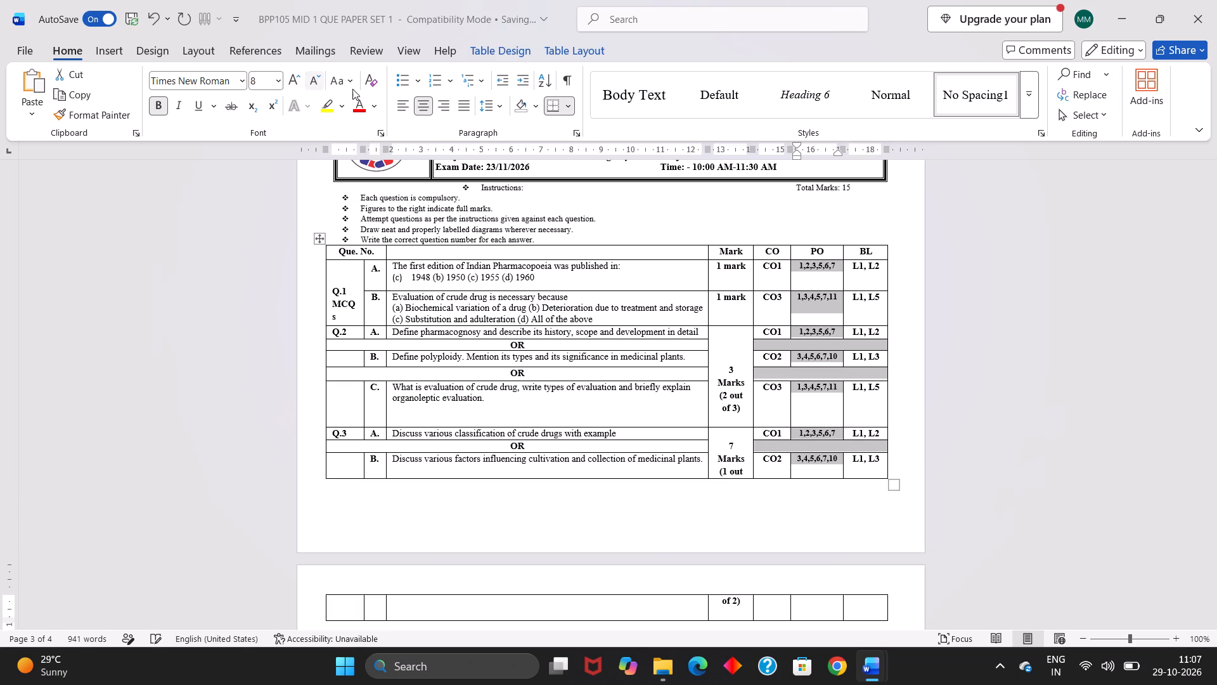
left_click(813, 386)
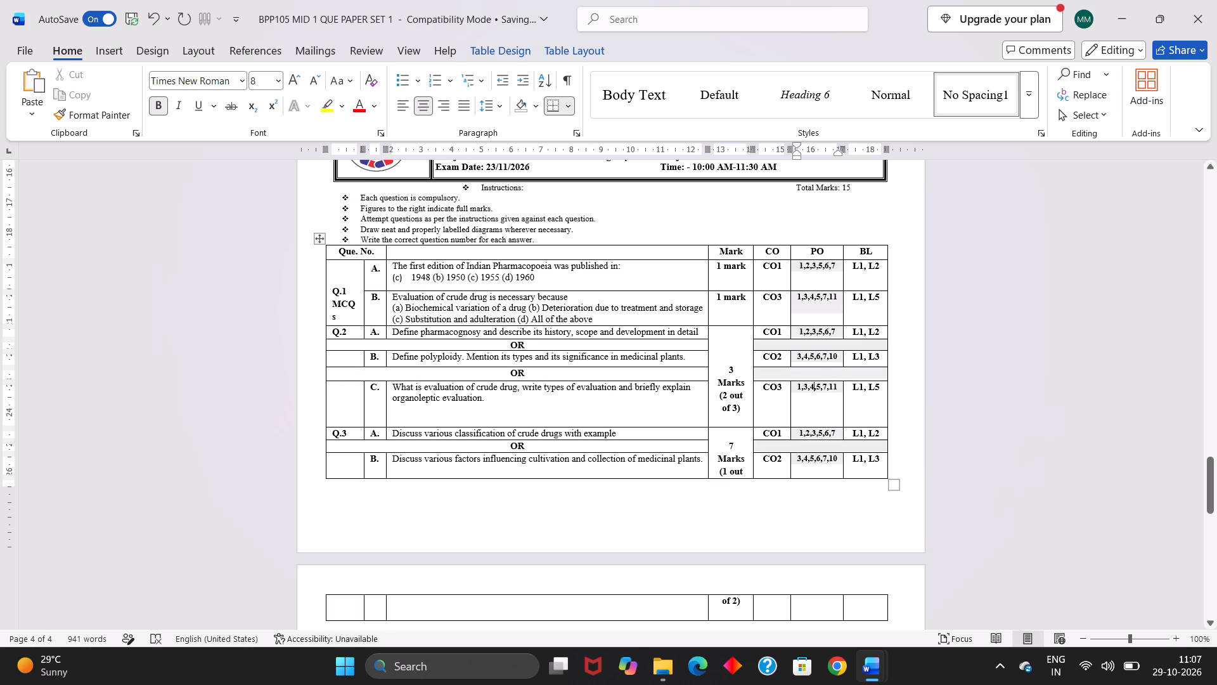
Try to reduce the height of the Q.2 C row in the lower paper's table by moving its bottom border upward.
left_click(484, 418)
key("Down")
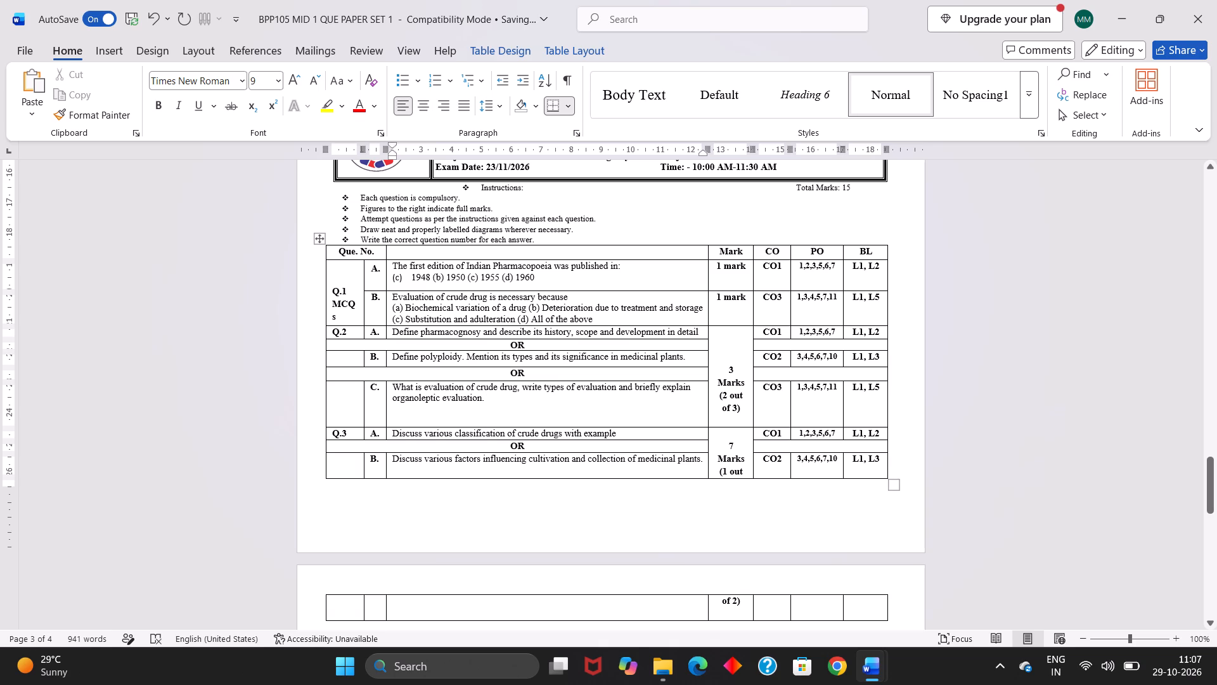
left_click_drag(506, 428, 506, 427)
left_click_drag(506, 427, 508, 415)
Delete the blank lines above "3 Marks (2 out of 3)" in the Q.2 mark cell of the lower paper's table.
scroll(615, 445, "right", 1)
scroll(647, 453, "up", 1, "ctrl")
scroll(647, 453, "down", 1, "ctrl")
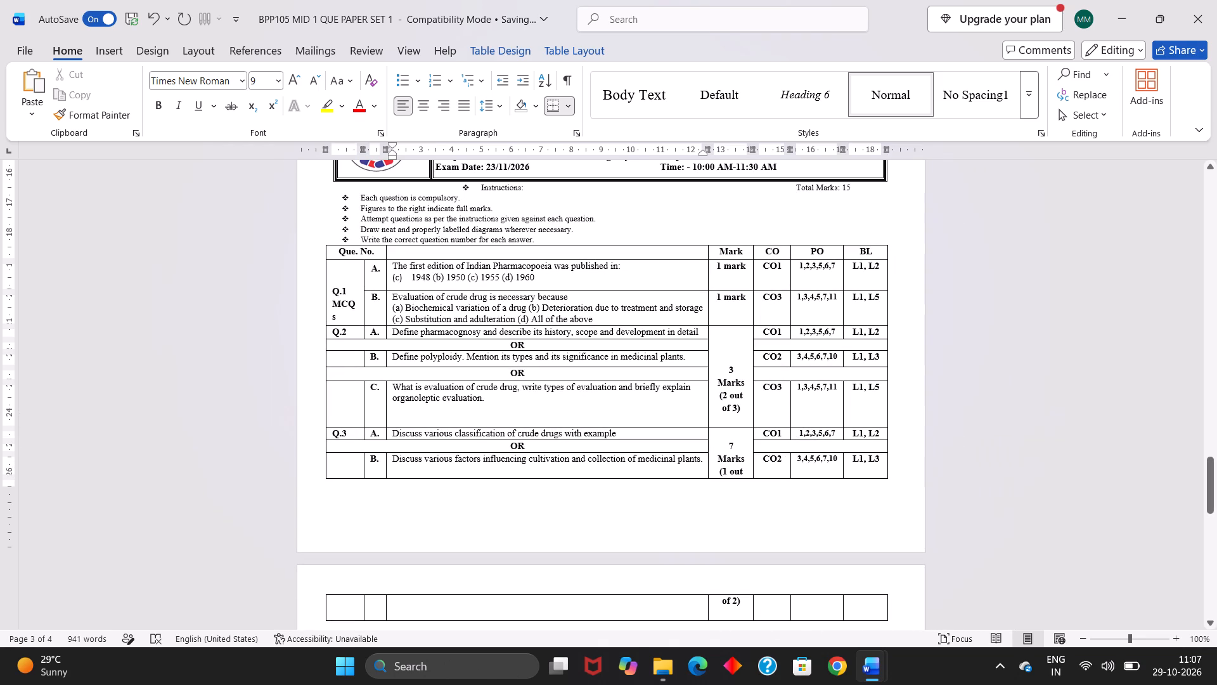
left_click(726, 359)
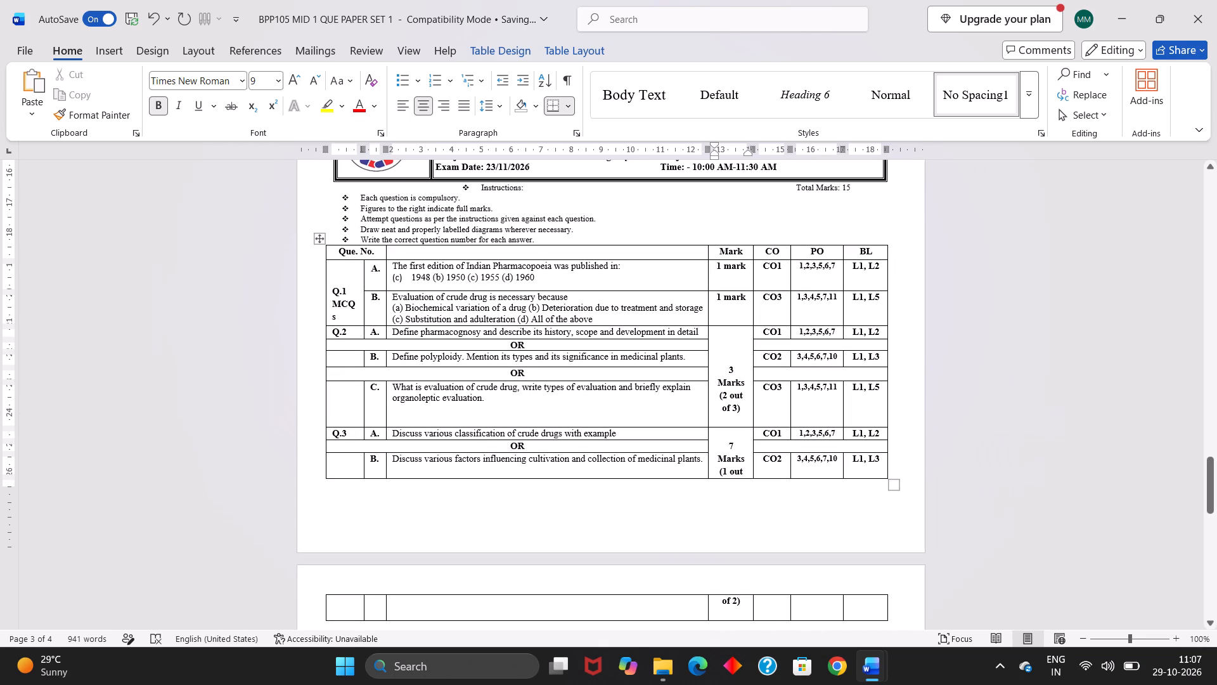
key("BackSpace")
key("BackSpace")
key("BackSpace")
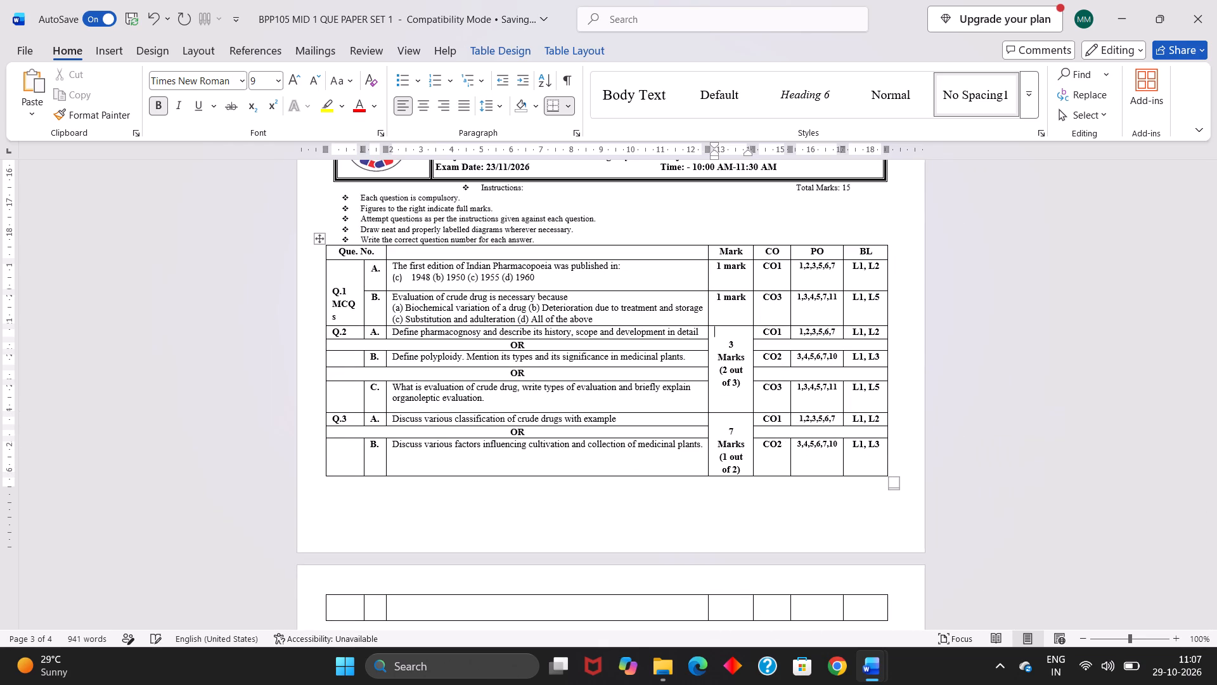
key("BackSpace")
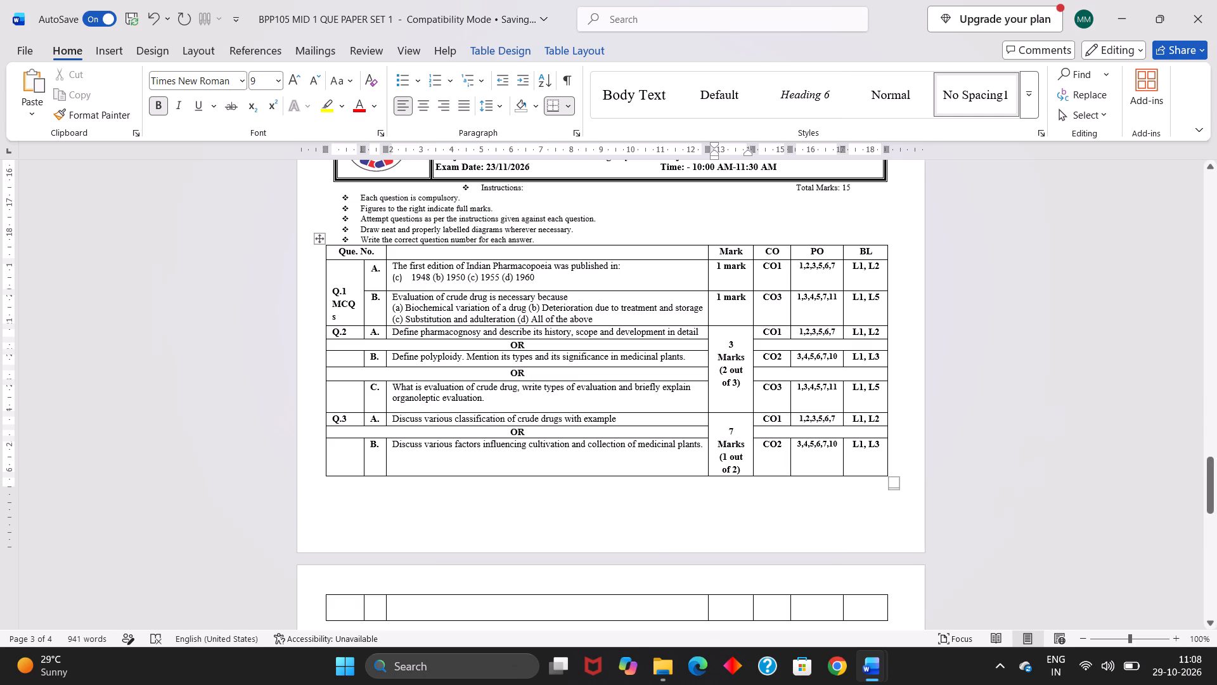
Reduce the height of the Q.2 C row in the lower paper's table by moving its bottom border up to the text.
left_click_drag(655, 414, 654, 407)
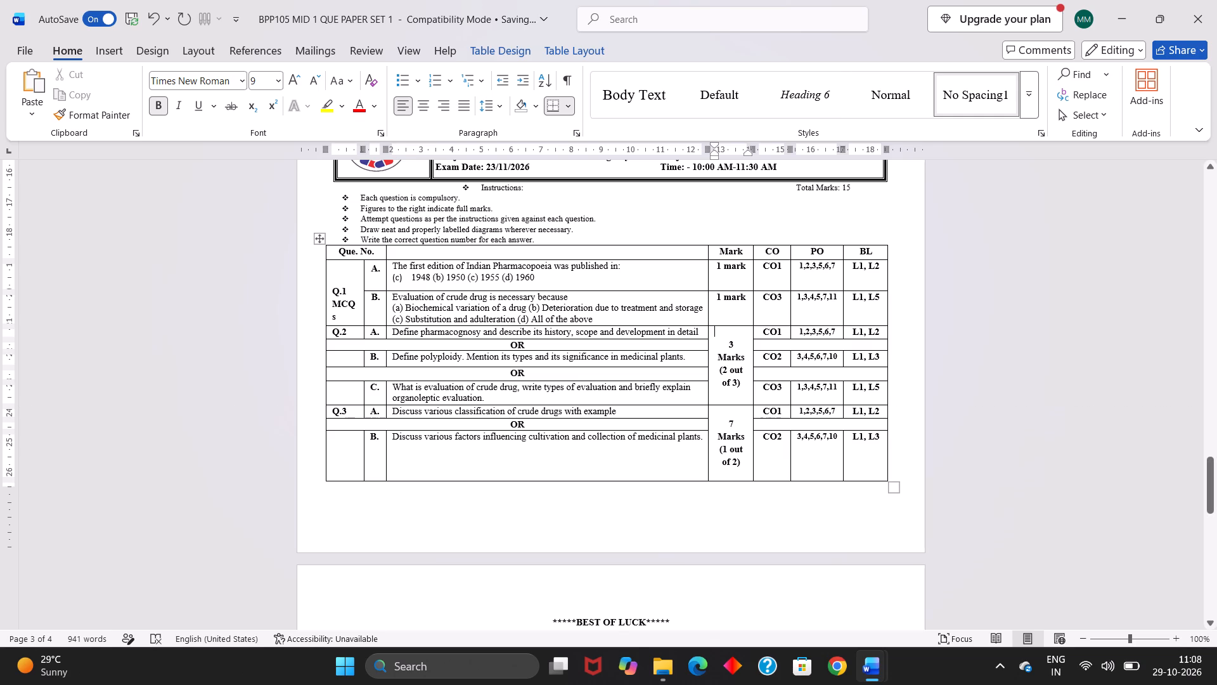
Delete the blank line above "7 Marks (1 out of 2)" in the lower paper's Q.3 mark cell and keep the text centred.
left_click(730, 415)
key("BackSpace")
key("BackSpace")
key("BackSpace")
key("Down")
key("BackSpace")
key("BackSpace")
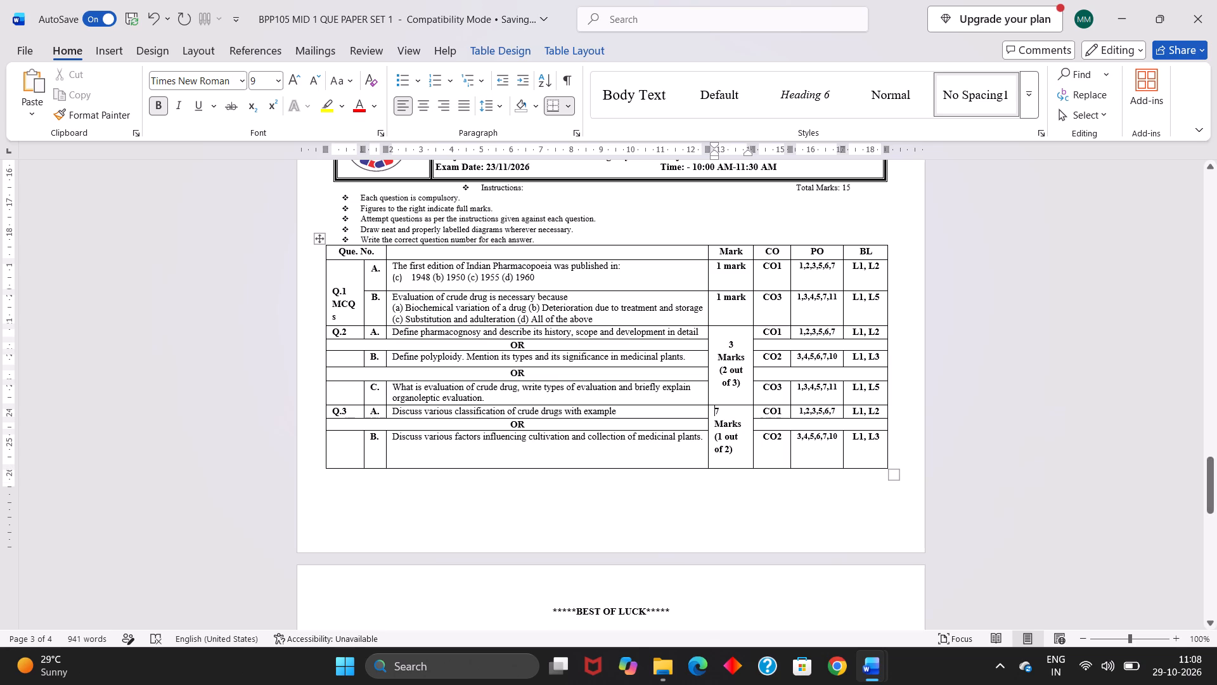
left_click(416, 112)
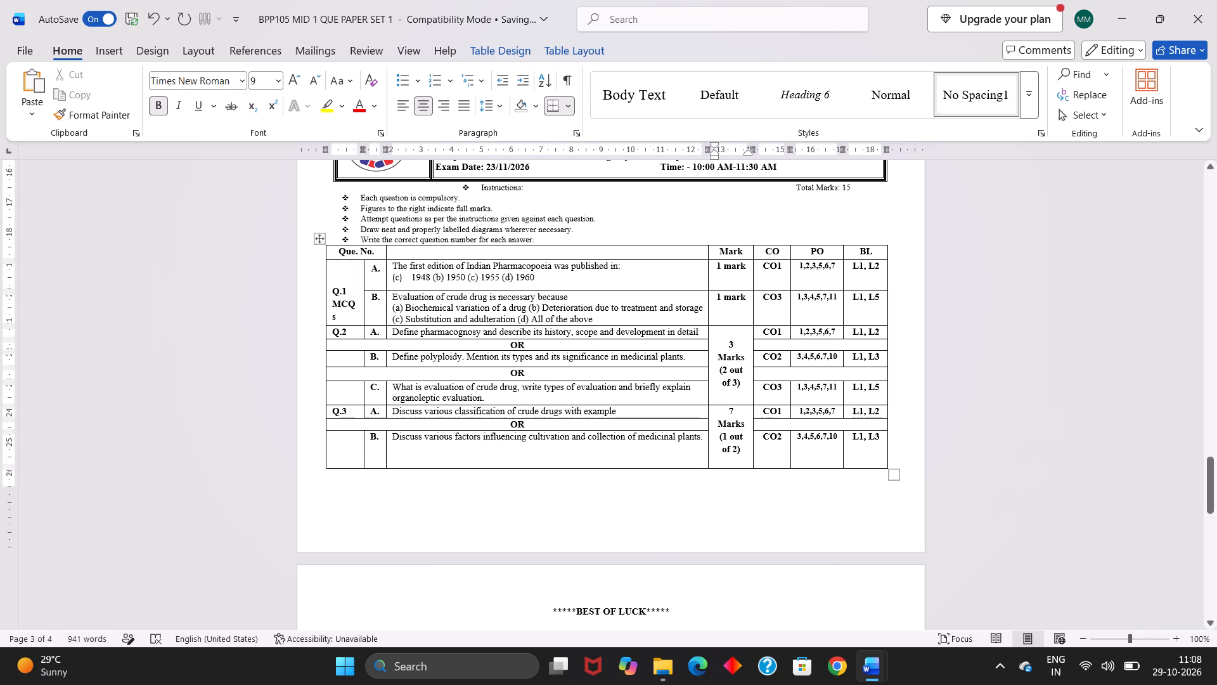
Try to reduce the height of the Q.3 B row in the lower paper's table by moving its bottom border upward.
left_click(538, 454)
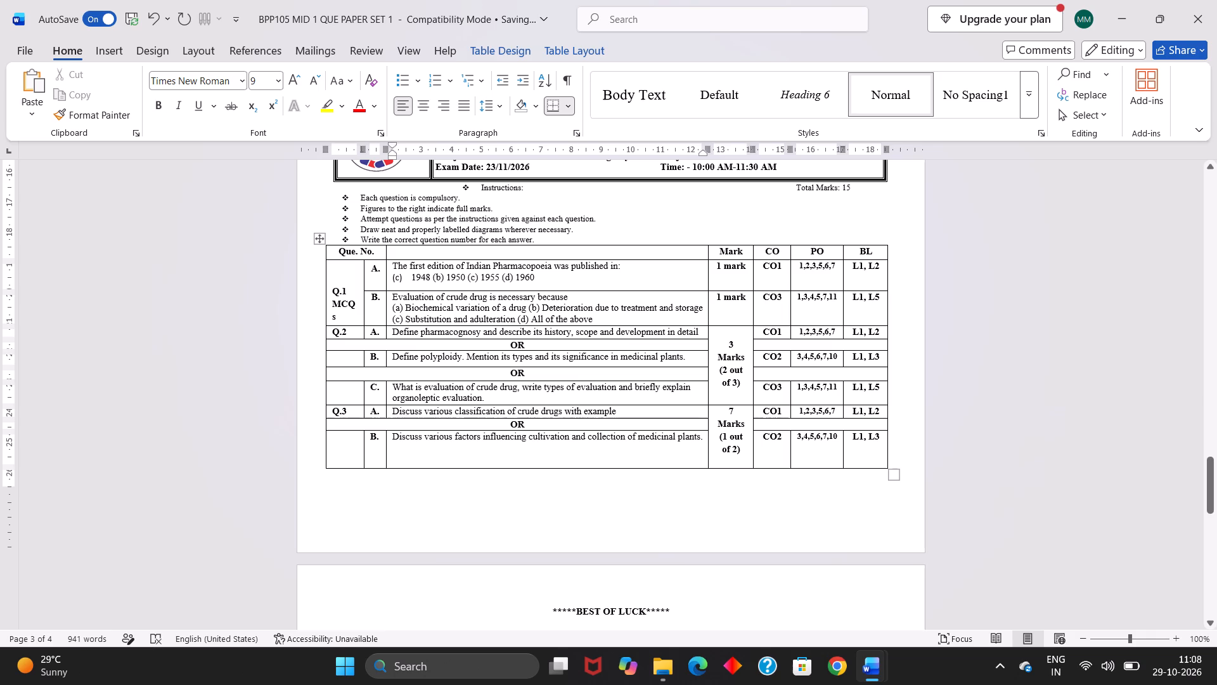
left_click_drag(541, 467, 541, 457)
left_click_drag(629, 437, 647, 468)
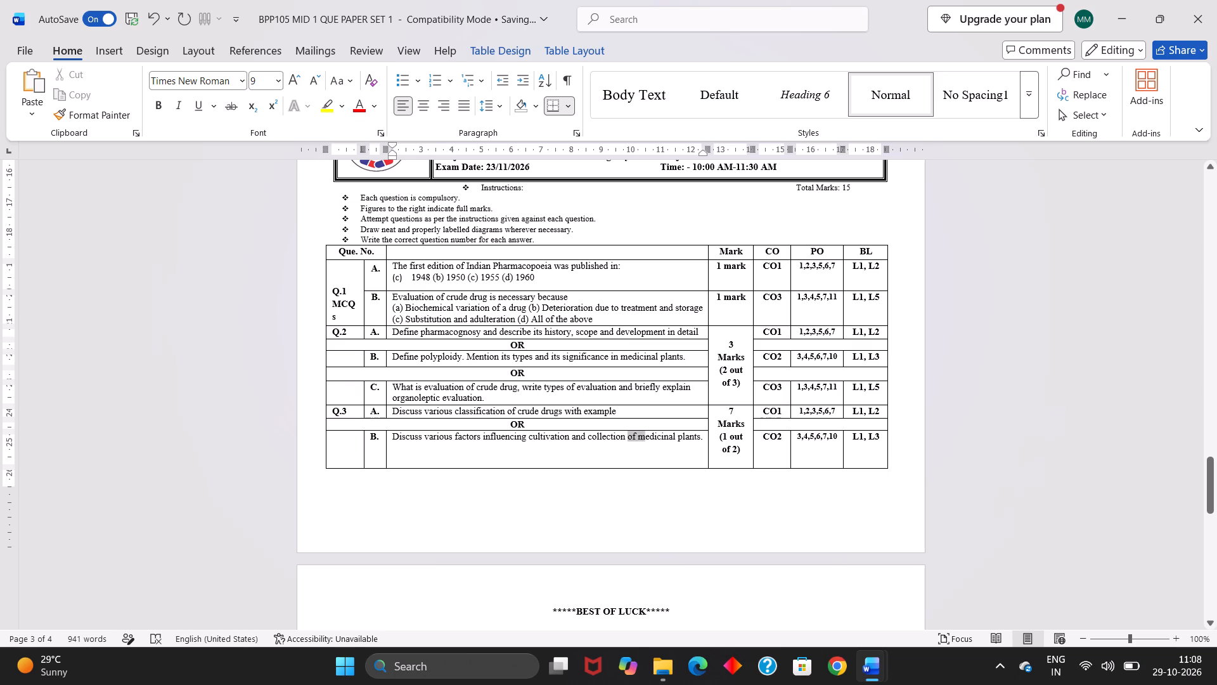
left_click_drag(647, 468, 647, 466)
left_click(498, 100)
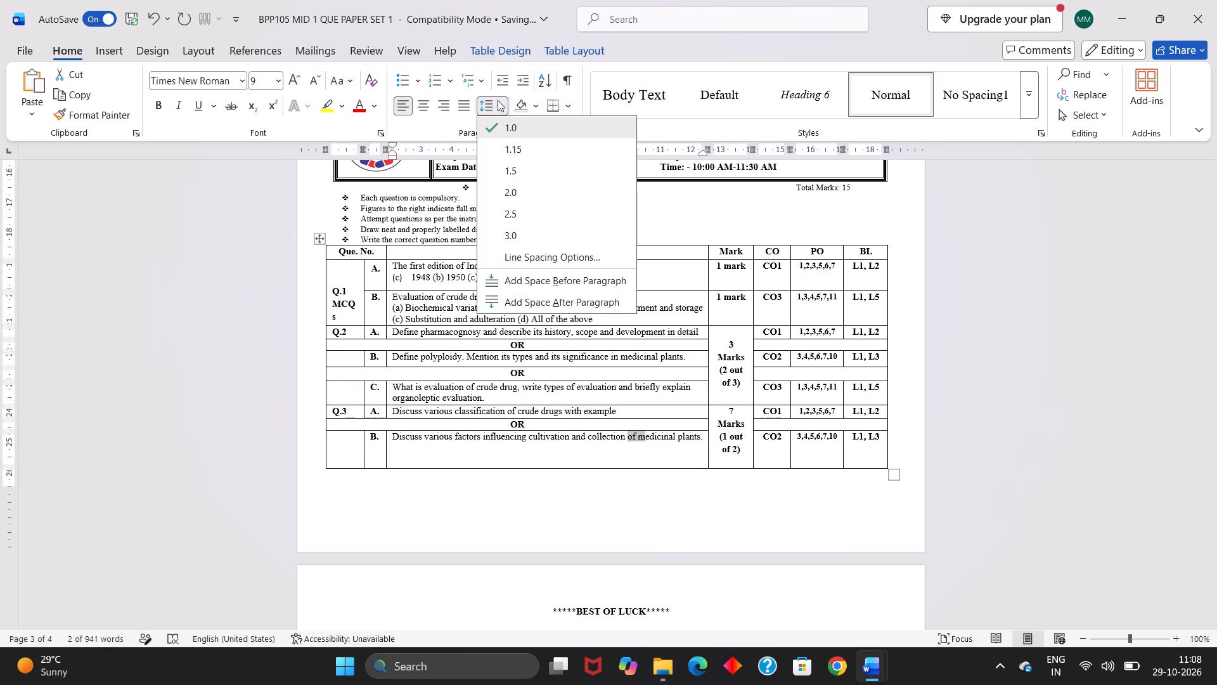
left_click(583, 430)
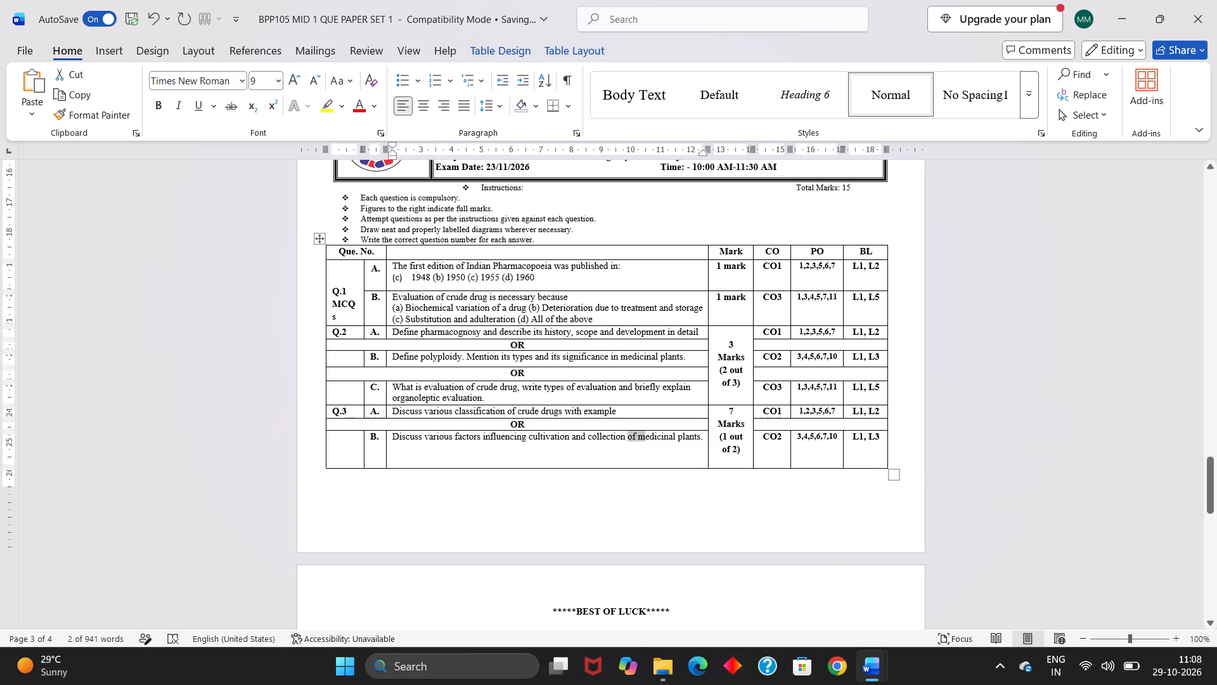
Reduce the closing "*****BEST OF LUCK*****" line on page 4 to 8 pt.
left_click_drag(692, 616, 564, 613)
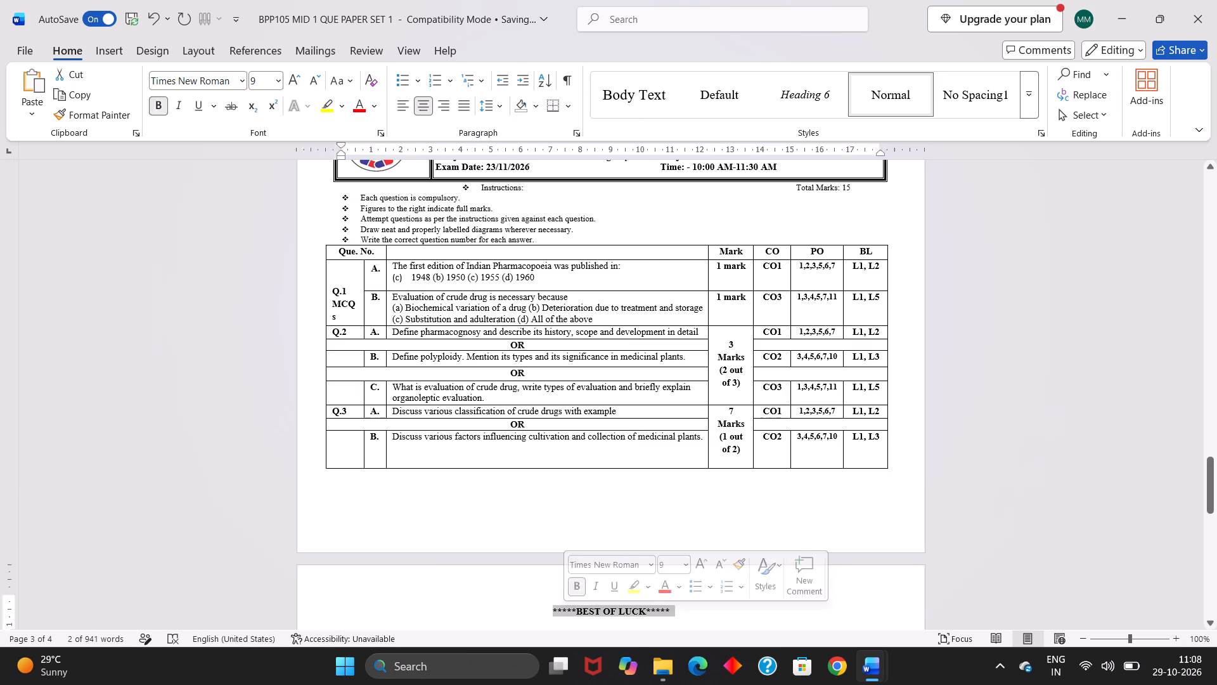
left_click(319, 82)
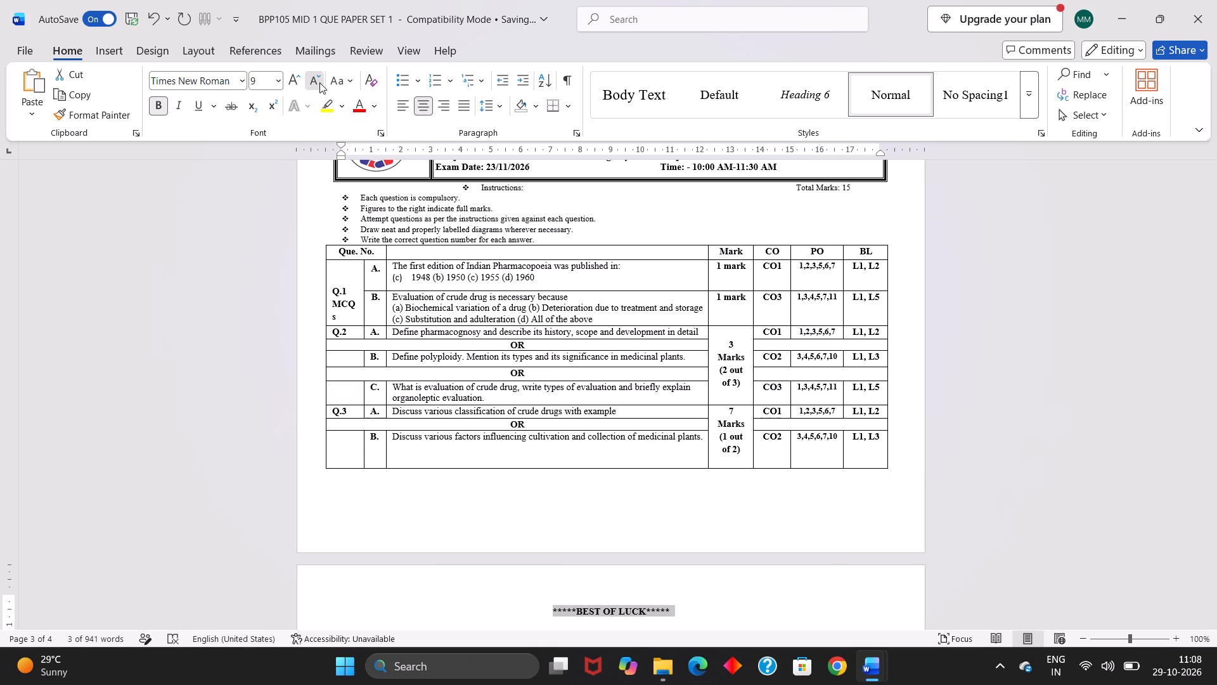
Reduce the "*****BEST OF LUCK*****" line between the two papers on page 3 to 7 pt.
scroll(614, 419, "up", 1)
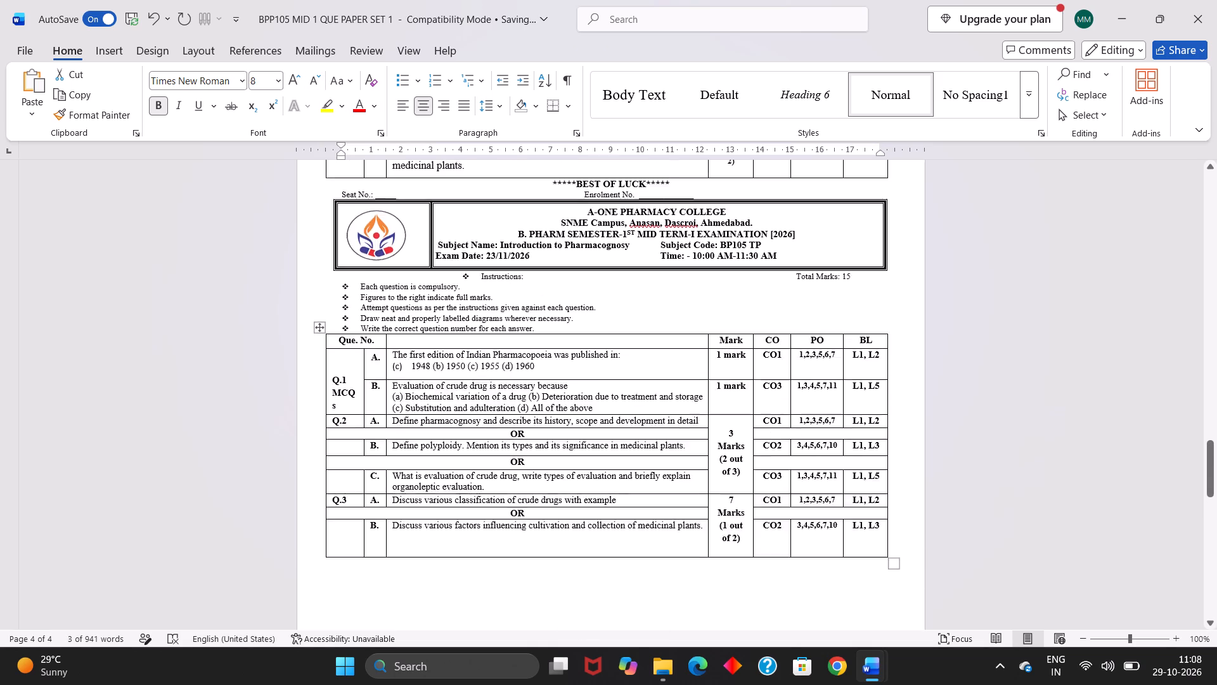
scroll(614, 419, "up", 1)
left_click_drag(673, 445, 559, 443)
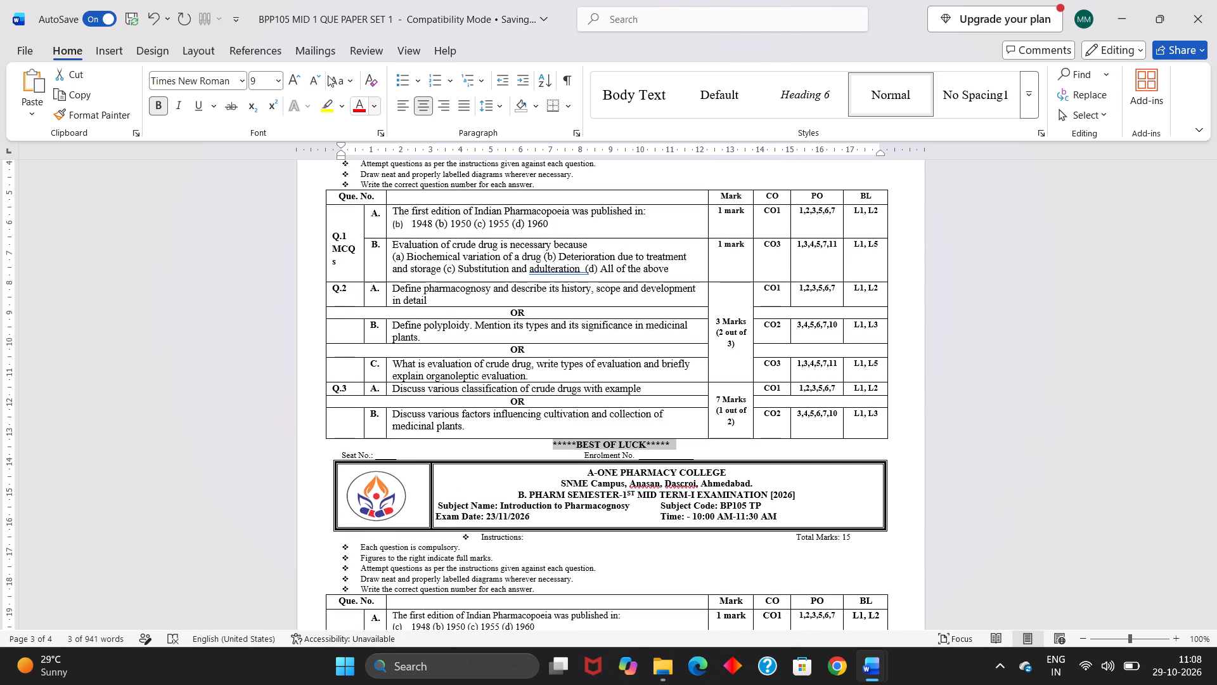
left_click(321, 79)
scroll(321, 79, "down", 1)
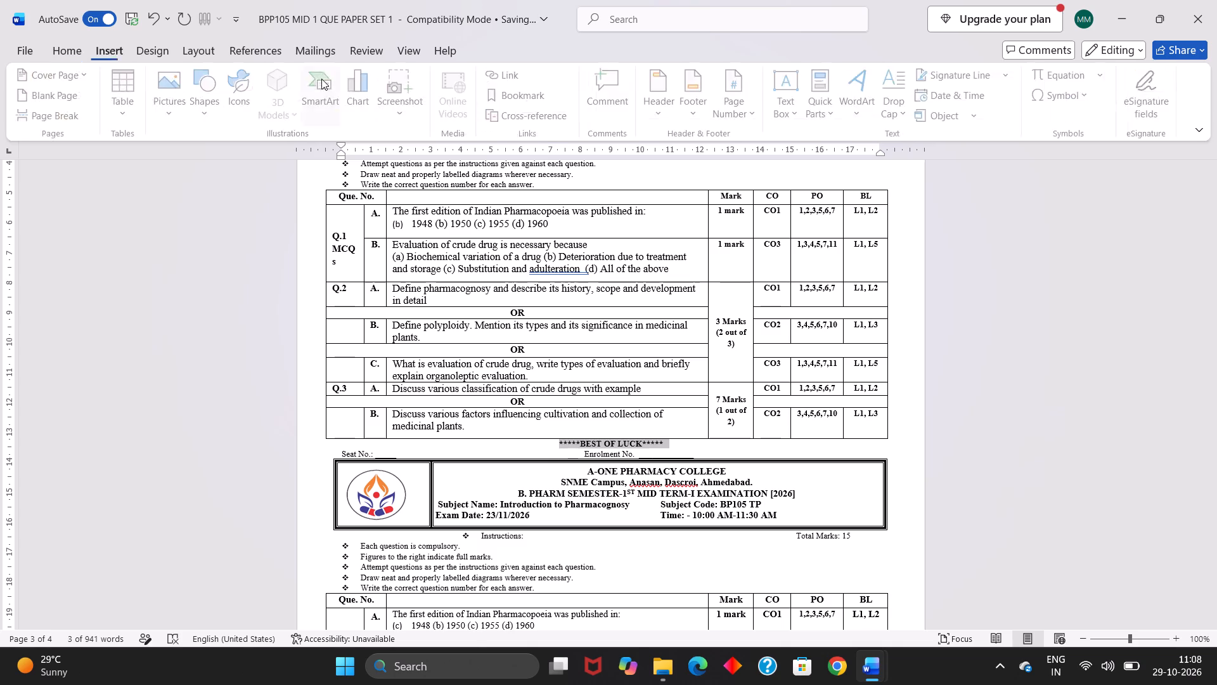
scroll(321, 79, "down", 2)
scroll(500, 335, "down", 2)
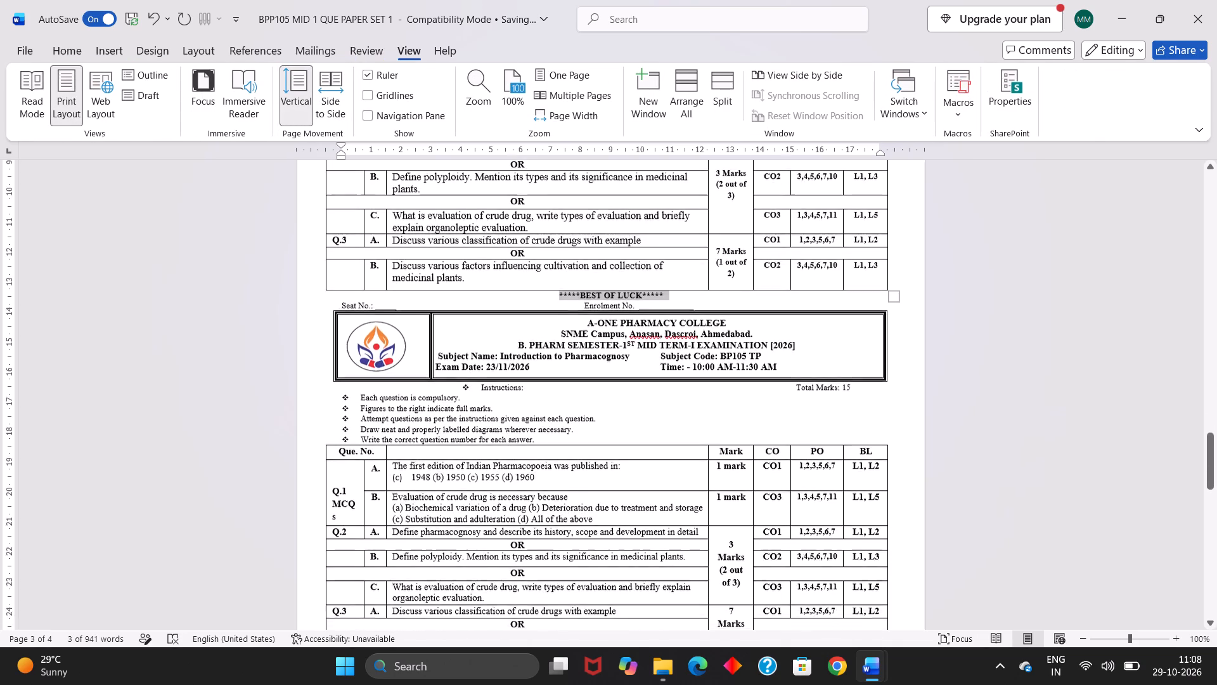
scroll(500, 335, "up", 1)
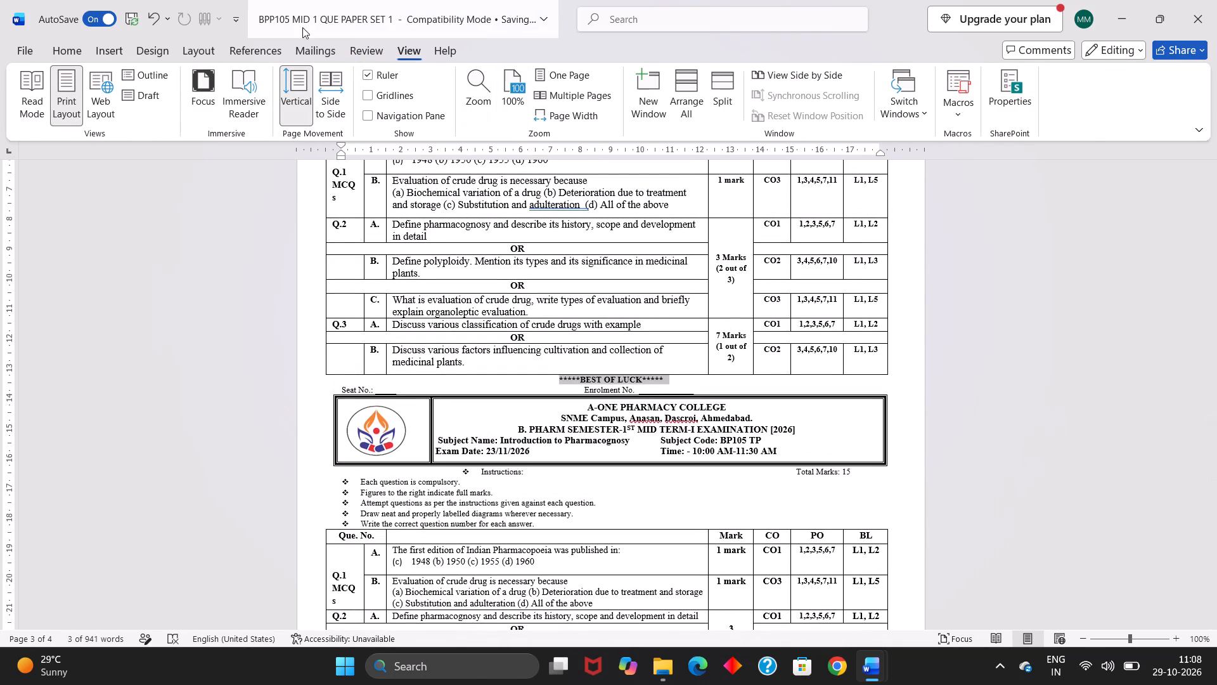
left_click(79, 49)
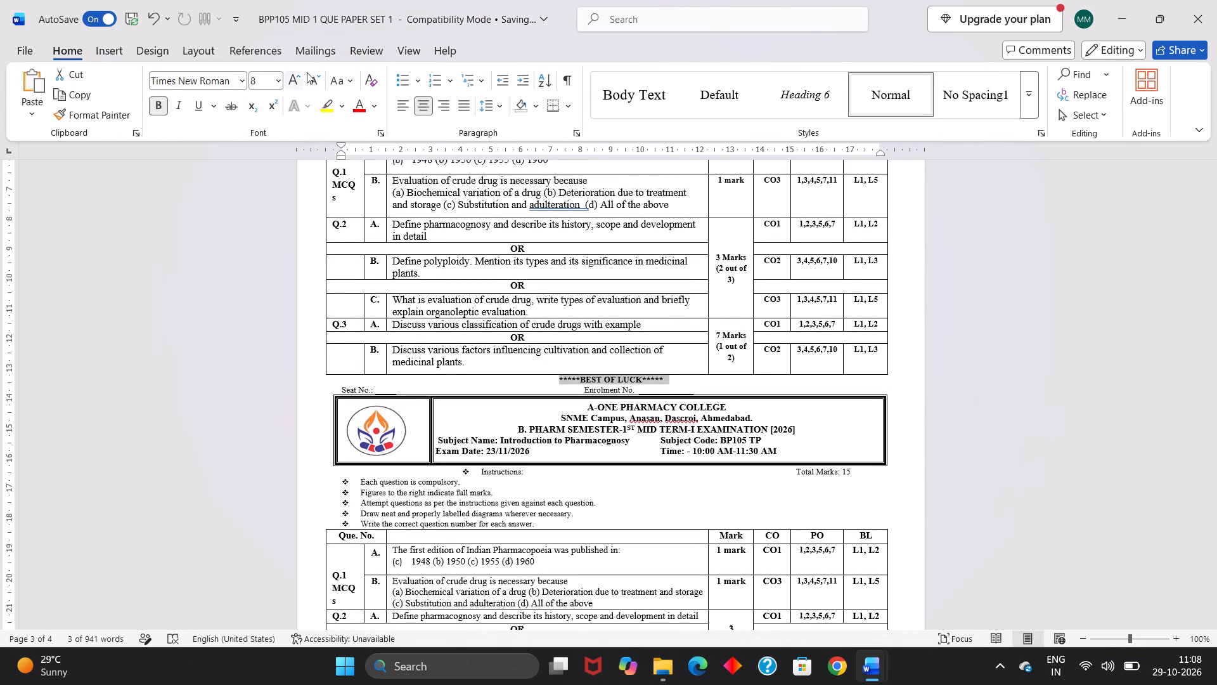
left_click(309, 78)
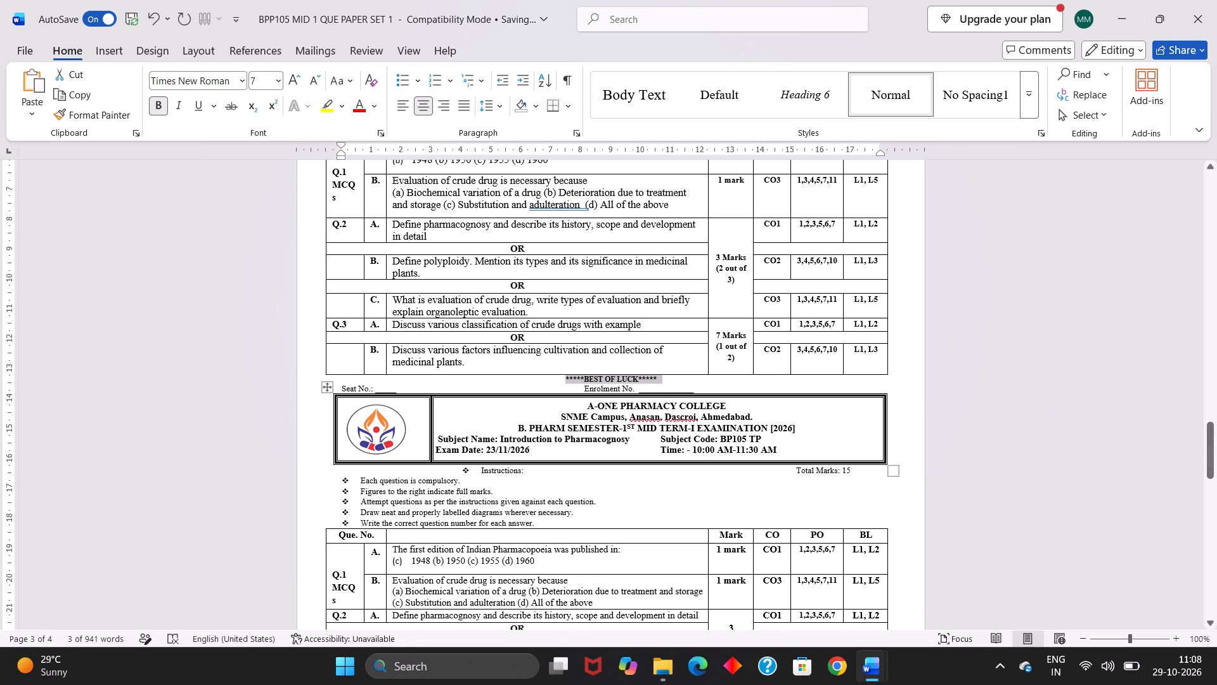
scroll(515, 427, "down", 3)
Delete the blank lines above "3 Marks (2 out of 3)" in the upper paper's Q.2 mark cell.
scroll(515, 427, "up", 2)
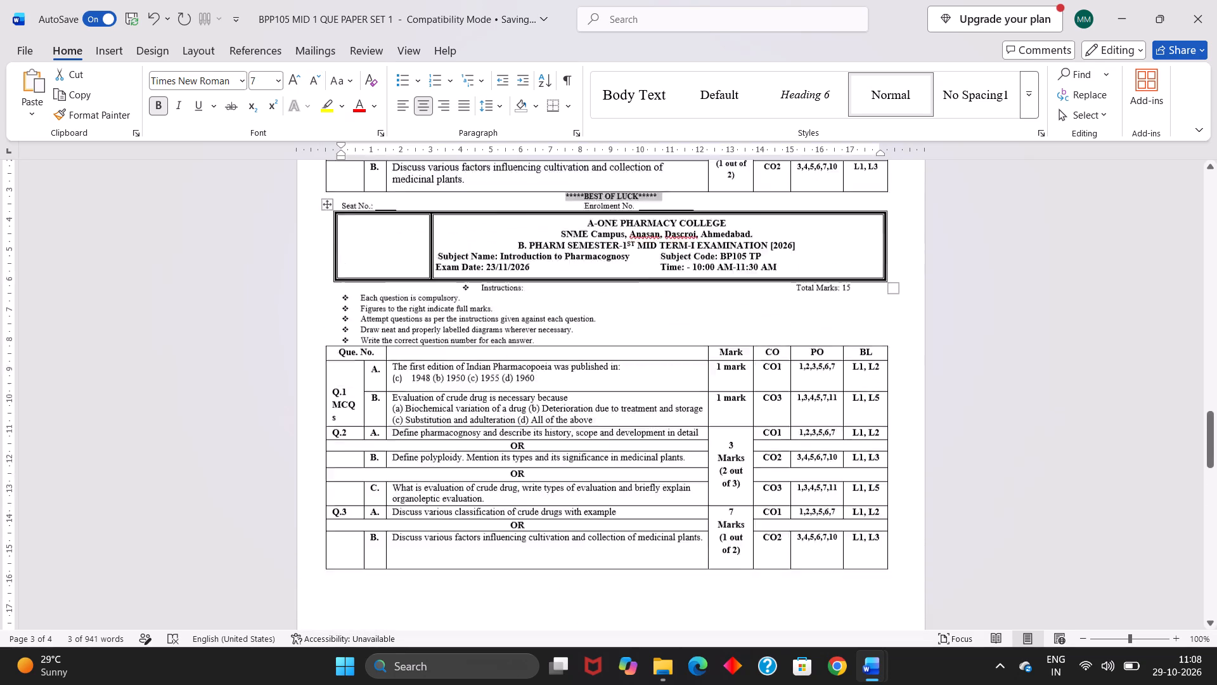
scroll(515, 427, "up", 1)
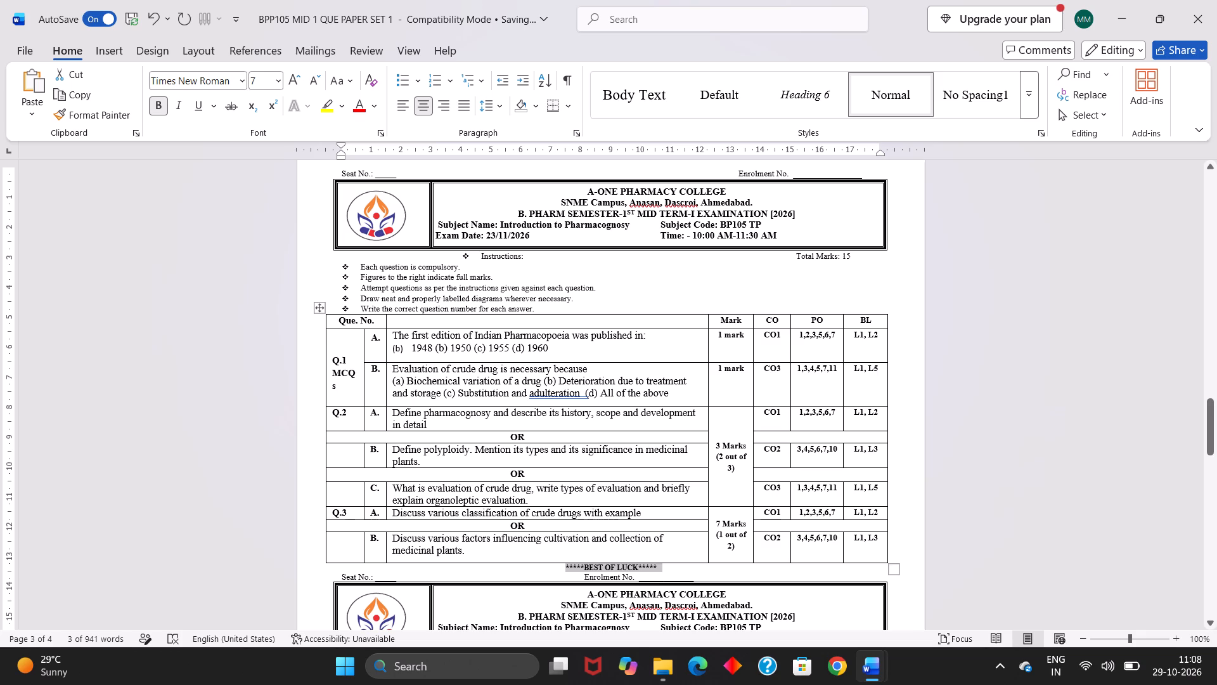
left_click(719, 436)
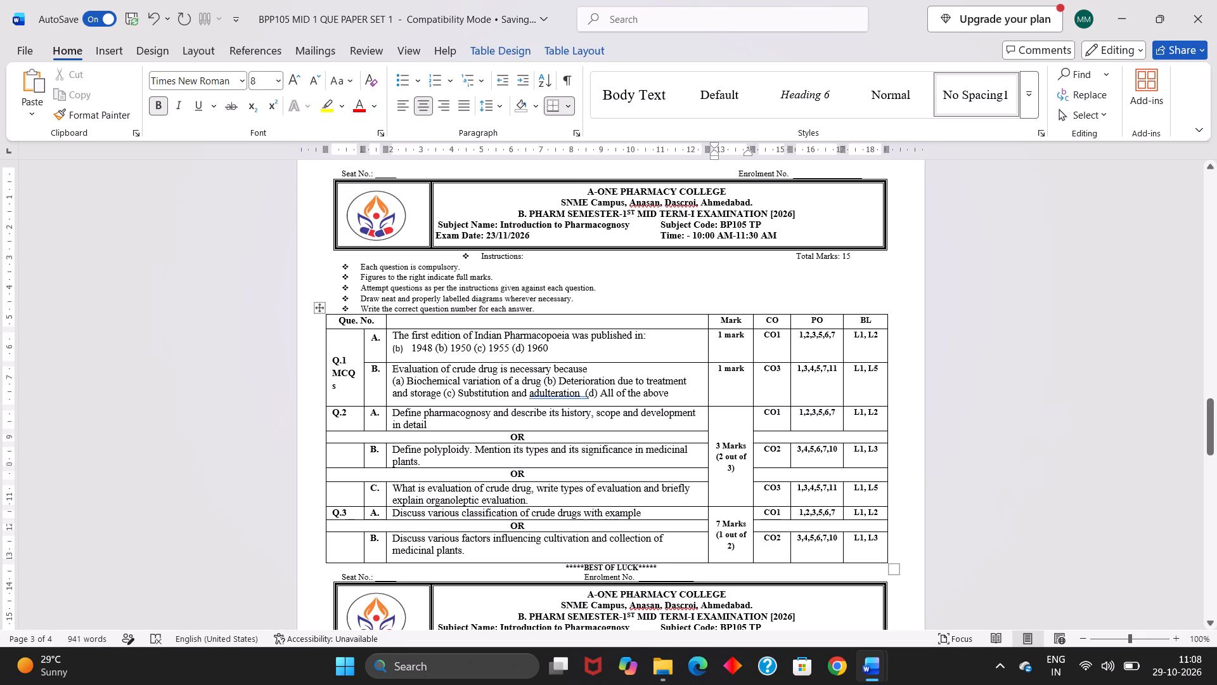
key("BackSpace")
key("BackSpace")
key("BackSpace")
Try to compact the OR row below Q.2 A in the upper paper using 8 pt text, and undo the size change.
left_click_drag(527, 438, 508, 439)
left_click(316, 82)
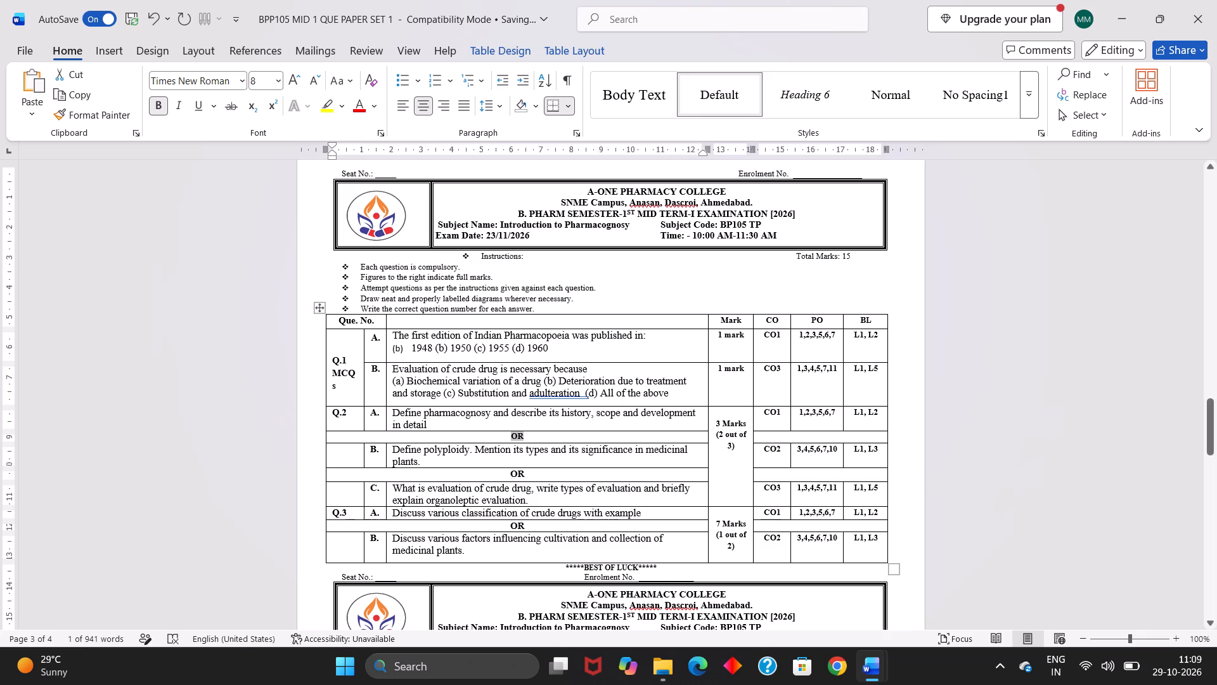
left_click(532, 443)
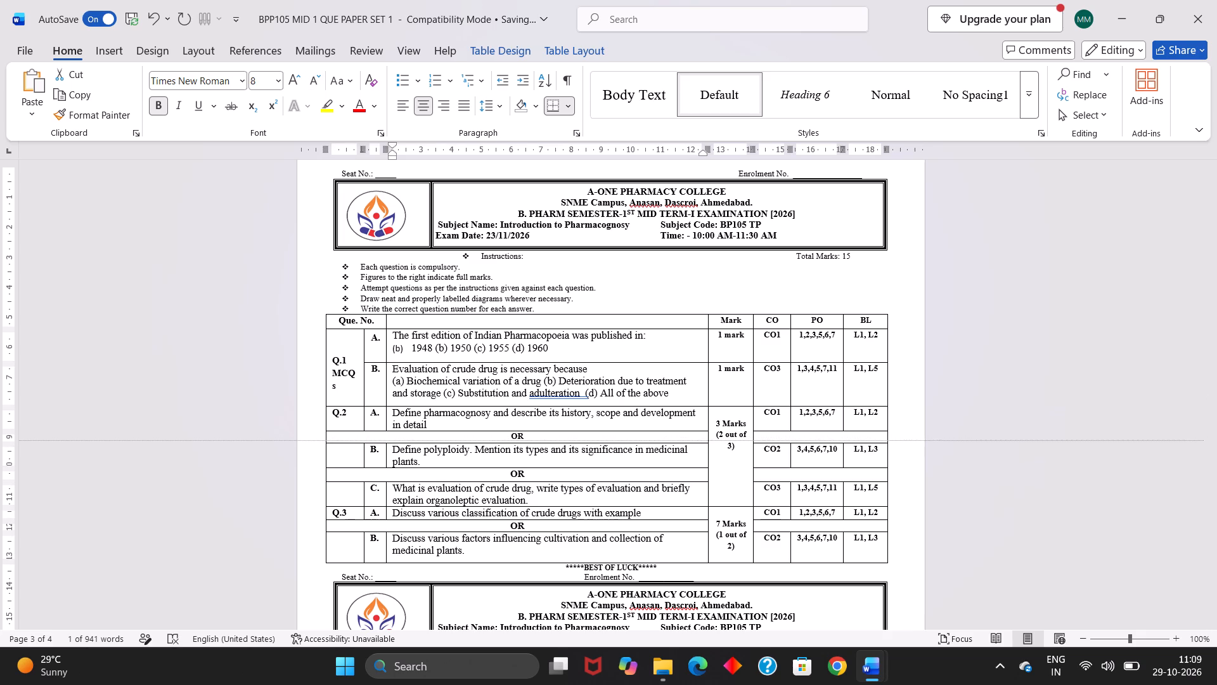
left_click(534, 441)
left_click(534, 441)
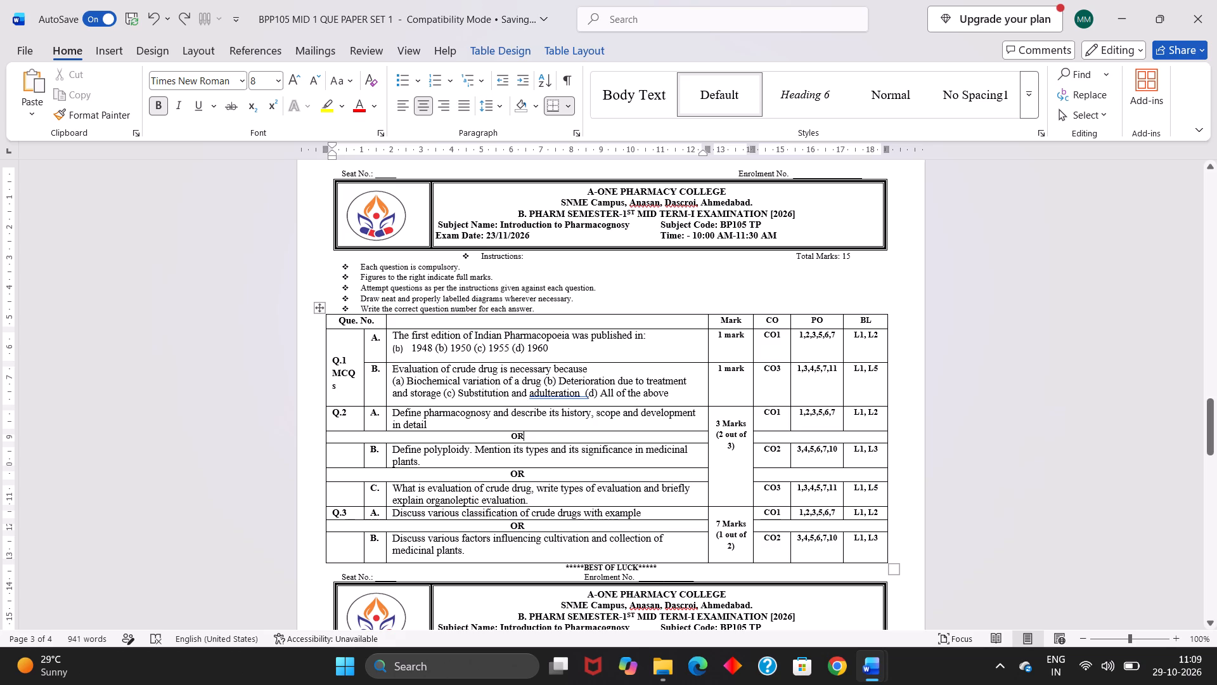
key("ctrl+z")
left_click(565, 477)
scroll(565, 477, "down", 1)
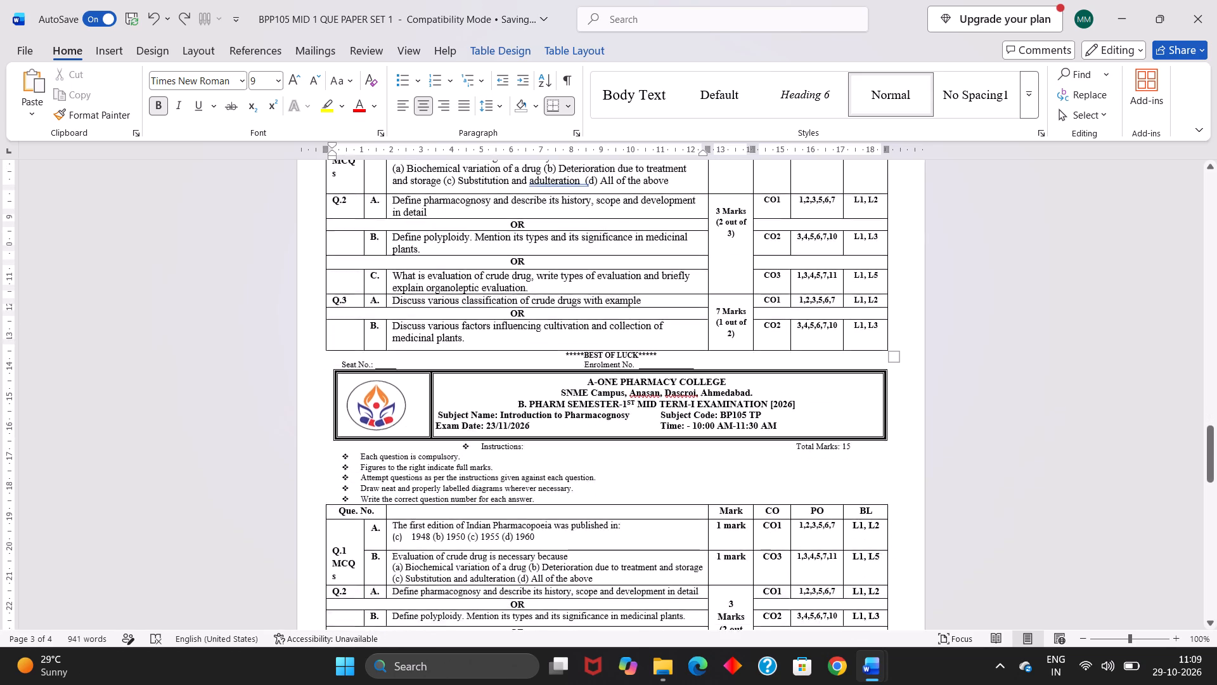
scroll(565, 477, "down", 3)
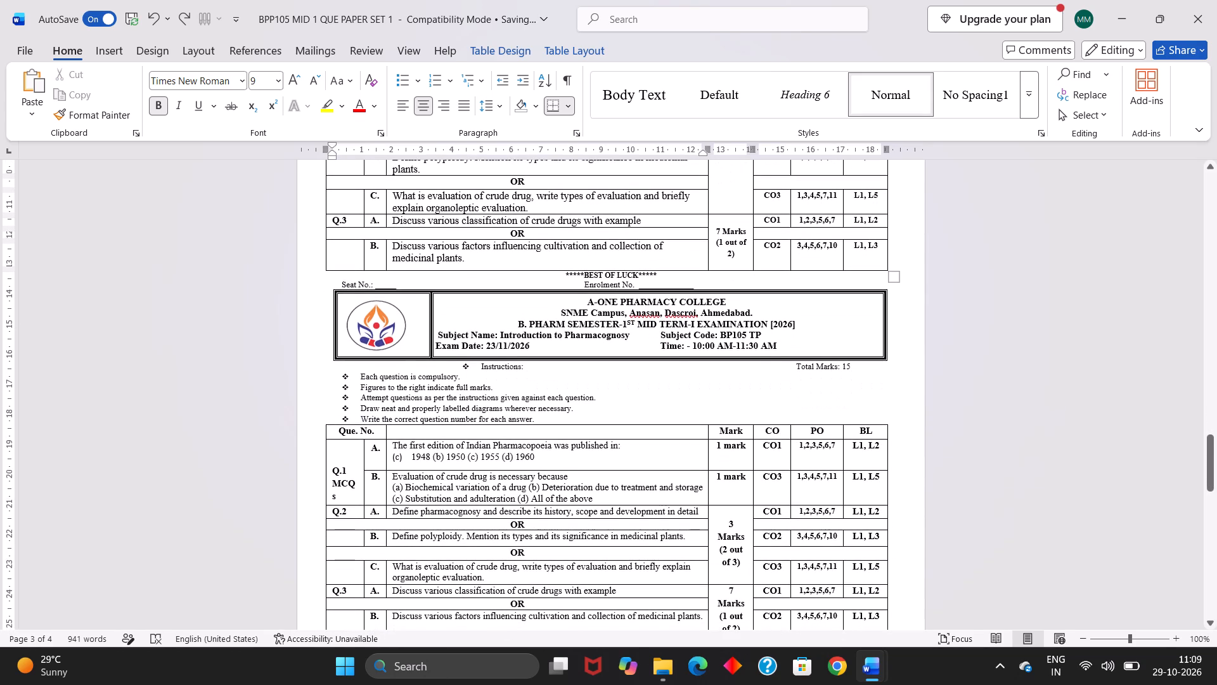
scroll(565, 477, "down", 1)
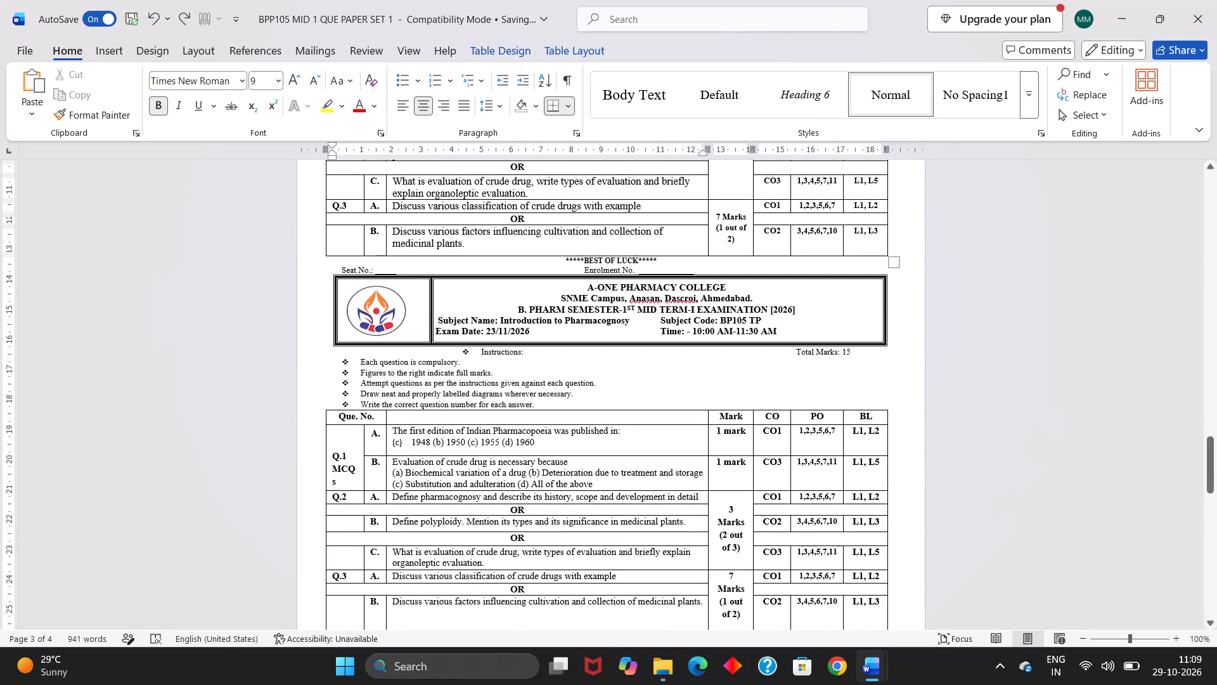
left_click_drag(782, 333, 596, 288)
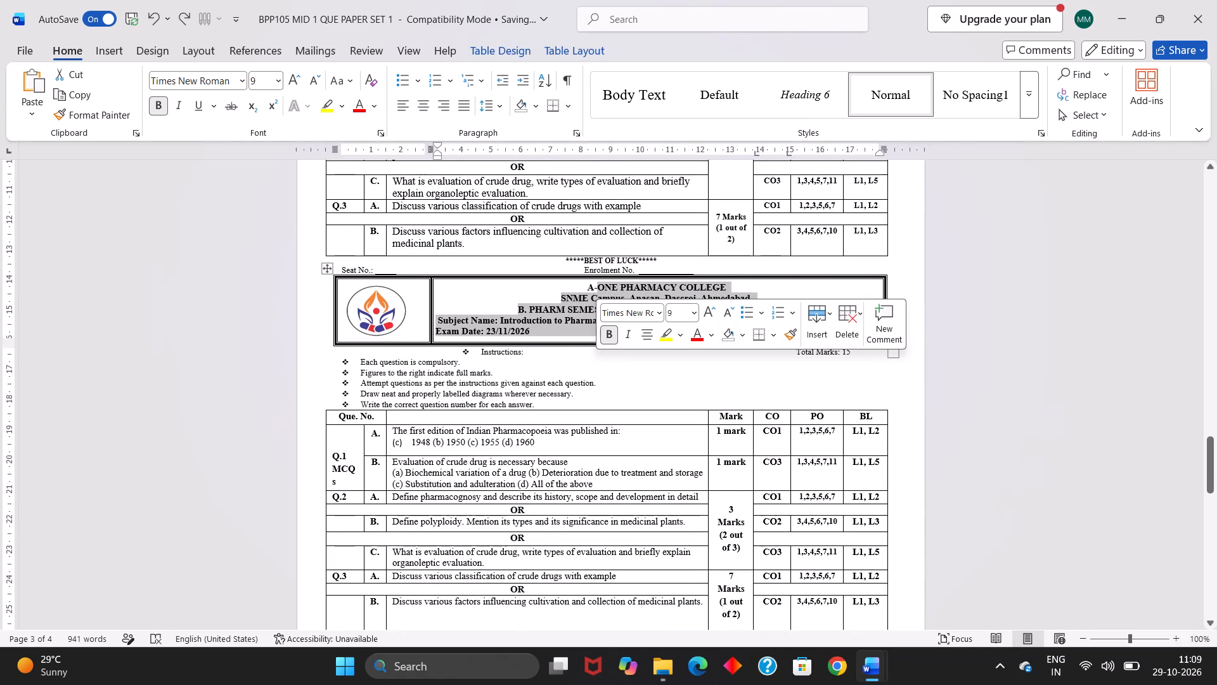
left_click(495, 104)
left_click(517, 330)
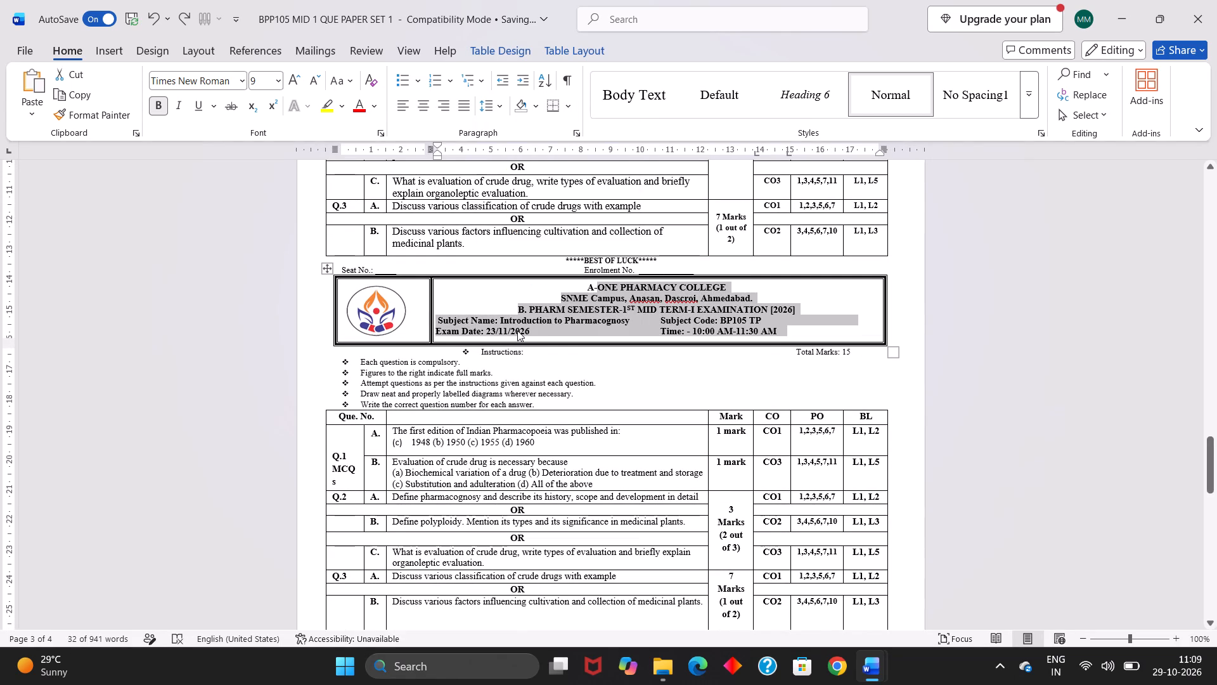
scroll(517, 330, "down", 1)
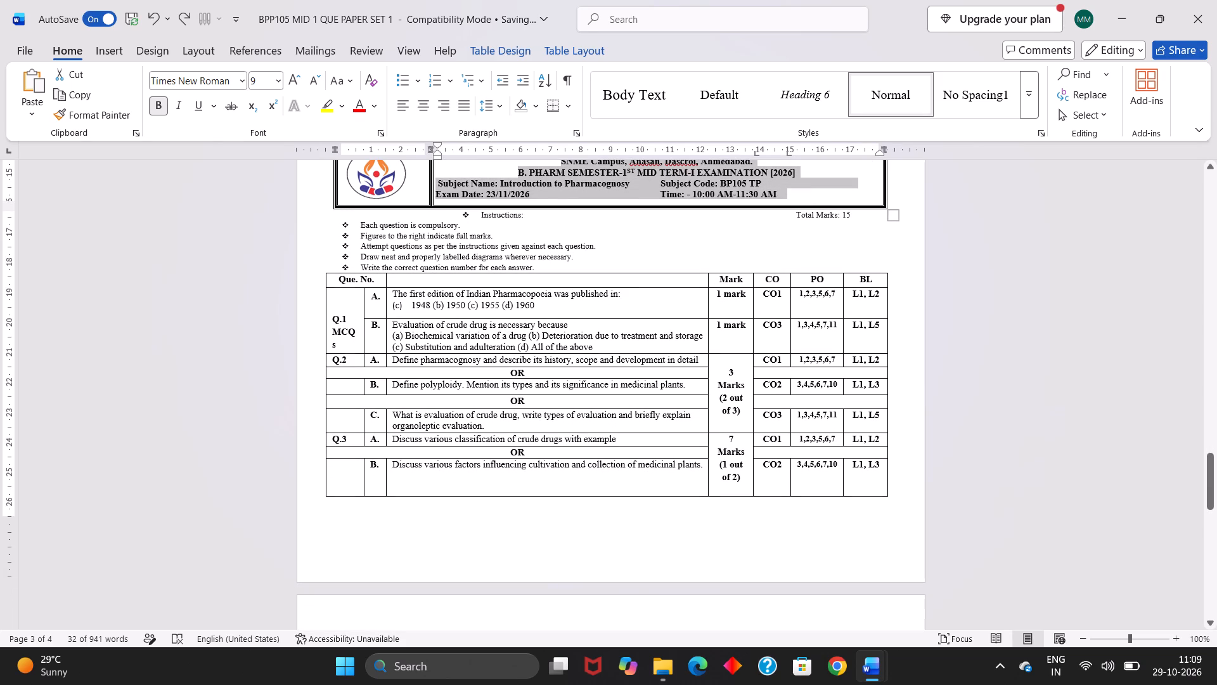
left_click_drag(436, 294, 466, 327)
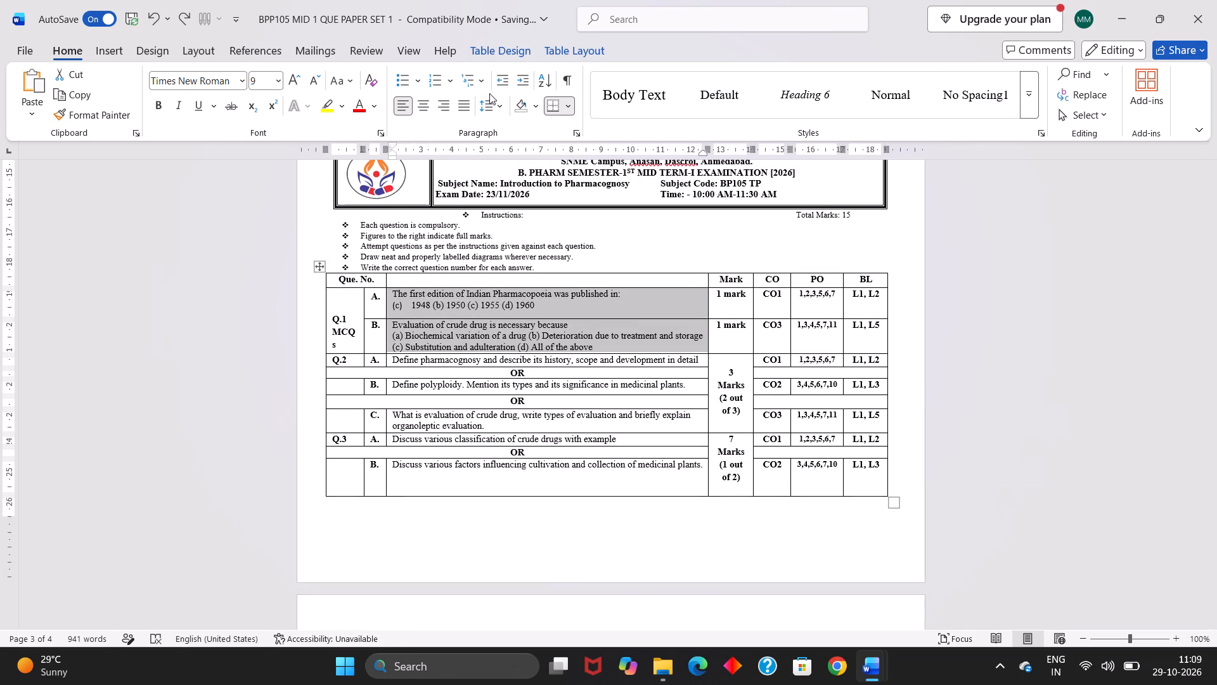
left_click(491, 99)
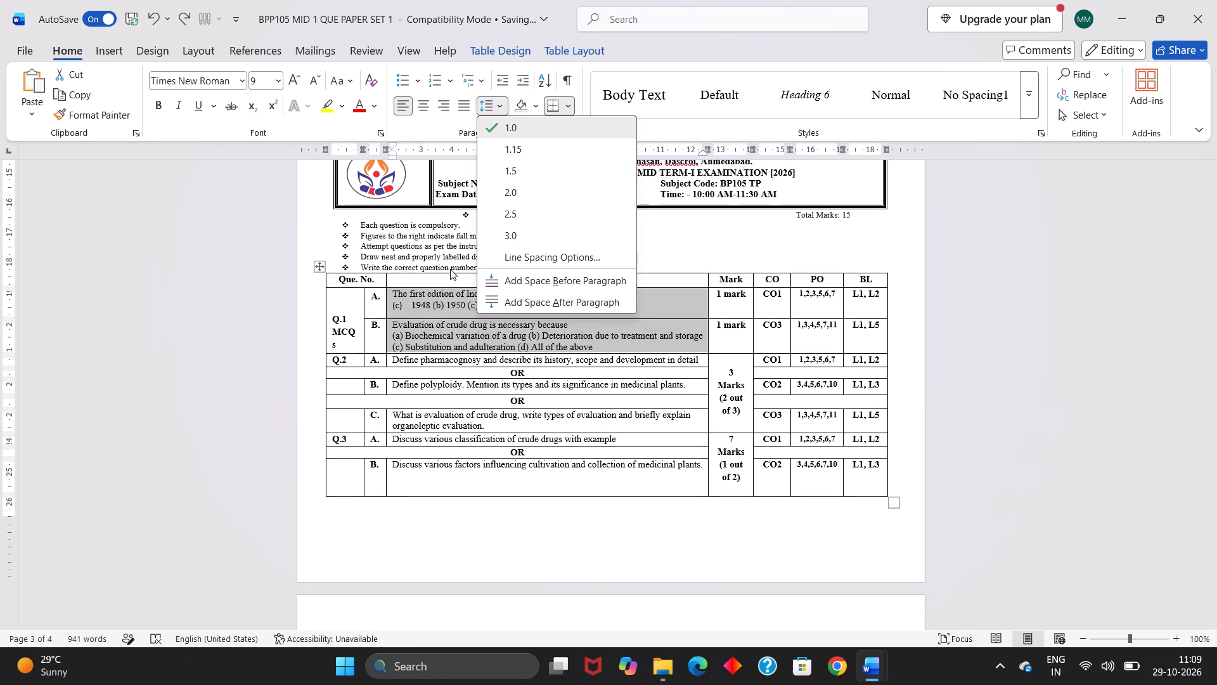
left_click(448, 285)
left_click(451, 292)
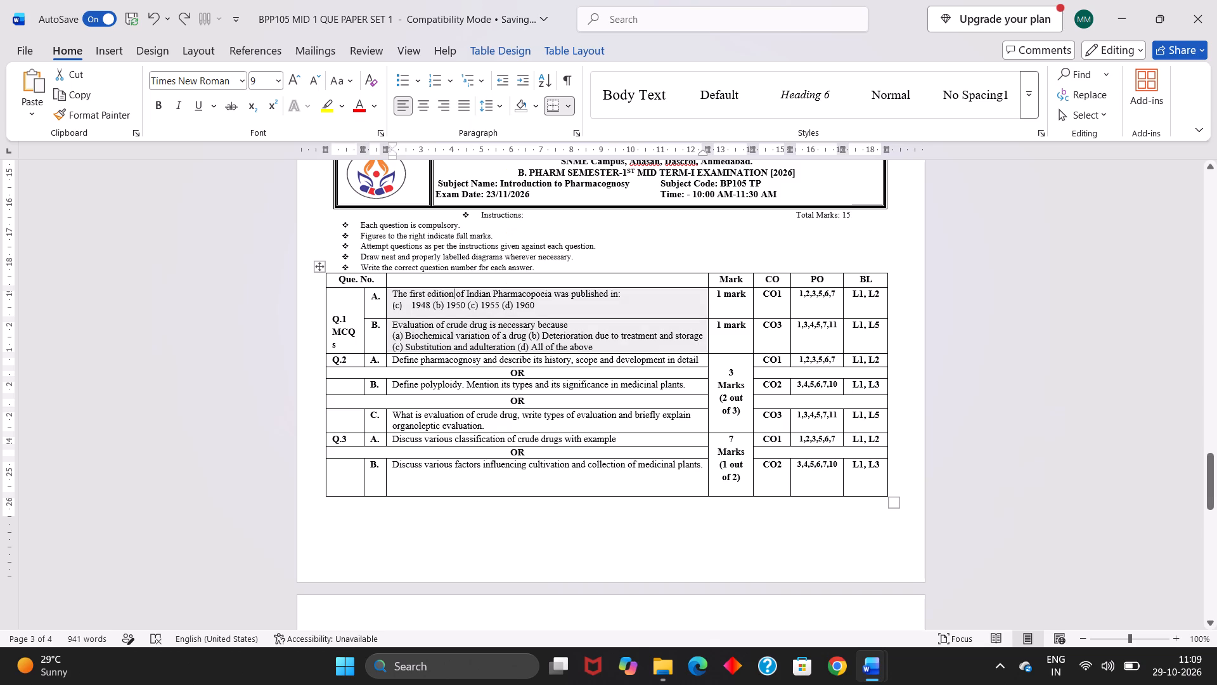
Remove the space after the 1948–1960 option line of Q.1 A in the lower paper's table.
left_click_drag(463, 304, 486, 311)
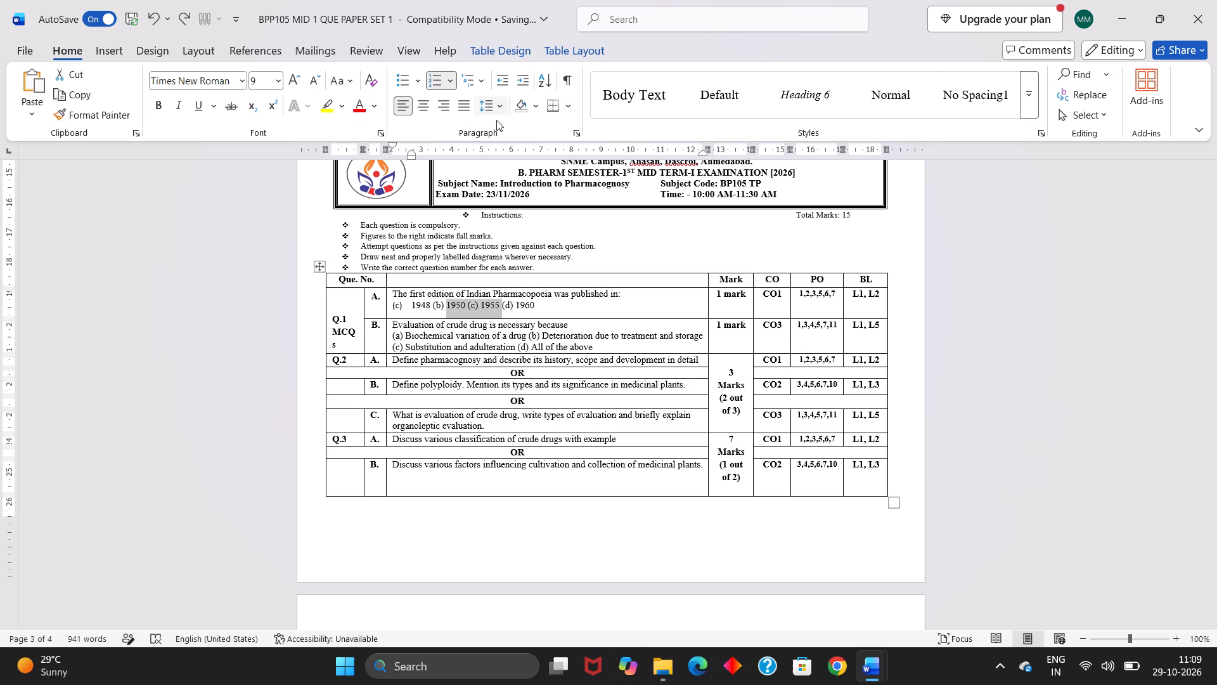
left_click(495, 103)
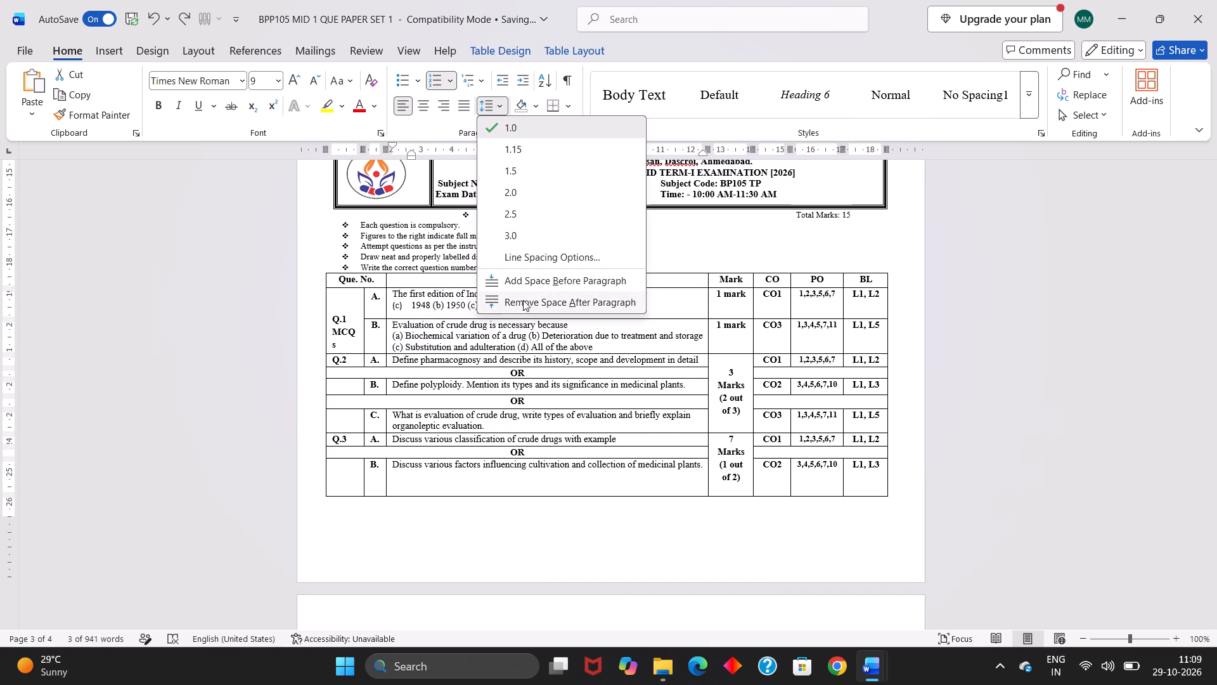
left_click(523, 300)
left_click(524, 344)
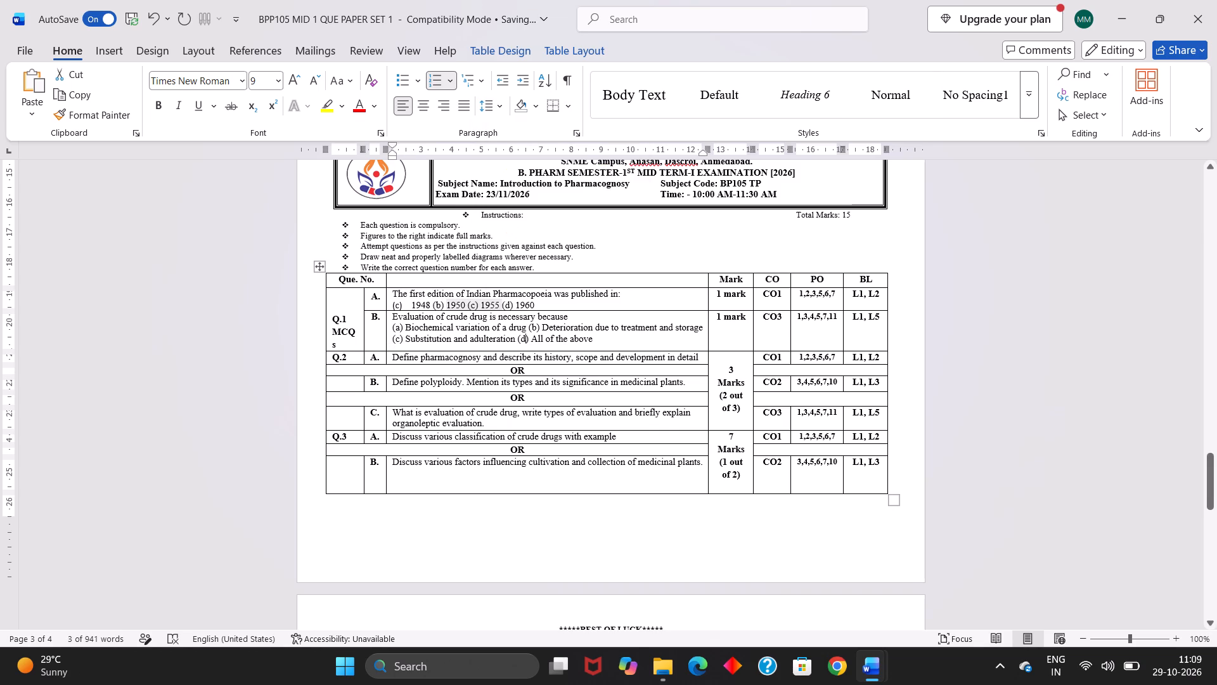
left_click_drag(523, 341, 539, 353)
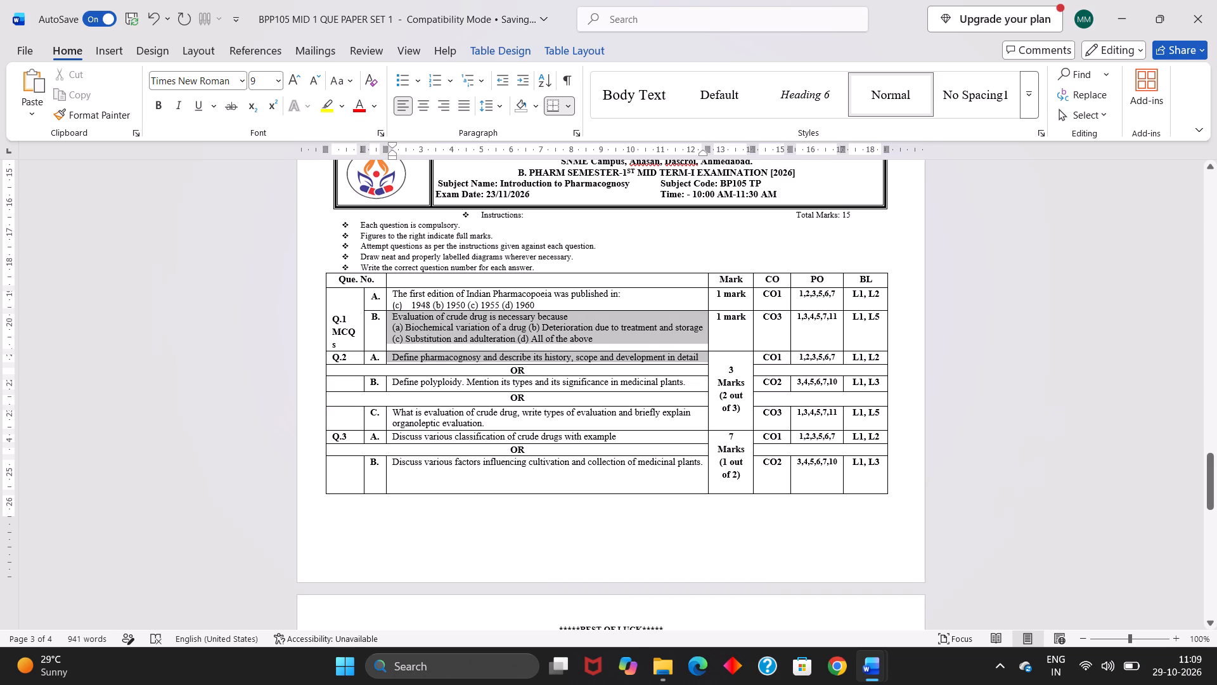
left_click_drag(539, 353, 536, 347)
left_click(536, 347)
Remove the space after the 1948–1960 option line of Q.1 A in the upper paper's table on page 3.
scroll(536, 347, "up", 1)
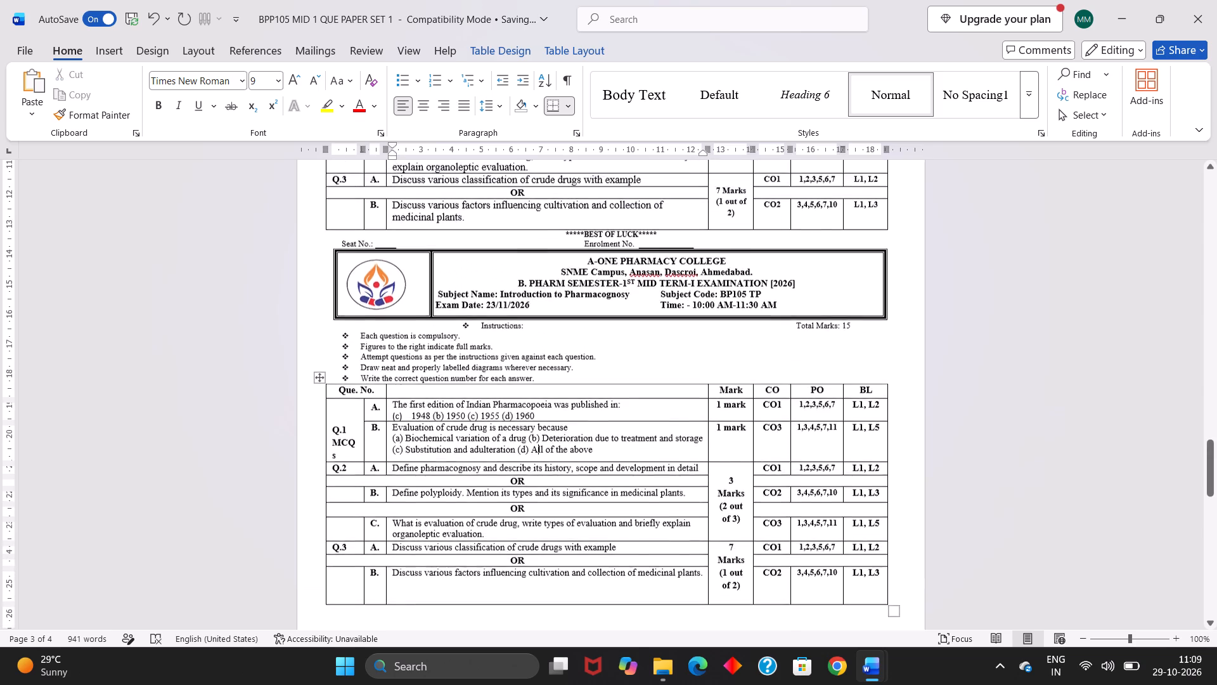
scroll(536, 347, "up", 1)
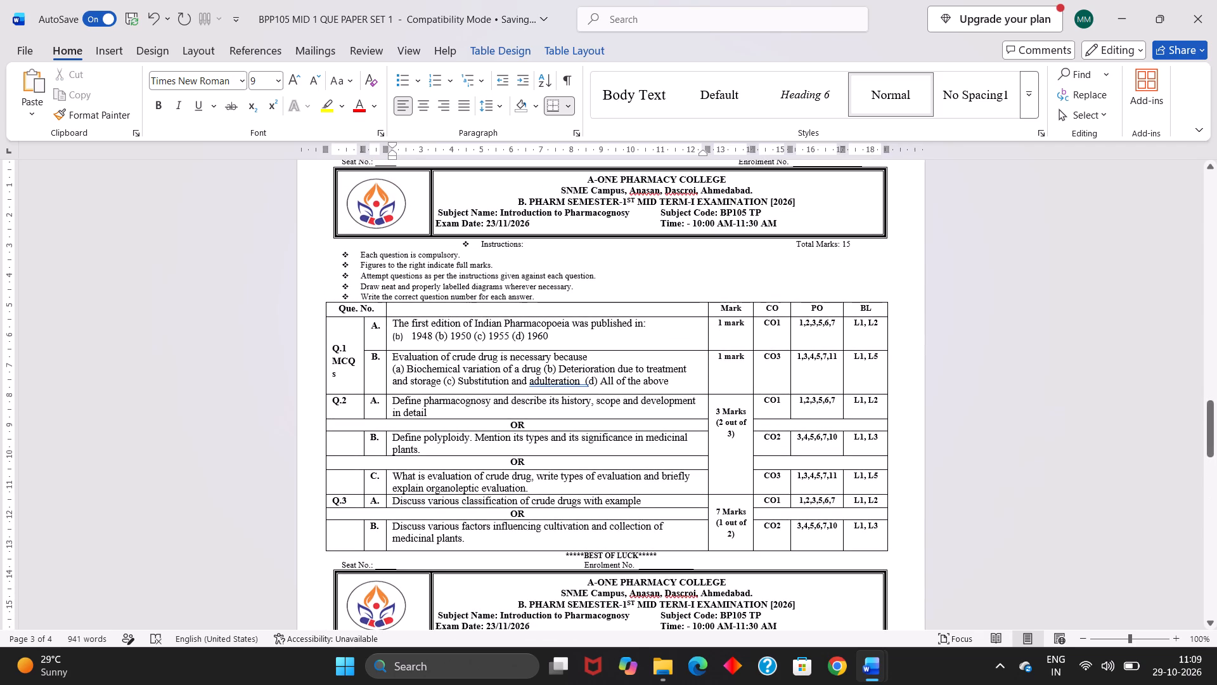
left_click_drag(420, 338, 435, 343)
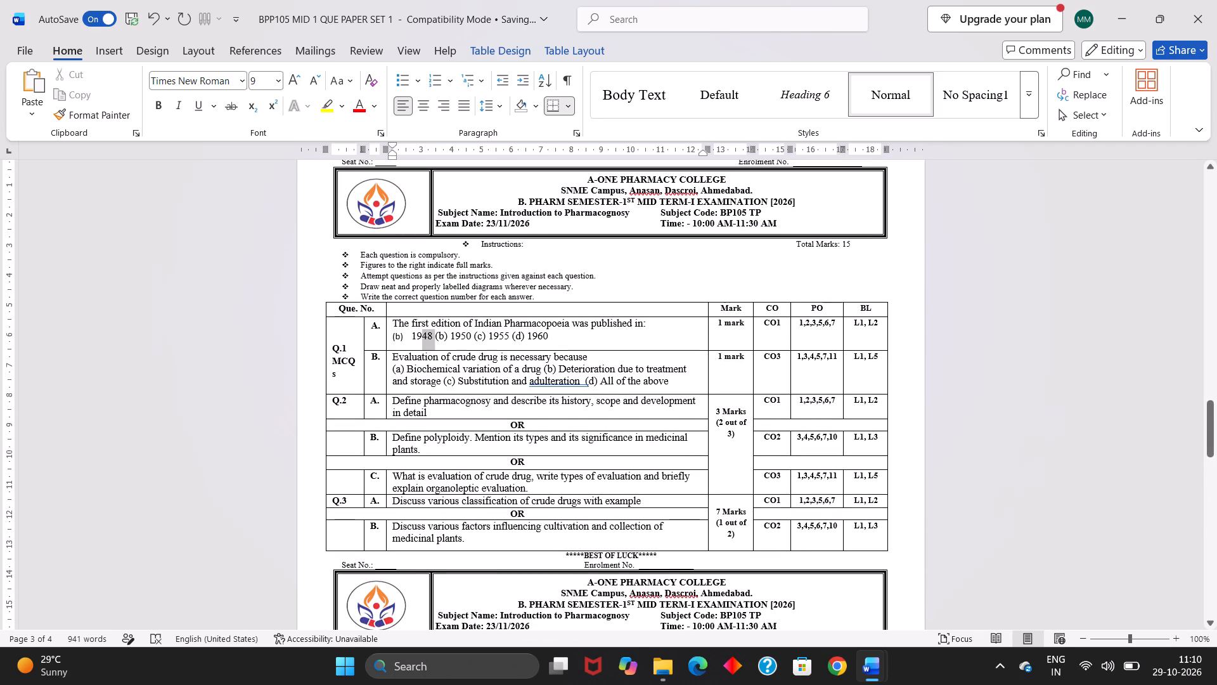
left_click_drag(435, 343, 461, 346)
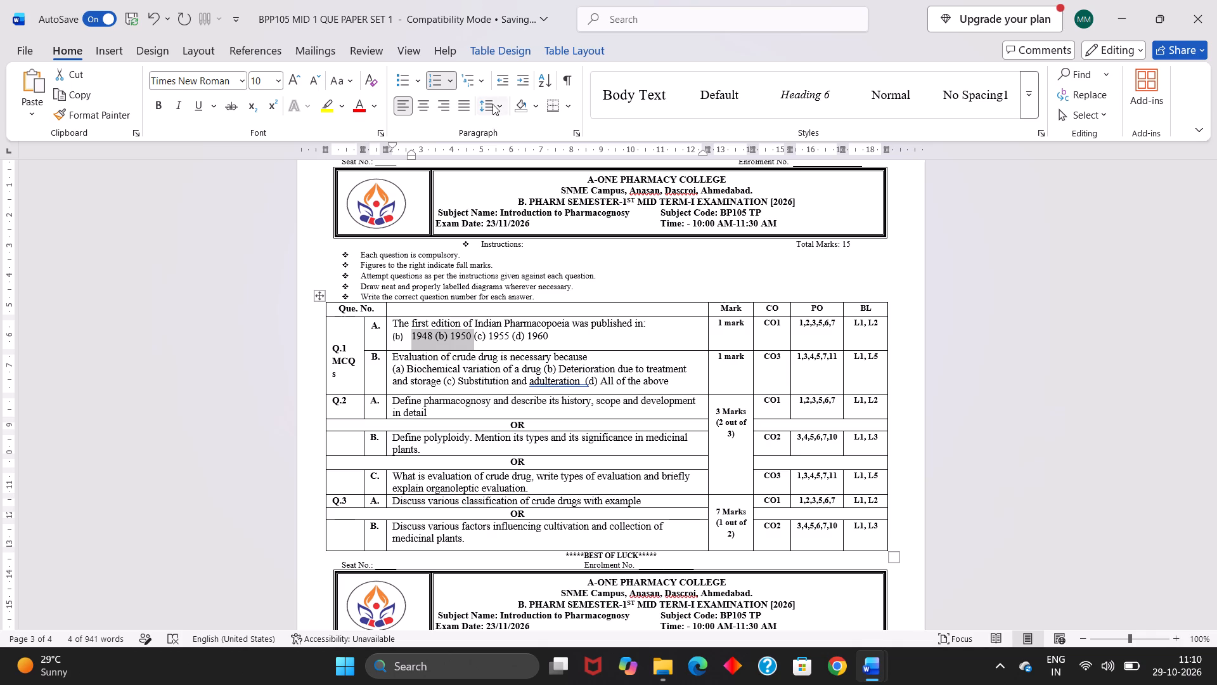
left_click(493, 104)
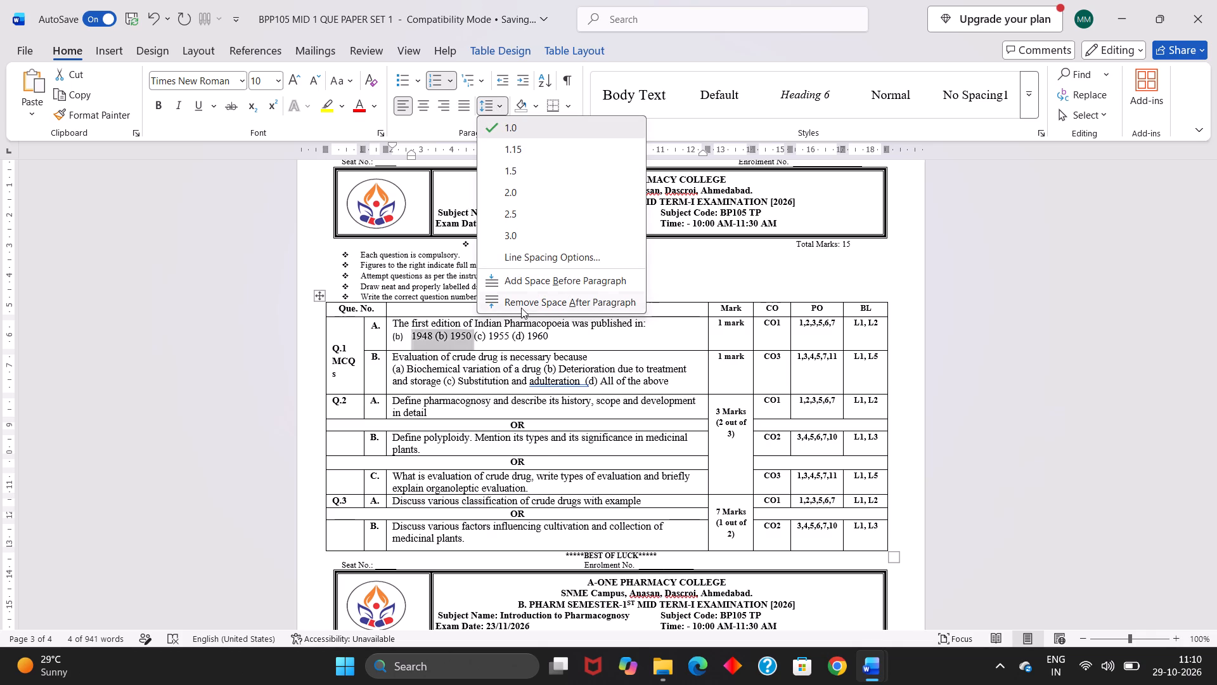
left_click(520, 305)
Delete the "MCQs" text from the Q.1 cell in the upper paper's table, keeping only "Q.1".
scroll(492, 511, "down", 1)
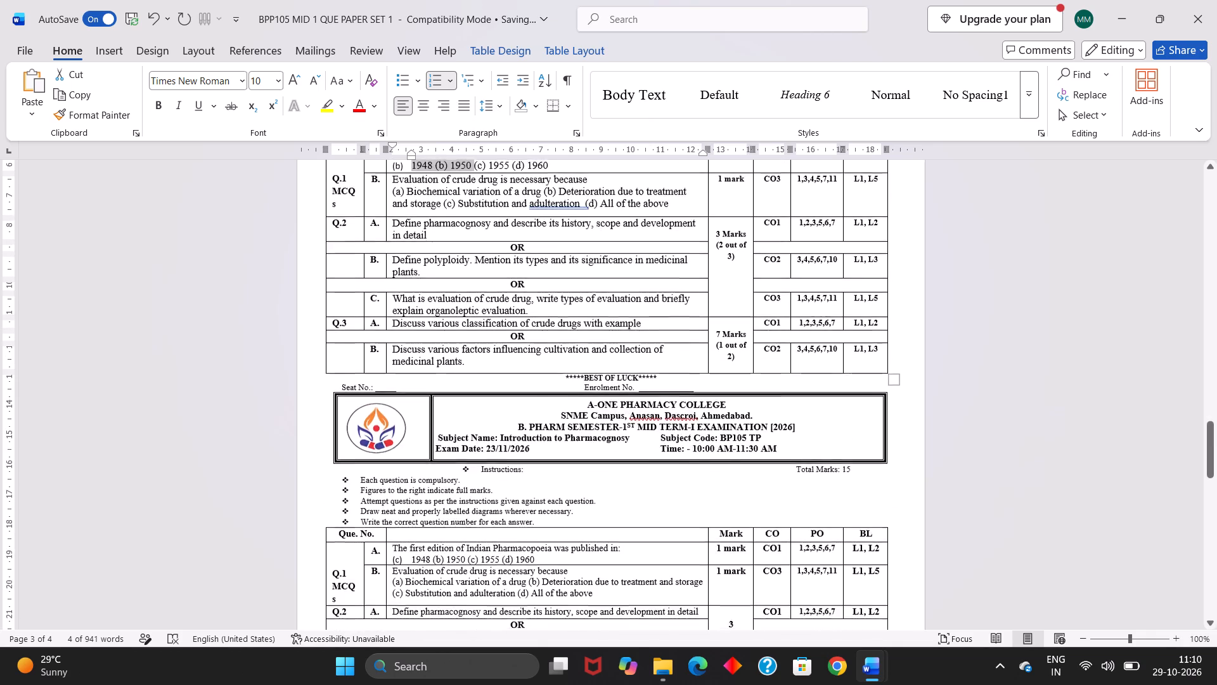
scroll(492, 511, "down", 1)
scroll(492, 511, "up", 1)
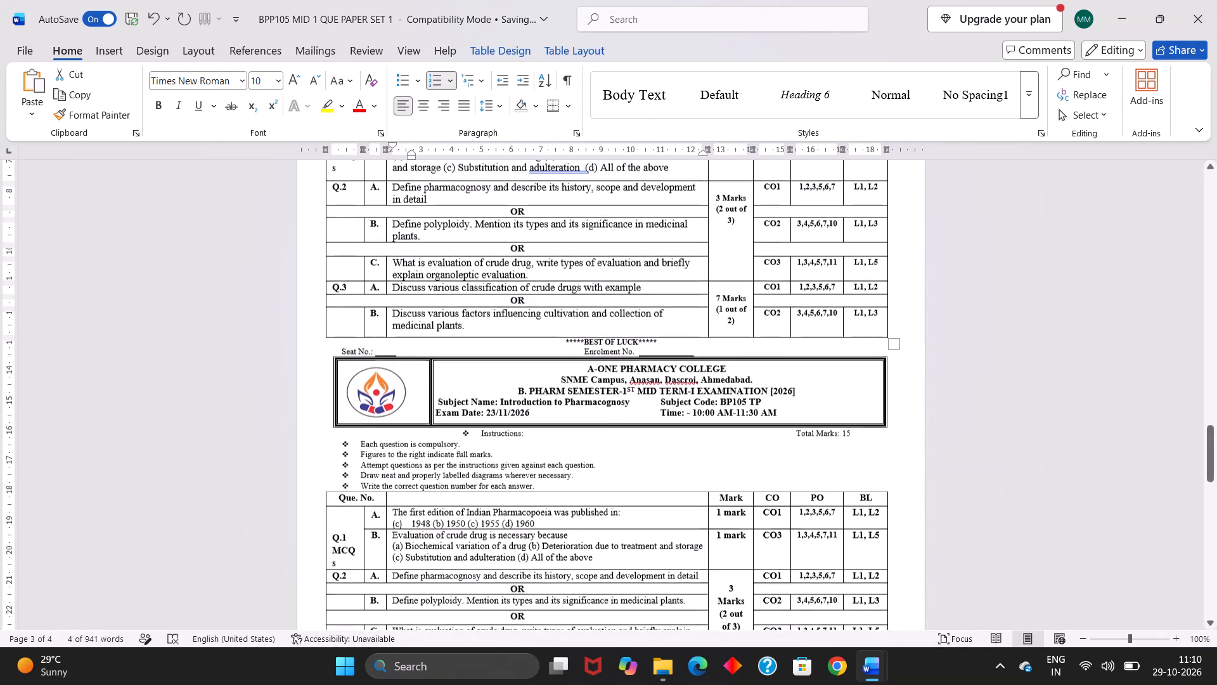
scroll(382, 299, "up", 1)
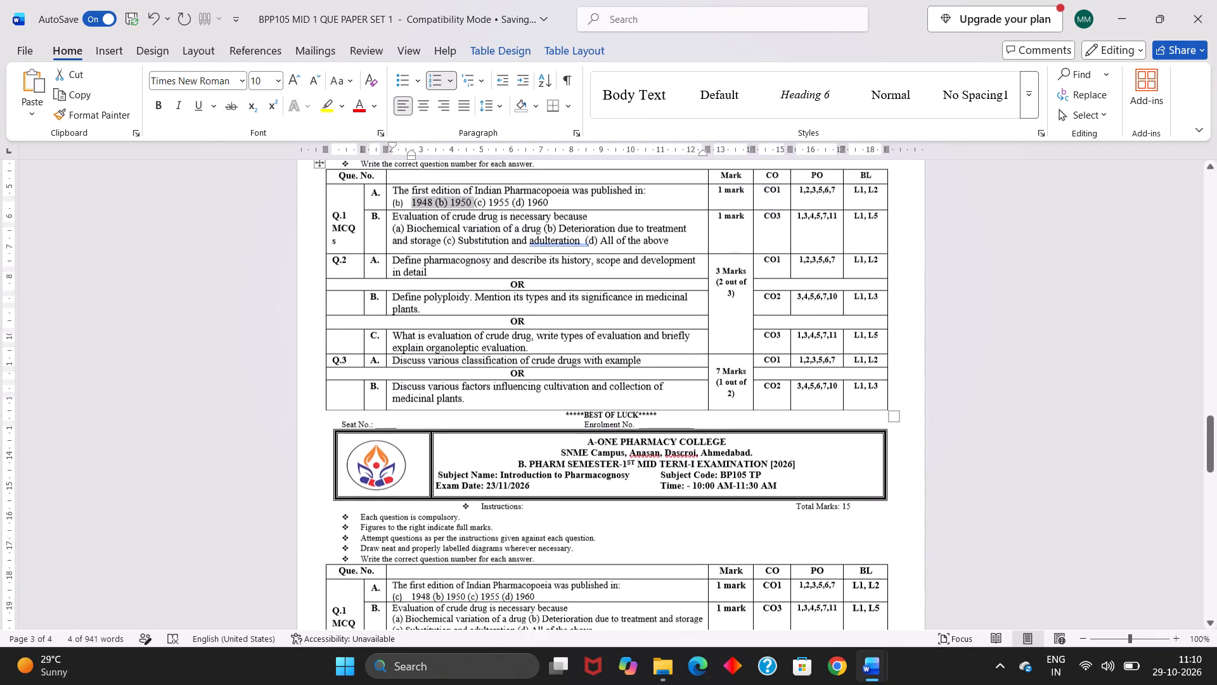
scroll(382, 299, "up", 1)
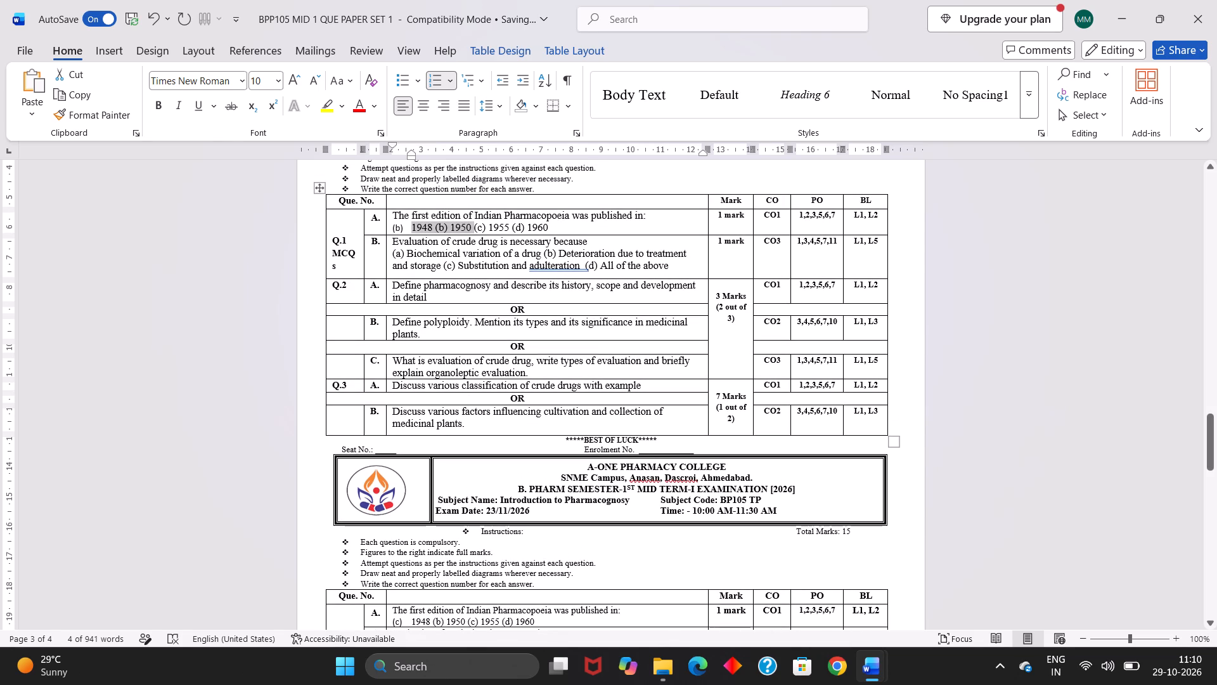
left_click(347, 270)
key("BackSpace")
key("BackSpace")
key("BackSpace")
key("BackSpace")
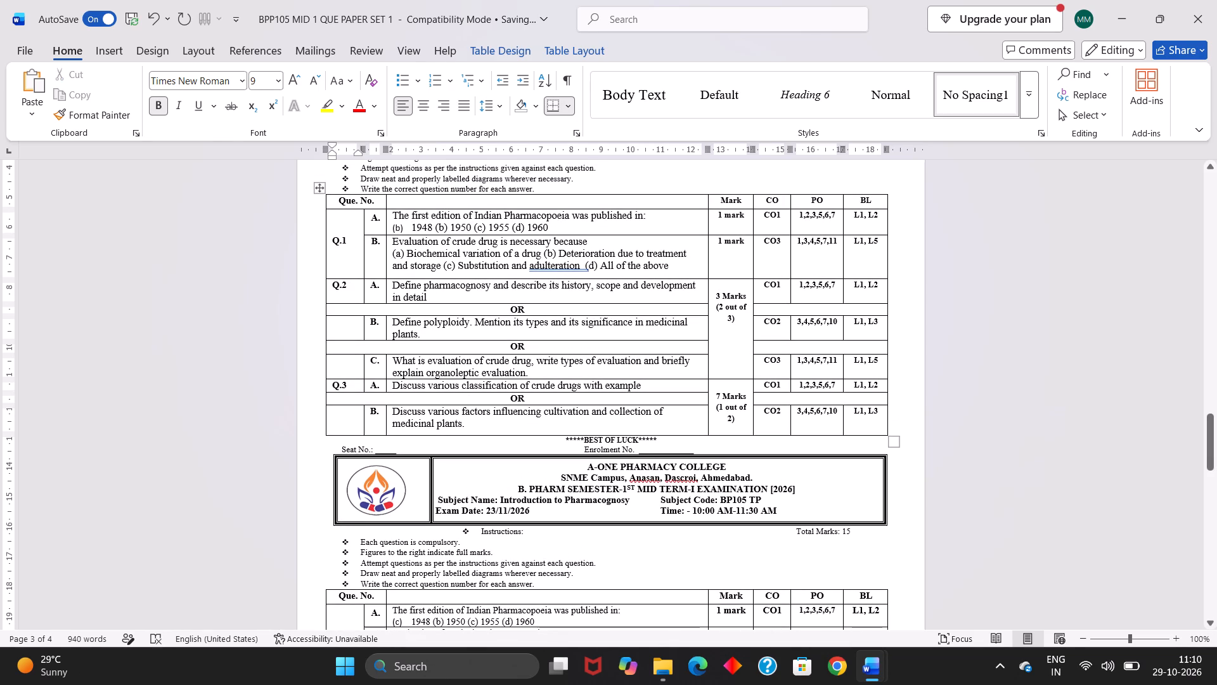
Narrow the question-number and question-letter columns of the upper paper's table, keeping each label on one line and widening the question text column.
left_click_drag(363, 260, 355, 258)
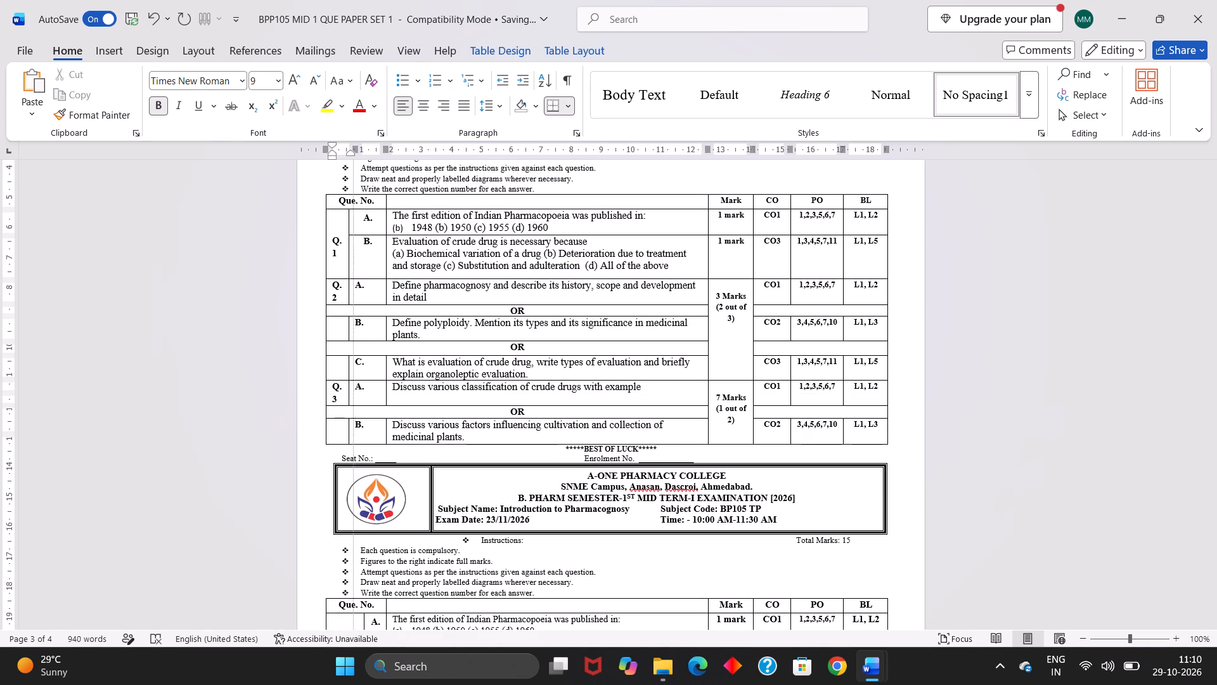
left_click_drag(355, 258, 356, 257)
scroll(420, 373, "down", 1)
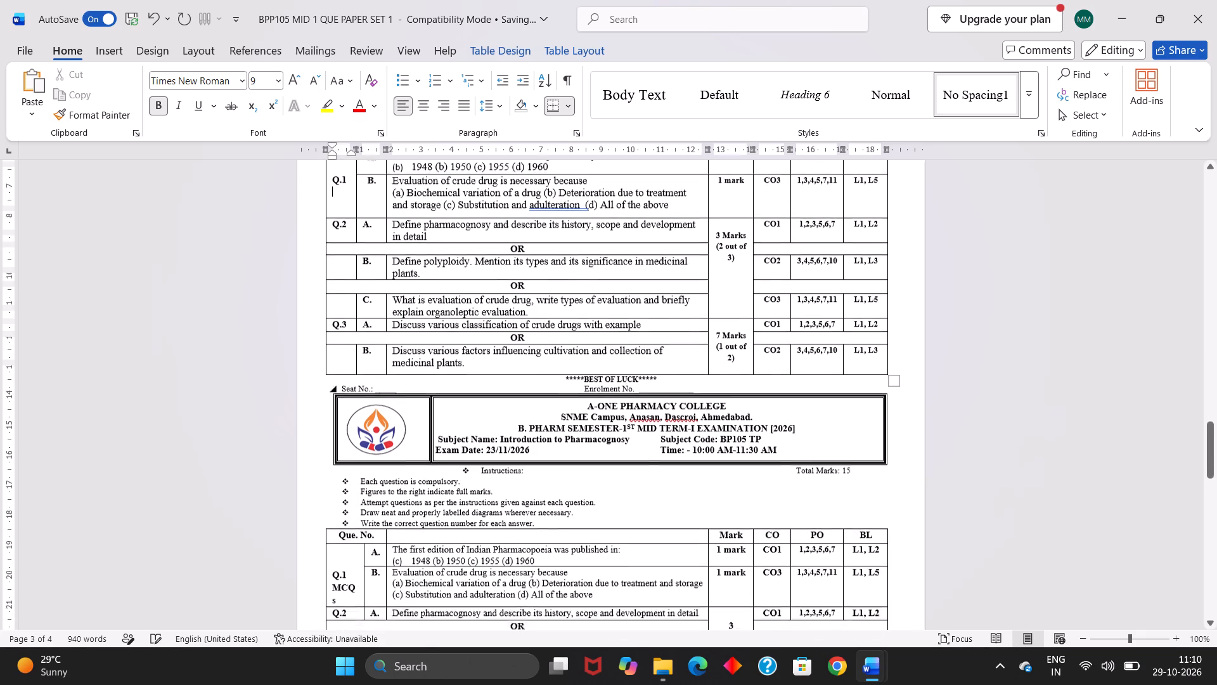
scroll(420, 373, "down", 1)
scroll(383, 417, "up", 1)
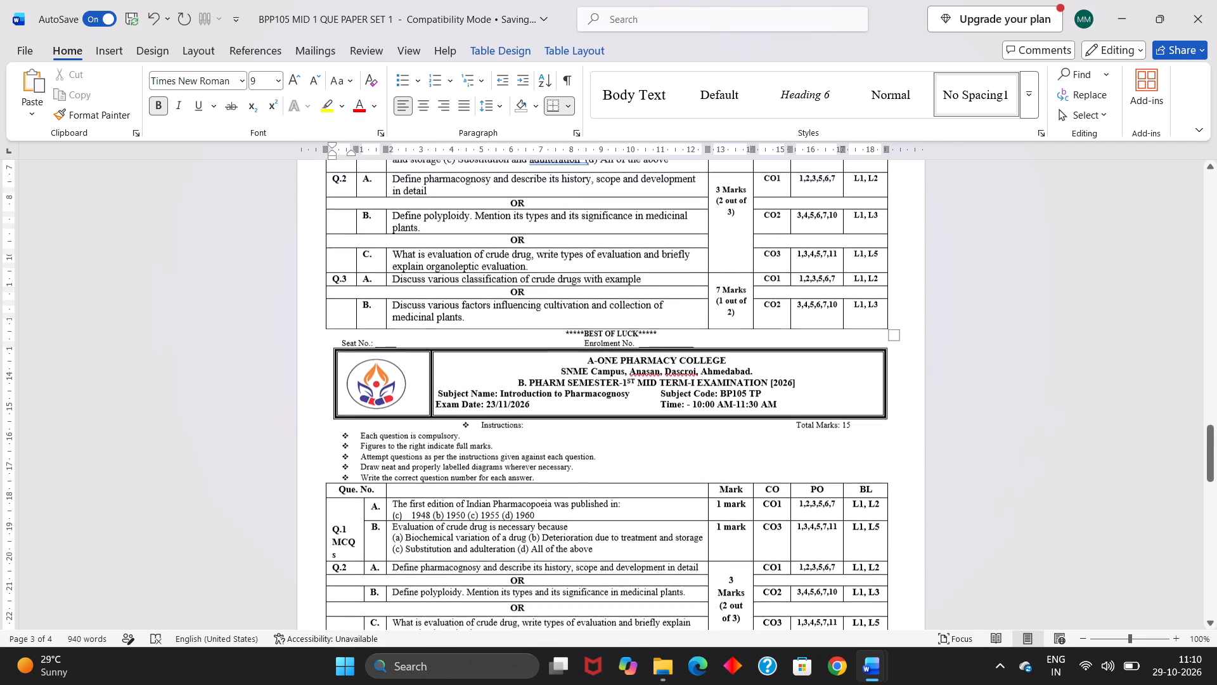
scroll(383, 417, "up", 1)
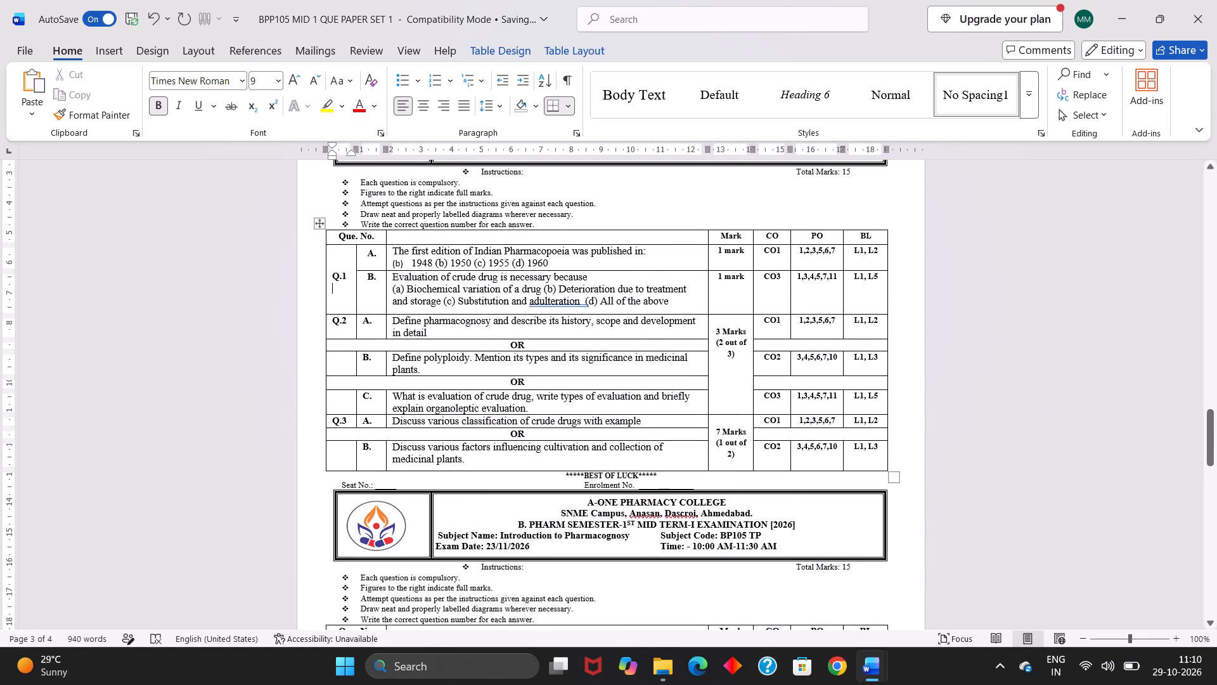
left_click_drag(384, 279, 378, 279)
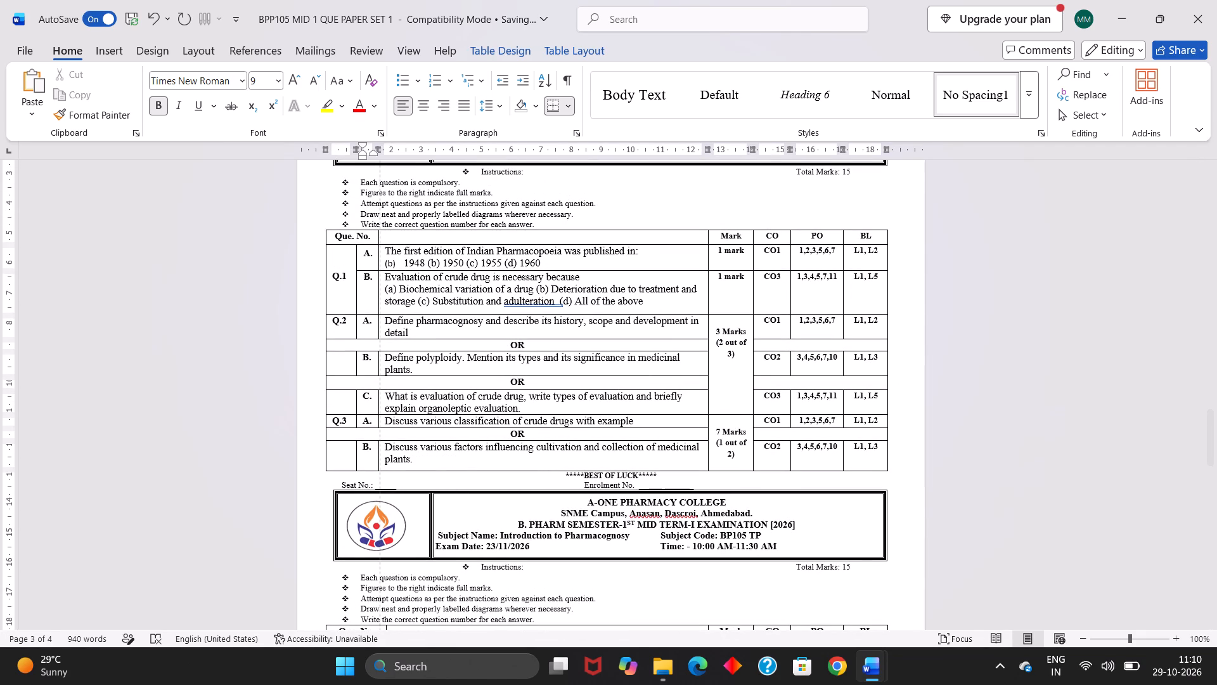
left_click_drag(378, 279, 381, 279)
left_click_drag(381, 279, 378, 281)
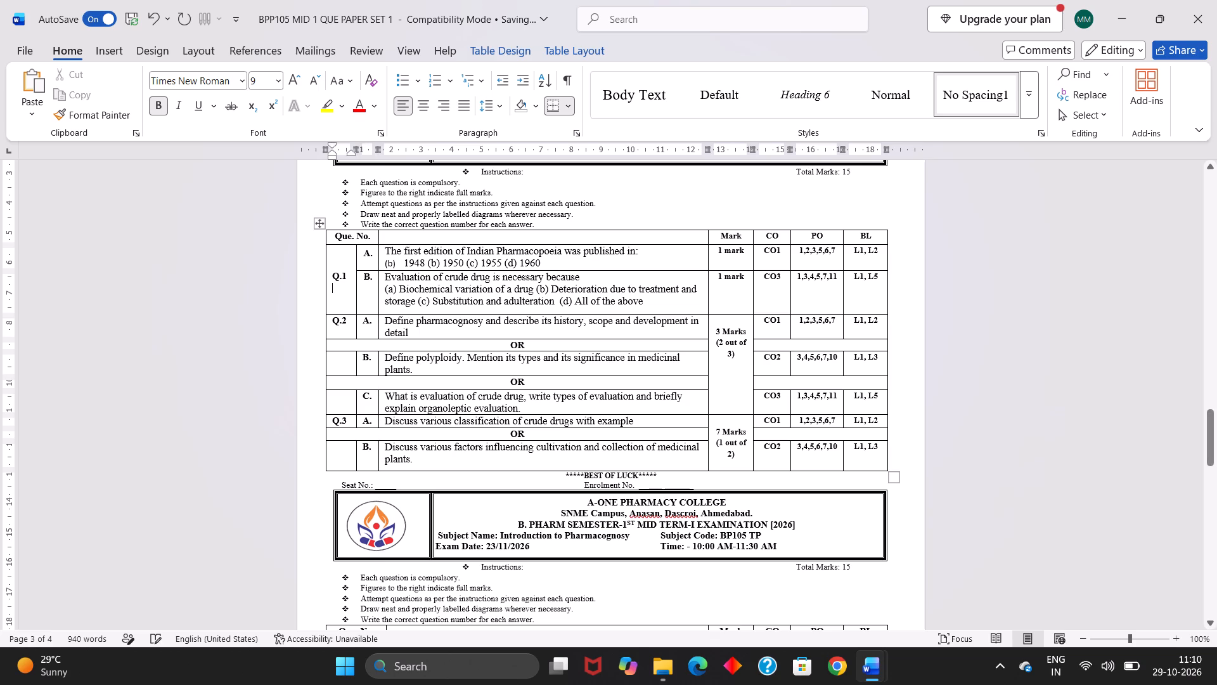
Delete the "MCQs" text from the Q.1 cell in the lower paper's table, keeping only "Q.1".
scroll(395, 435, "down", 1)
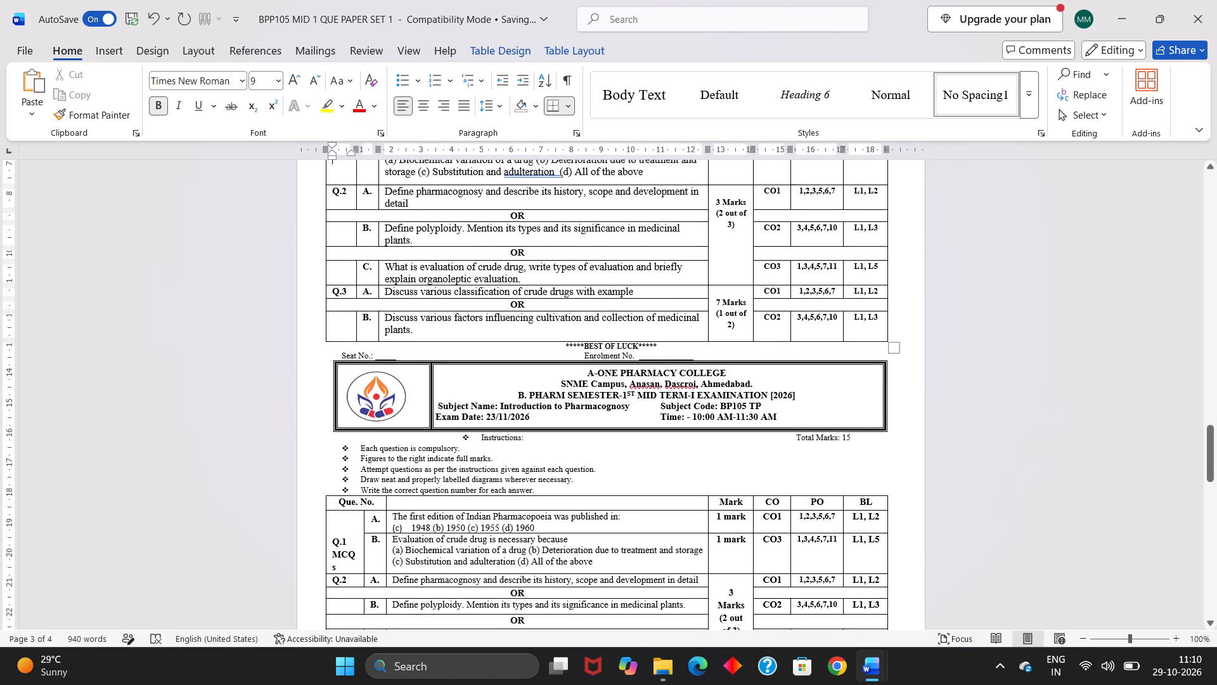
left_click(706, 240)
left_click(351, 564)
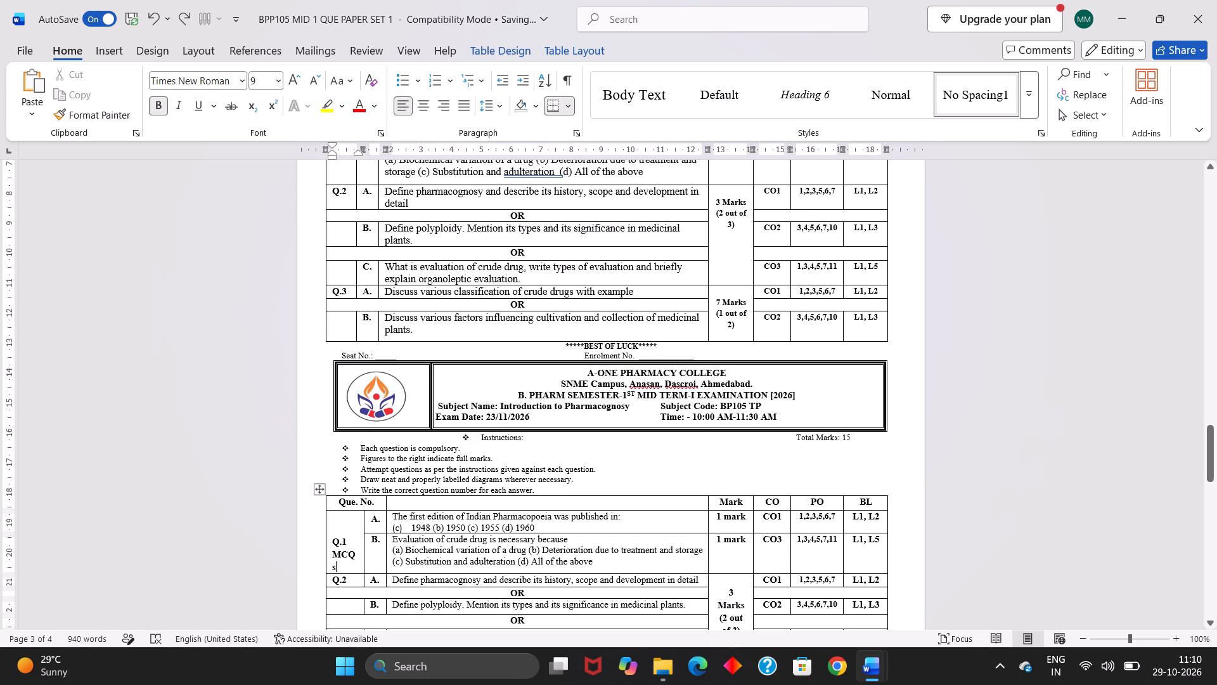
key("BackSpace")
key("BackSpace")
key("BackSpace")
key("BackSpace")
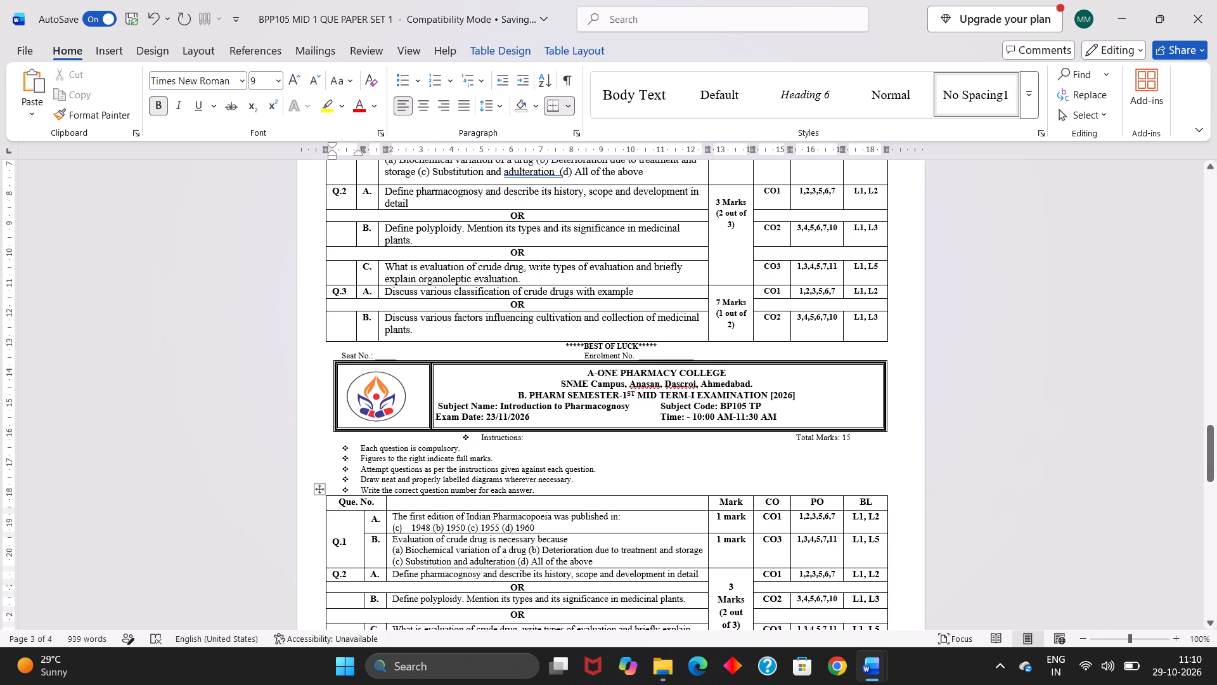
Narrow the question-number and question-letter columns of the lower paper's table to match the upper paper's columns.
left_click(364, 555)
left_click_drag(363, 554, 356, 554)
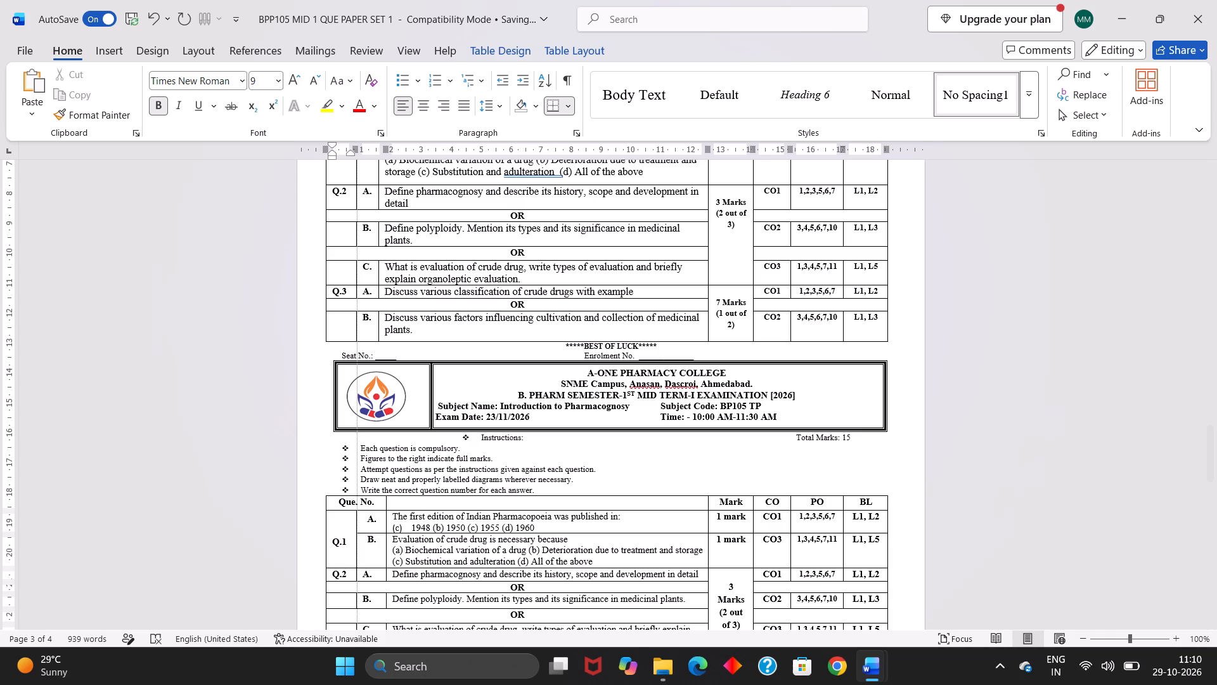
left_click_drag(356, 554, 356, 553)
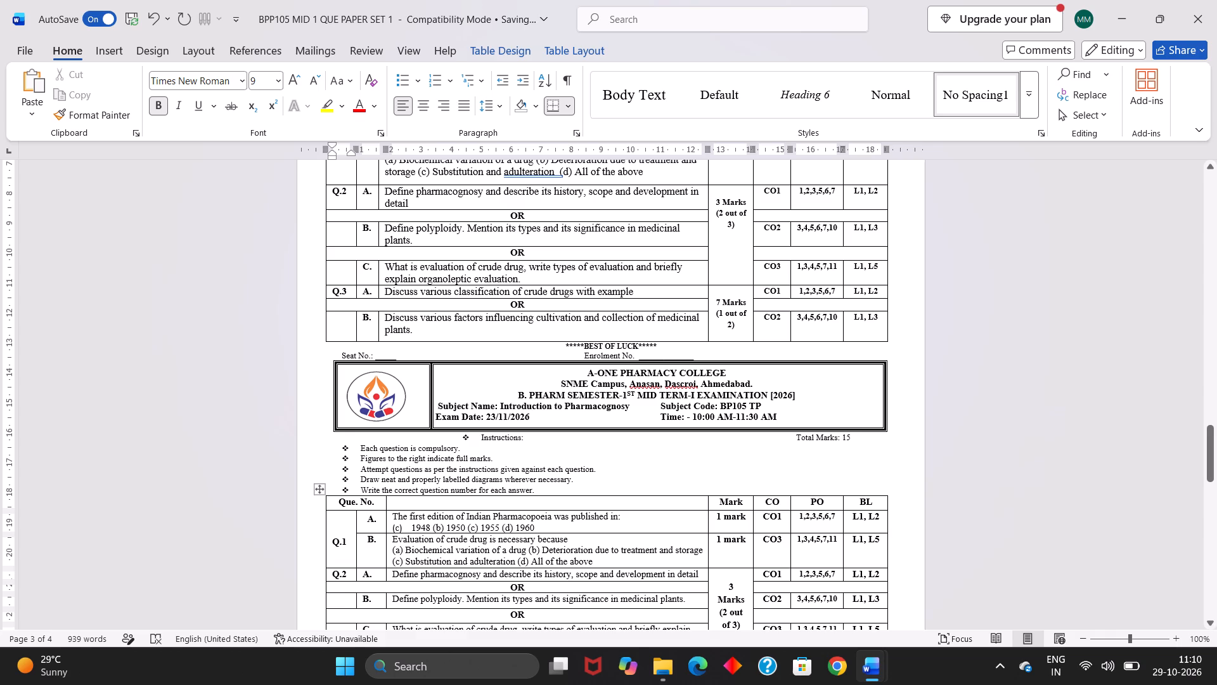
left_click_drag(385, 553, 380, 553)
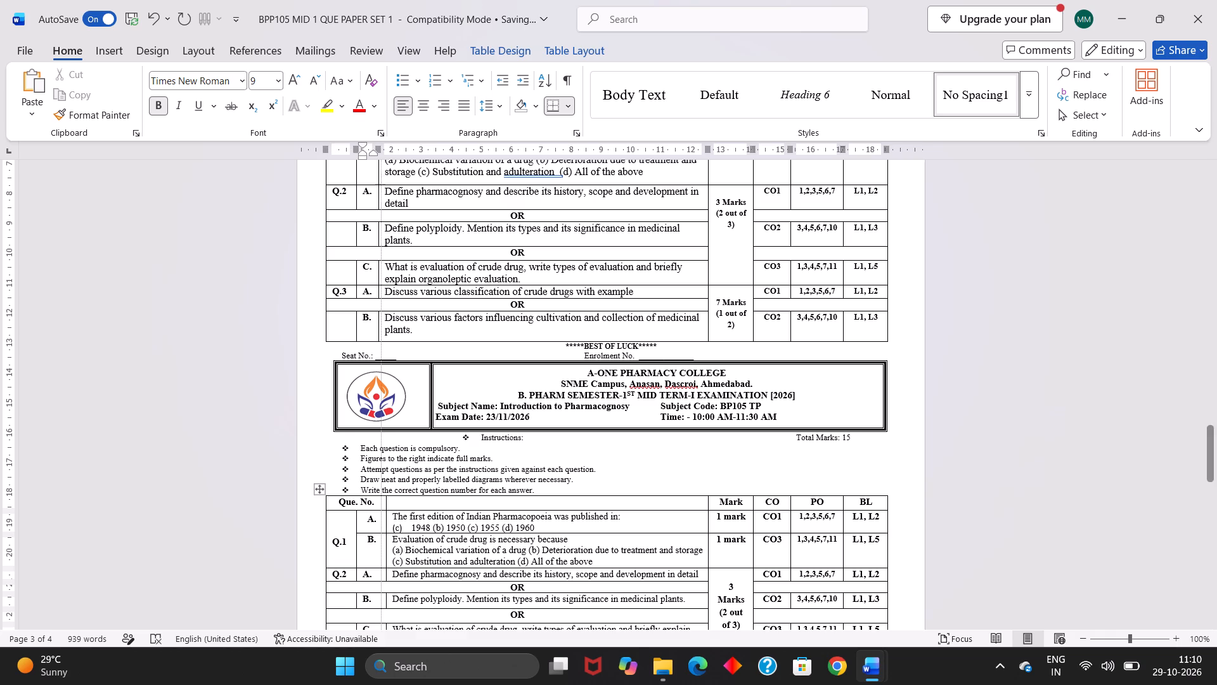
left_click_drag(380, 553, 378, 554)
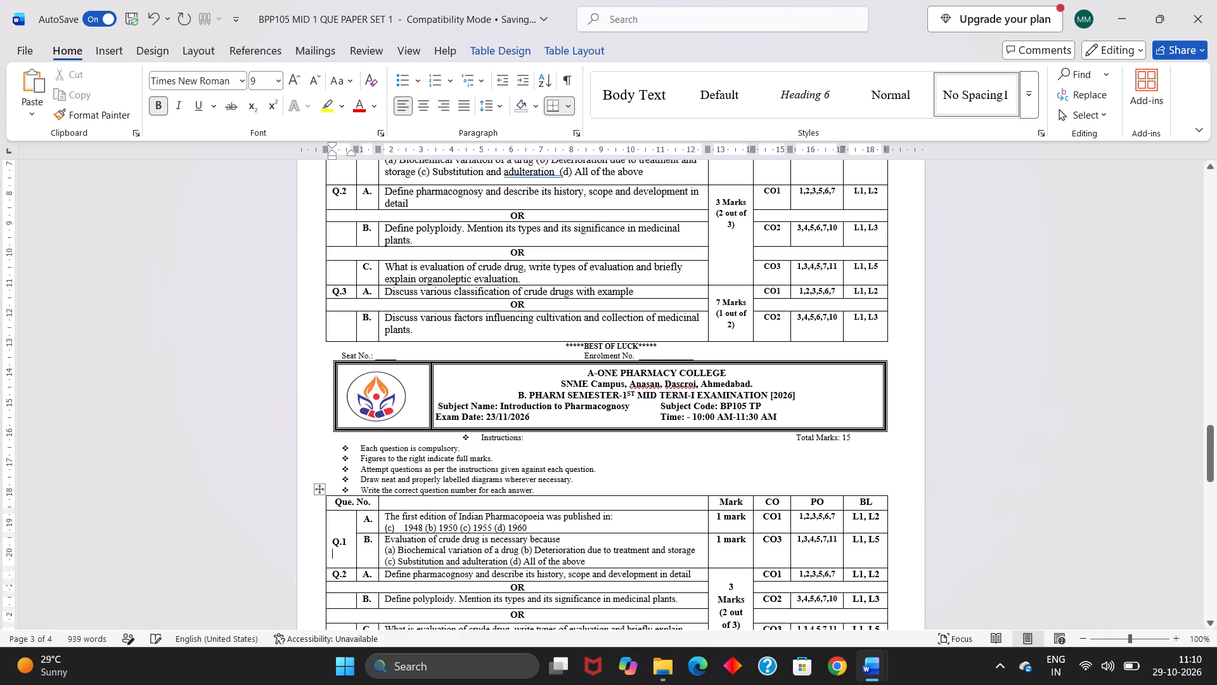
Delete a blank line between the lower paper's table and its closing "*****BEST OF LUCK*****" line.
scroll(408, 560, "down", 1)
scroll(408, 560, "up", 1)
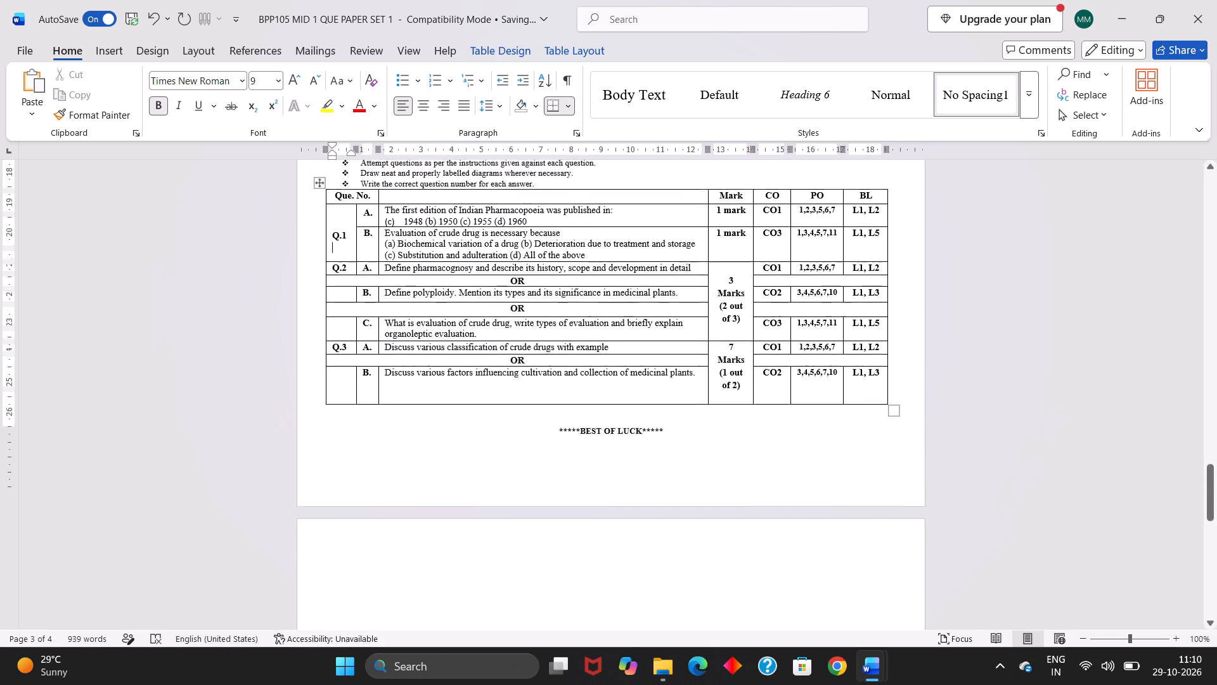
scroll(408, 560, "up", 1)
left_click(565, 551)
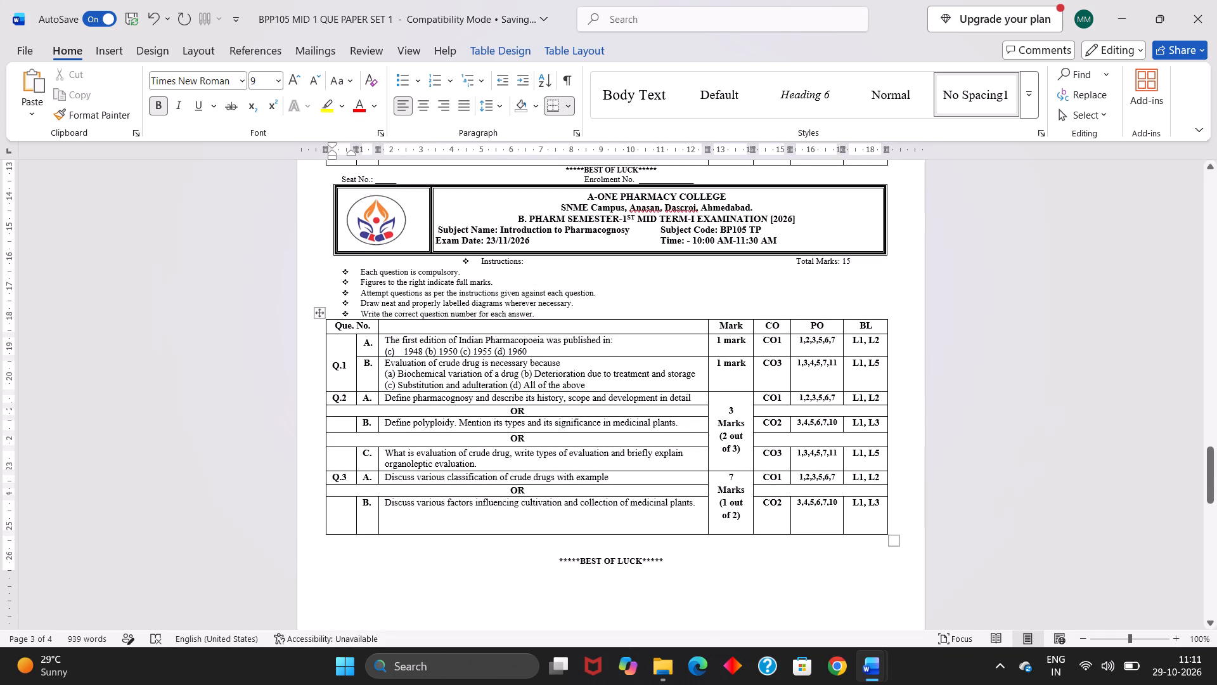
key("BackSpace")
key("BackSpace")
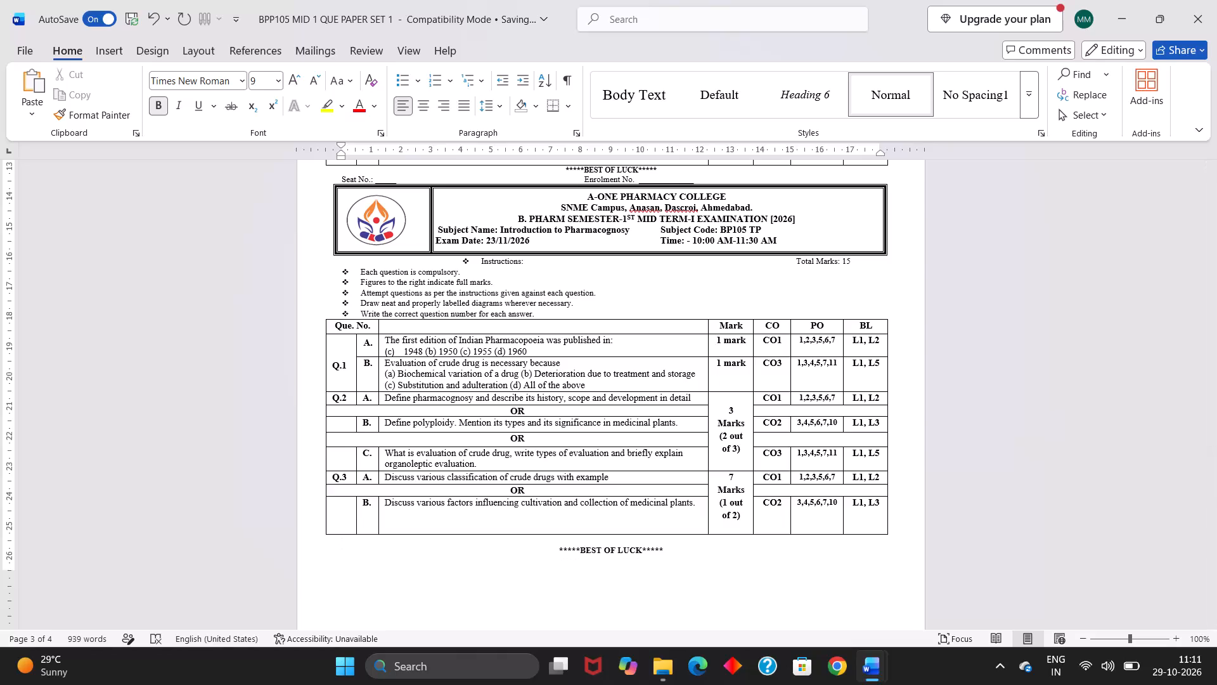
Insert a blank line after the upper paper's "*****BEST OF LUCK*****" line to separate it from the lower paper's Seat No. line.
scroll(565, 551, "up", 3)
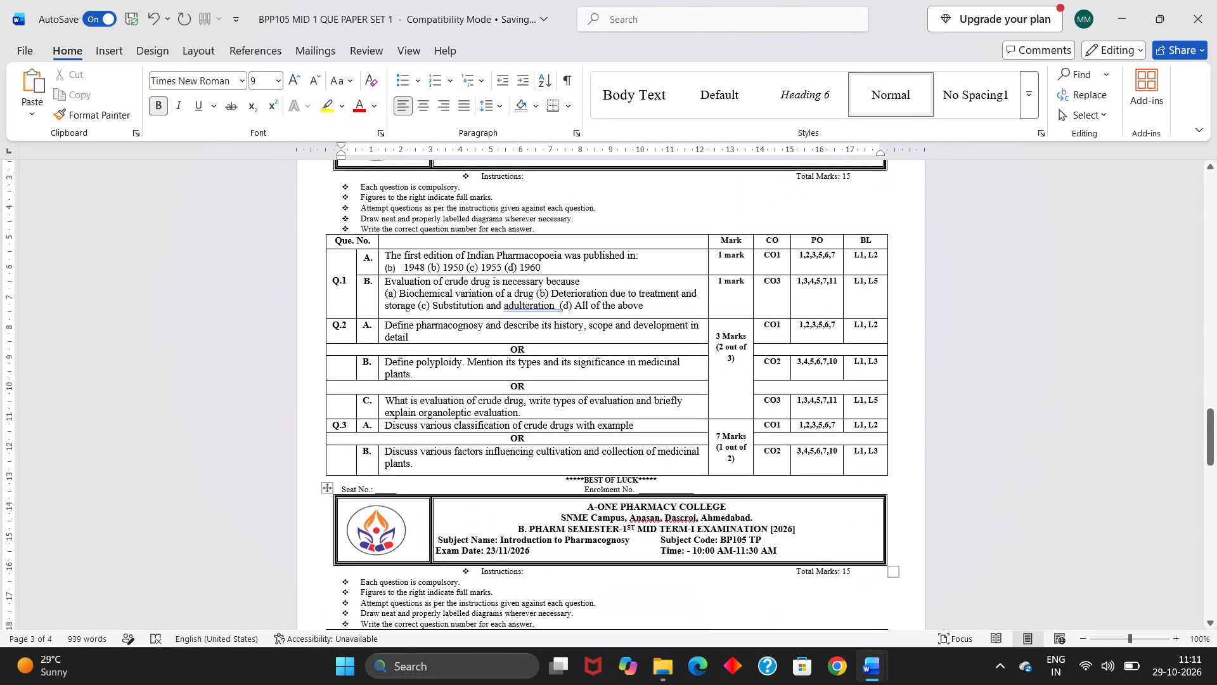
left_click(685, 480)
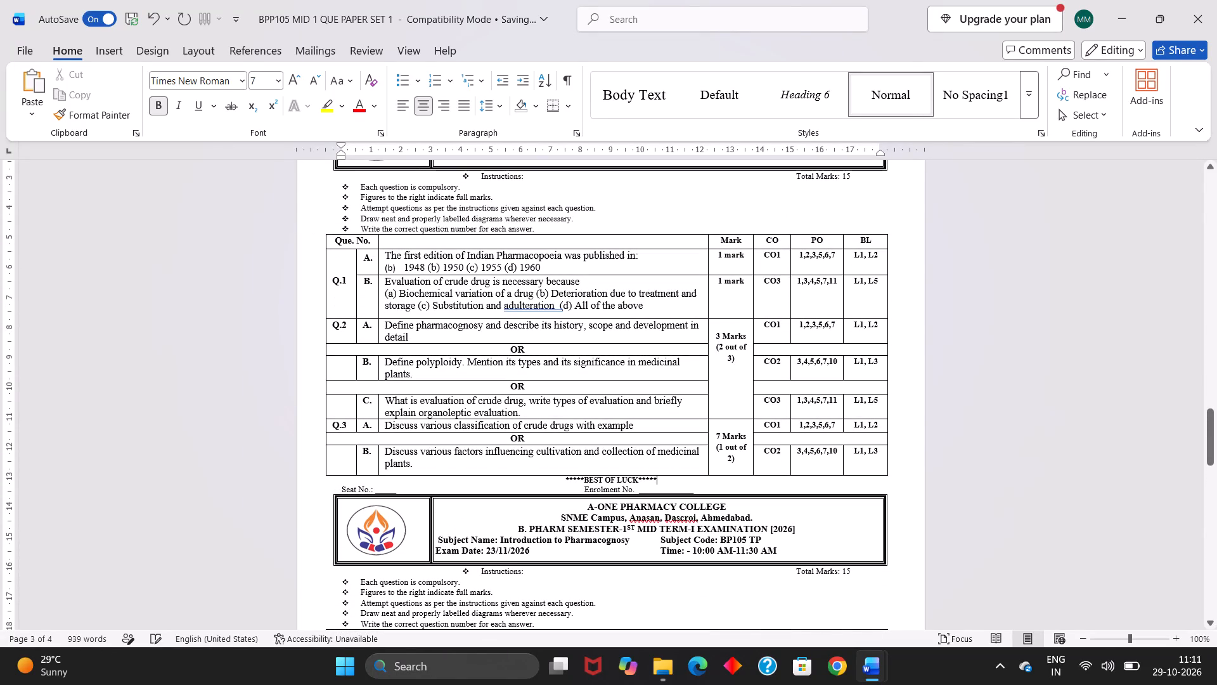
key("Return")
scroll(685, 480, "down", 2)
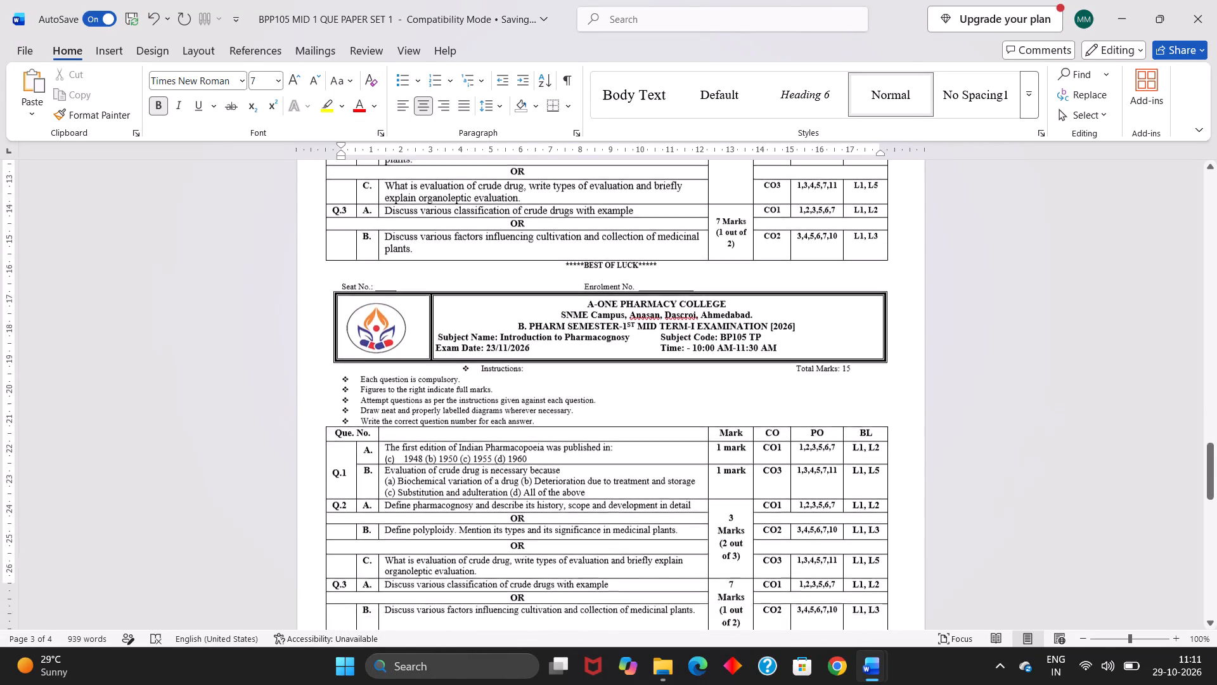
scroll(685, 480, "down", 1)
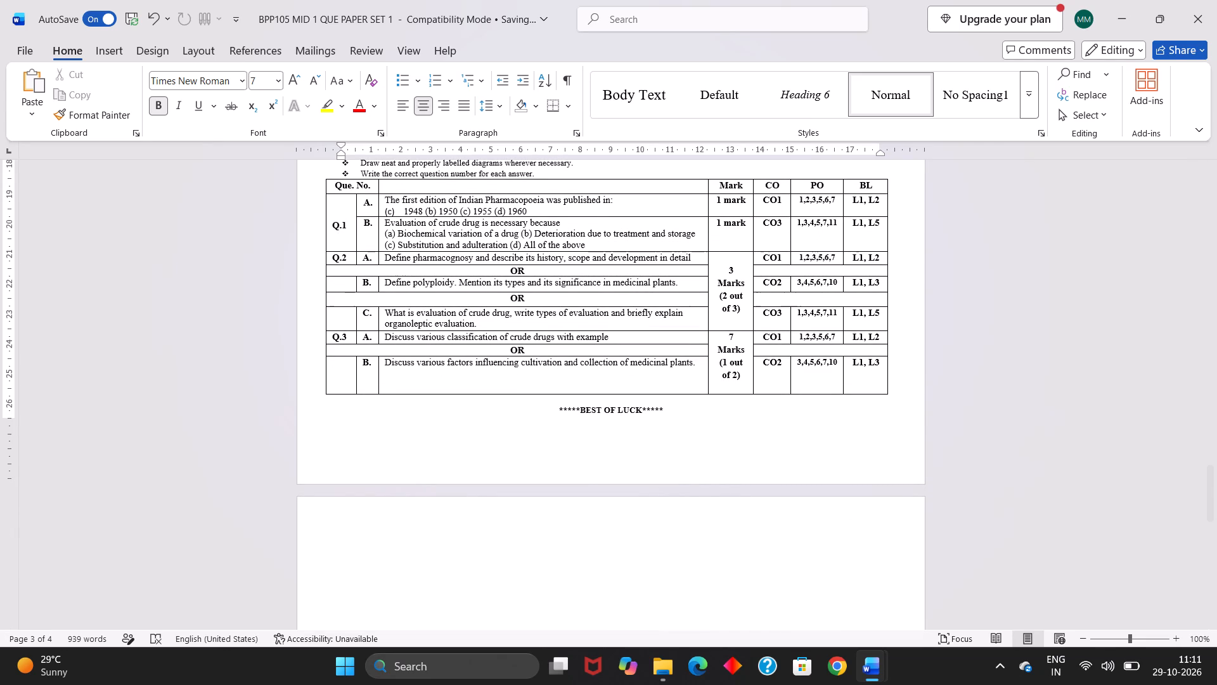
scroll(685, 480, "up", 1)
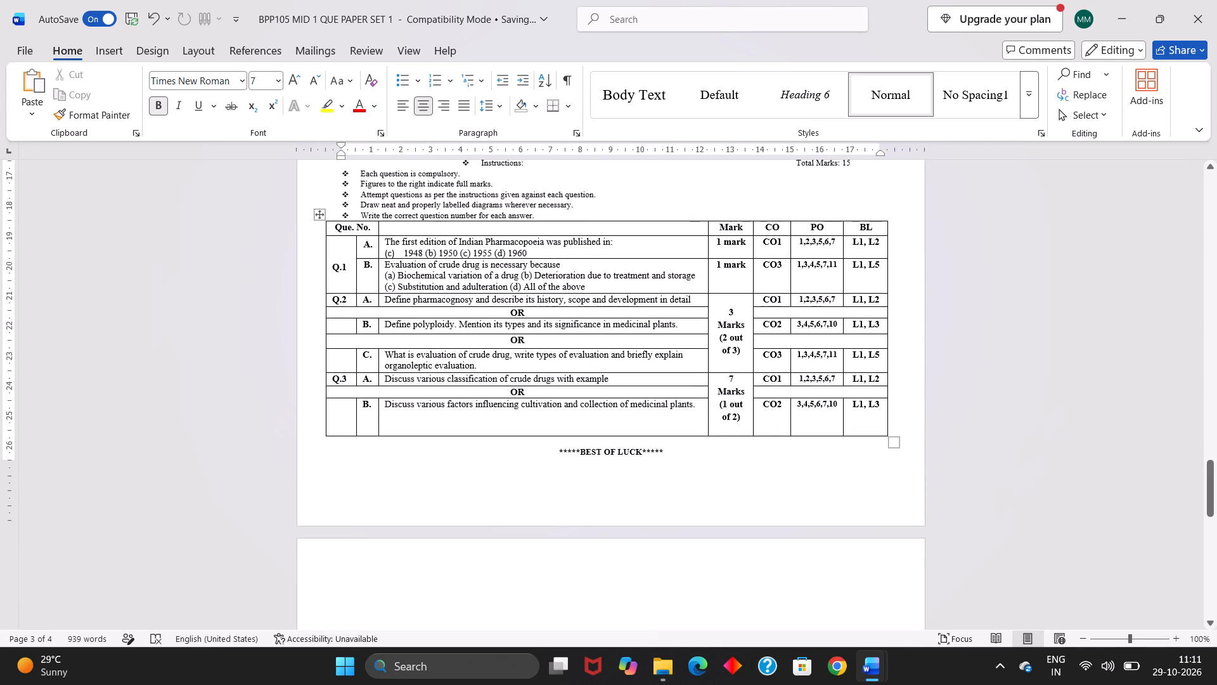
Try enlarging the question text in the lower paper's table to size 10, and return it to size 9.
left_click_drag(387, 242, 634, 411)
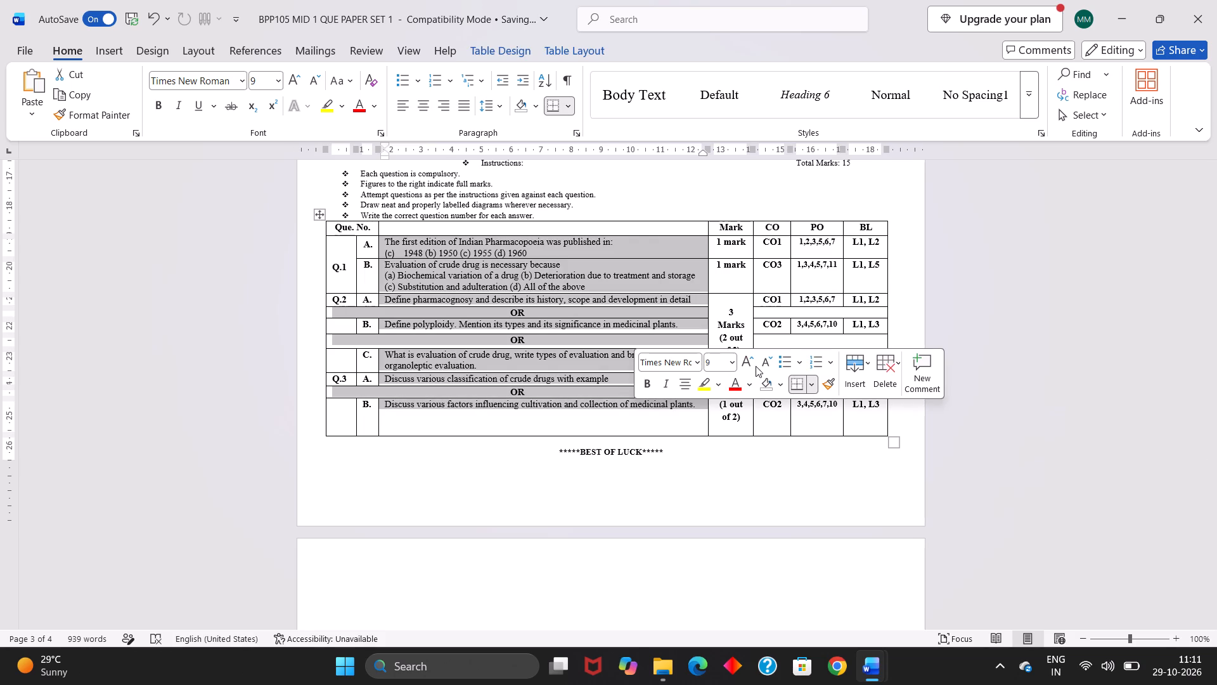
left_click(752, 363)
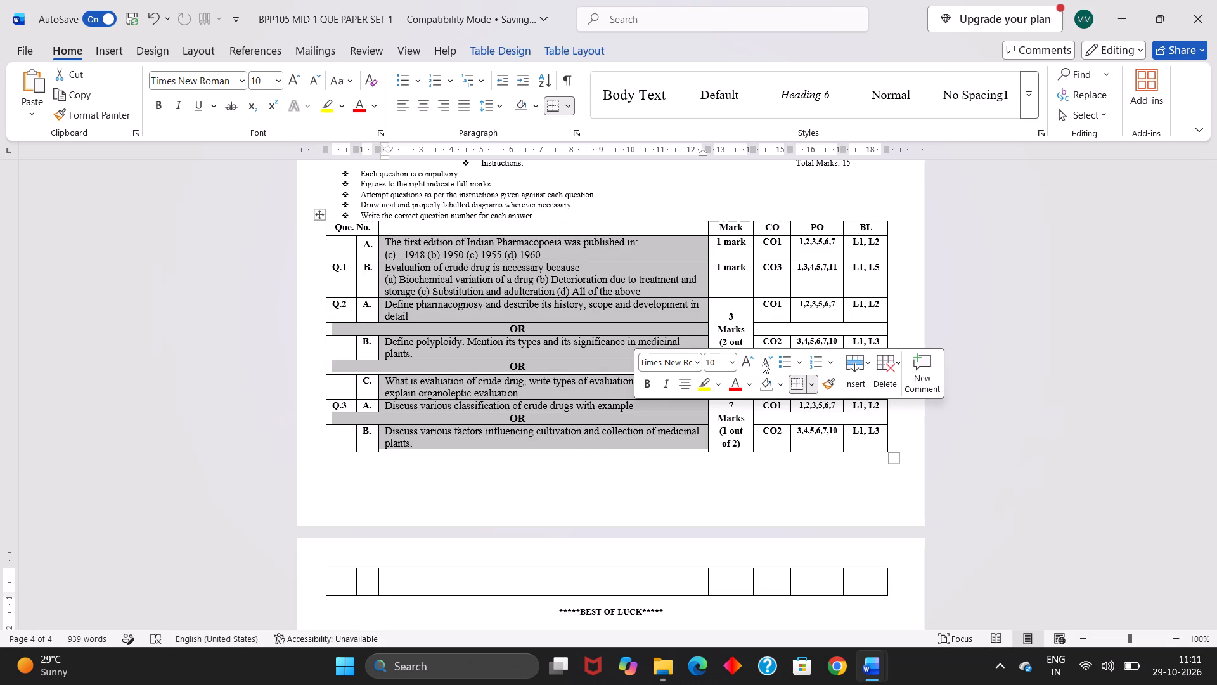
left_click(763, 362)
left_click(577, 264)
Delete the extra space between "adulteration" and "(d)" in question Q.1 B of the upper paper's table.
scroll(577, 264, "up", 2)
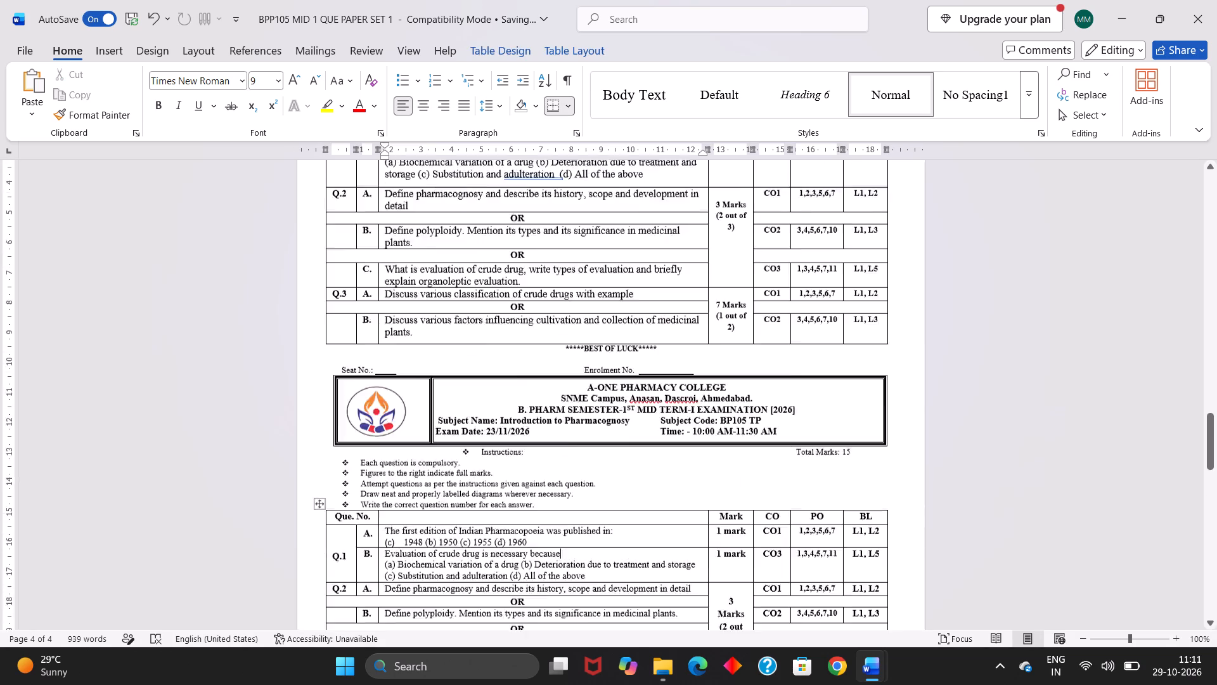
scroll(577, 264, "up", 1)
scroll(577, 264, "down", 1)
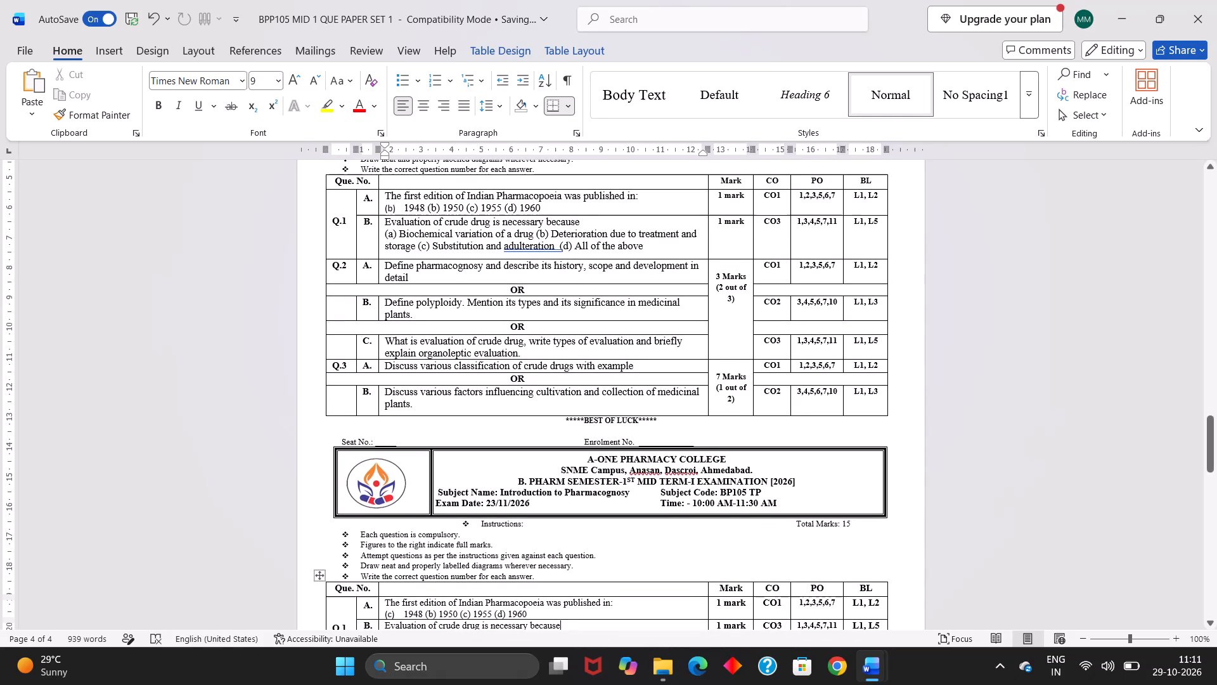
left_click(561, 249)
left_click(561, 249)
key("BackSpace")
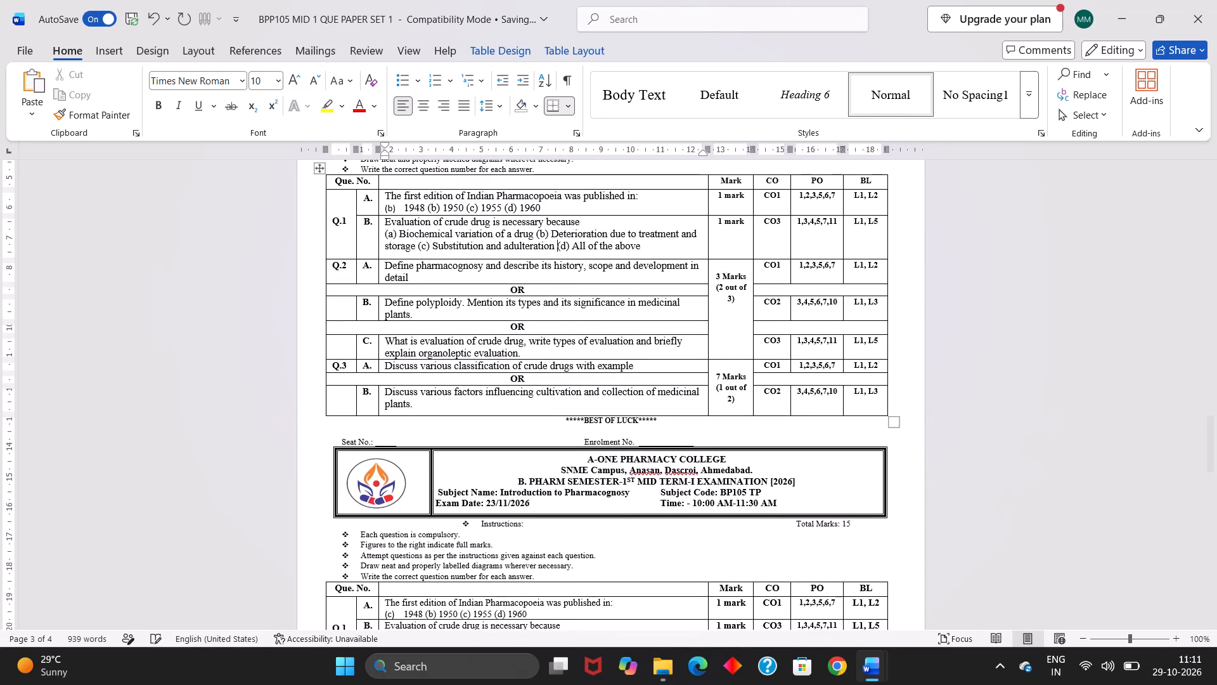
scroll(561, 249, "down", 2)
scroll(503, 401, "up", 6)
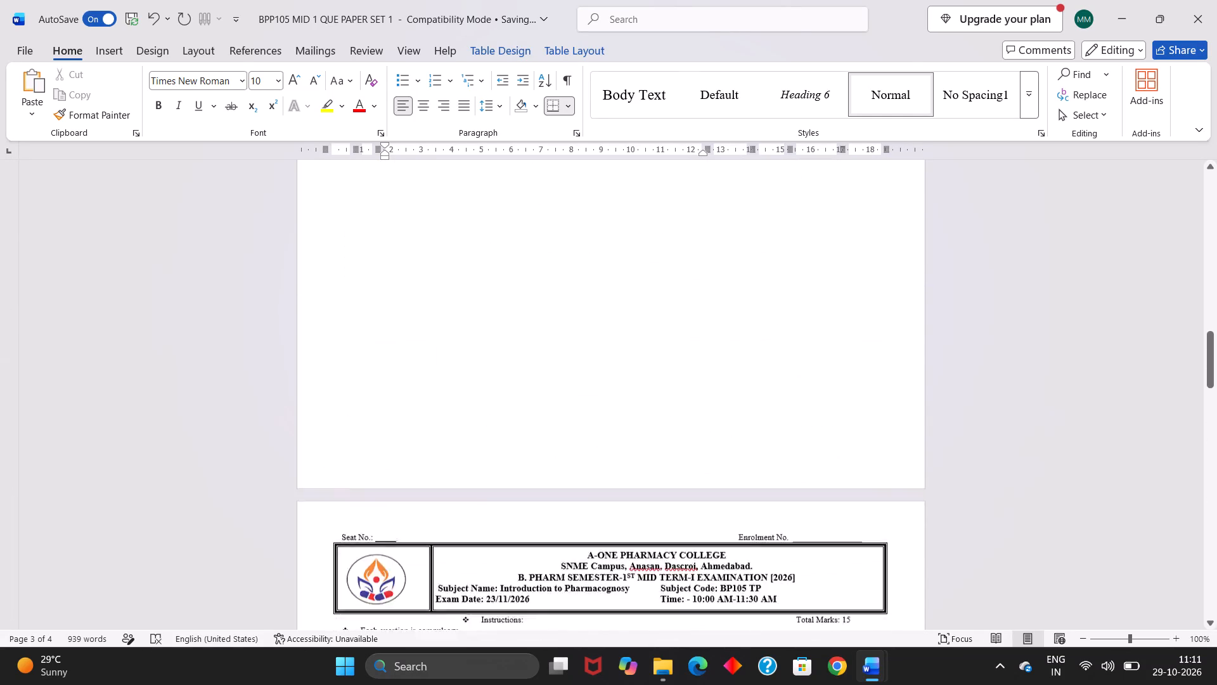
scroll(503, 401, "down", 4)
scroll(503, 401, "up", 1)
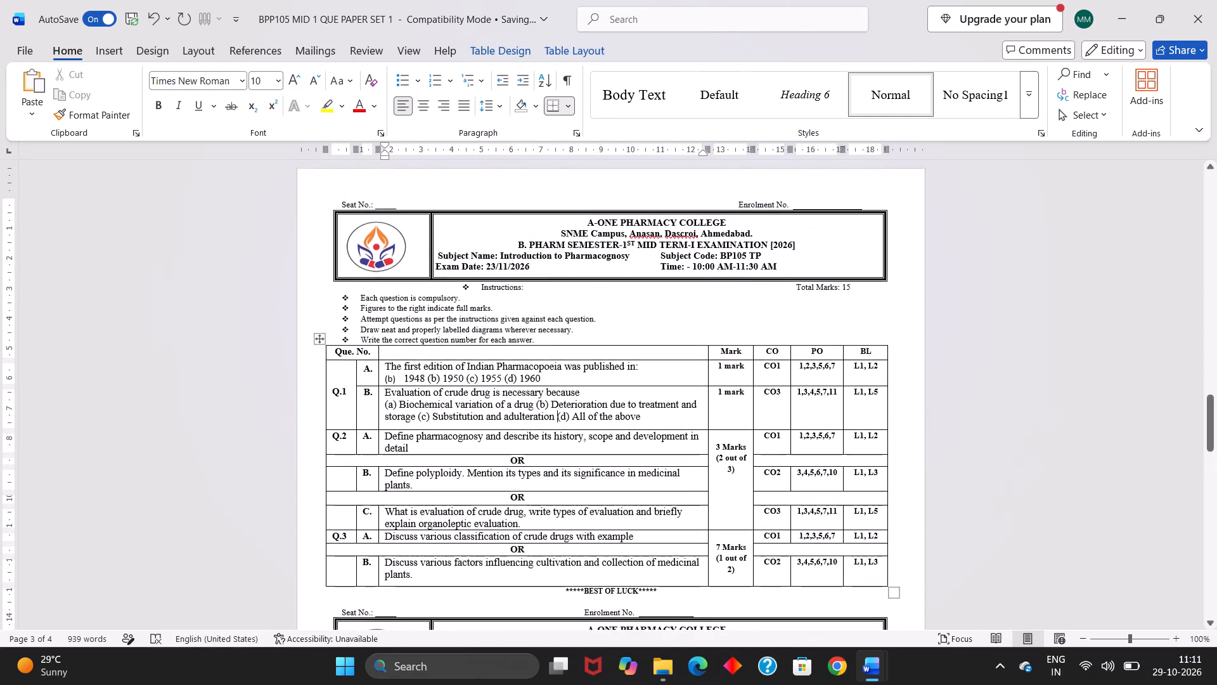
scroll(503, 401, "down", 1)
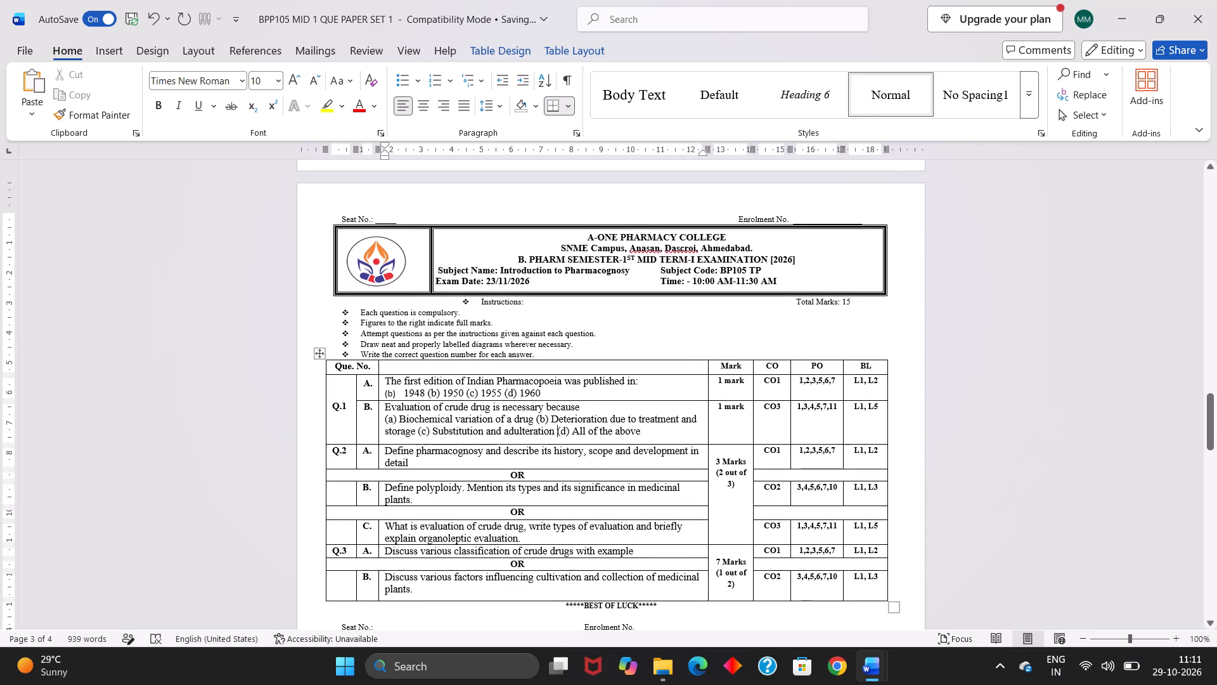
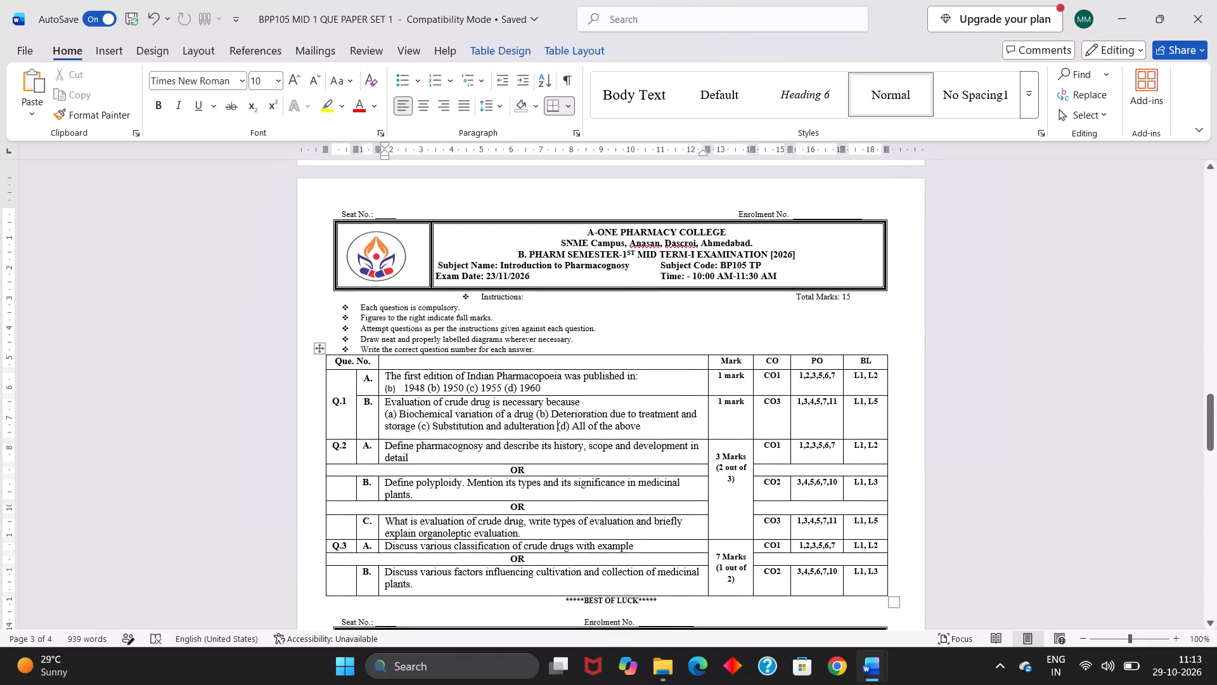
Reduce the height of the Q.1 B row in the upper paper's table so it fits its text.
scroll(730, 278, "down", 1)
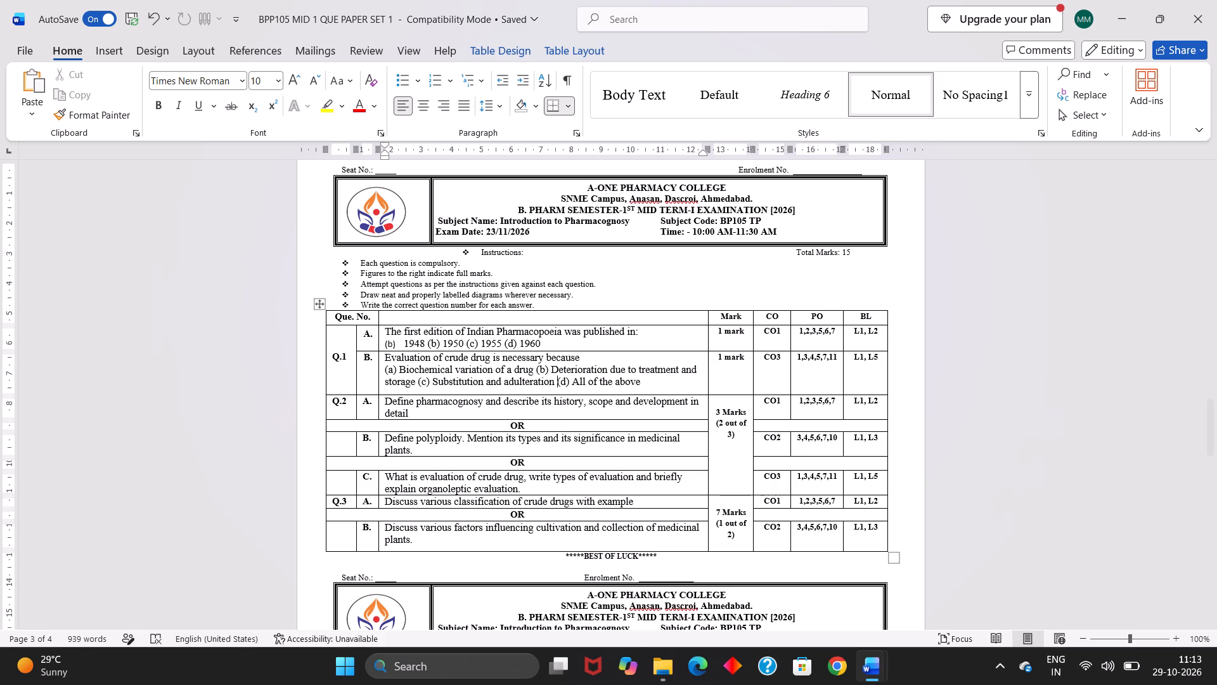
scroll(730, 278, "down", 1)
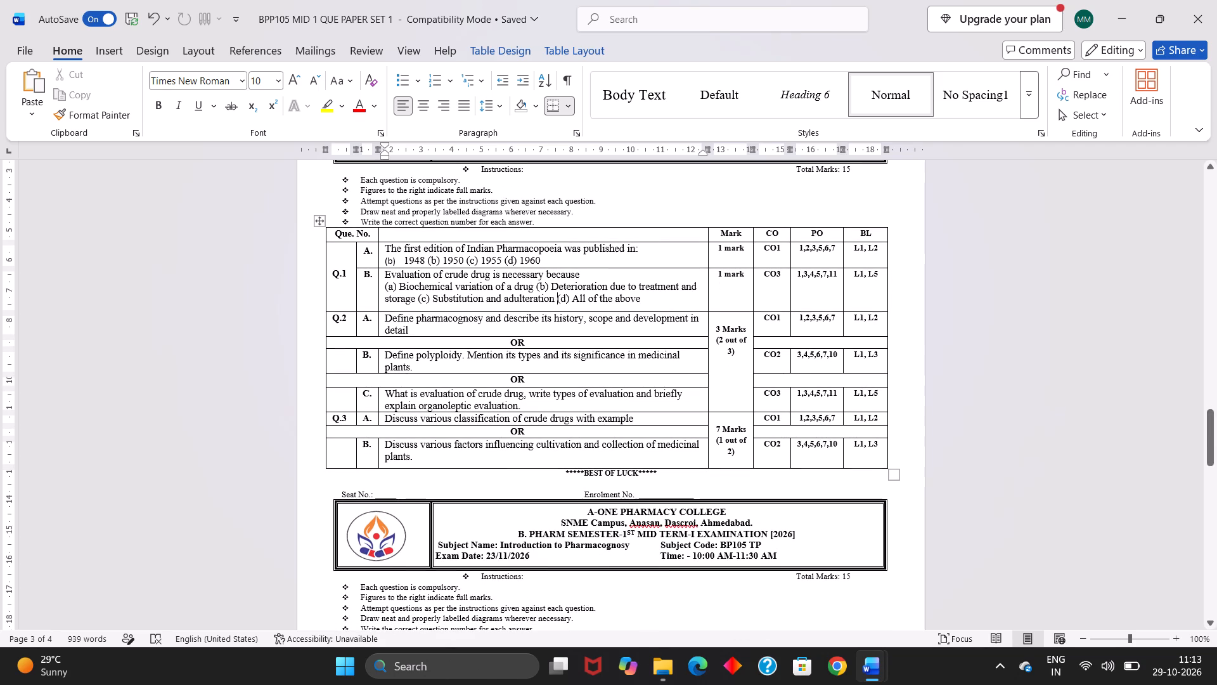
left_click_drag(675, 313, 676, 305)
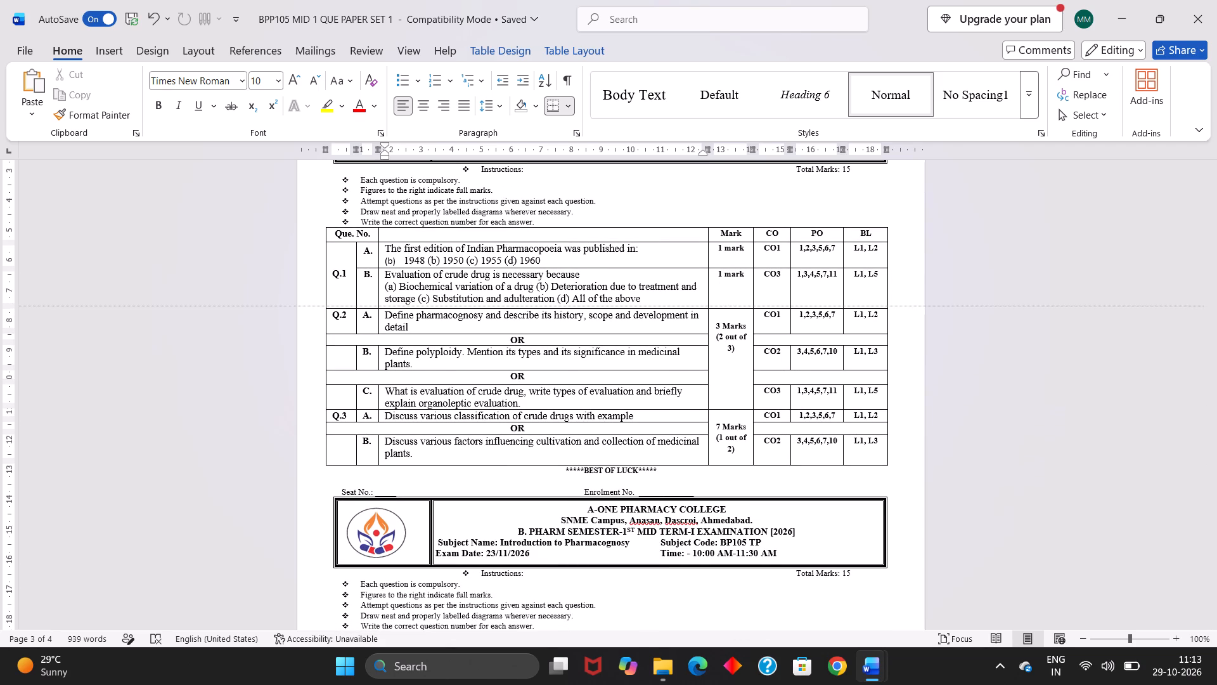
left_click_drag(676, 305, 678, 303)
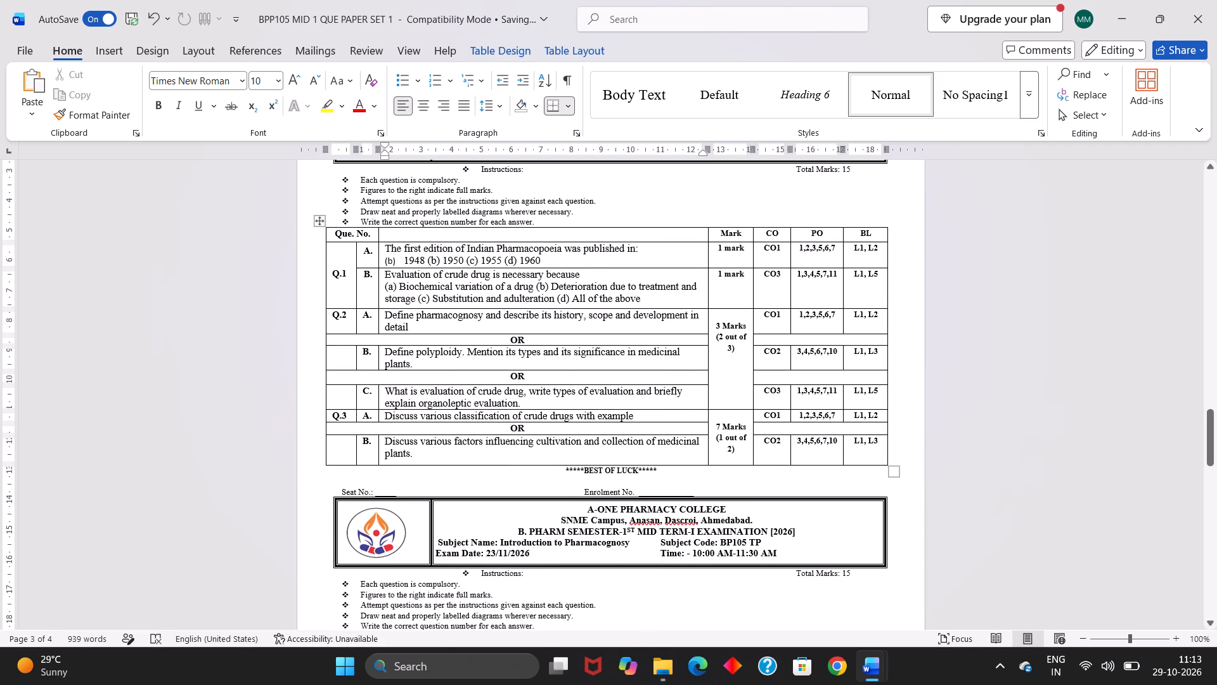
Shrink the lower paper's table slightly in height by resizing it from its bottom edge.
scroll(582, 437, "down", 3)
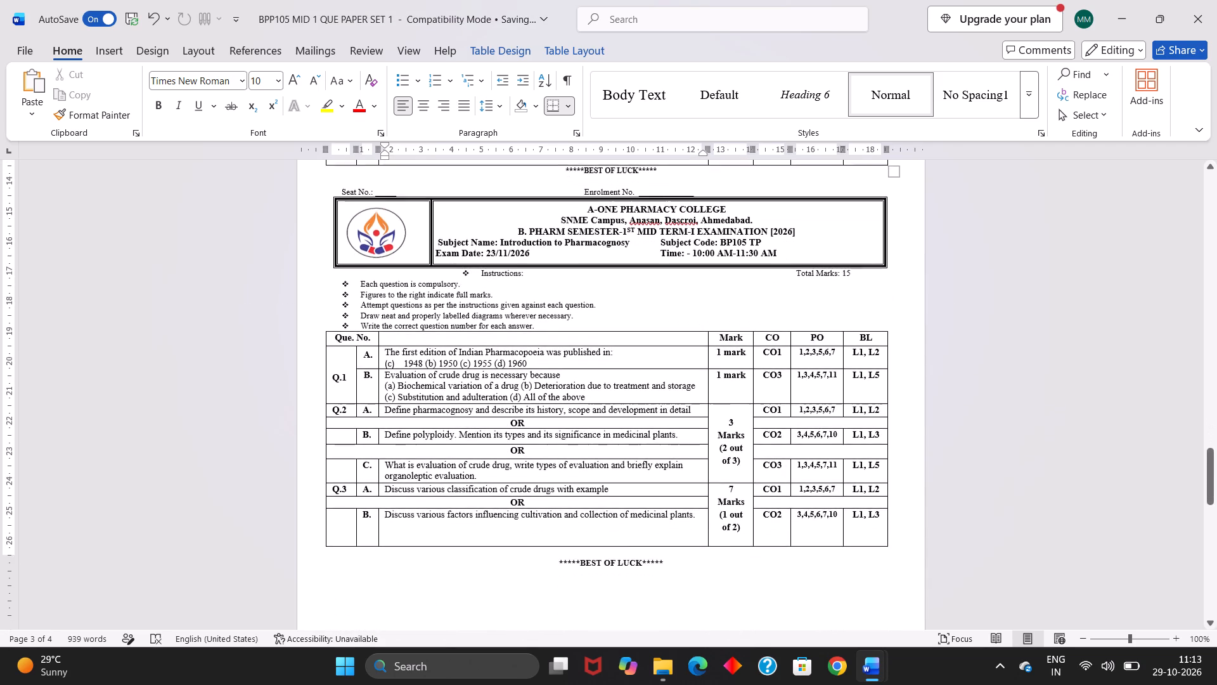
scroll(582, 437, "down", 1)
left_click_drag(558, 525, 561, 507)
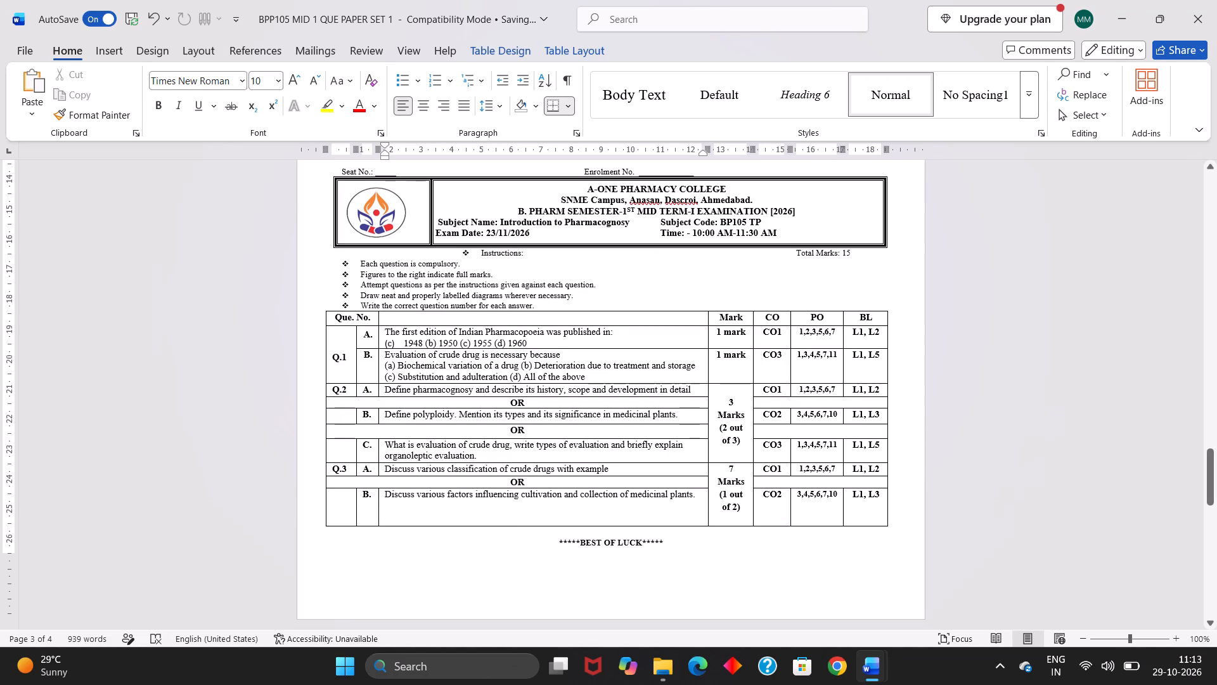
left_click(723, 400)
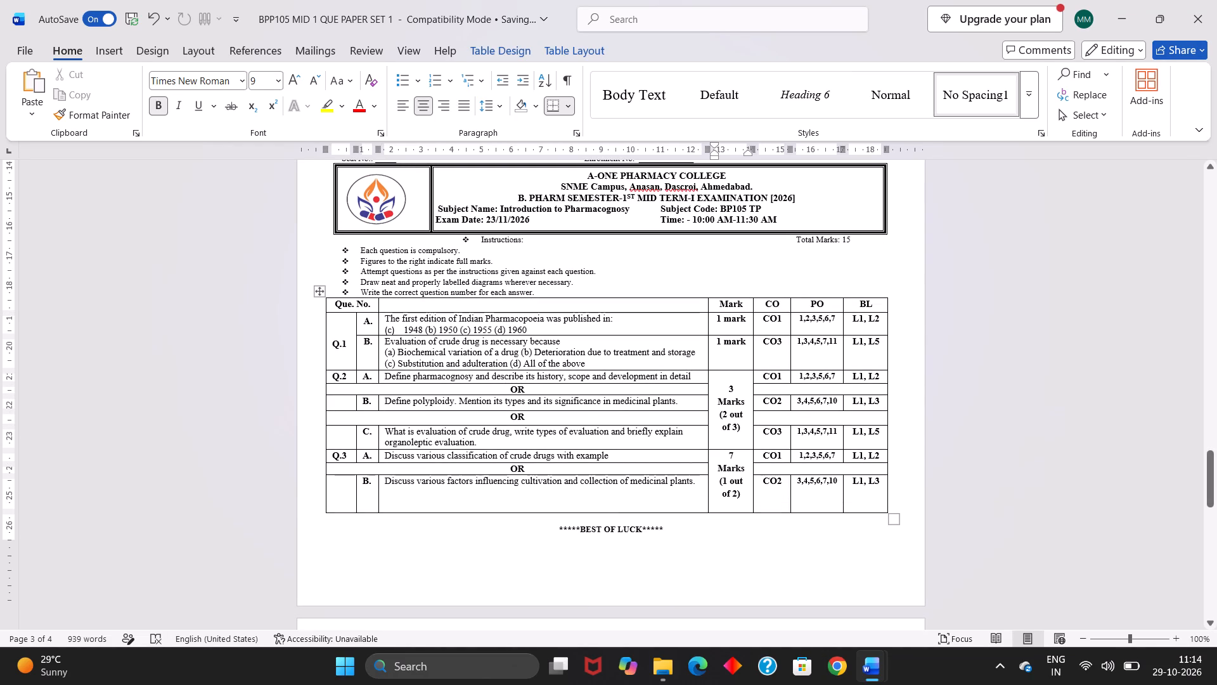
left_click_drag(891, 516, 889, 507)
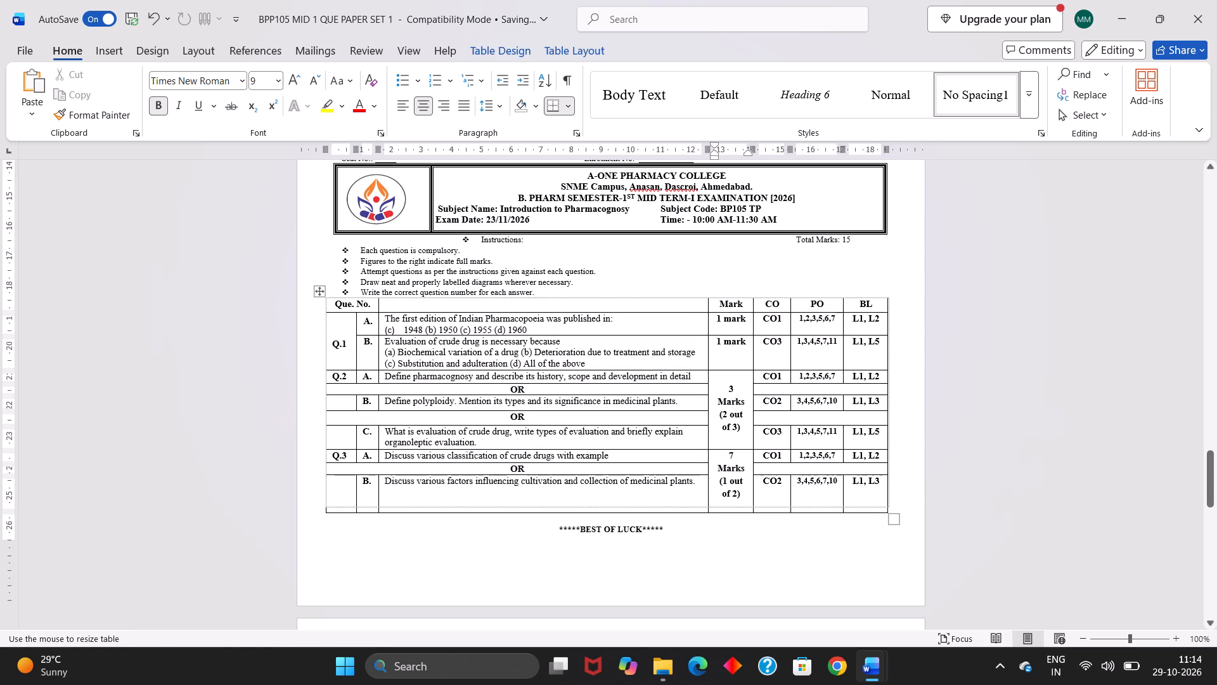
left_click_drag(889, 507, 888, 506)
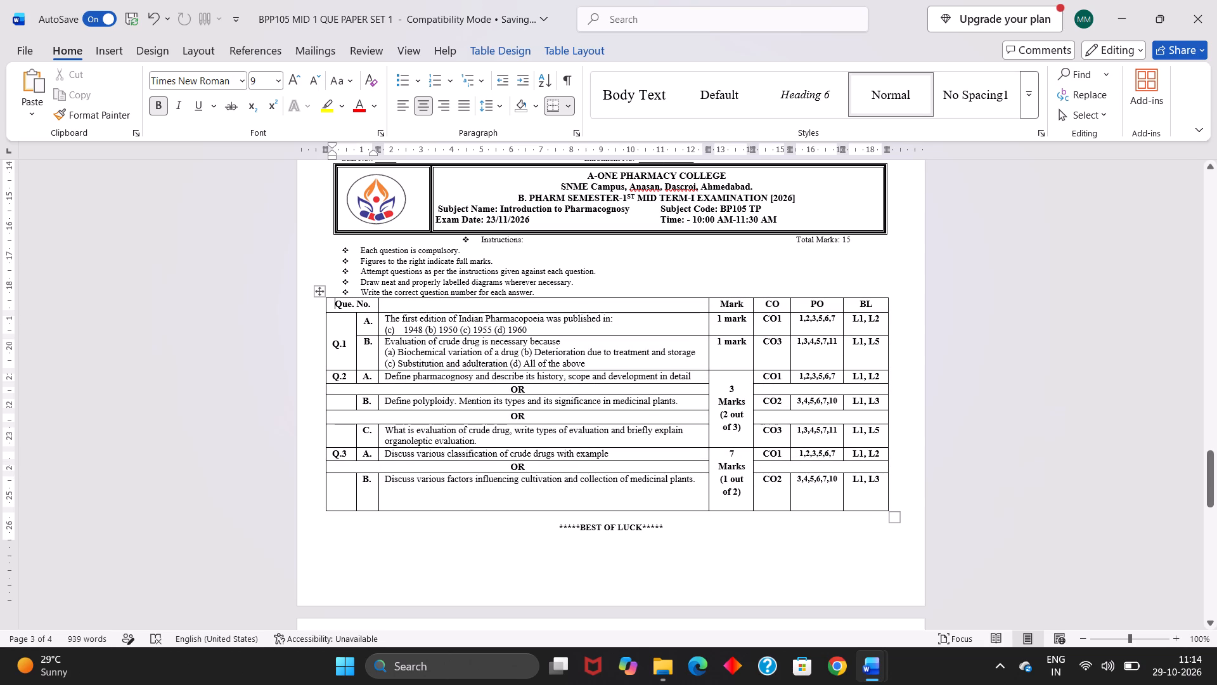
Delete the blank line below "7 Marks (1 out of 2)" in the Q.3 marks cell of the lower paper's table.
left_click(731, 504)
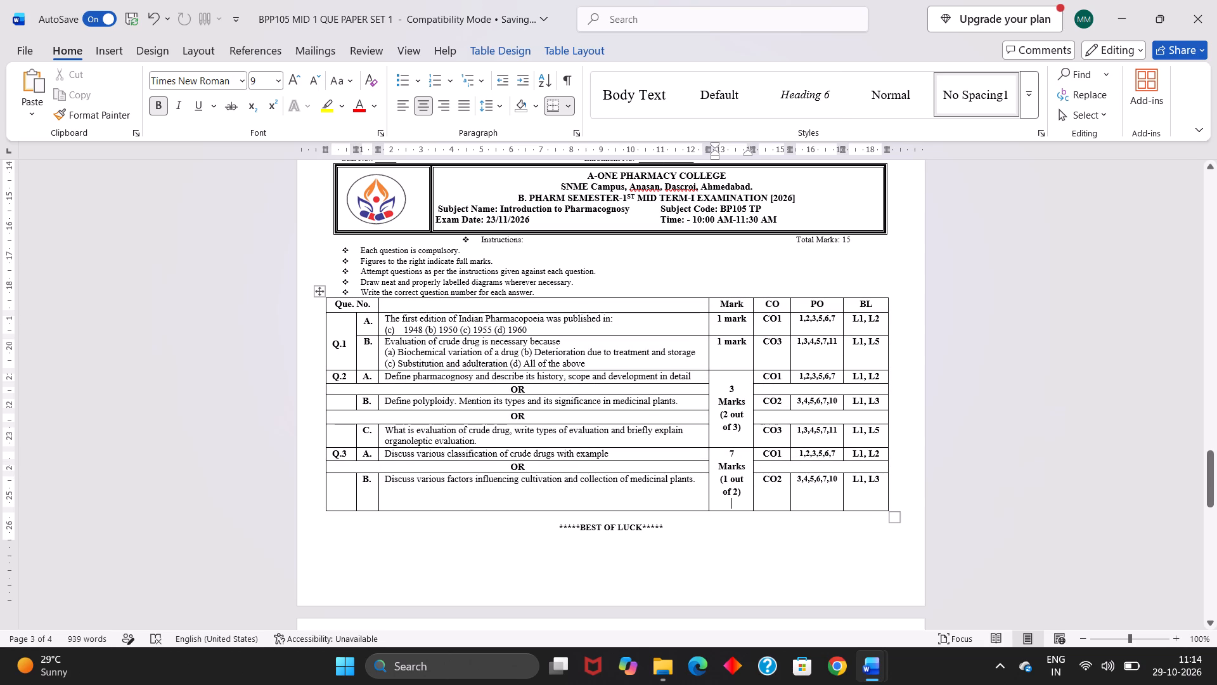
key("BackSpace")
key("BackSpace")
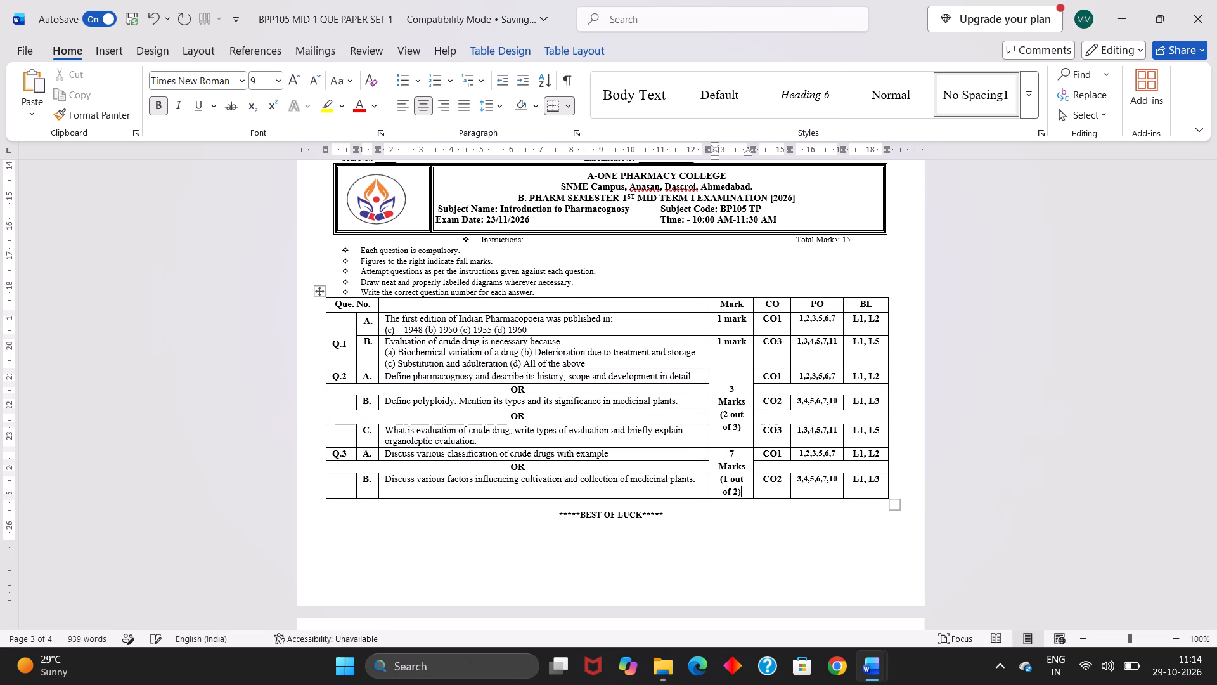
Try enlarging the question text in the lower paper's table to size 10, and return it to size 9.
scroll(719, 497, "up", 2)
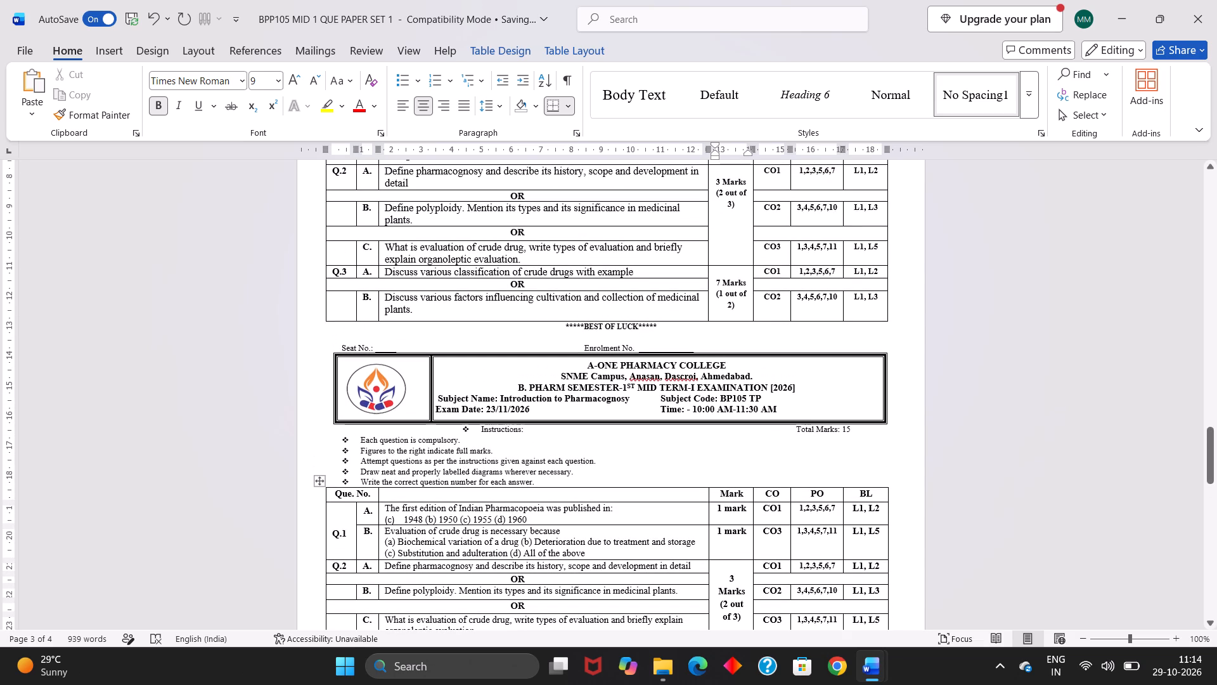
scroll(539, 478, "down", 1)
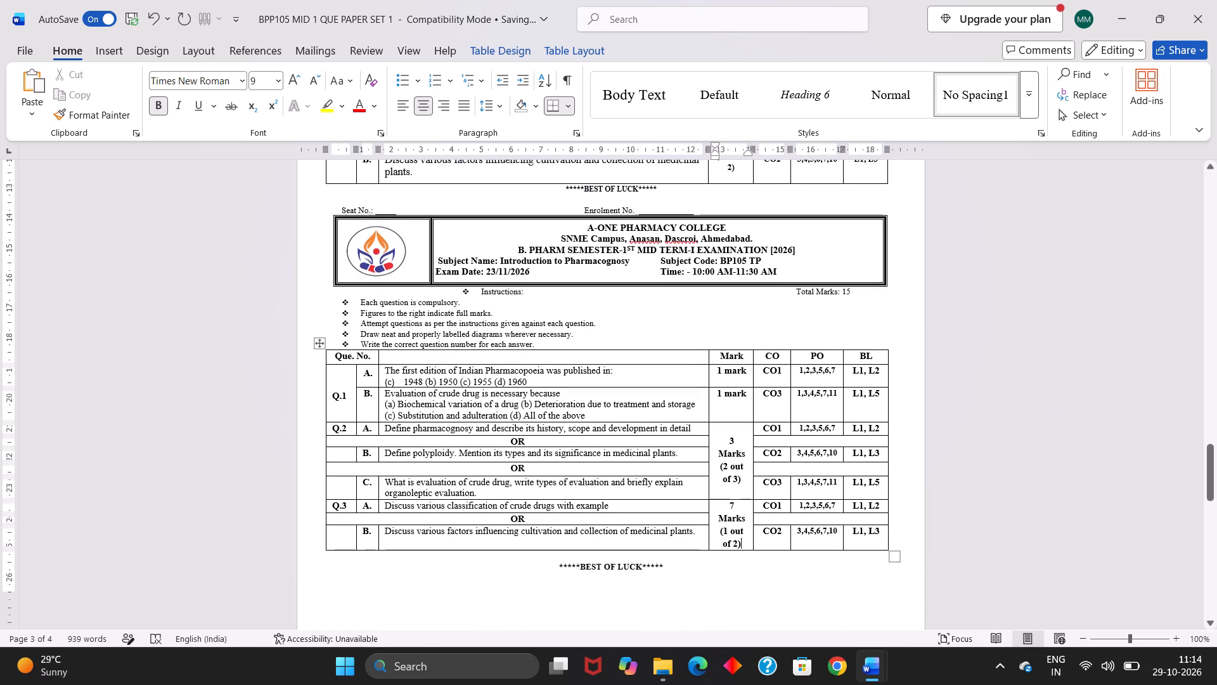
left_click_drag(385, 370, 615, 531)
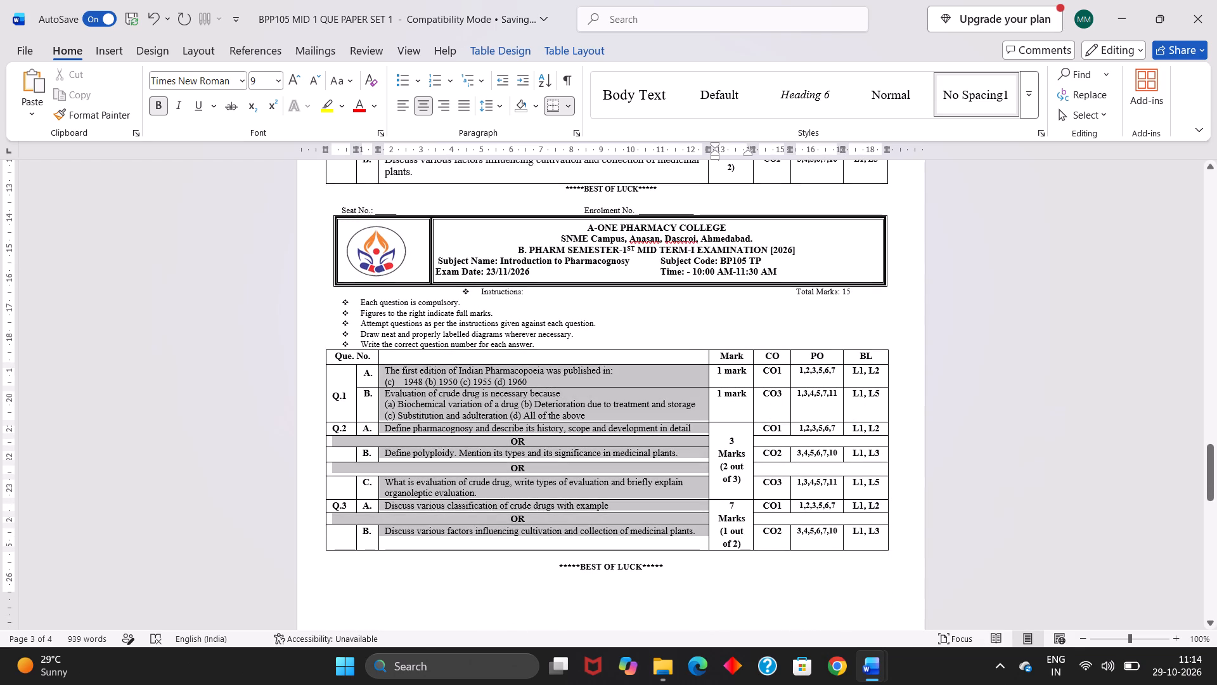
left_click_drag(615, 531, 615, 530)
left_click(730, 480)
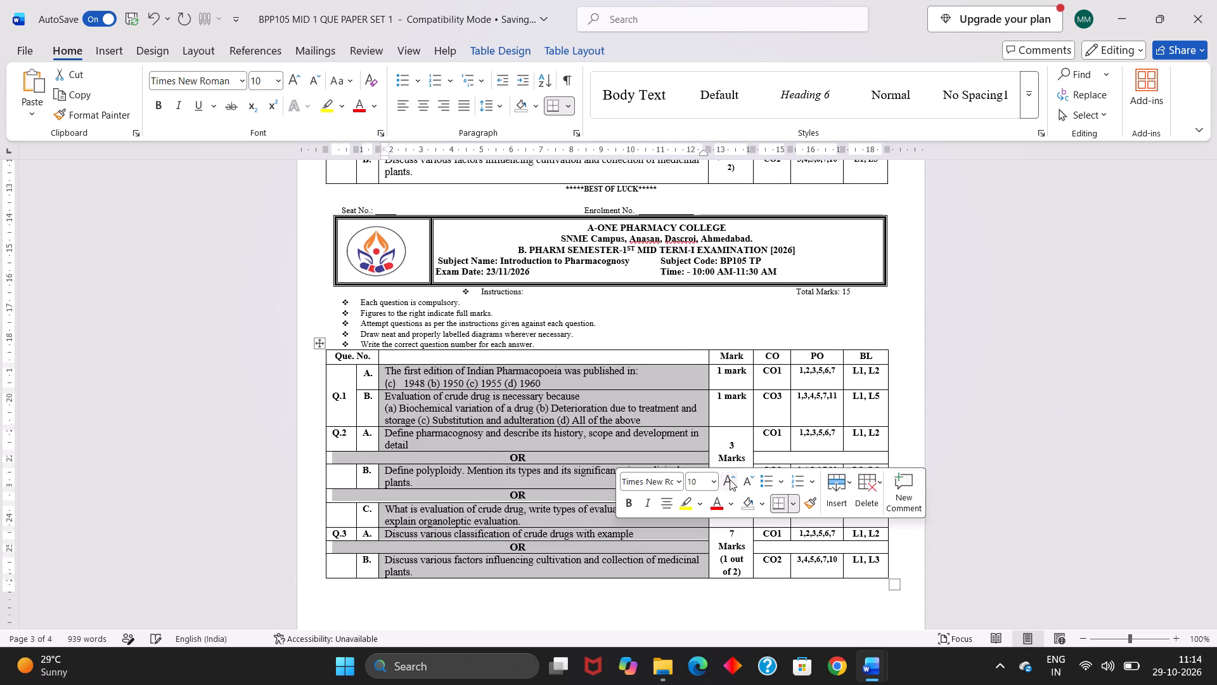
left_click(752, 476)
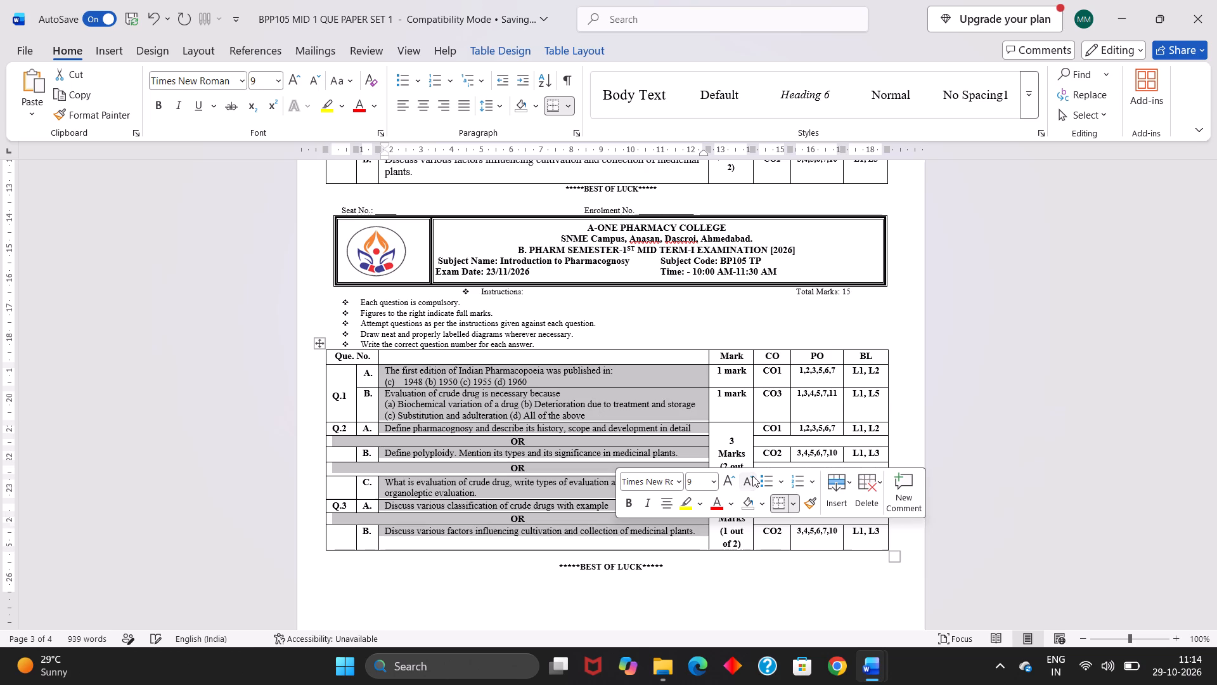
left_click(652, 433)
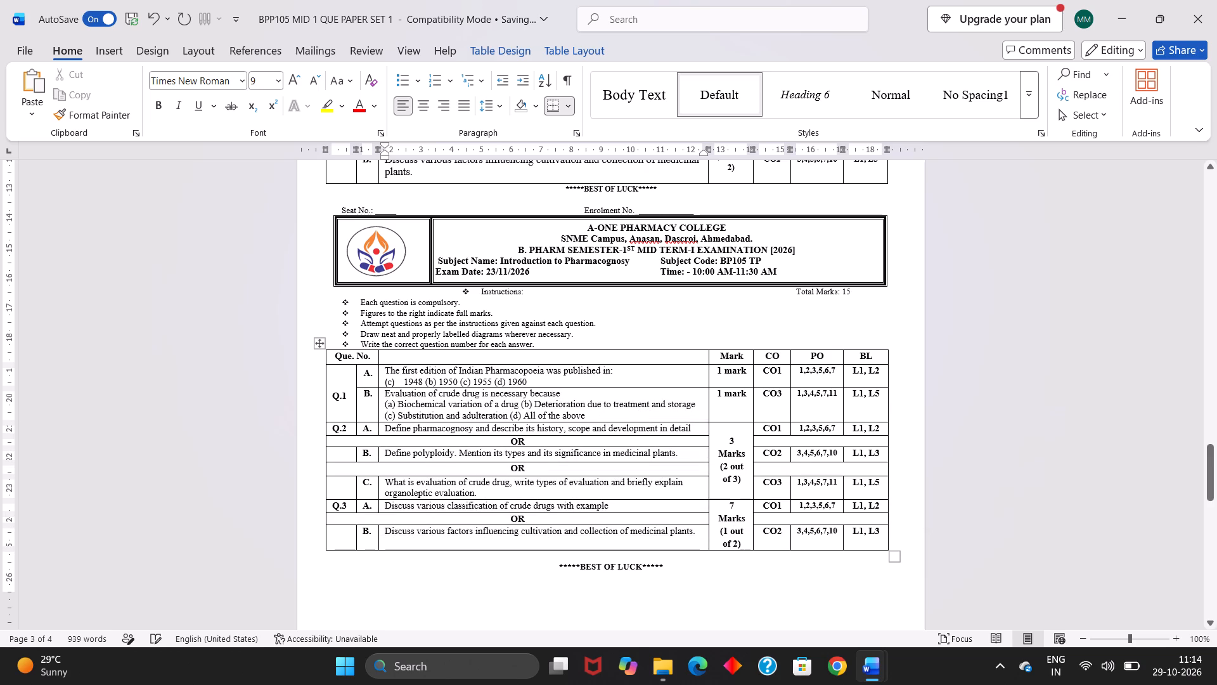
Delete the blank line below "7 Marks (1 out of 2)" in the Q.3 marks cell of the upper paper's table.
scroll(715, 408, "up", 1)
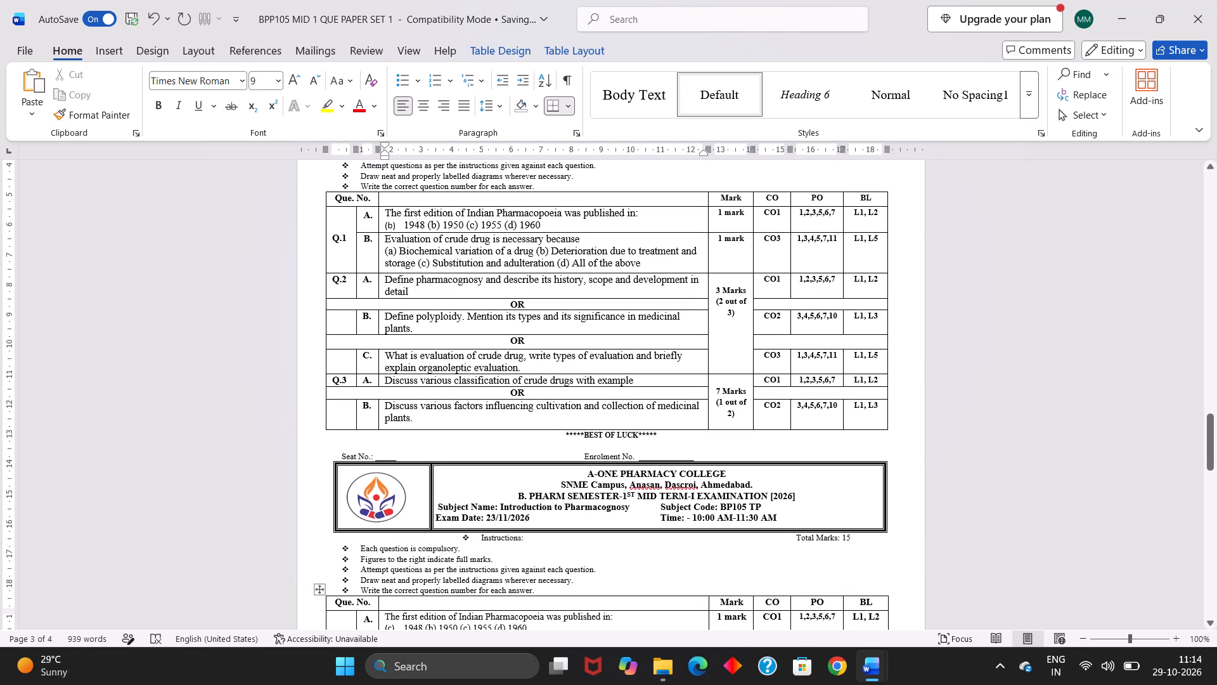
left_click(878, 424)
left_click(732, 423)
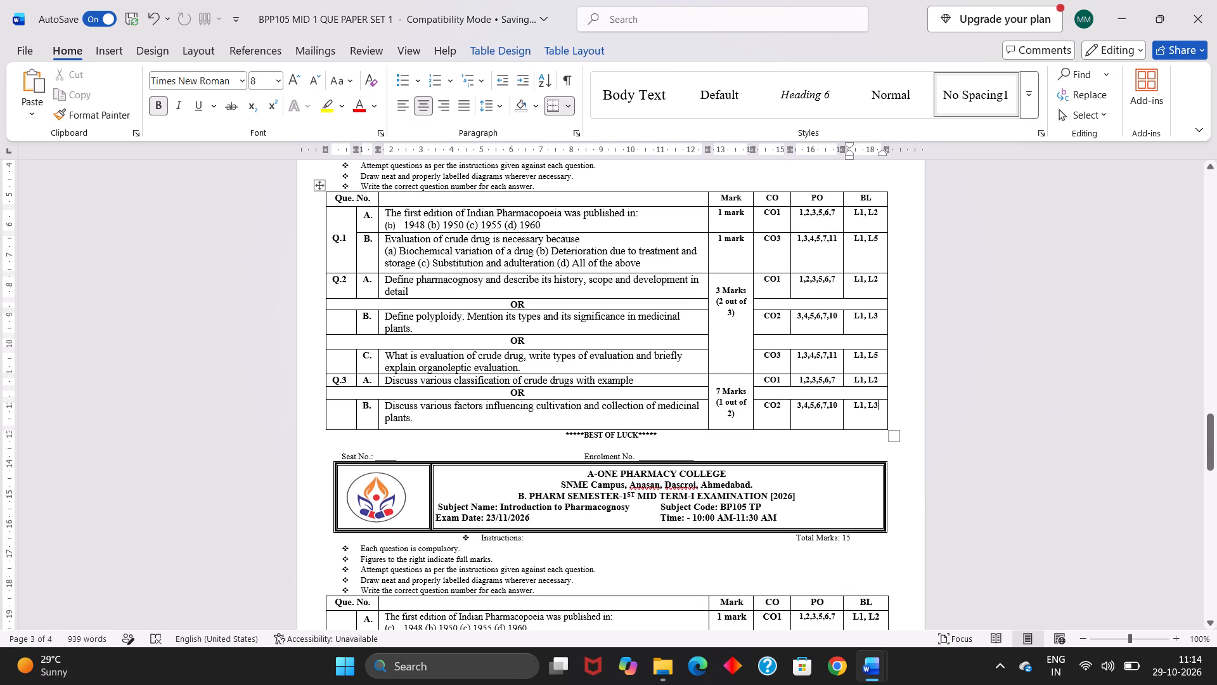
key("BackSpace")
key("BackSpace")
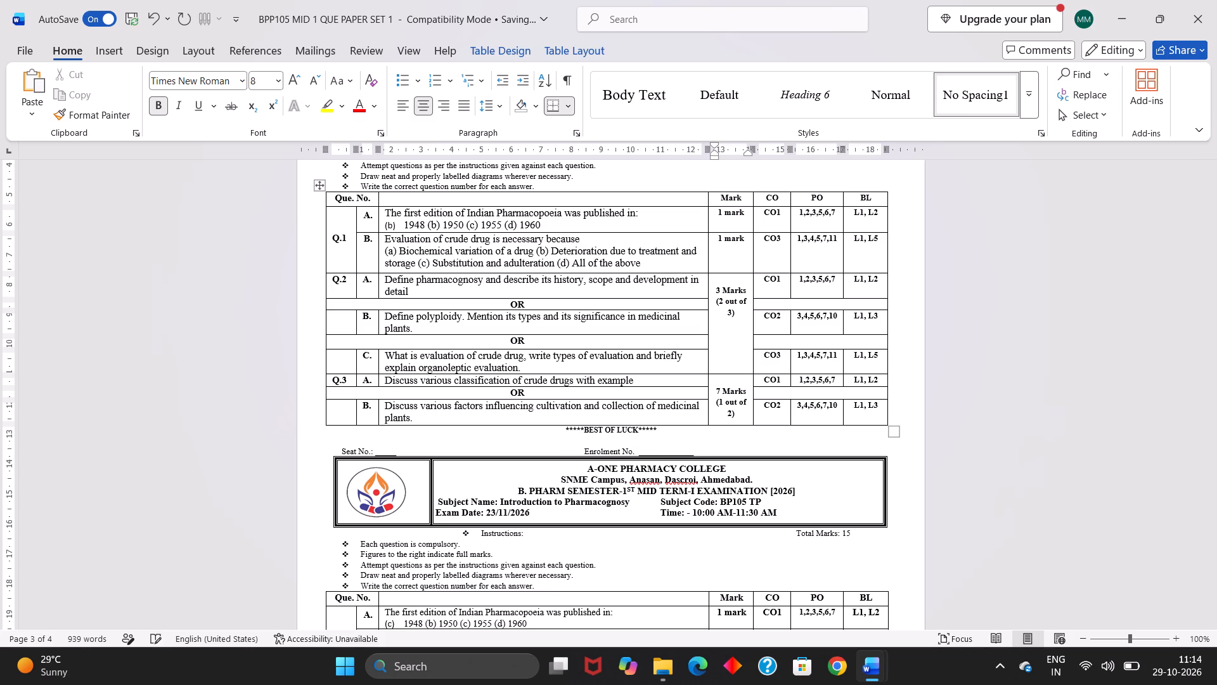
Make the upper paper's Instructions and Total Marks line and its five instruction points bold.
scroll(736, 375, "up", 2)
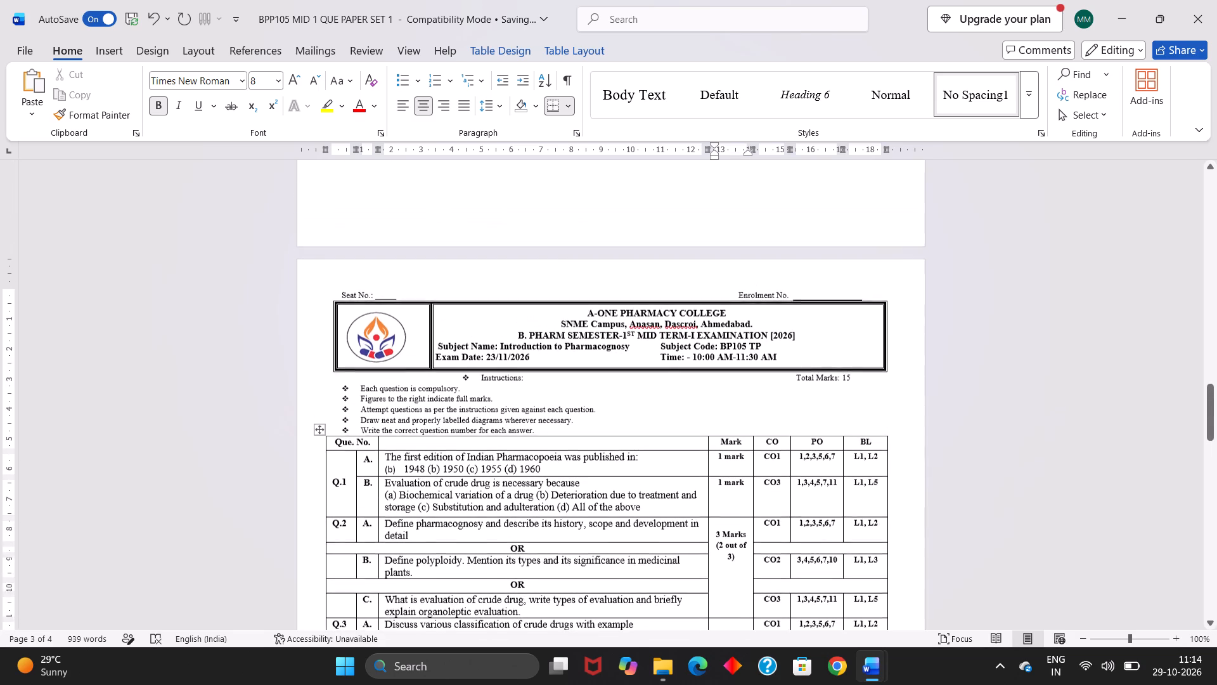
scroll(736, 375, "down", 1)
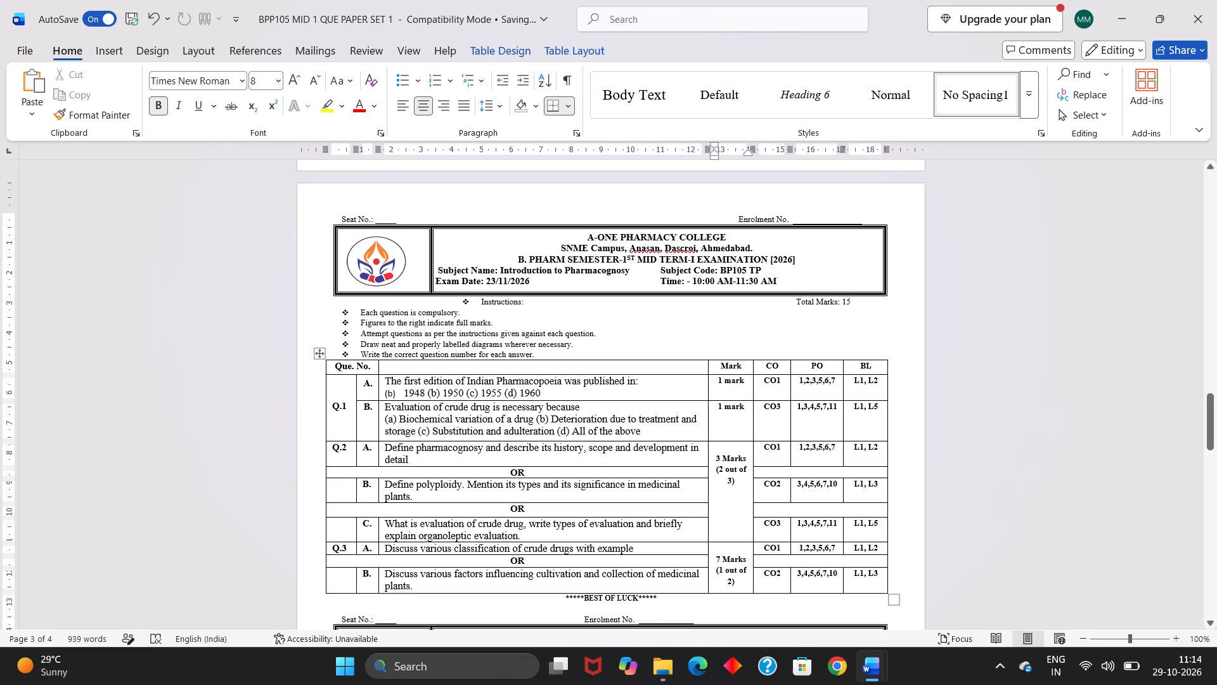
left_click_drag(480, 304, 650, 317)
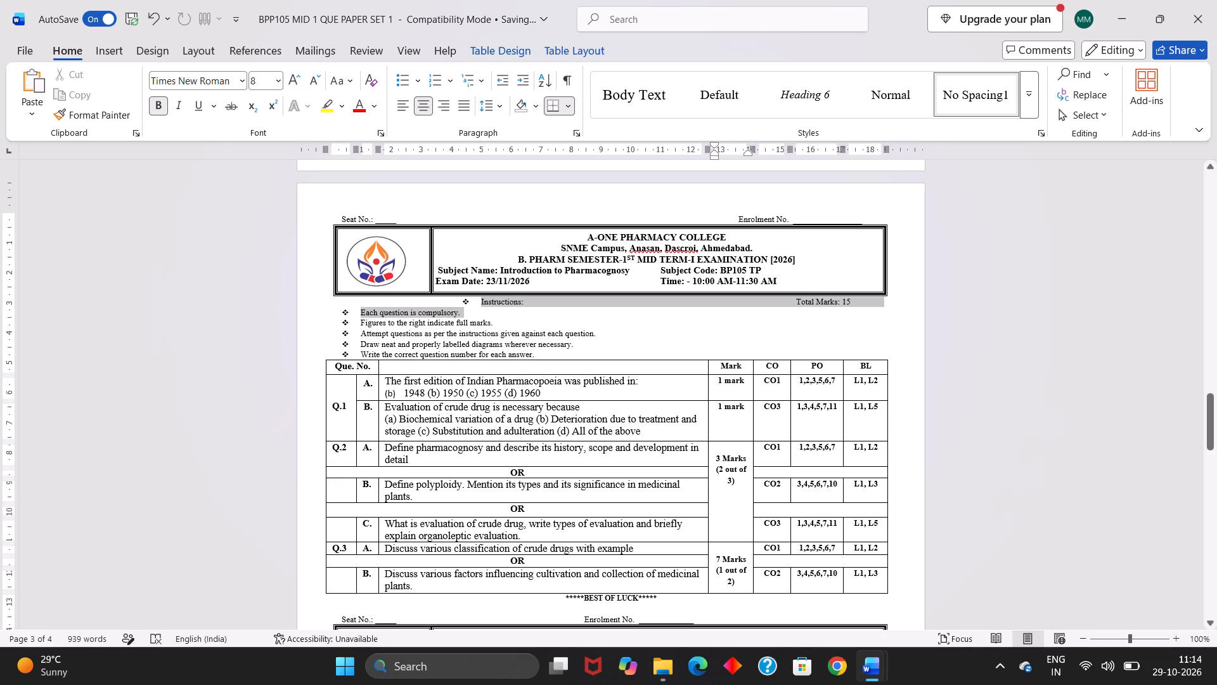
left_click_drag(650, 317, 783, 349)
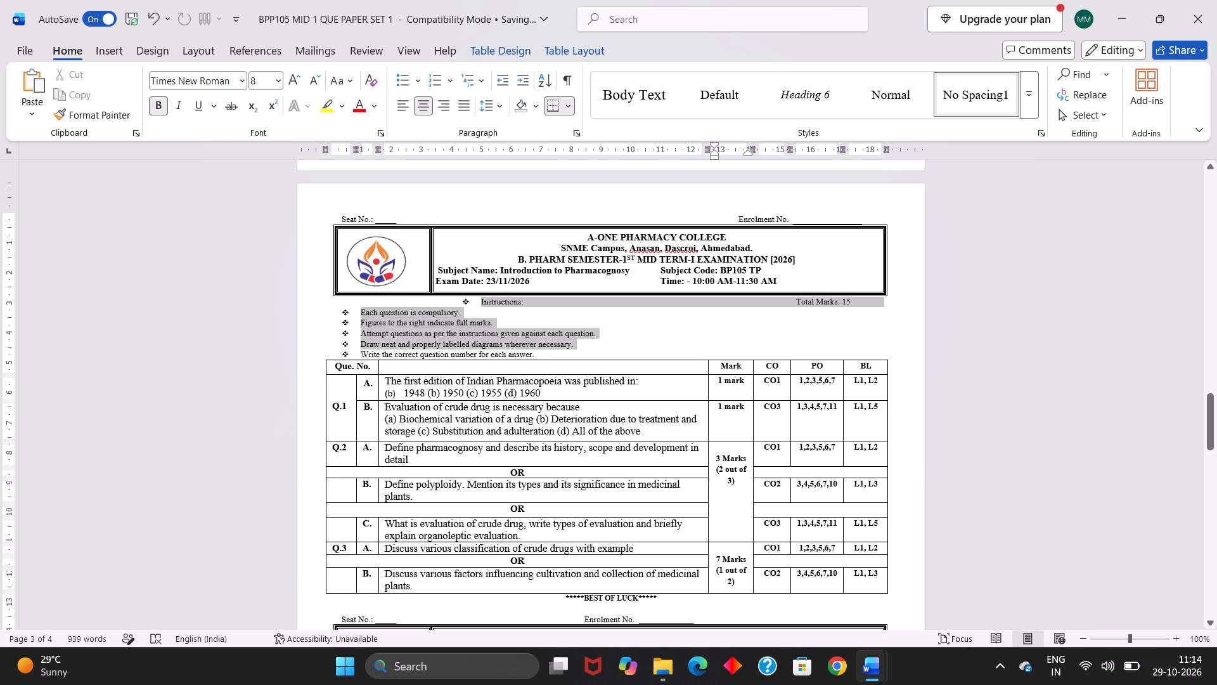
left_click_drag(783, 349, 771, 356)
left_click(783, 331)
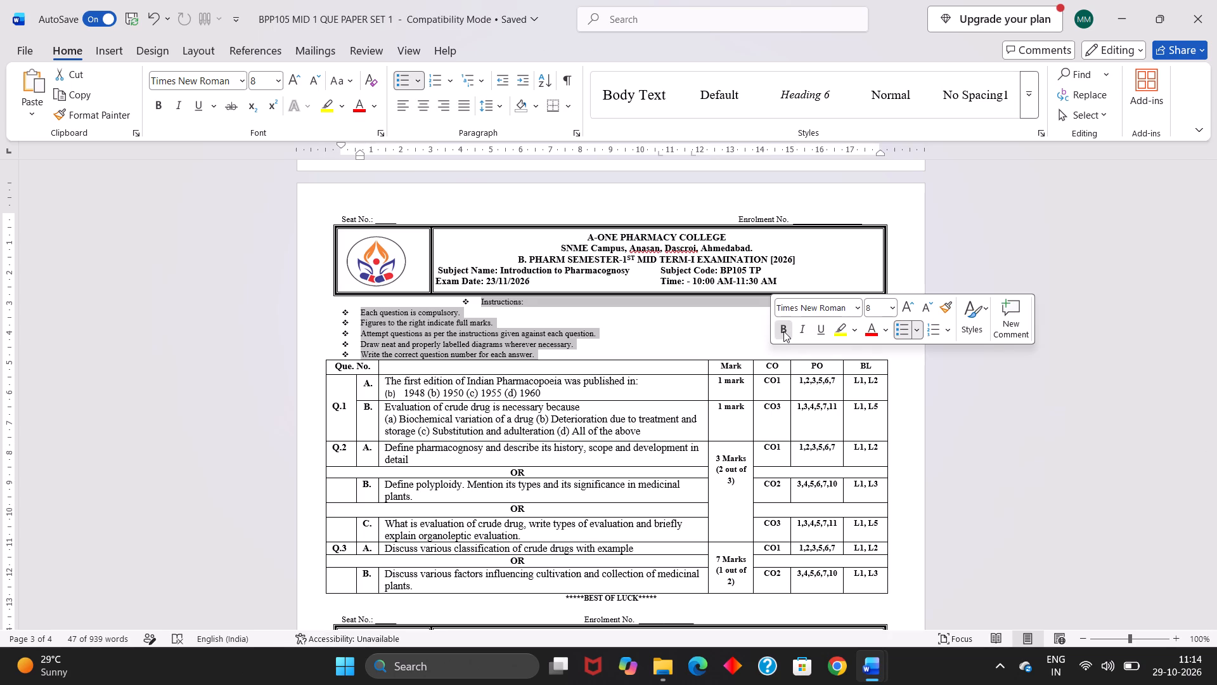
left_click(685, 311)
Make the lower paper's Instructions and Total Marks line and its five instruction points bold.
scroll(685, 311, "down", 2)
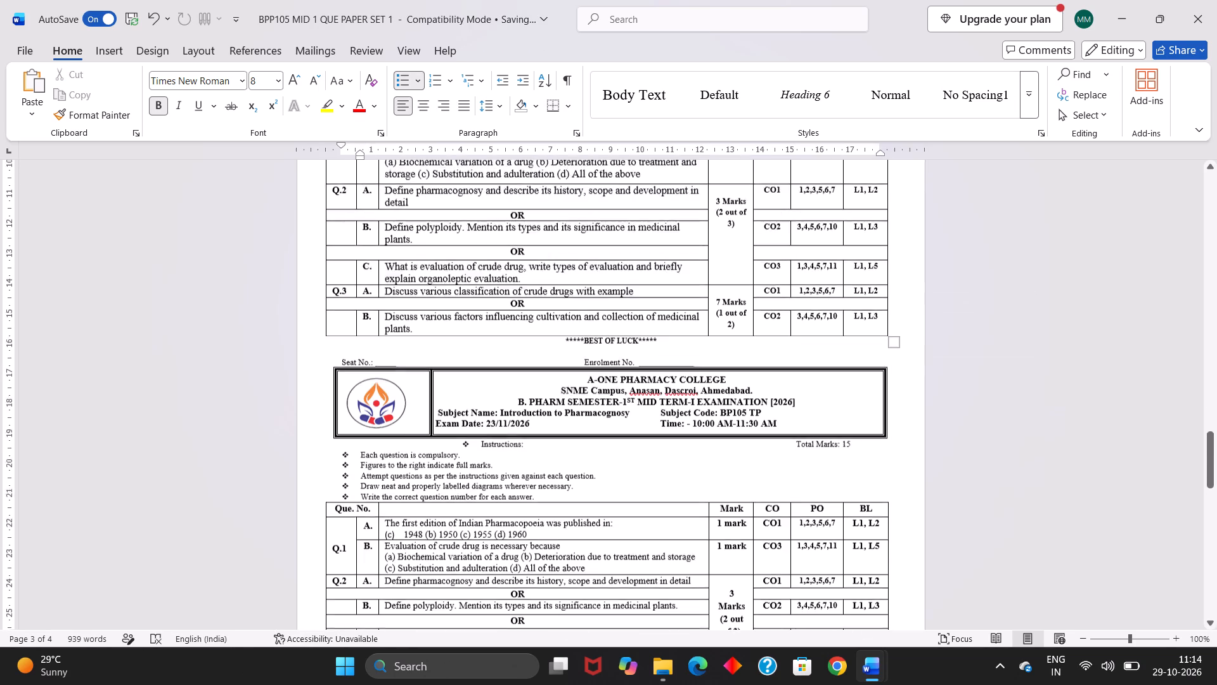
scroll(685, 311, "down", 1)
left_click_drag(476, 308, 507, 337)
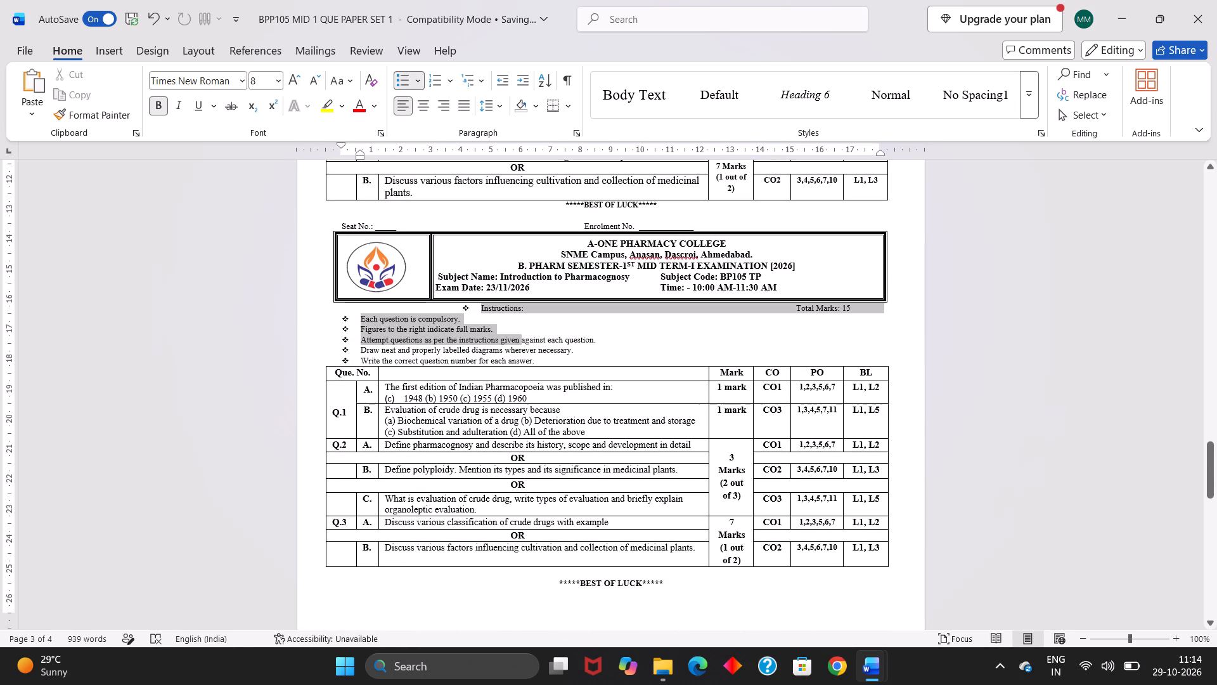
left_click_drag(507, 337, 534, 358)
left_click(545, 332)
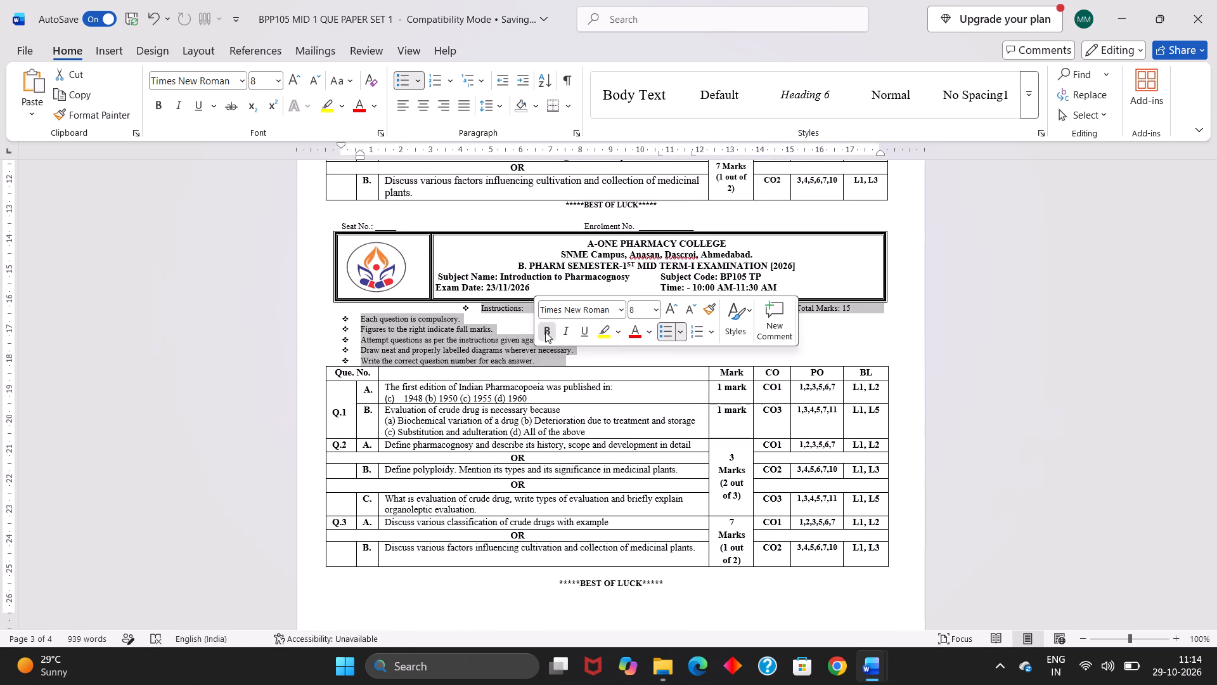
left_click(628, 408)
Insert two blank lines above "3 Marks (2 out of 3)" in the Q.2 marks cell of the upper paper's table.
scroll(628, 408, "up", 1)
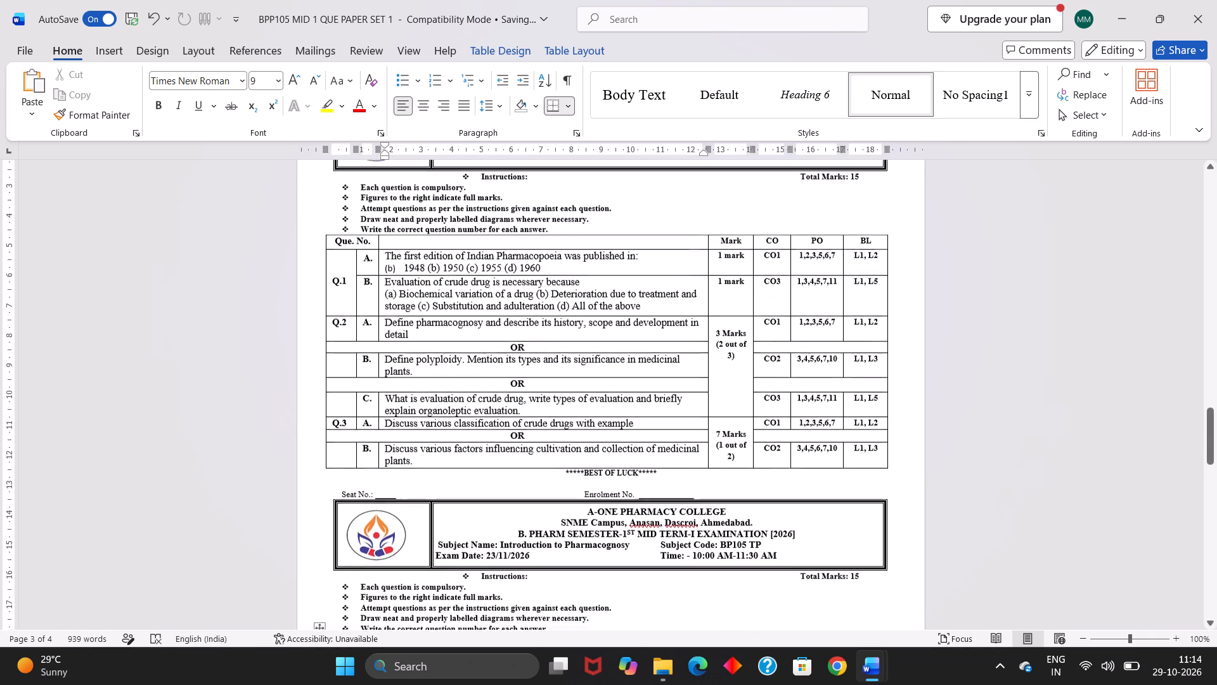
scroll(628, 408, "up", 2)
scroll(628, 408, "down", 1)
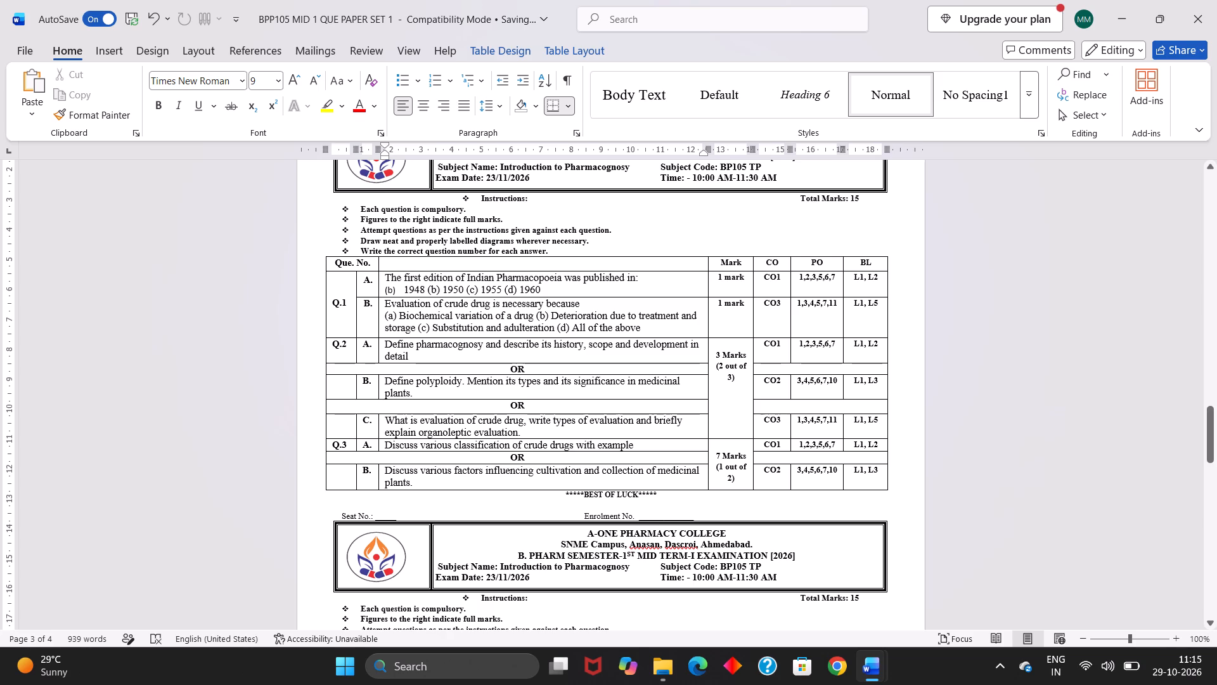
left_click(715, 356)
key("Return")
key("Return")
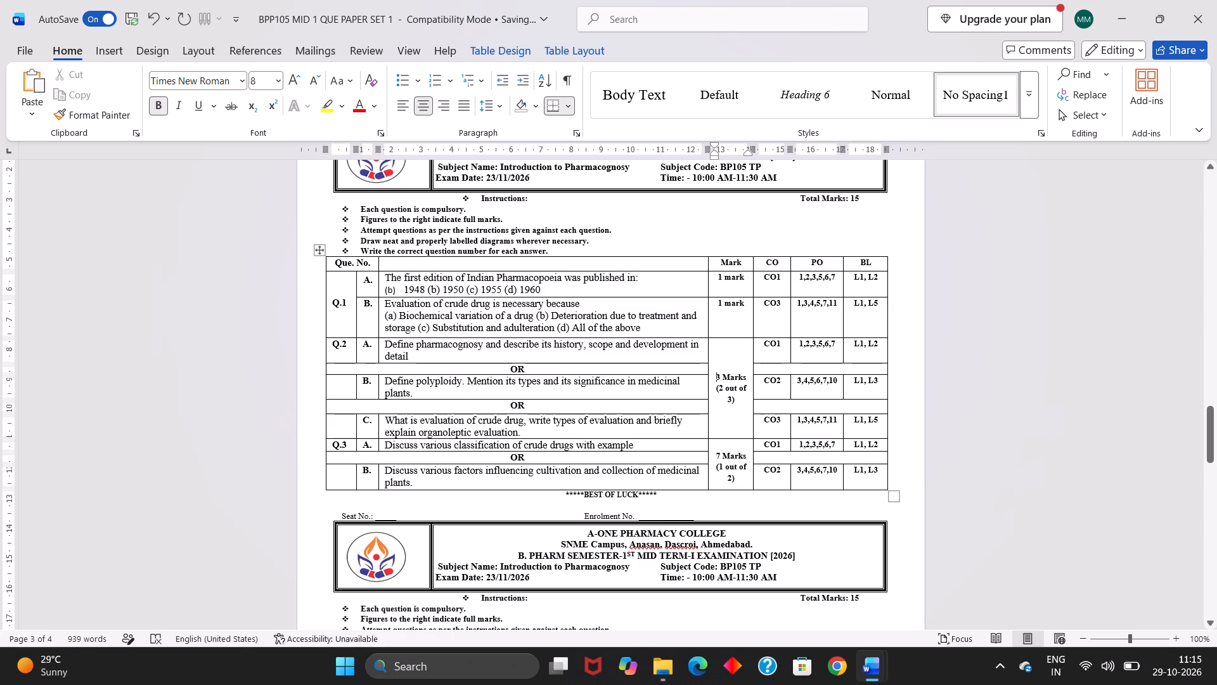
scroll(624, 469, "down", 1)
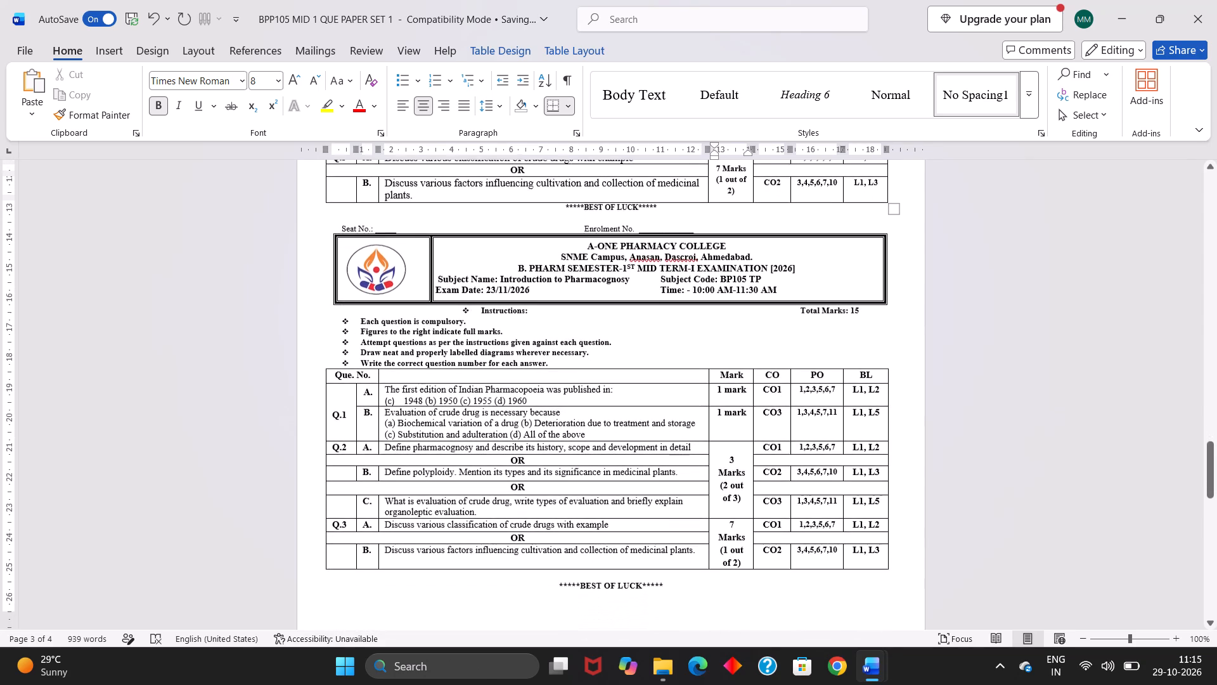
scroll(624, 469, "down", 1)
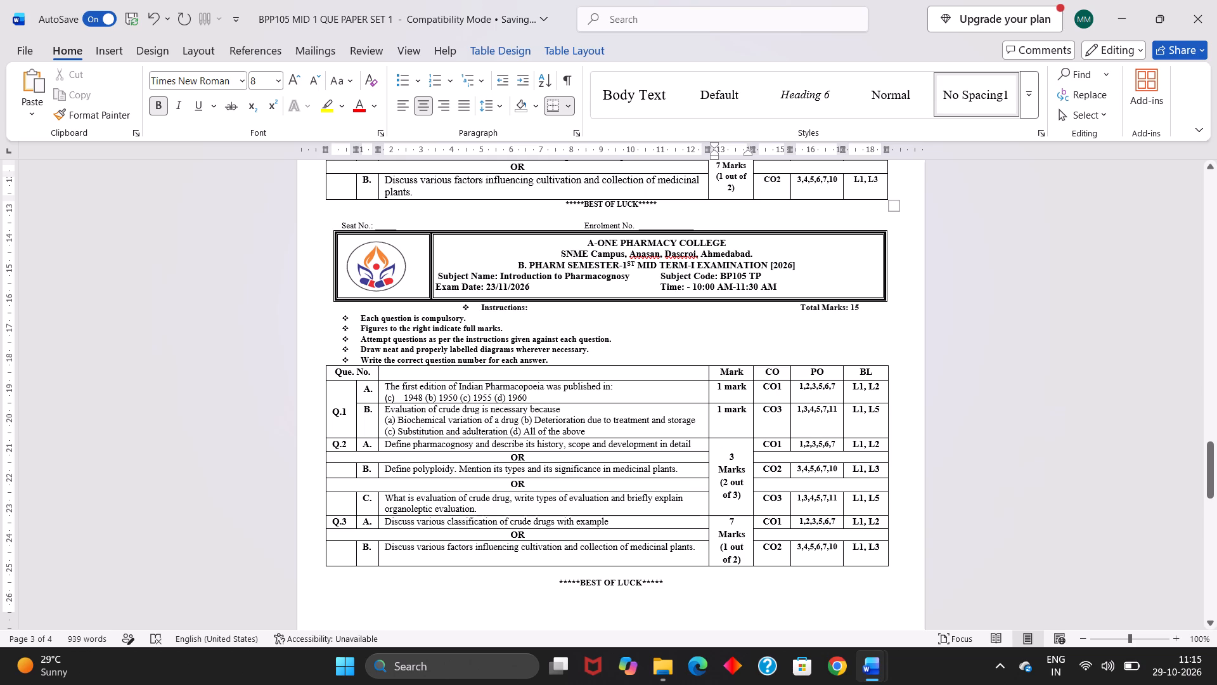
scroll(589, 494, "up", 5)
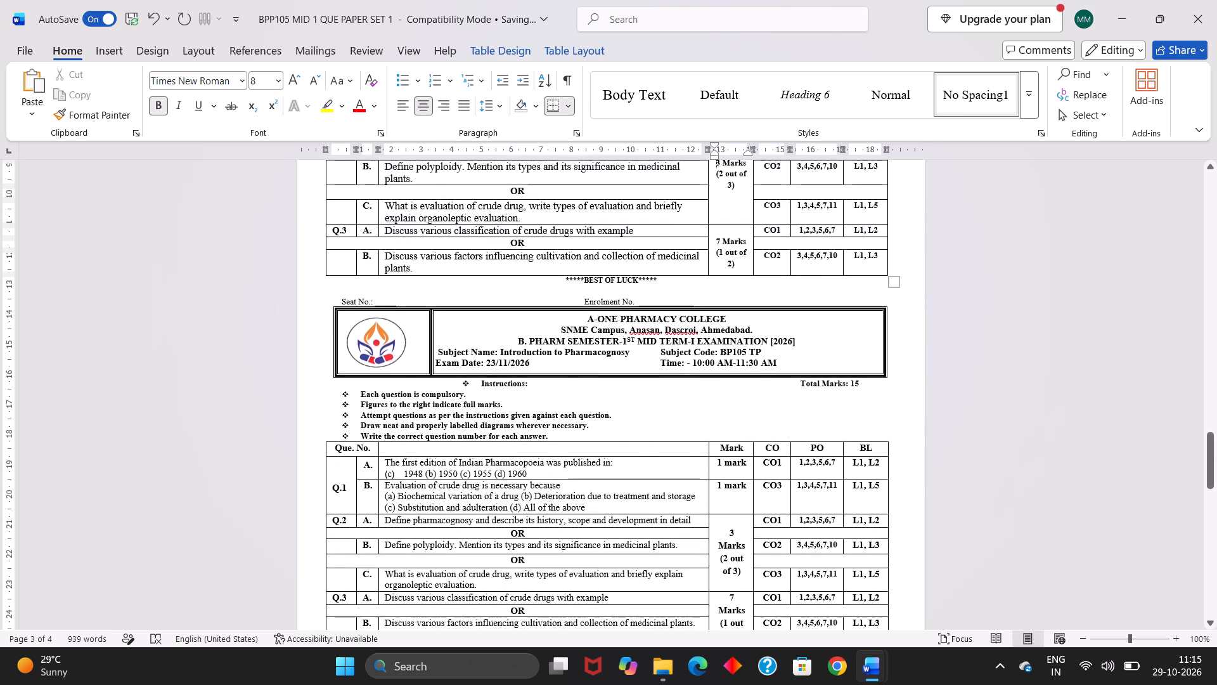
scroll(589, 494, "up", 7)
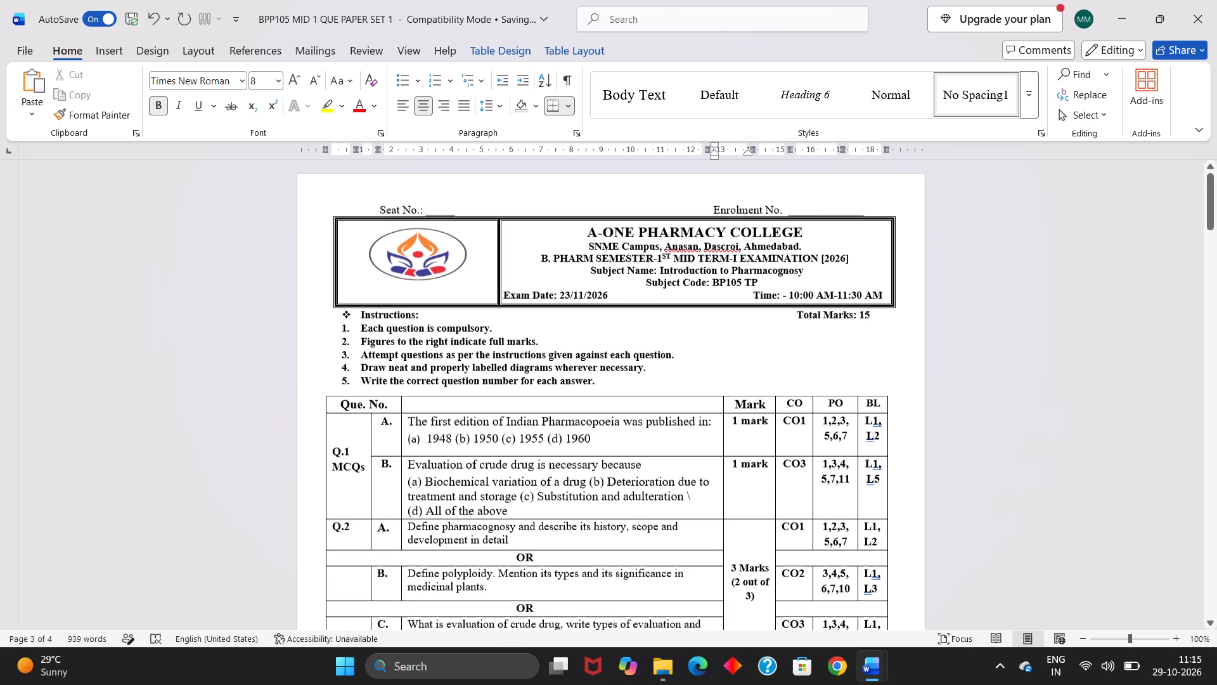
Save the SET 1 question paper document and check its file name and storage location.
scroll(589, 494, "down", 6)
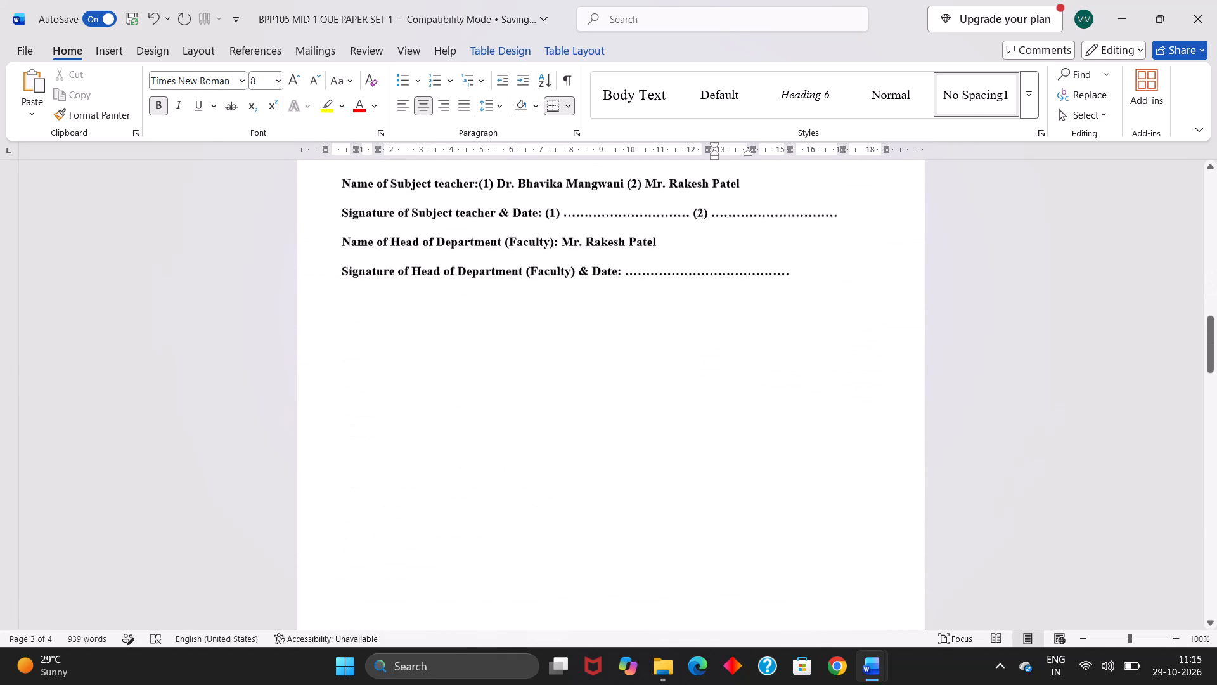
scroll(589, 494, "down", 1)
scroll(589, 494, "up", 1)
key("ctrl+s")
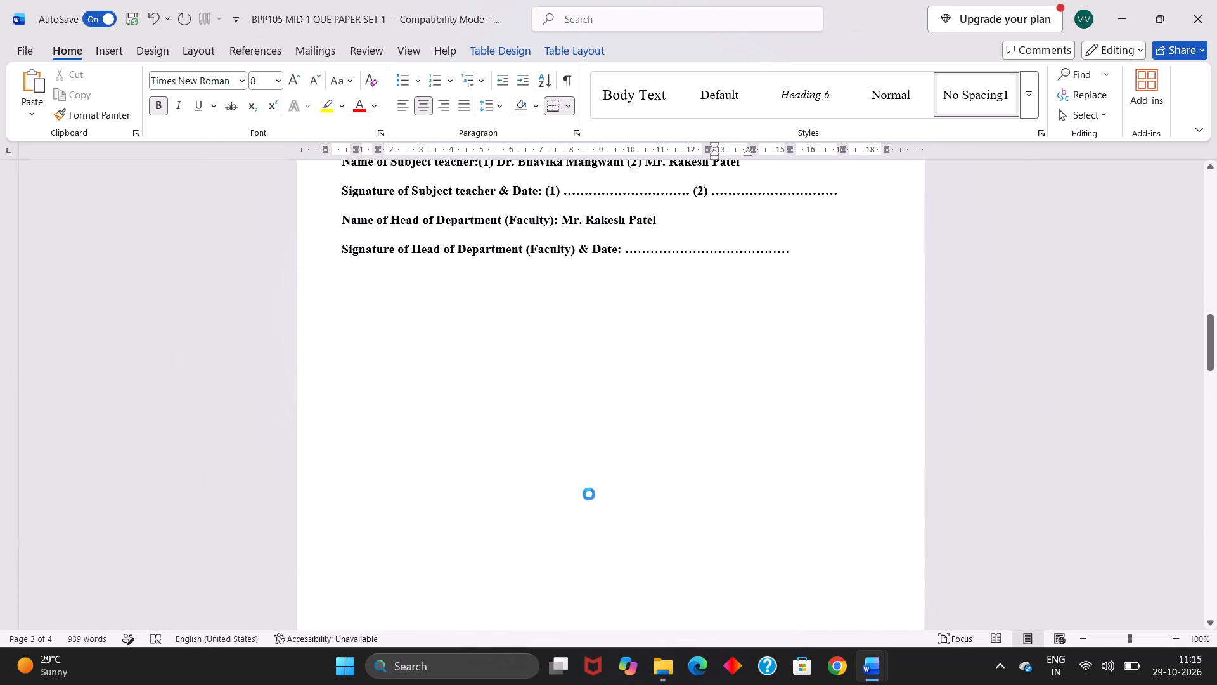
left_click(551, 11)
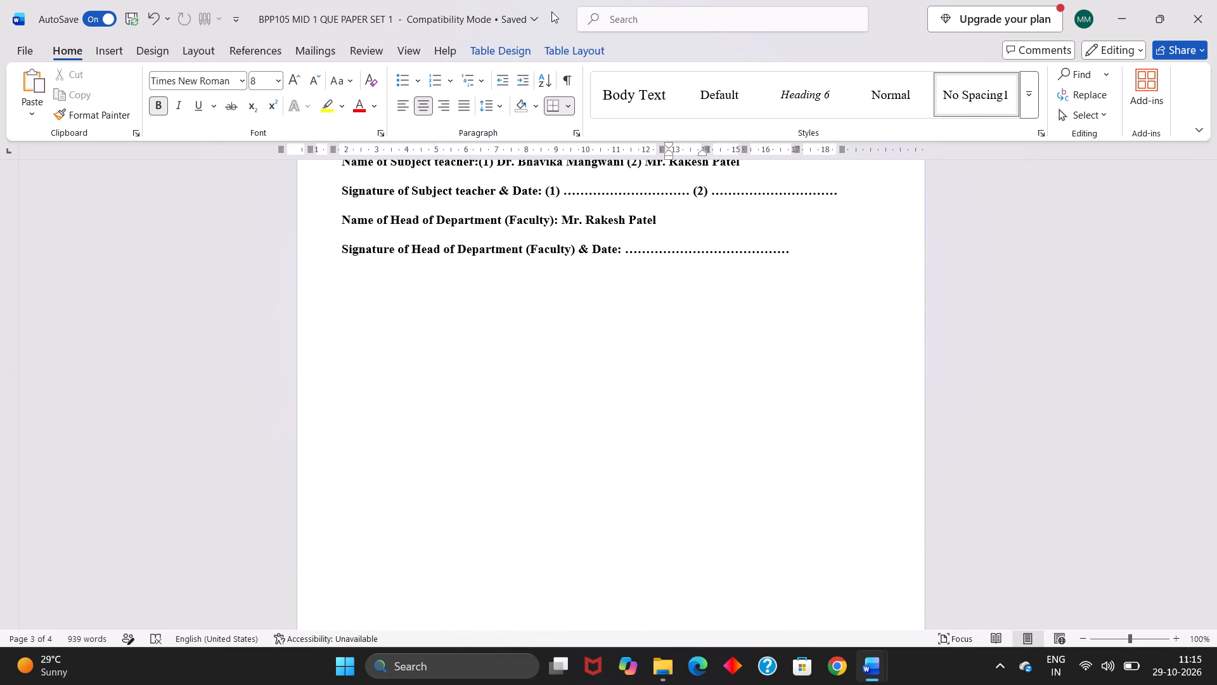
left_click(533, 18)
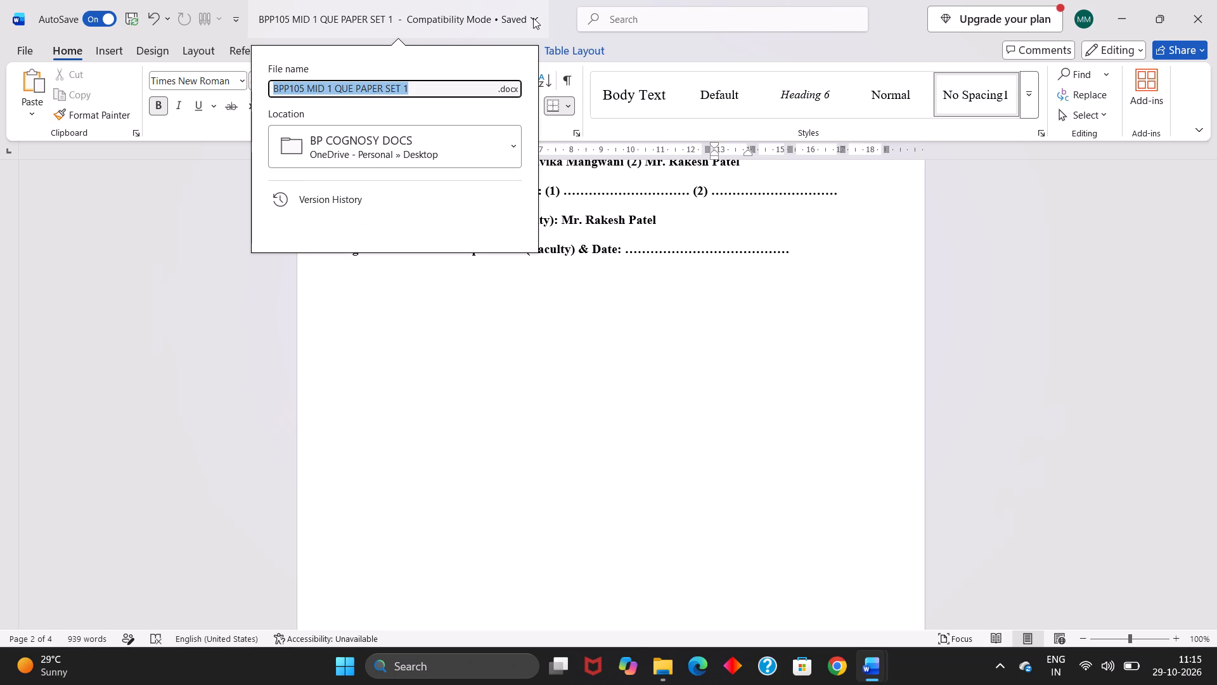
left_click(600, 389)
Copy both mid-term papers on page 3, from the upper paper's Seat No. line through the lower paper's BEST OF LUCK line.
scroll(600, 389, "up", 3)
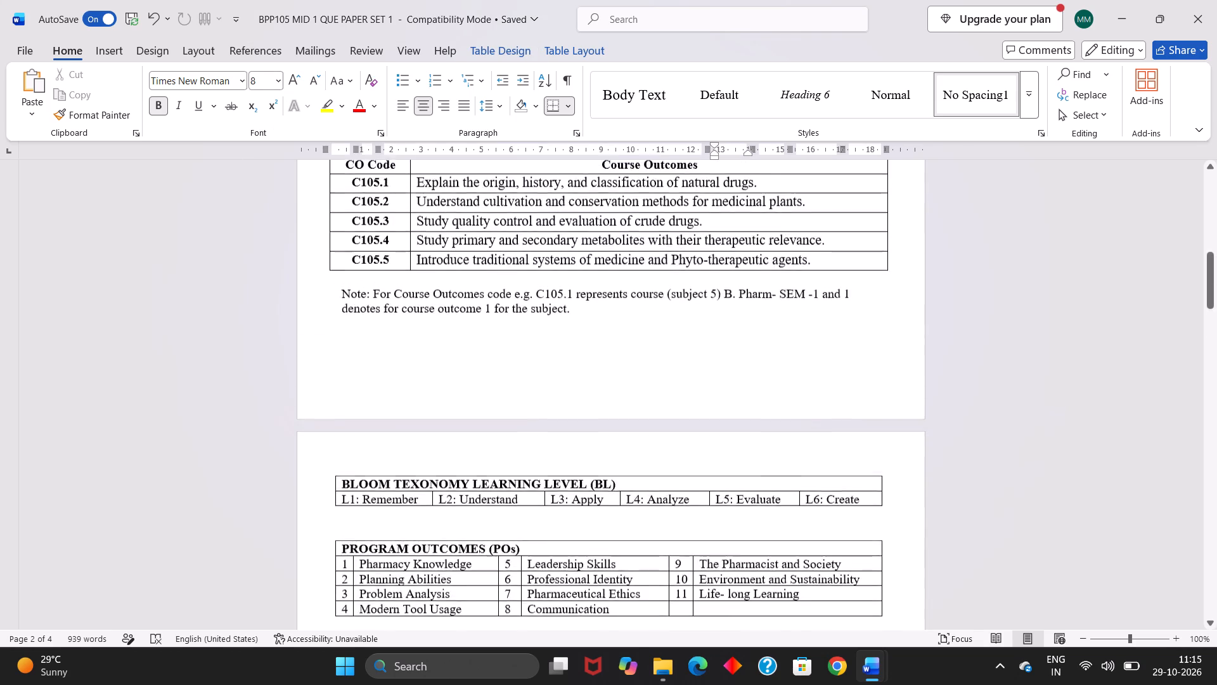
scroll(600, 389, "up", 1)
scroll(600, 389, "down", 1)
scroll(600, 389, "up", 1)
scroll(600, 389, "down", 4)
scroll(600, 389, "up", 2)
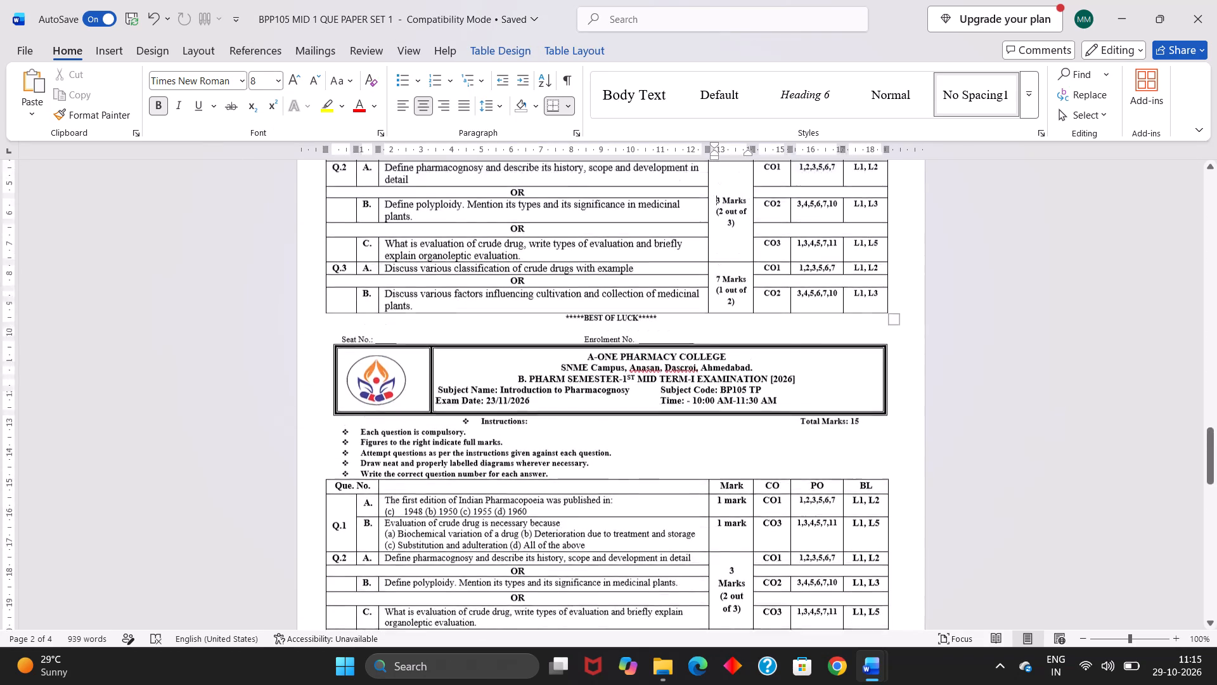
scroll(600, 389, "up", 1)
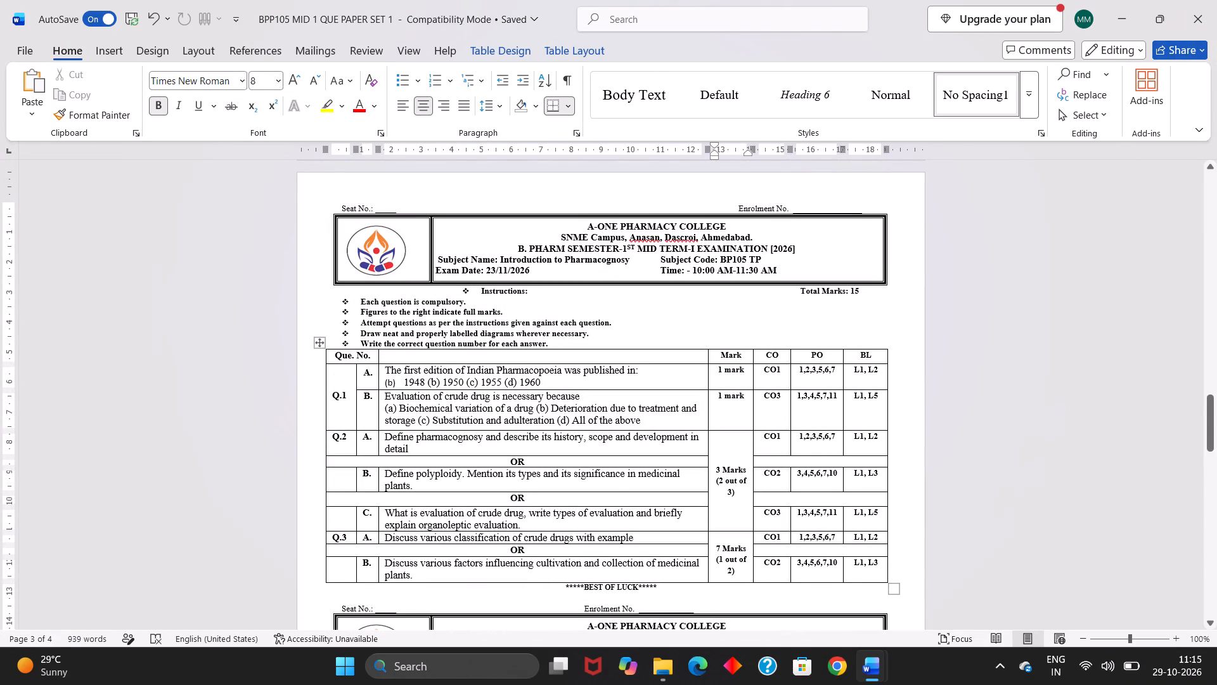
scroll(907, 314, "down", 1)
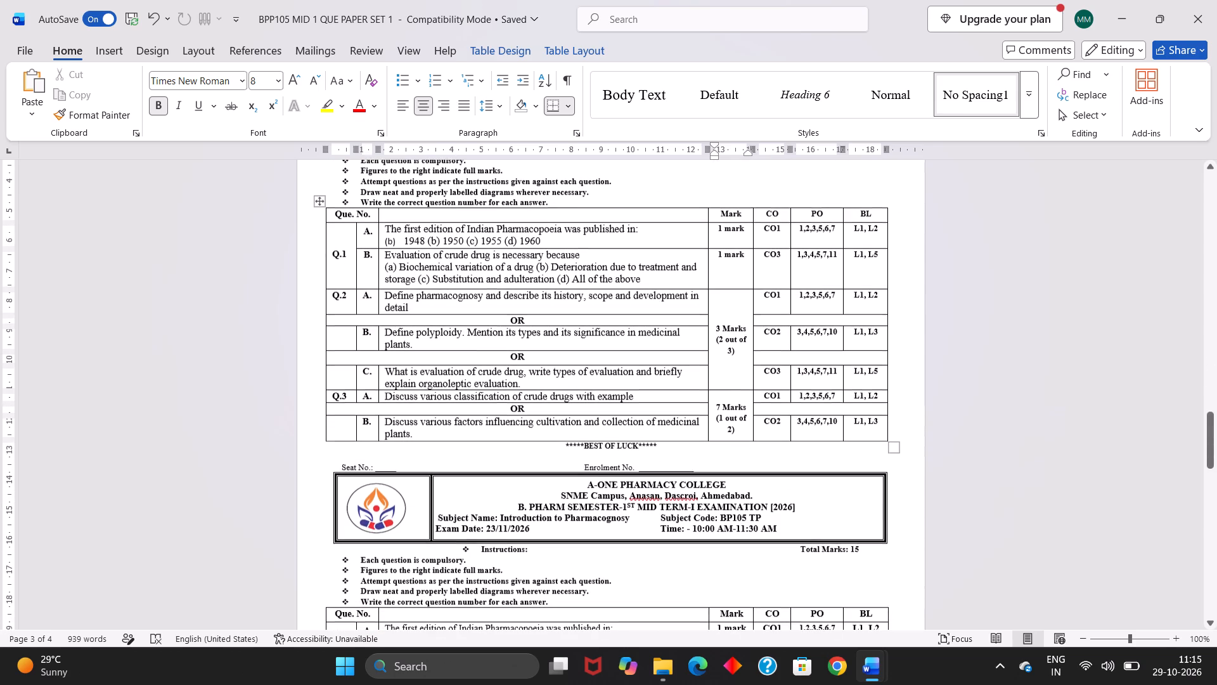
scroll(907, 314, "down", 1)
scroll(907, 314, "up", 1)
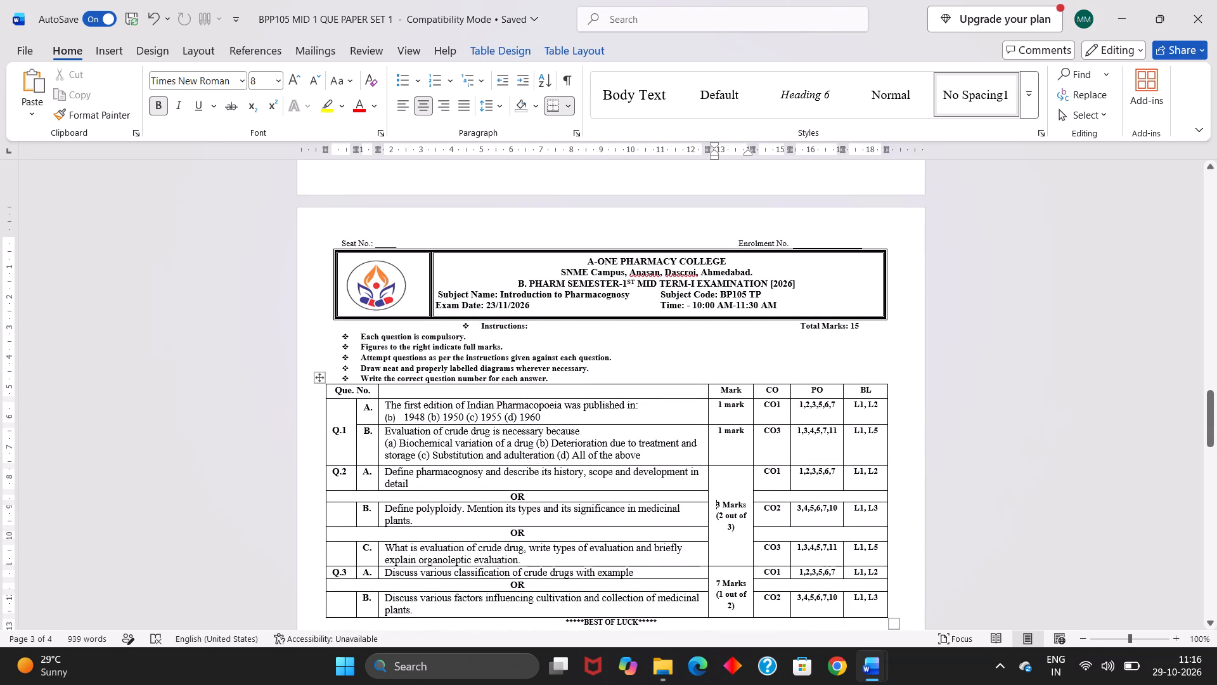
left_click_drag(340, 245, 947, 648)
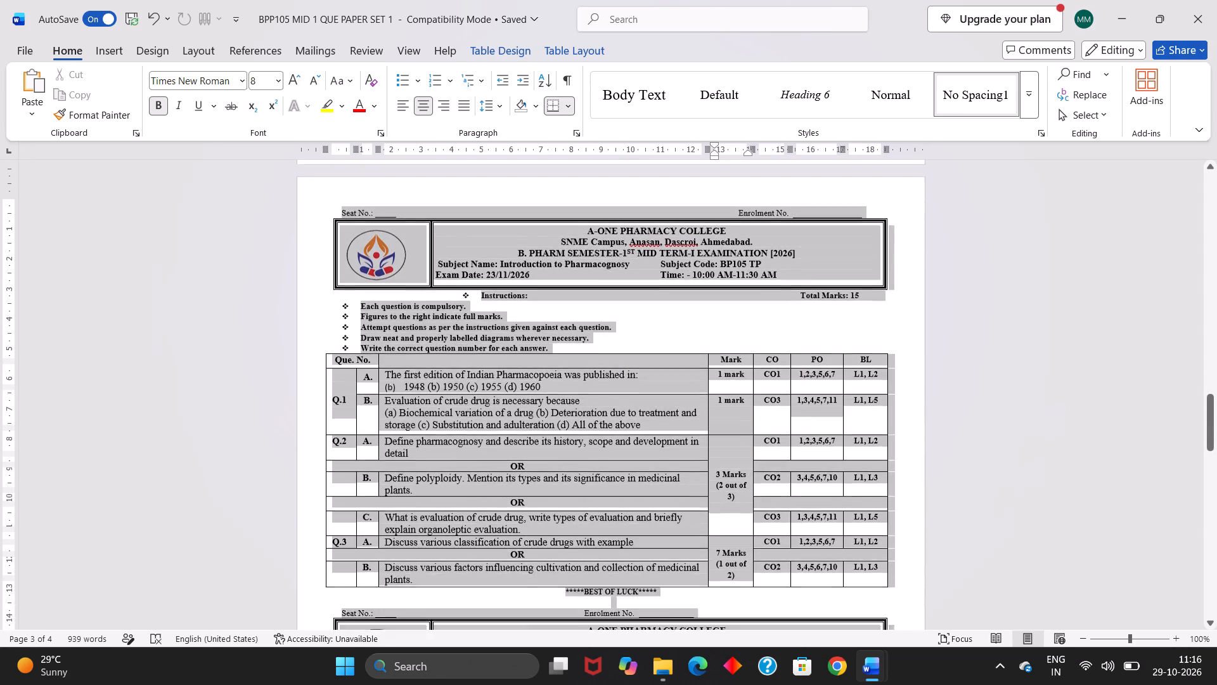
left_click_drag(947, 648, 778, 422)
key("ctrl+c")
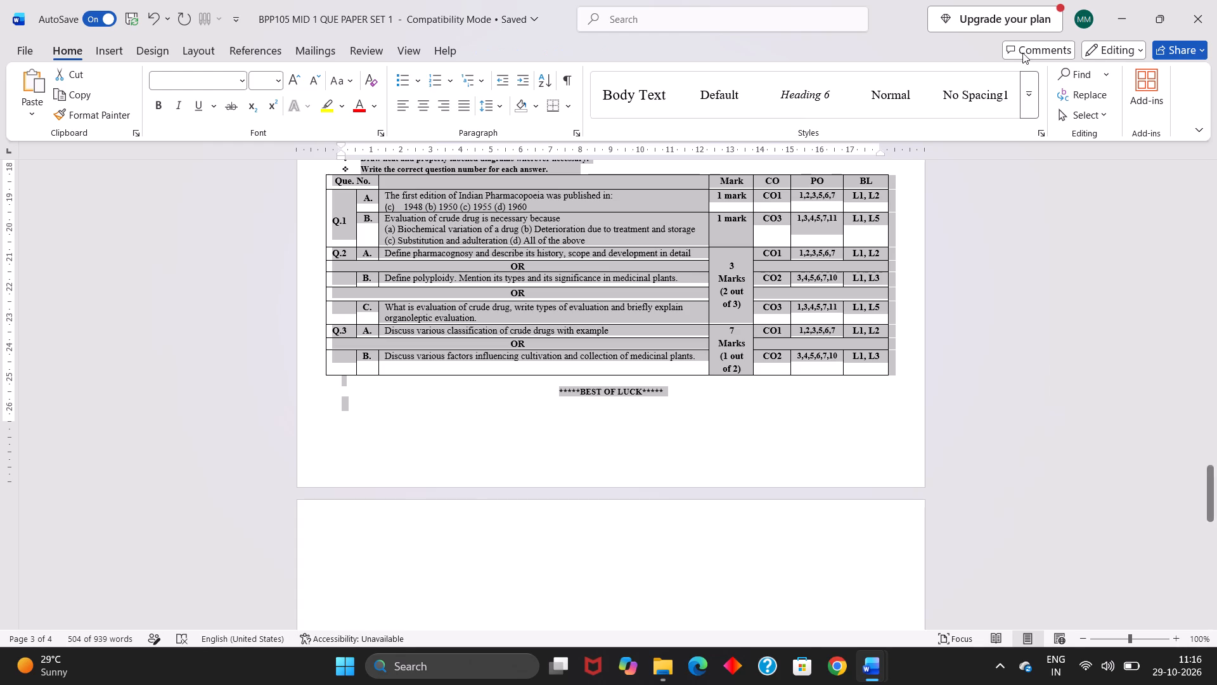
Switch to File Explorer and open the document BP105 T MID 1 QUE PAPER SET 2 from the BP COGNOSY DOCS folder.
left_click(1121, 18)
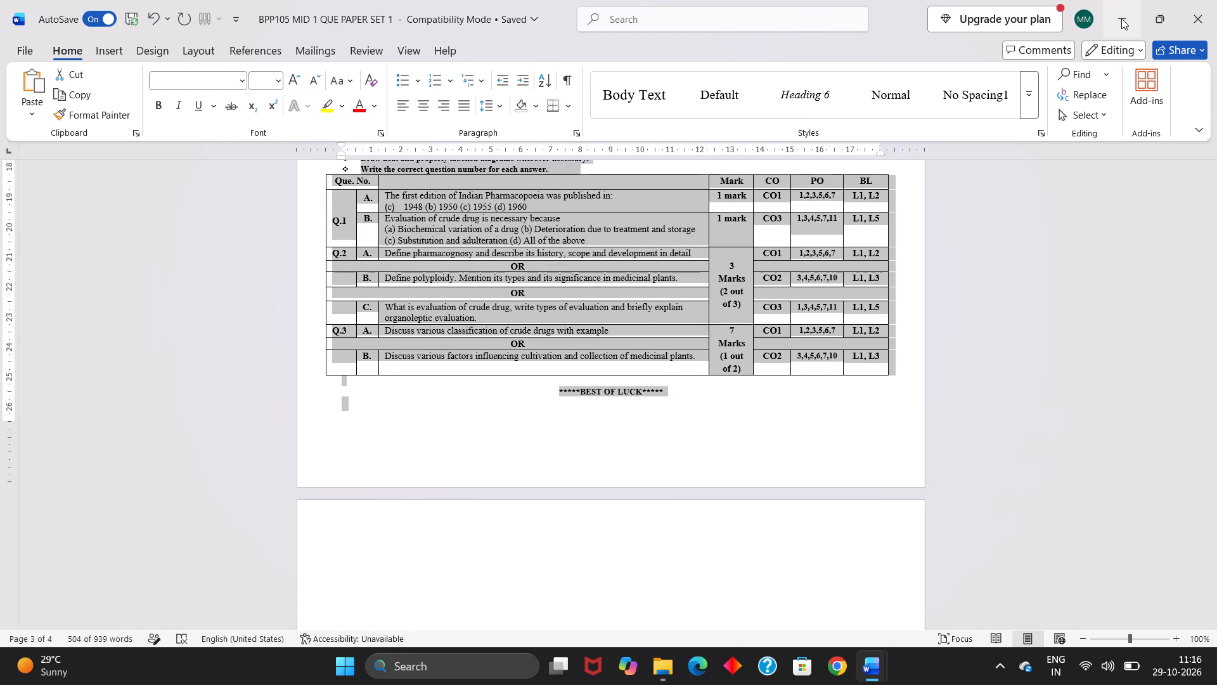
left_click(1126, 22)
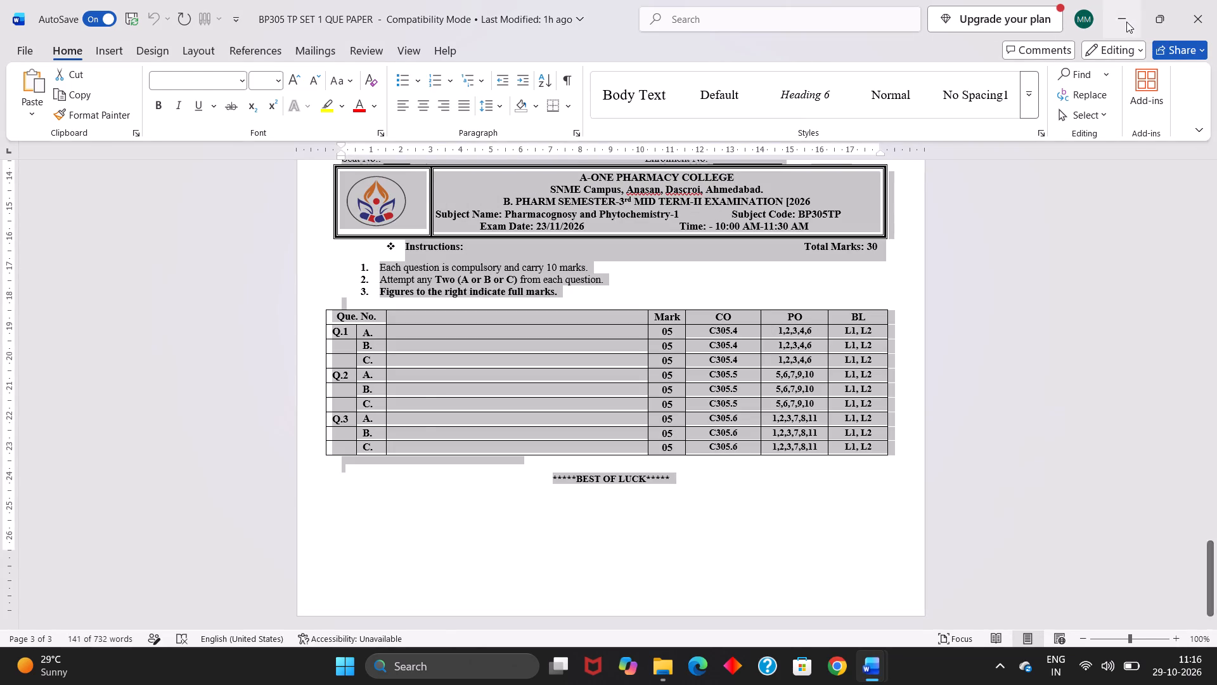
double_click(270, 114)
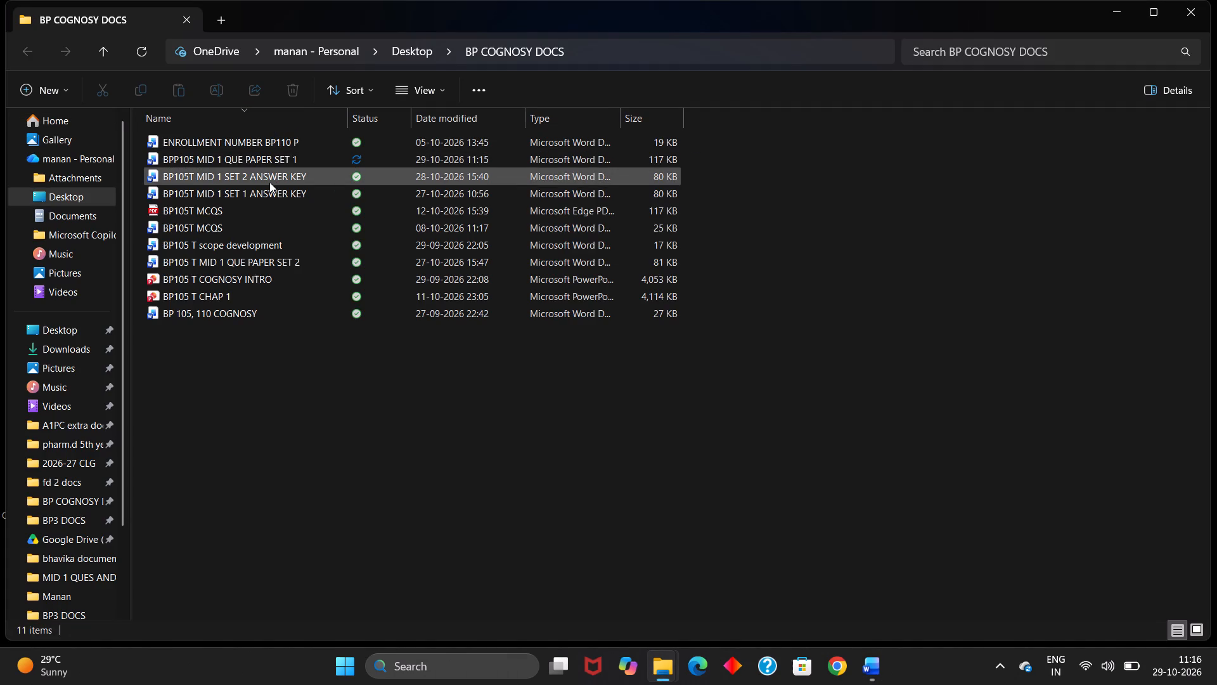
double_click(263, 261)
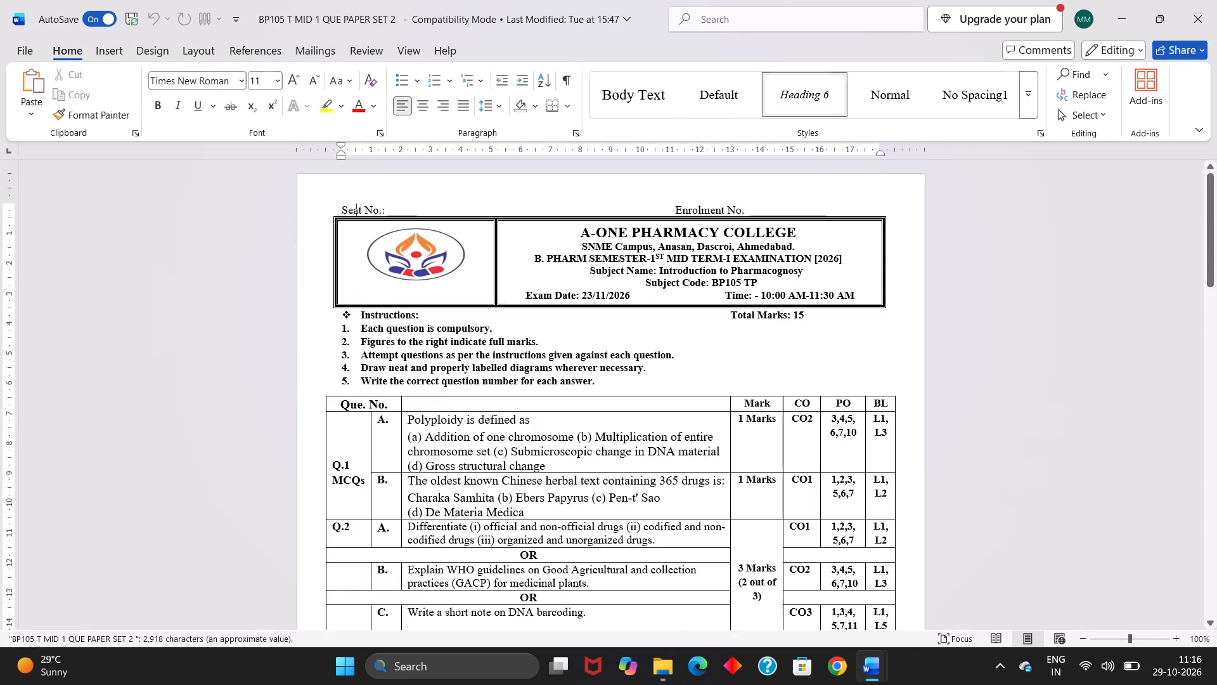
Add blank lines at the end of page 2 to start a third page, and paste both copied papers there.
scroll(553, 341, "down", 7)
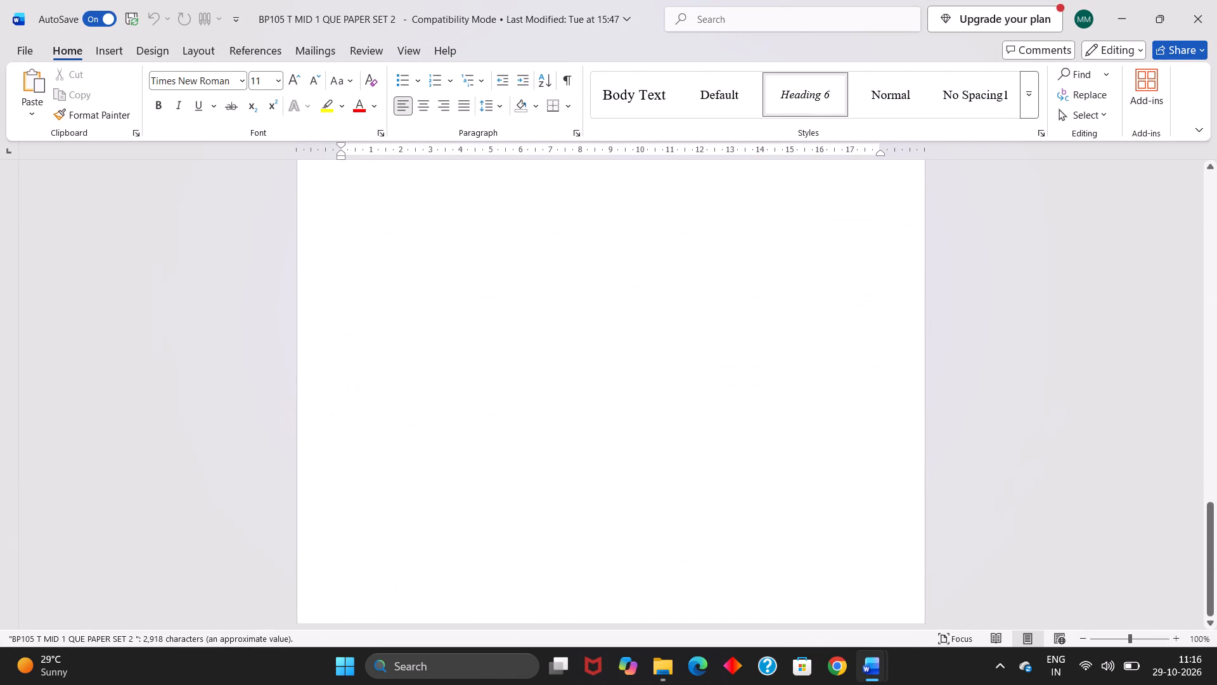
scroll(553, 341, "down", 2)
left_click(553, 341)
key("Return")
key("Return")
key("Return")
key("Return")
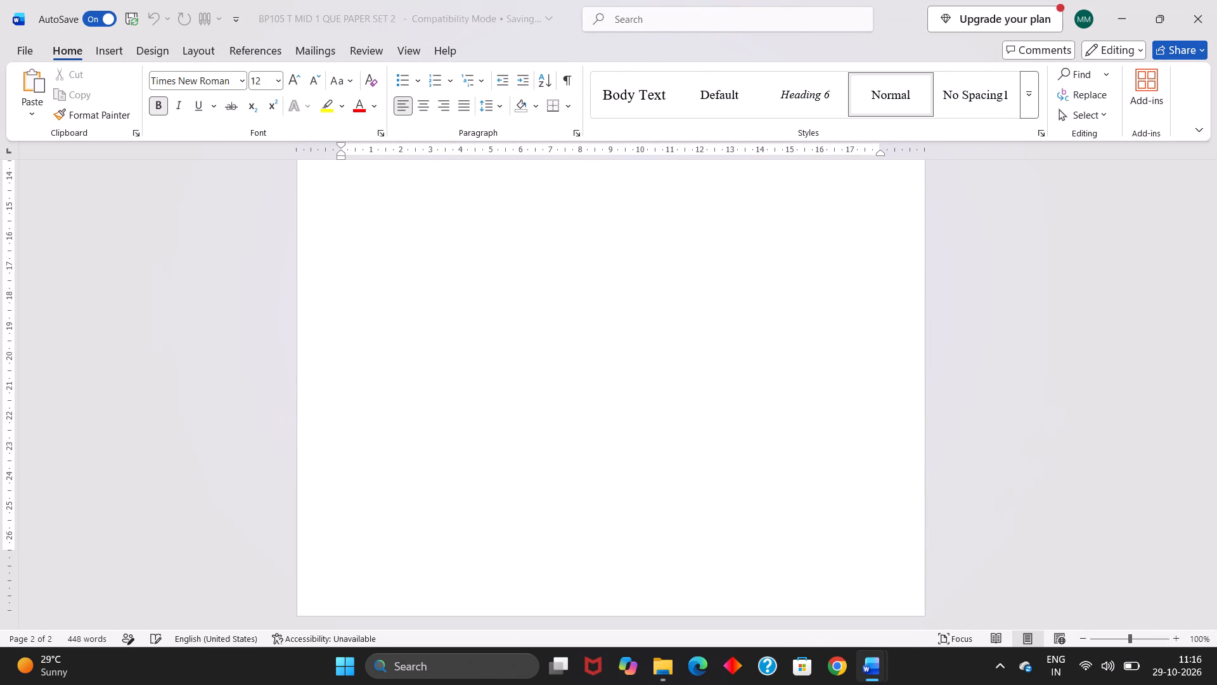
key("Return")
key("Return")
key("Return")
key("Return")
key("Return")
key("Return")
key("Return")
key("Return")
key("Return")
key("Return")
key("Return")
key("Return")
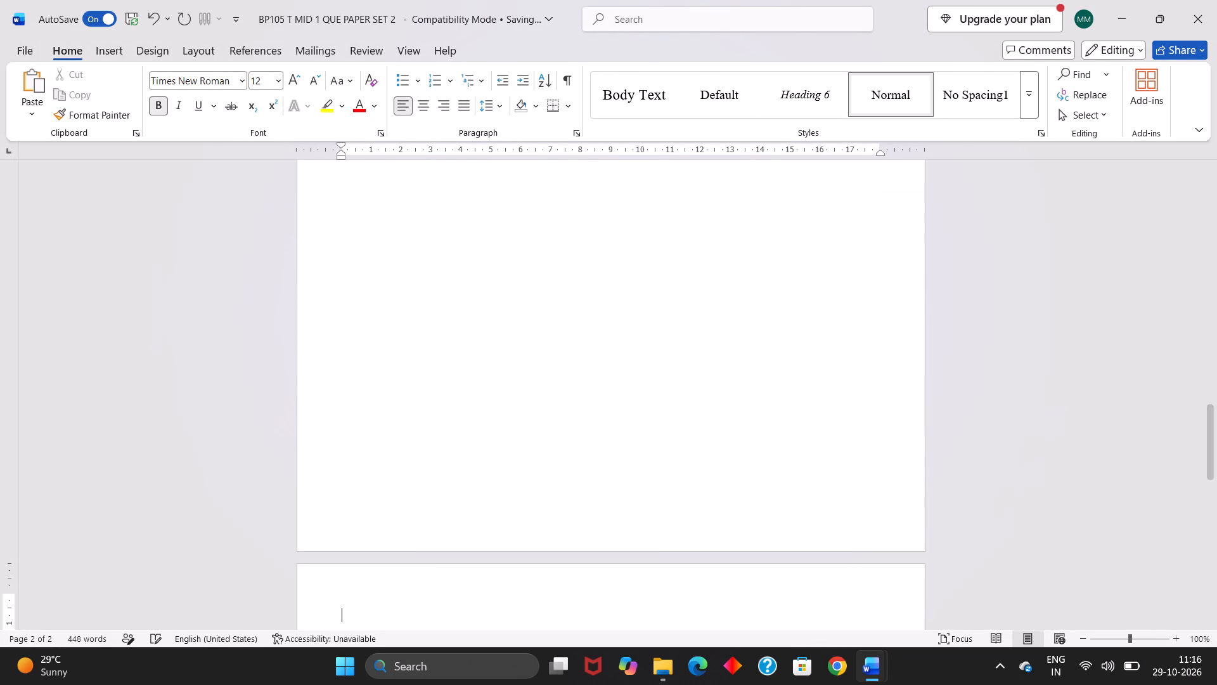
key("BackSpace")
key("BackSpace")
key("Return")
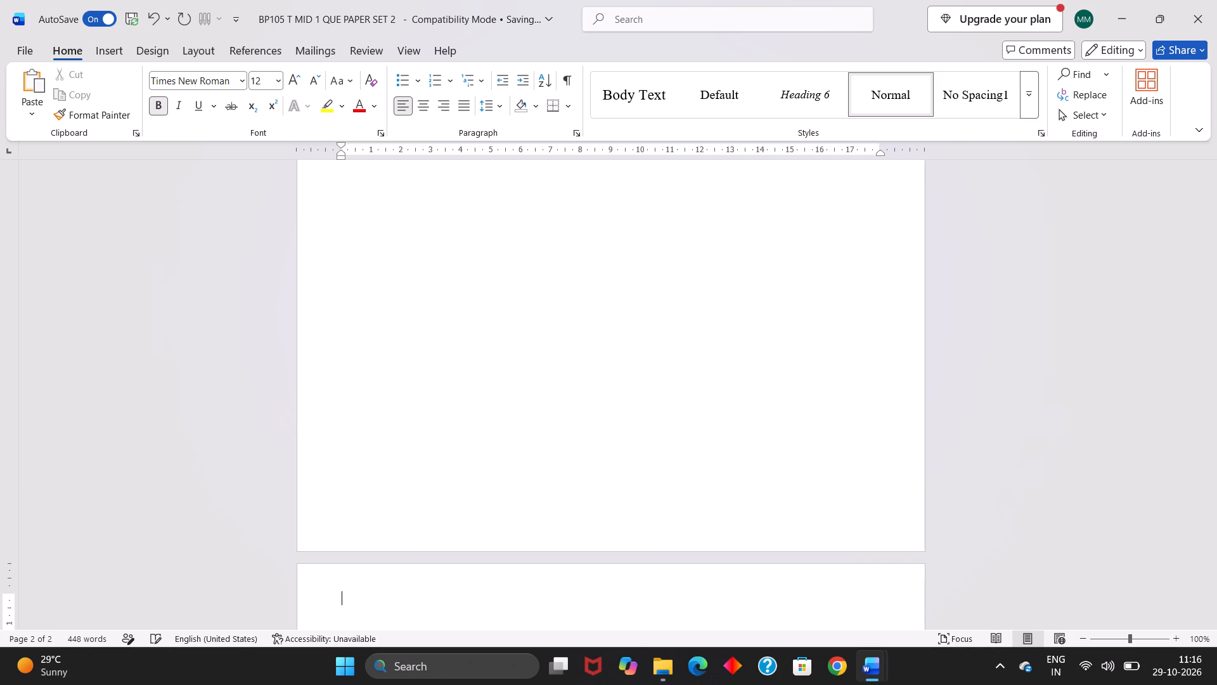
key("ctrl+v")
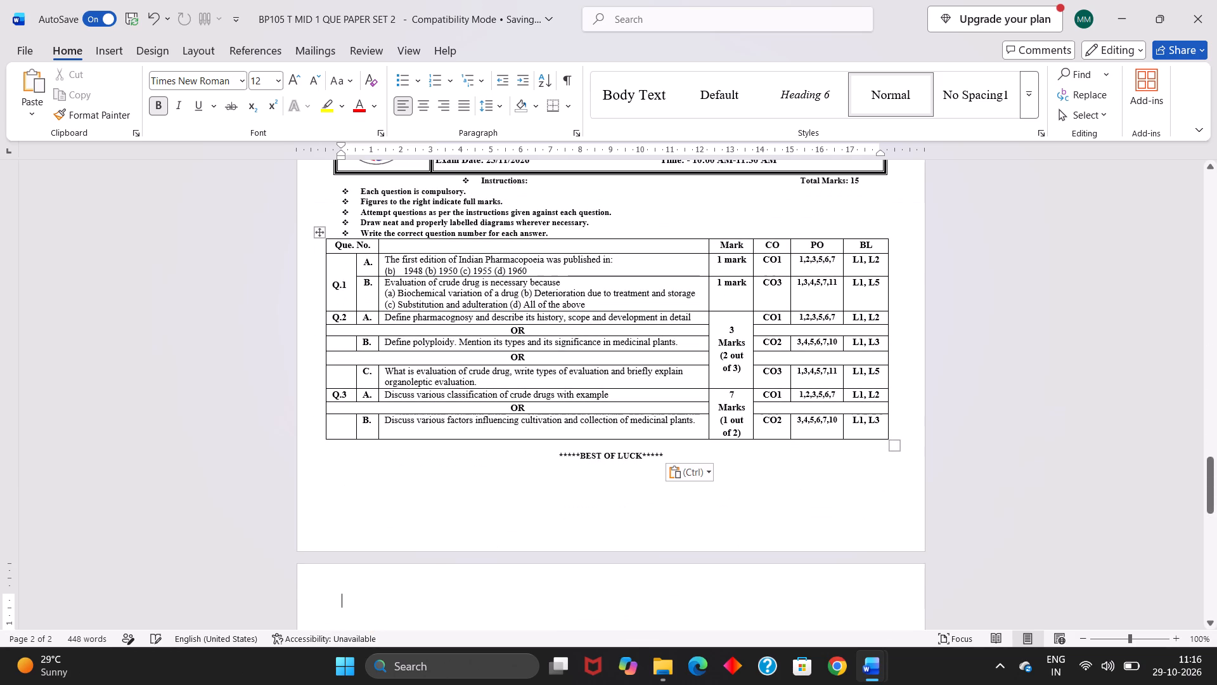
Replace question Q.1 A in page 3's upper paper with a copy of page 1's "Polyploidy is defined as" question and its four options.
scroll(508, 353, "up", 4)
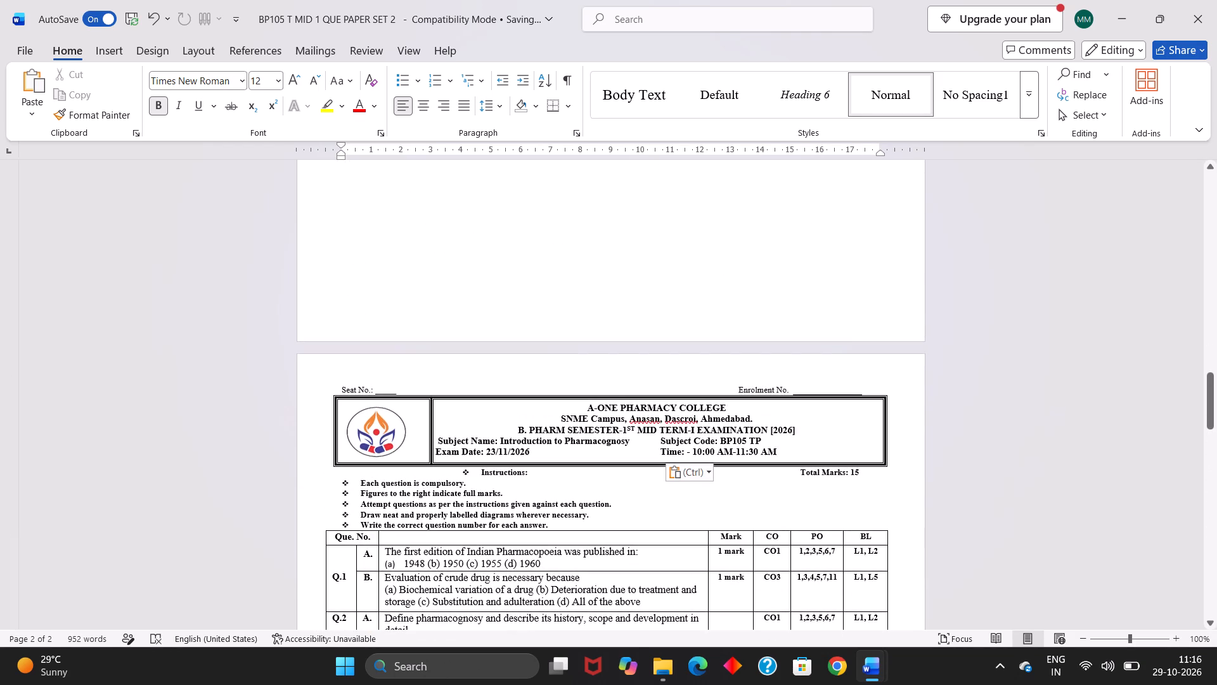
scroll(508, 353, "up", 6)
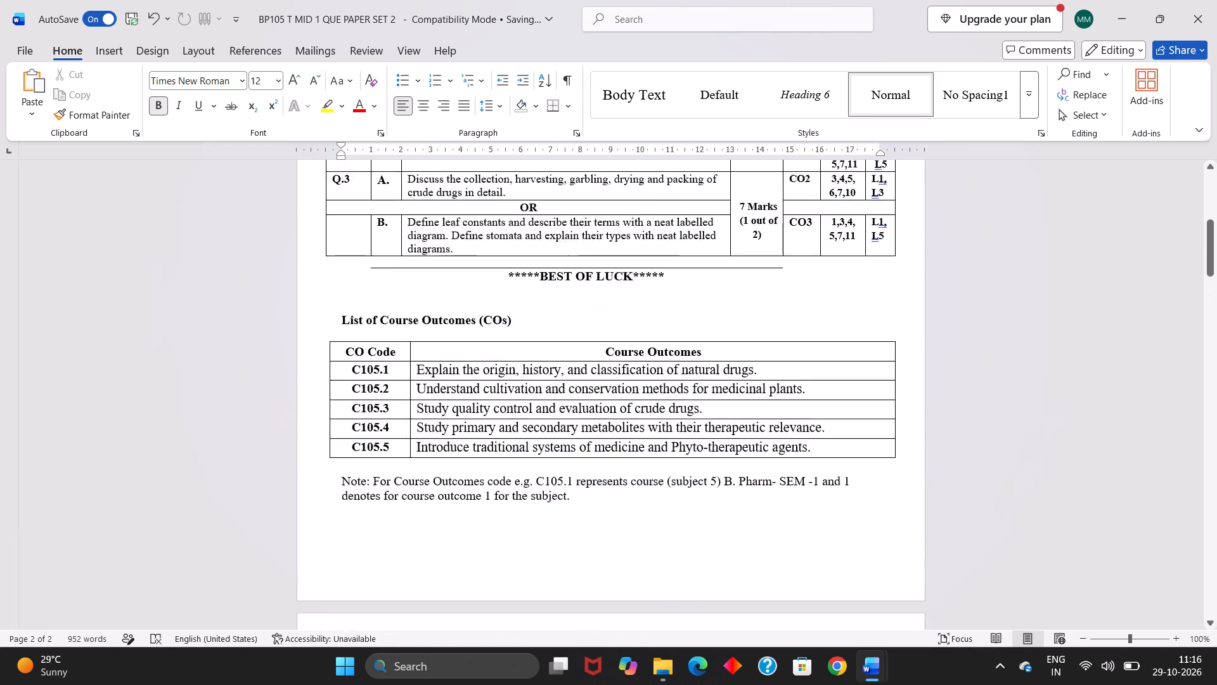
scroll(508, 353, "up", 2)
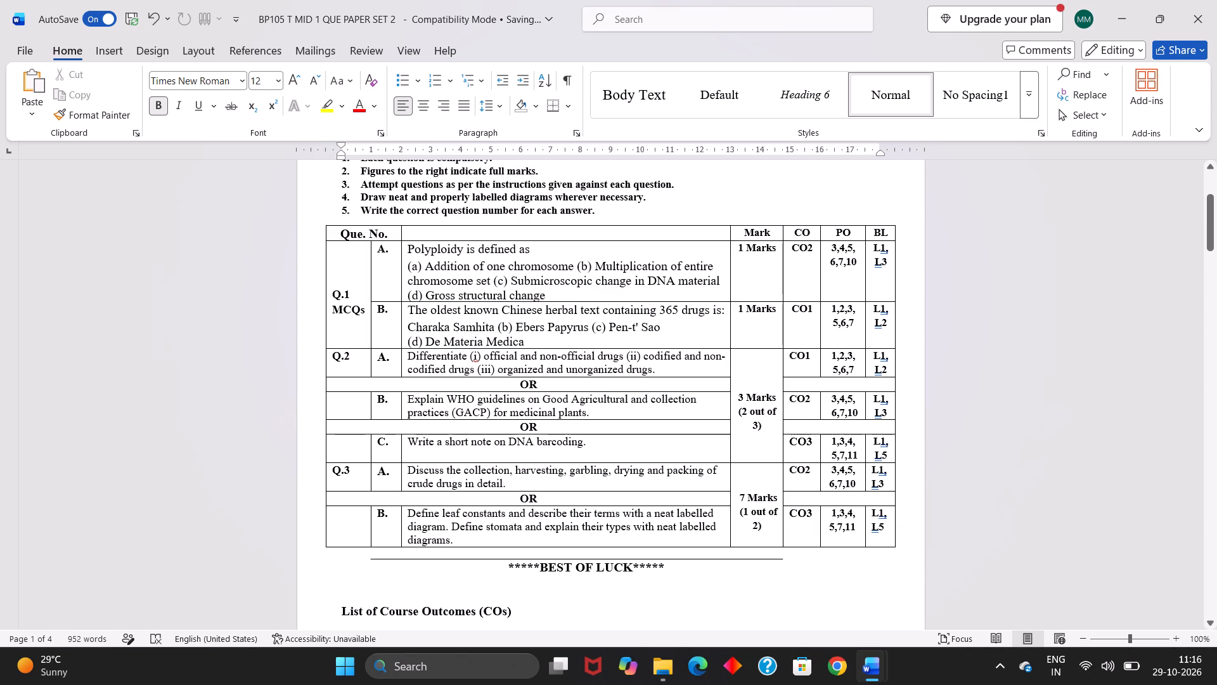
left_click_drag(412, 249, 539, 292)
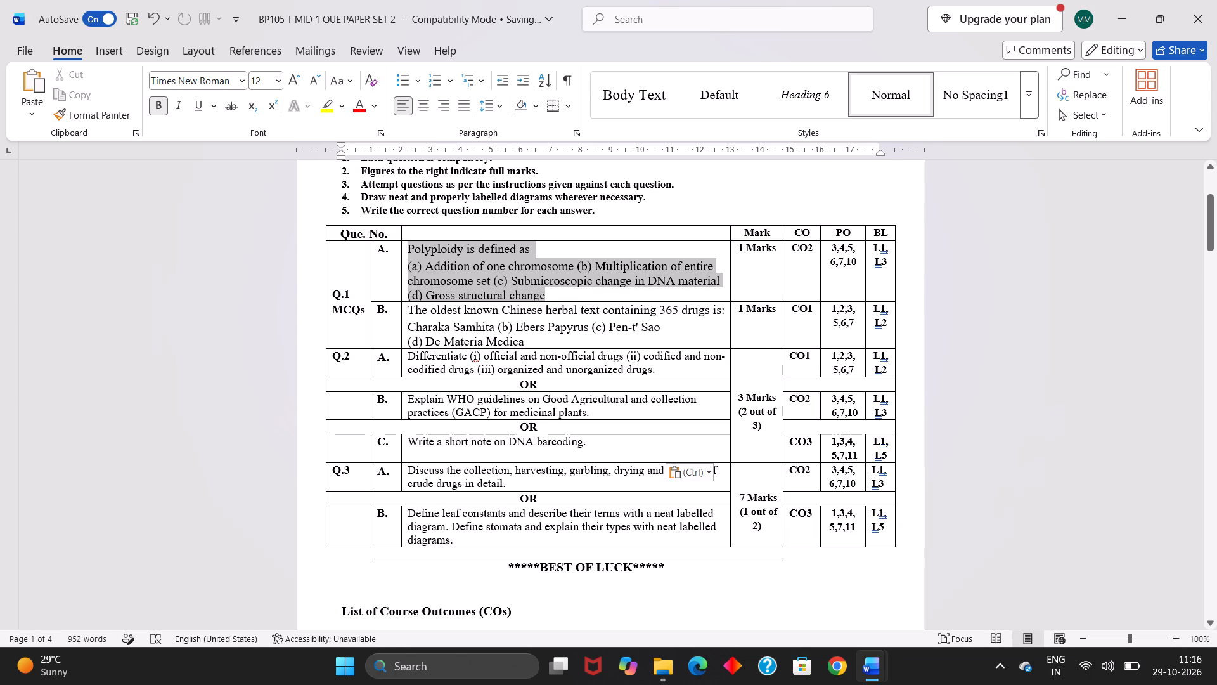
key("ctrl+c")
scroll(539, 292, "right", 1)
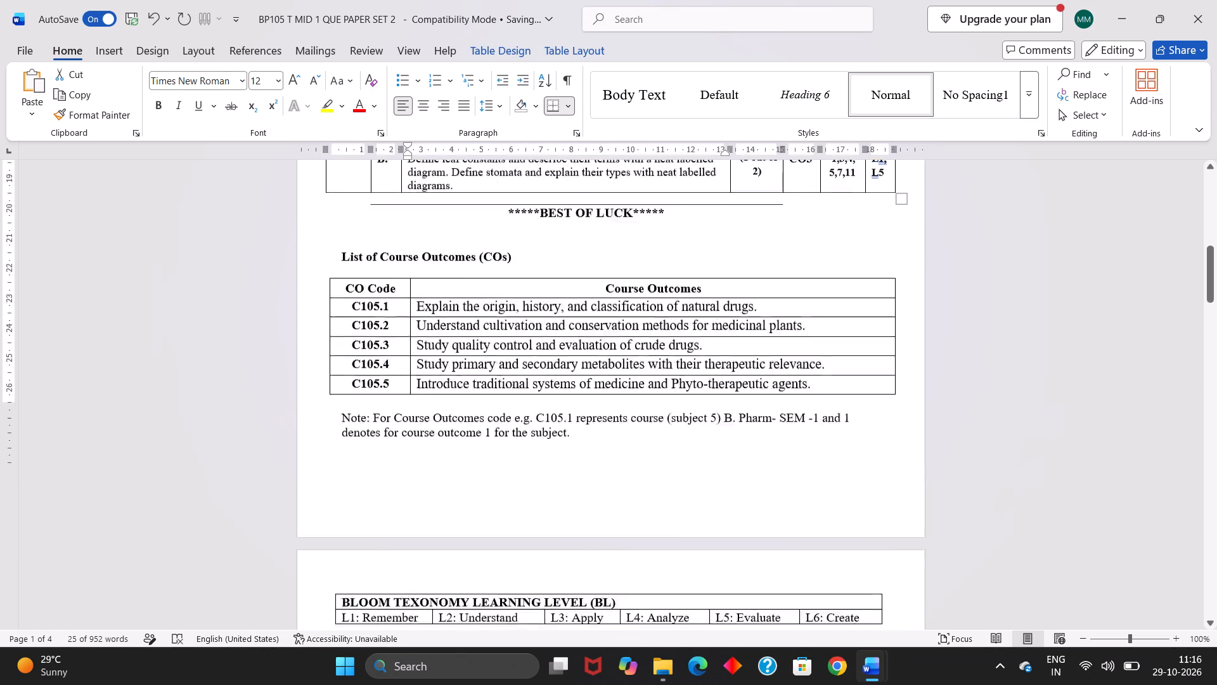
scroll(539, 292, "right", 1)
scroll(466, 331, "down", 2)
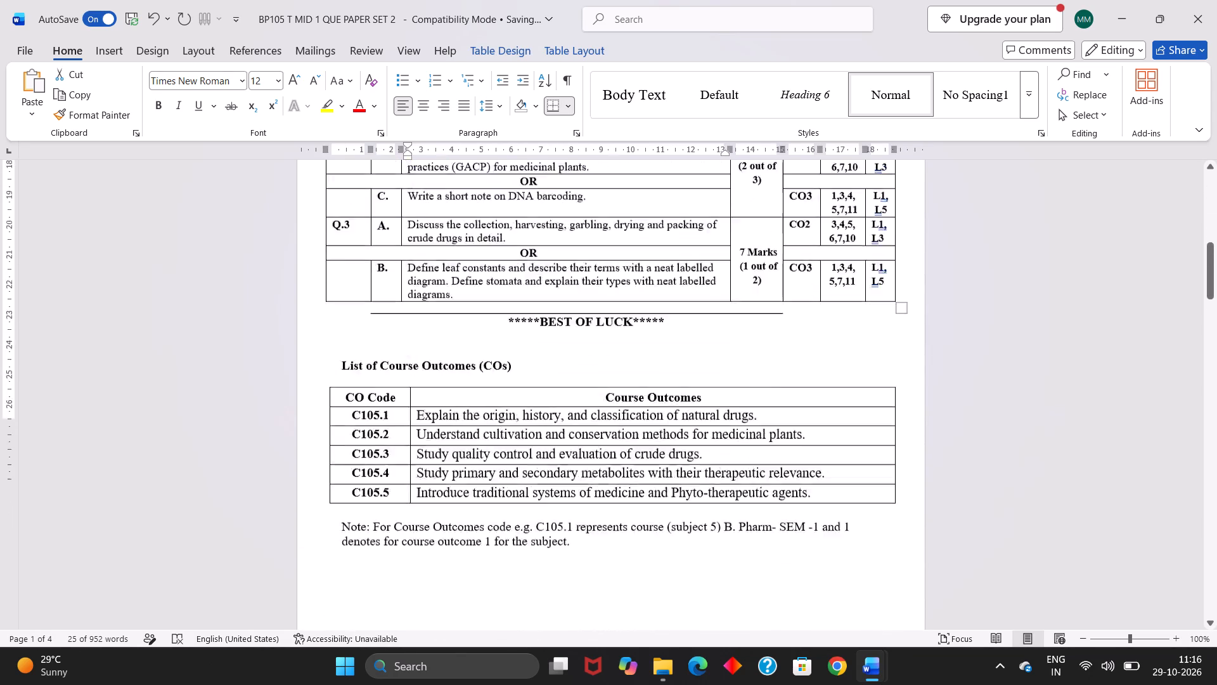
scroll(466, 331, "down", 6)
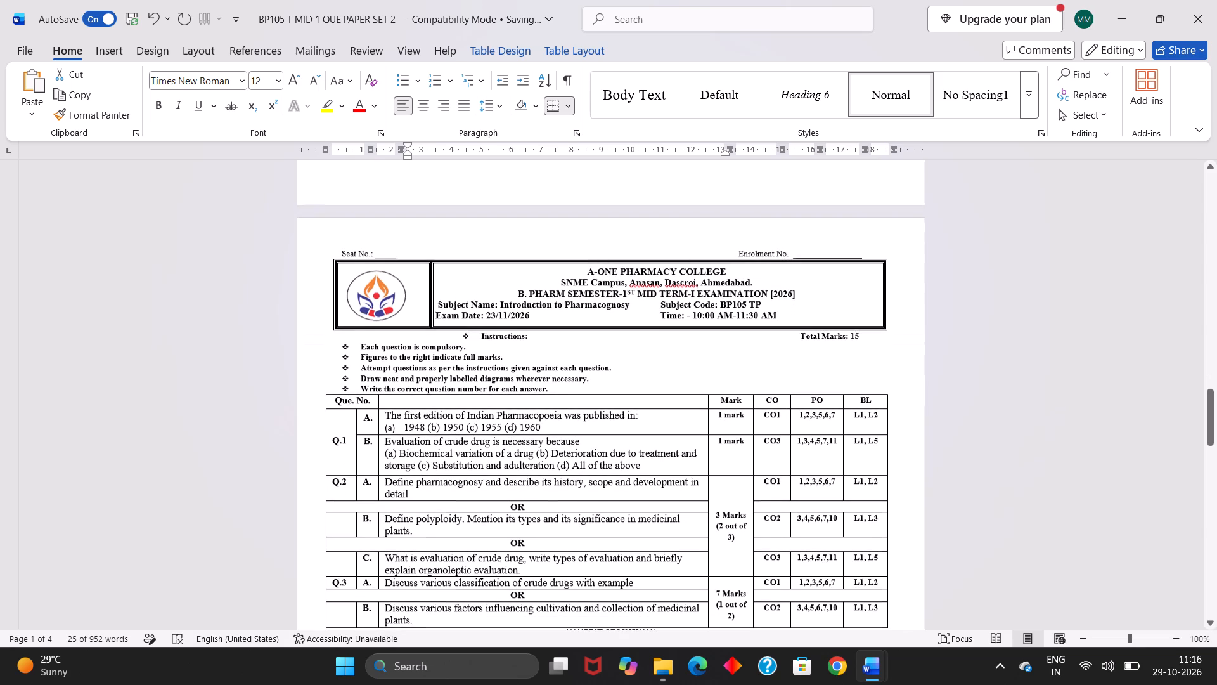
scroll(391, 417, "up", 9)
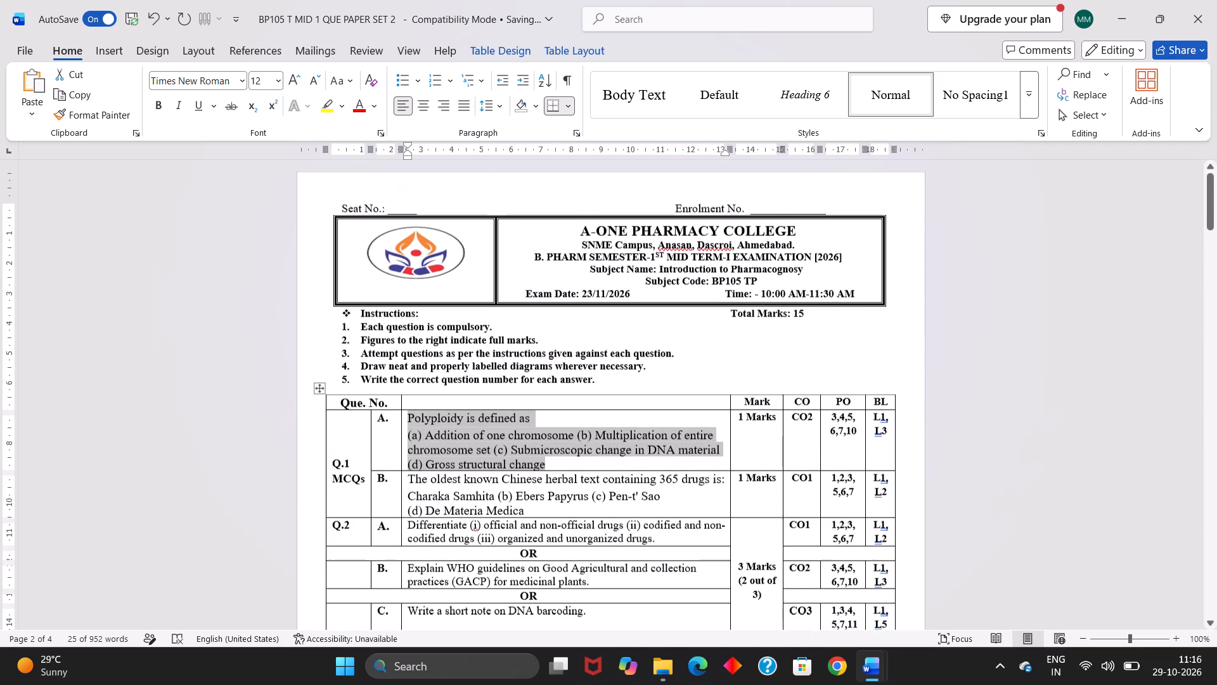
scroll(435, 464, "down", 6)
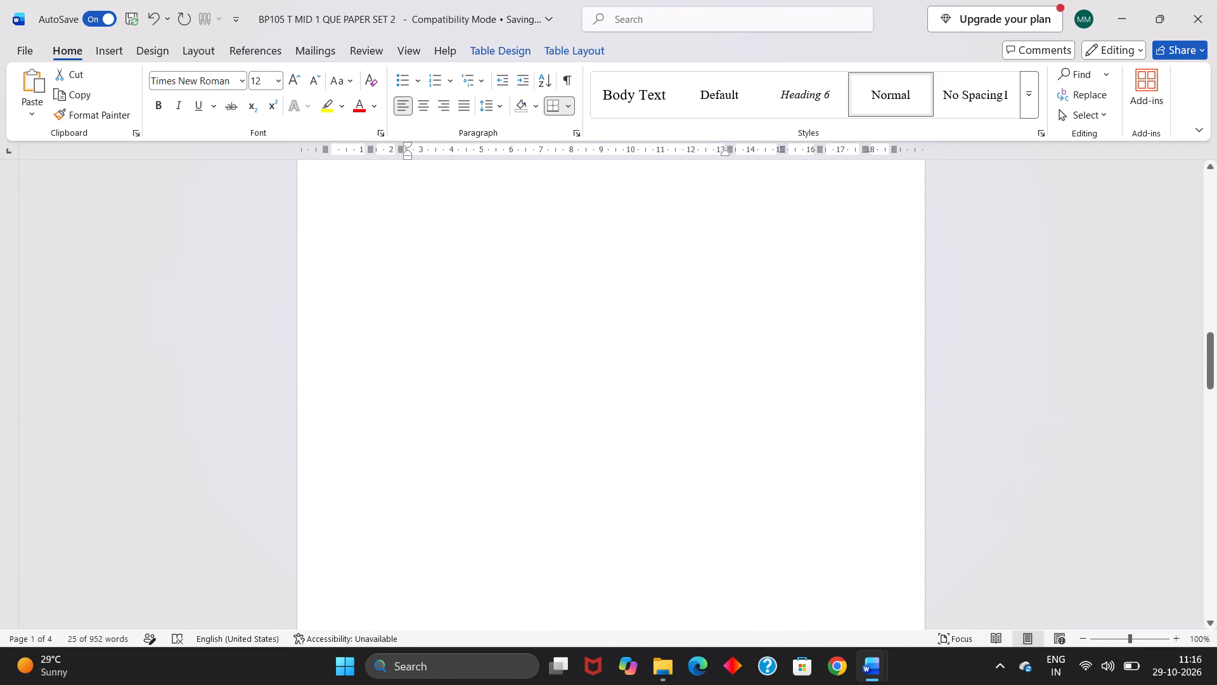
scroll(435, 464, "down", 4)
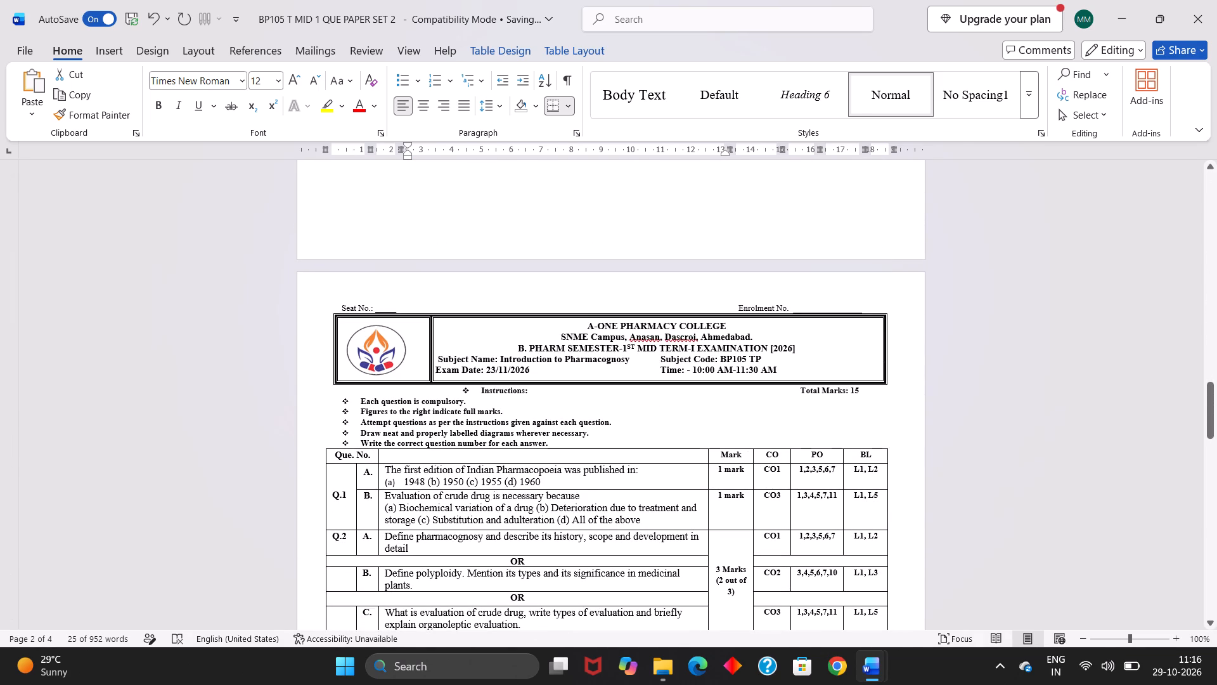
left_click_drag(387, 468, 550, 485)
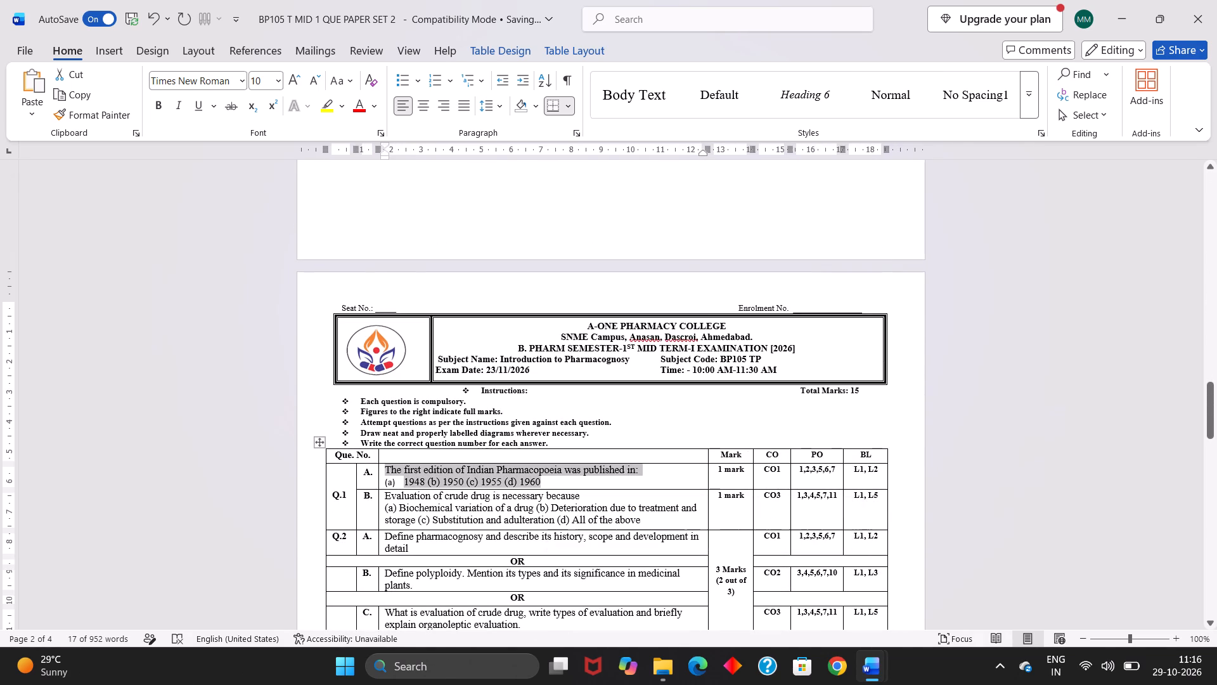
key("ctrl+v")
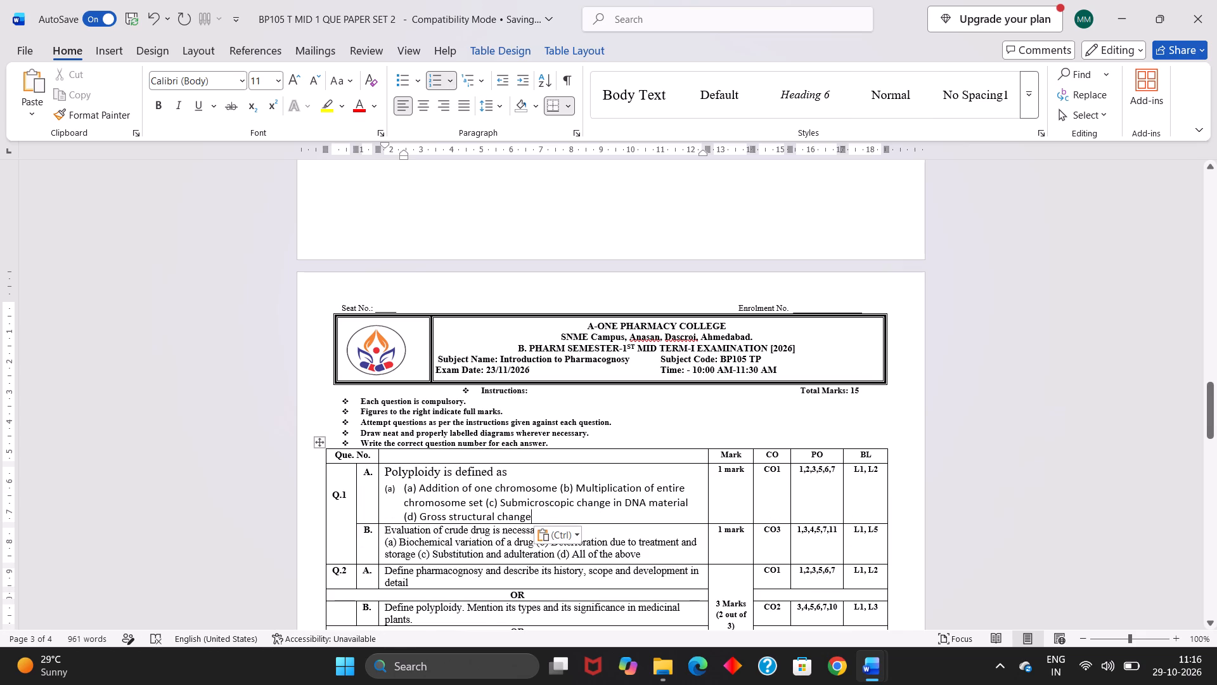
Set the font of the pasted Polyploidy question and its options in the upper paper's Q.1 A cell to Times New Roman.
double_click(404, 530)
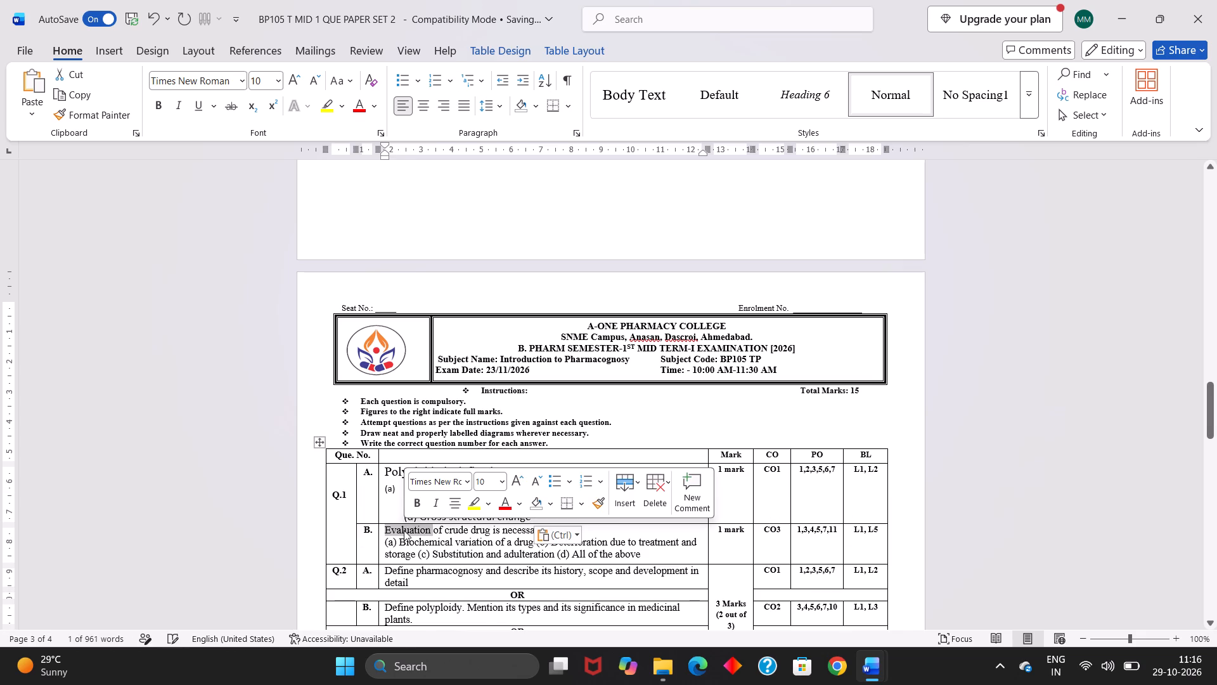
left_click(404, 530)
left_click_drag(386, 471, 524, 519)
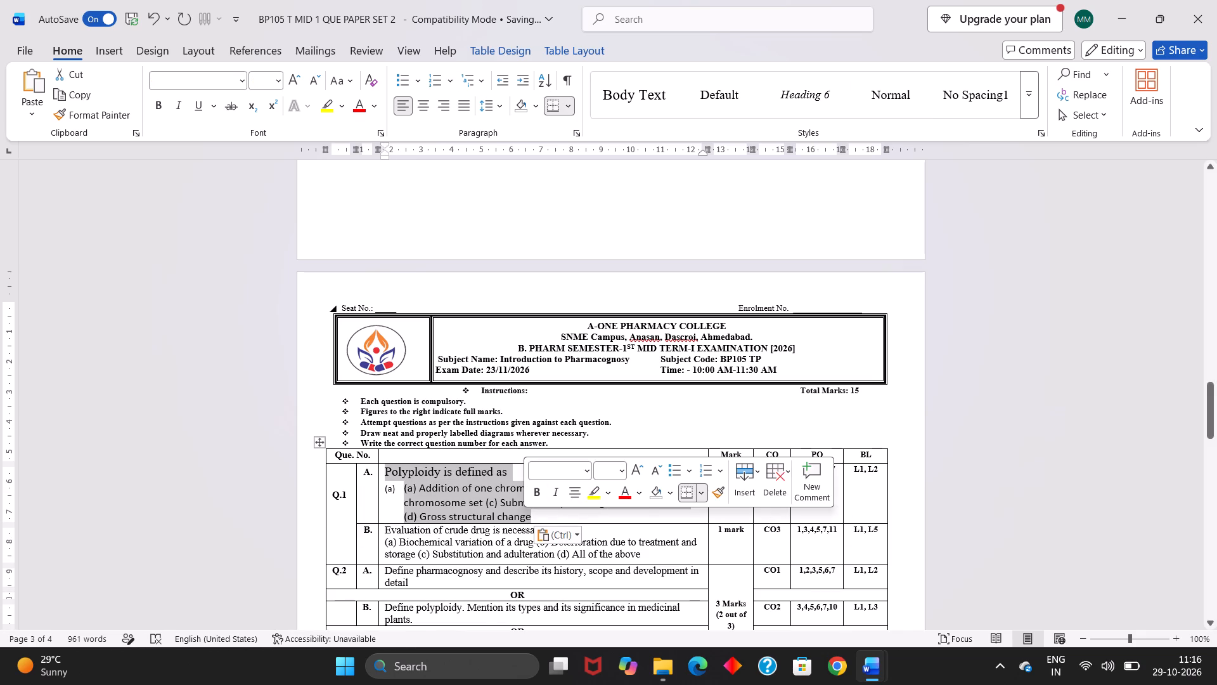
left_click(243, 80)
left_click(236, 188)
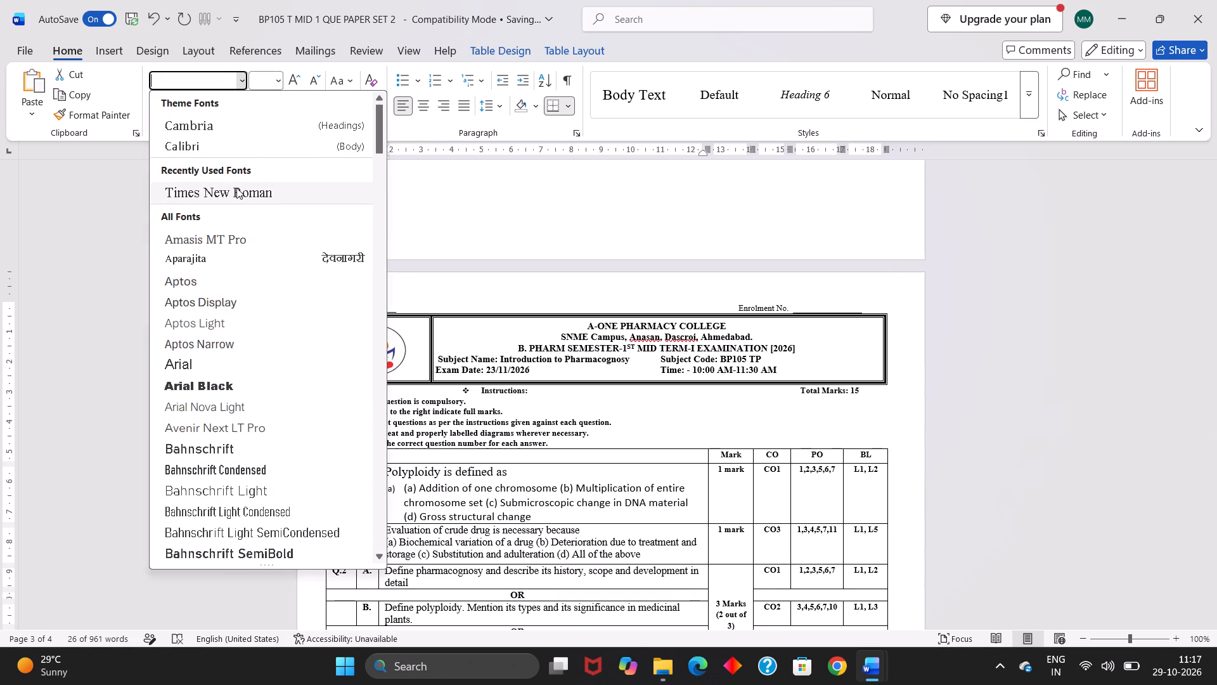
Set the font size of the Polyploidy question and its options in the upper paper's Q.1 A cell to 10.
left_click(278, 79)
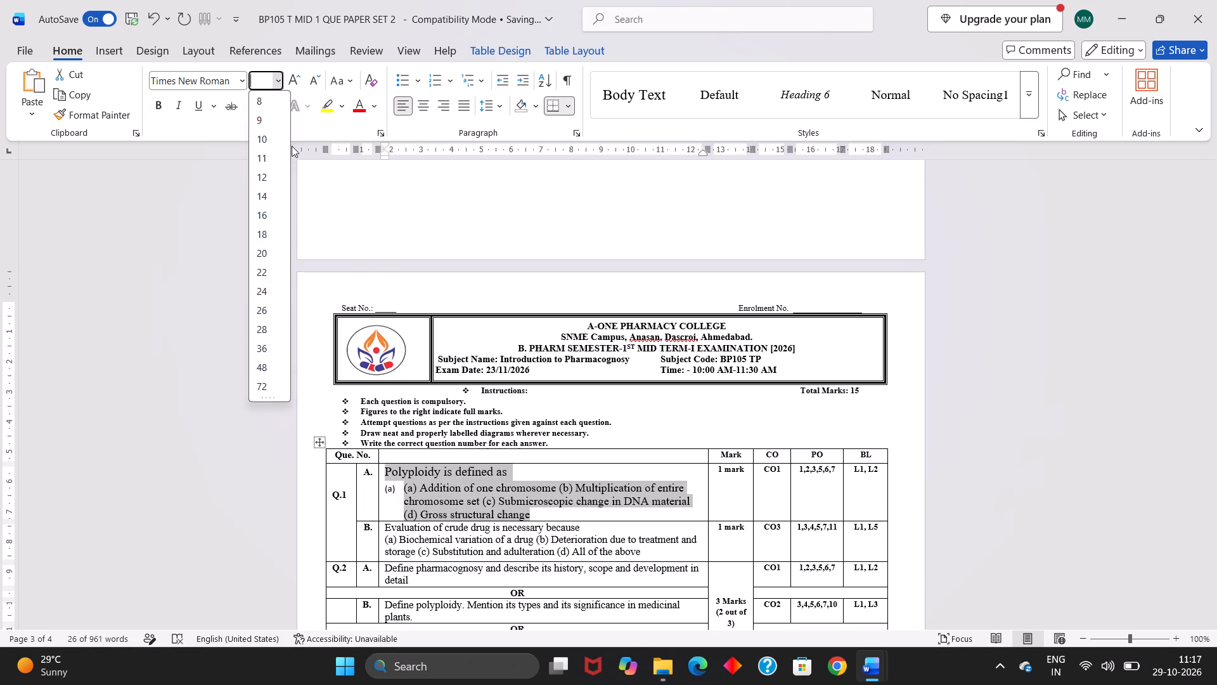
left_click(269, 143)
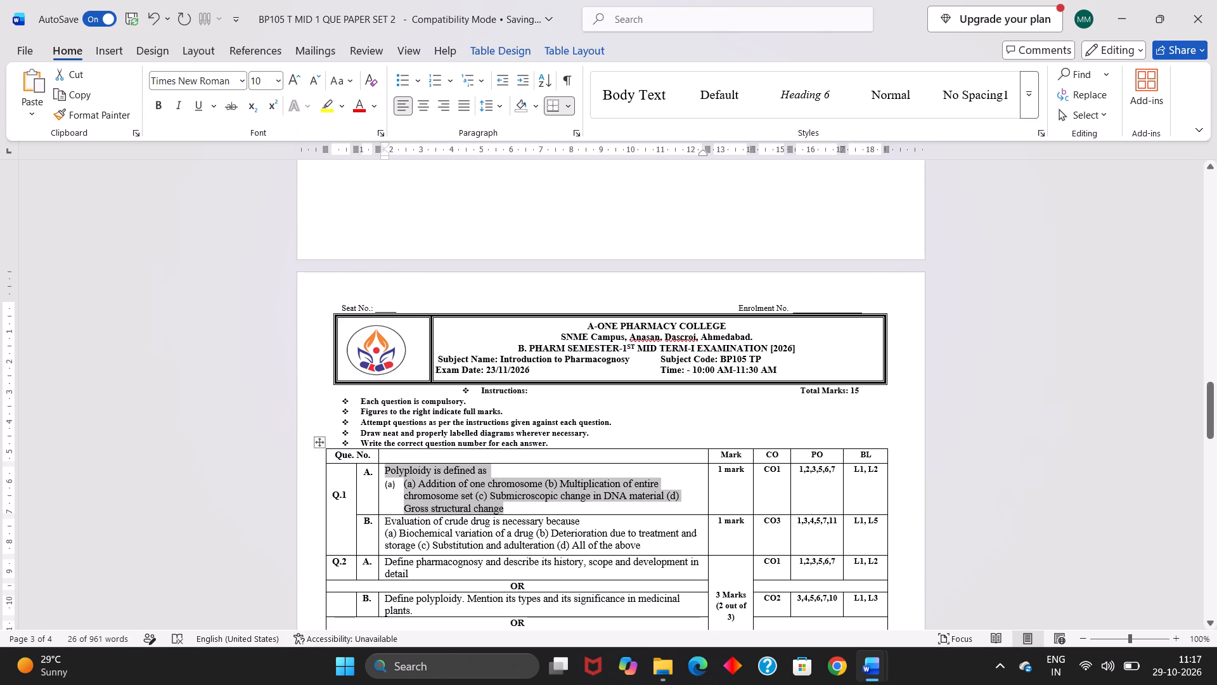
left_click(444, 490)
Check the font size of the question text in page 3's upper and lower papers.
scroll(444, 490, "down", 1)
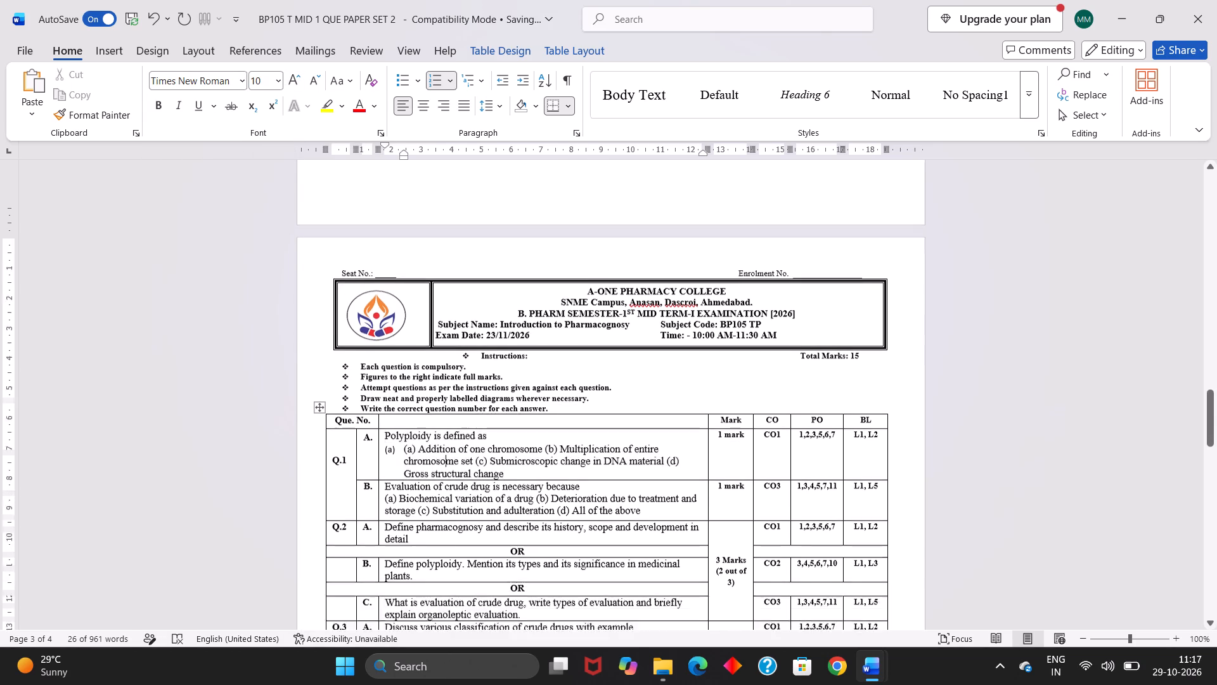
scroll(444, 490, "down", 1)
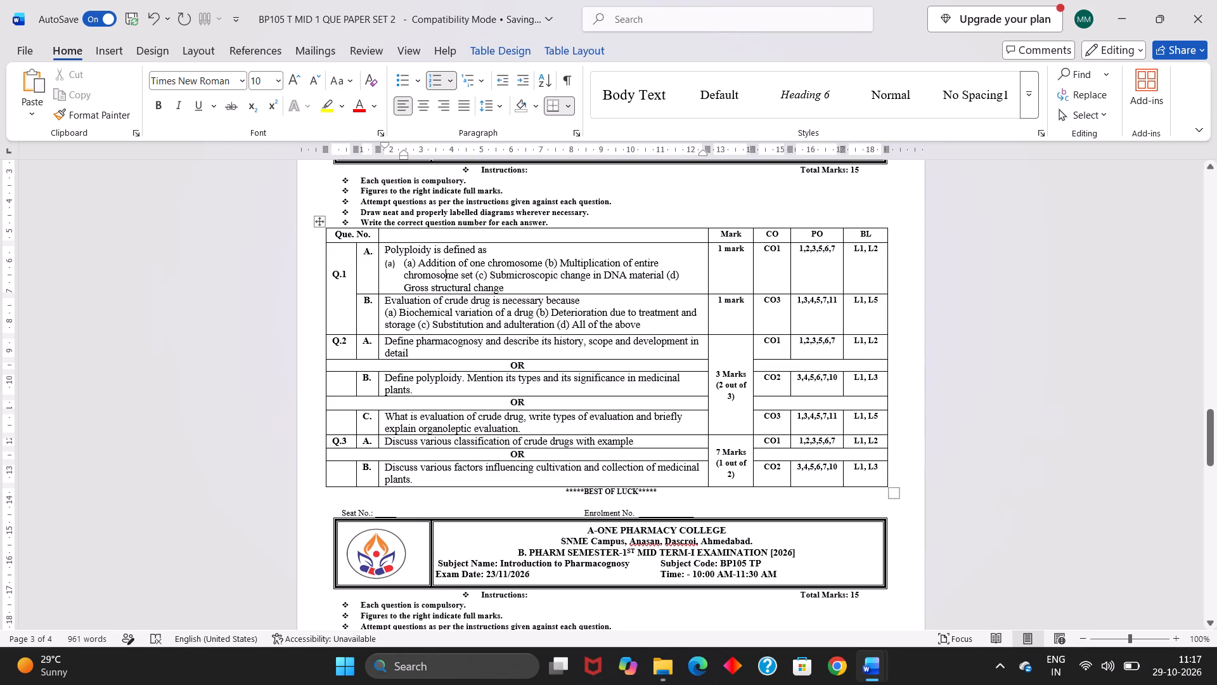
double_click(425, 383)
scroll(428, 485, "down", 1)
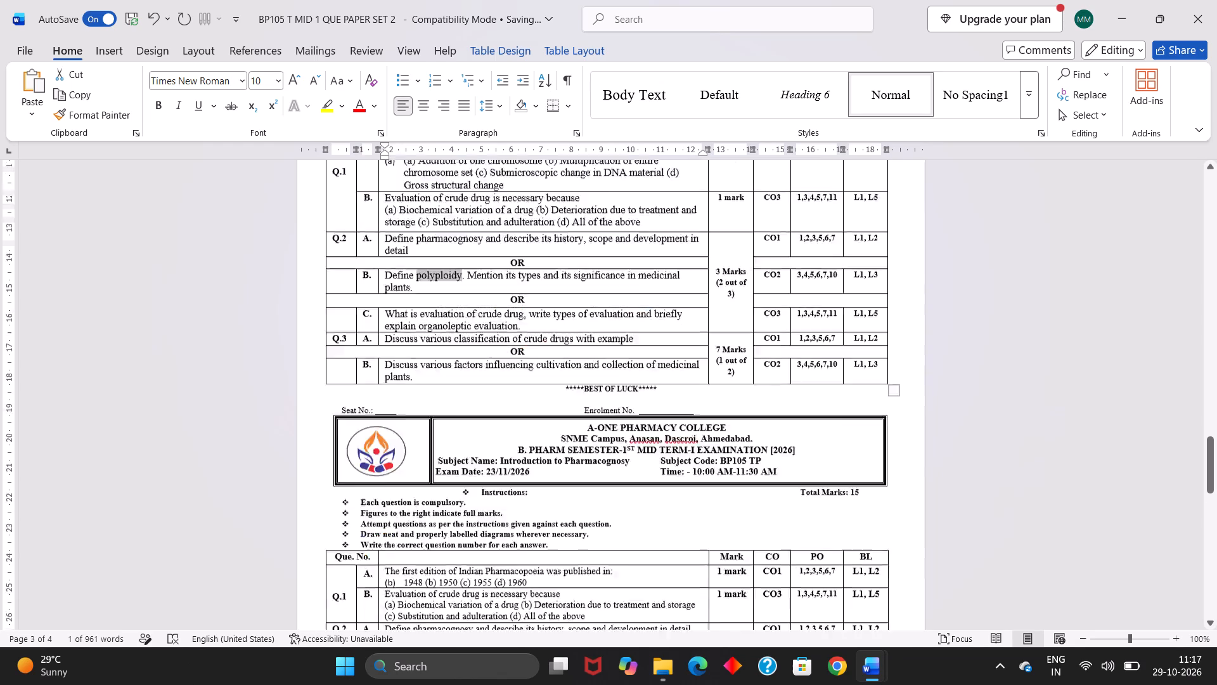
scroll(428, 485, "down", 1)
double_click(440, 407)
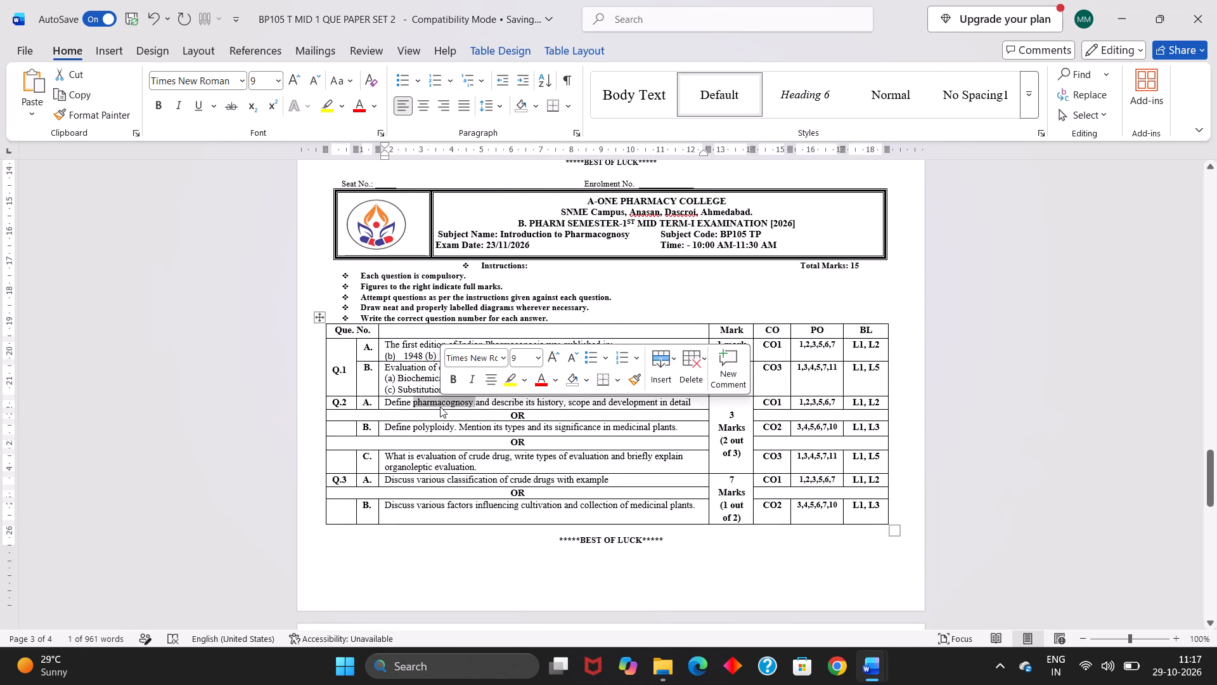
scroll(440, 407, "up", 3)
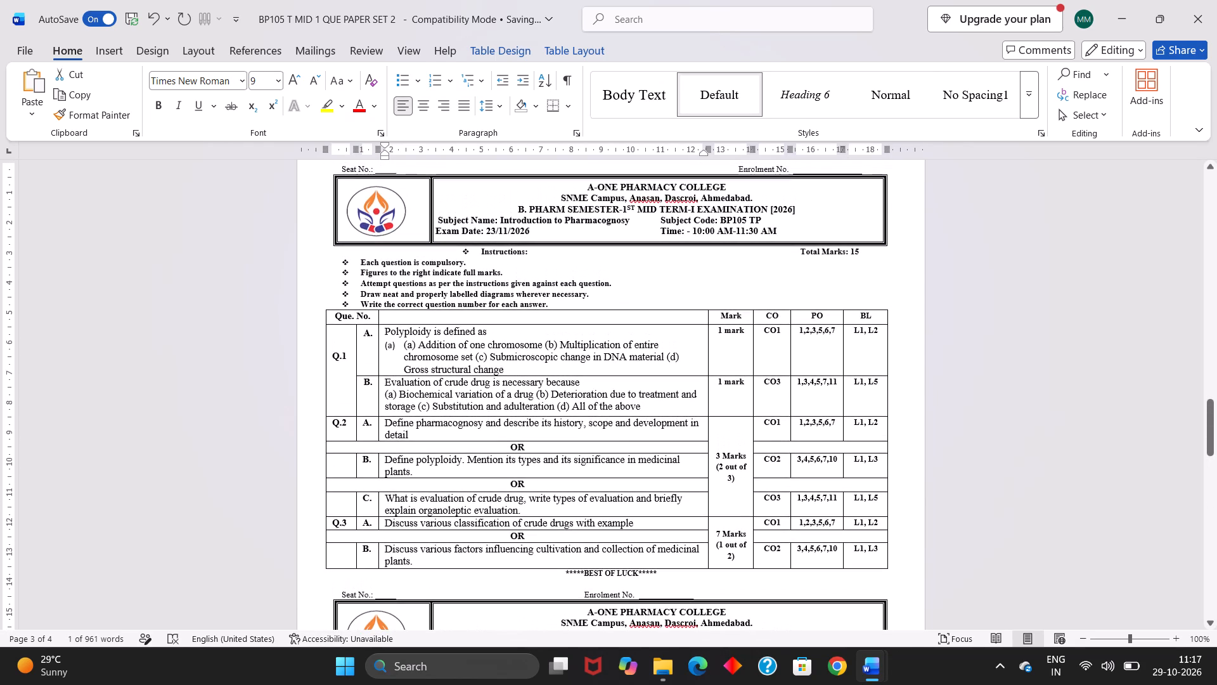
scroll(440, 407, "up", 1)
Remove the automatic list label and its indent before the Polyploidy options in the upper paper's Q.1 A.
left_click(402, 358)
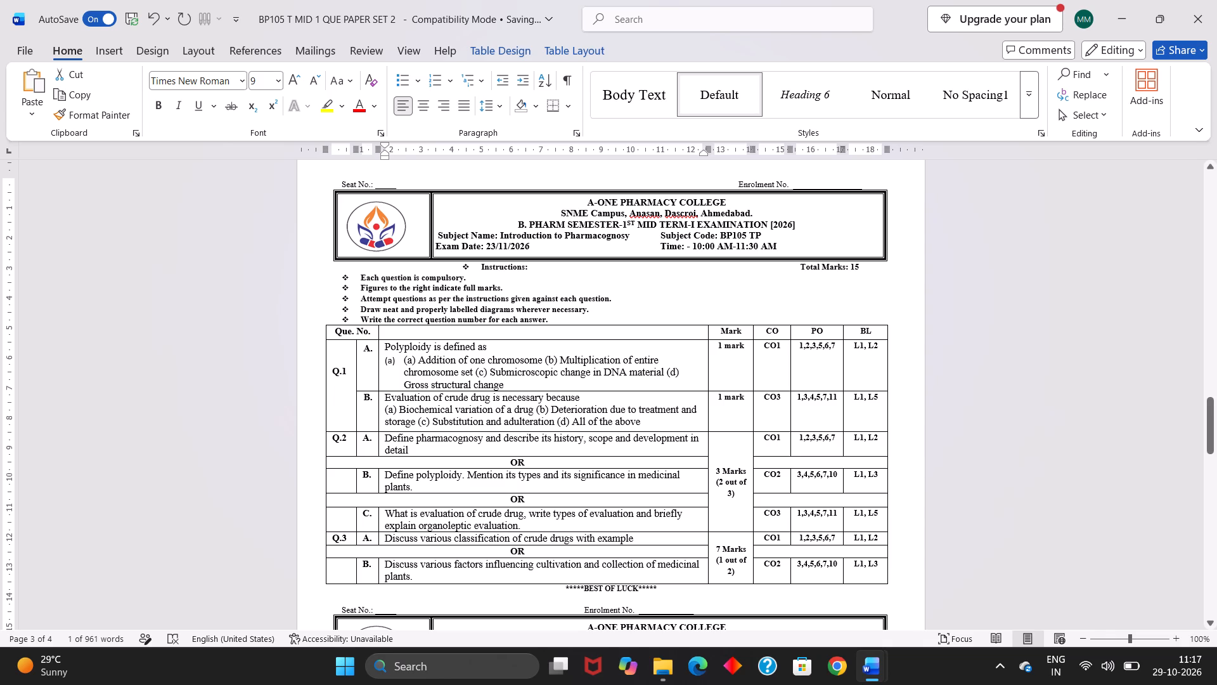
key("BackSpace")
key("BackSpace")
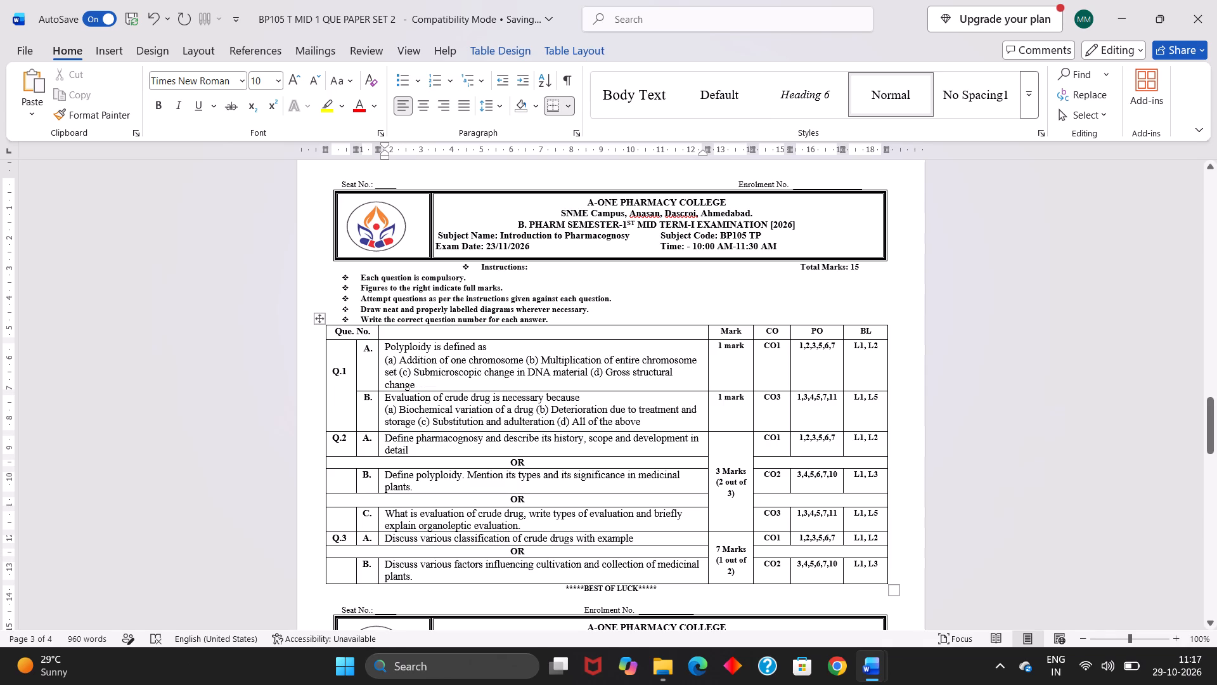
left_click(384, 384)
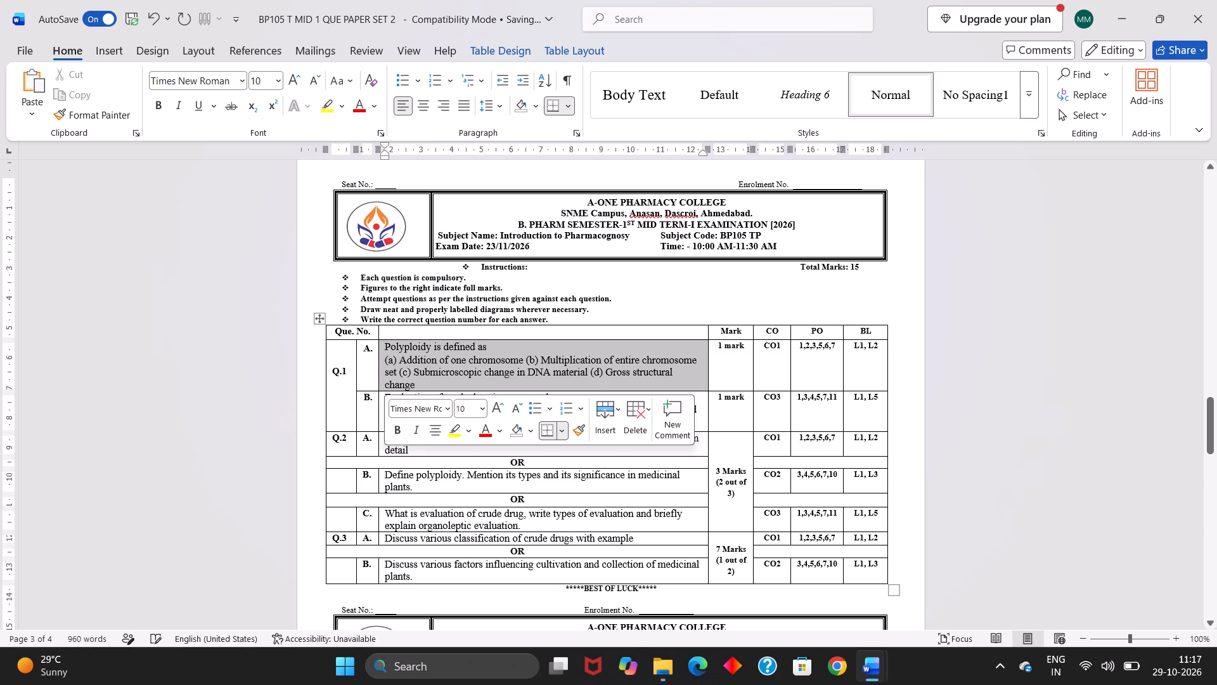
left_click(461, 370)
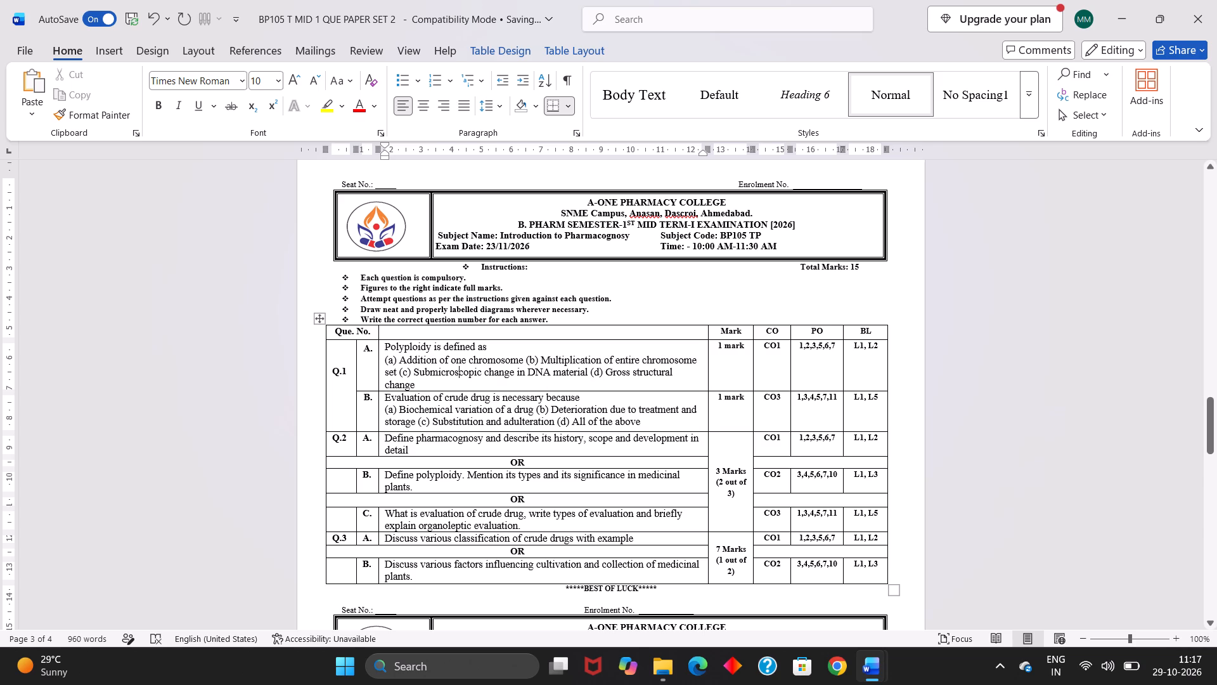
Replace the Mark, CO, PO and BL cells of Q.1 A in page 3's upper paper with copies of page 1's Q.1 A cells.
scroll(766, 351, "up", 8)
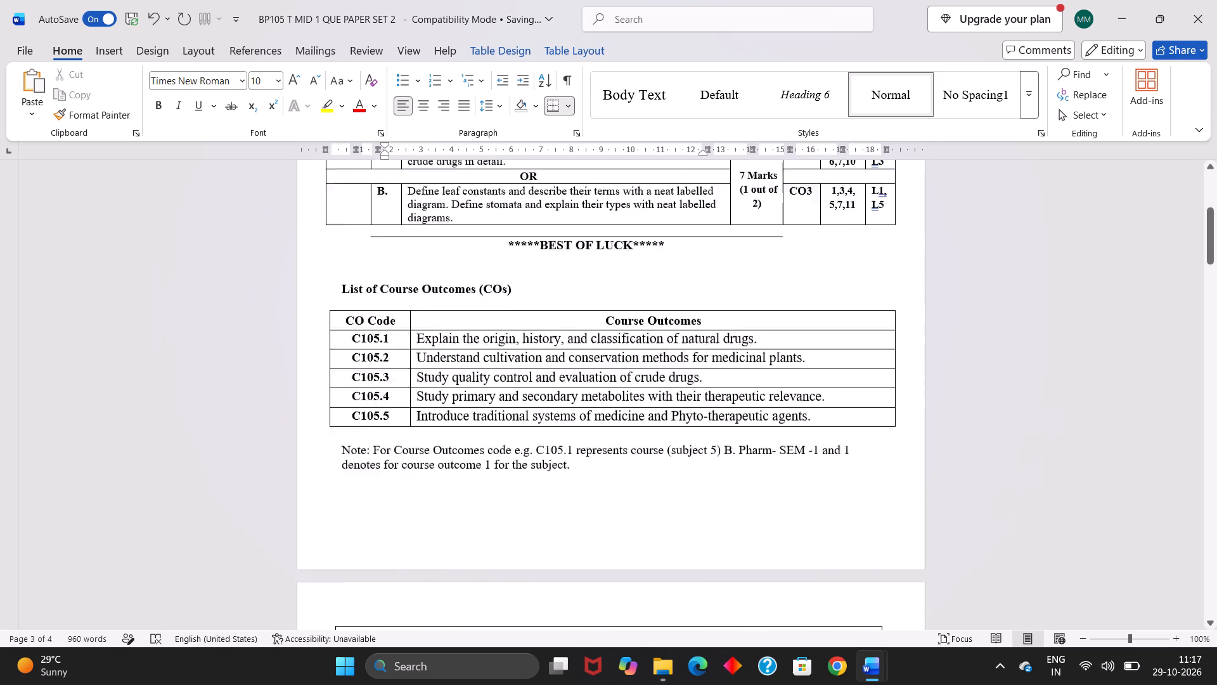
scroll(766, 351, "up", 1)
scroll(766, 351, "down", 1)
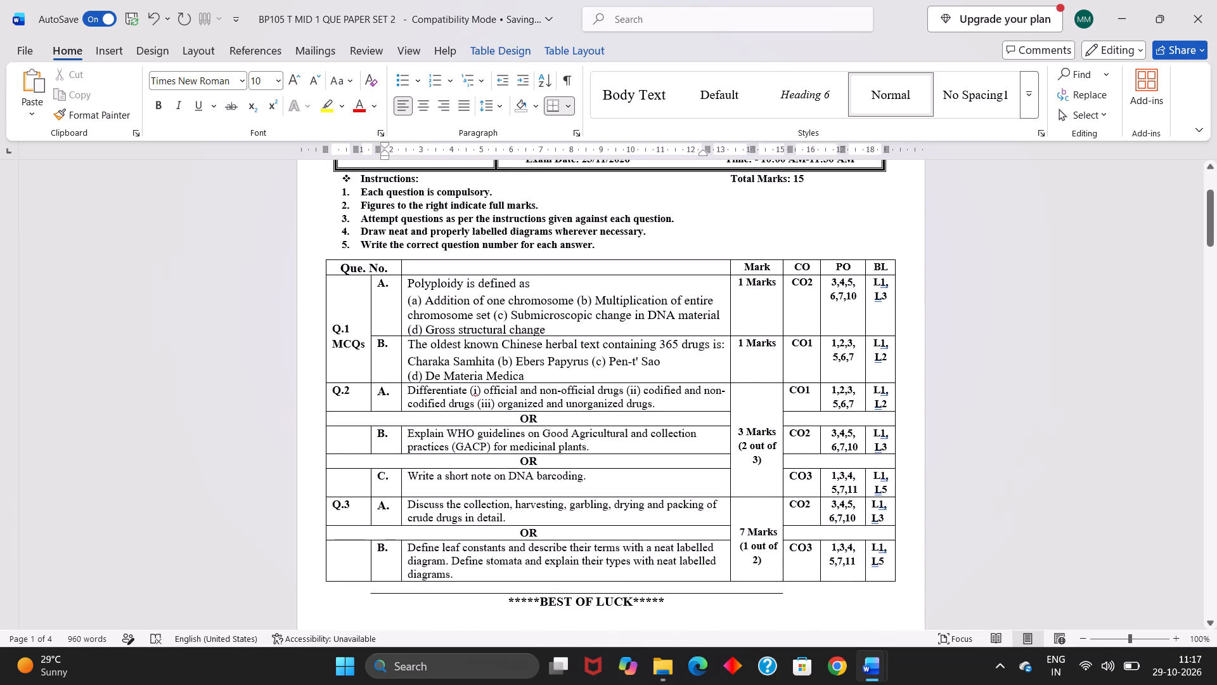
left_click_drag(737, 284, 855, 285)
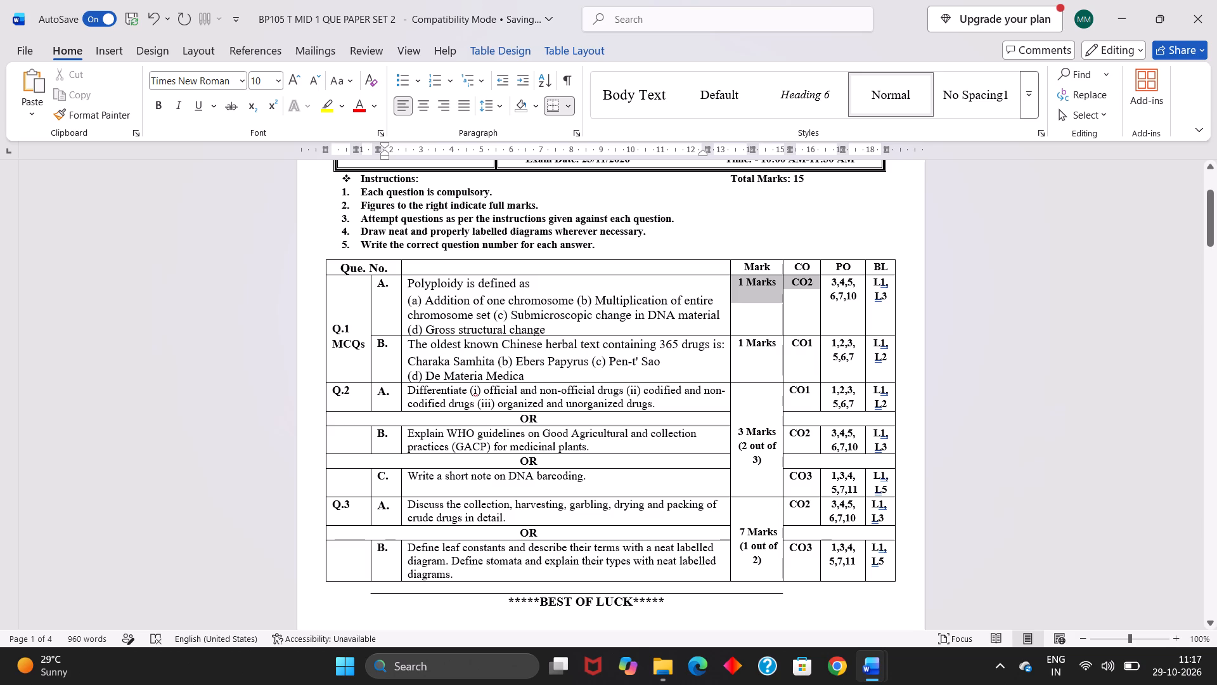
left_click_drag(855, 285, 877, 292)
key("ctrl+c")
scroll(877, 292, "down", 2)
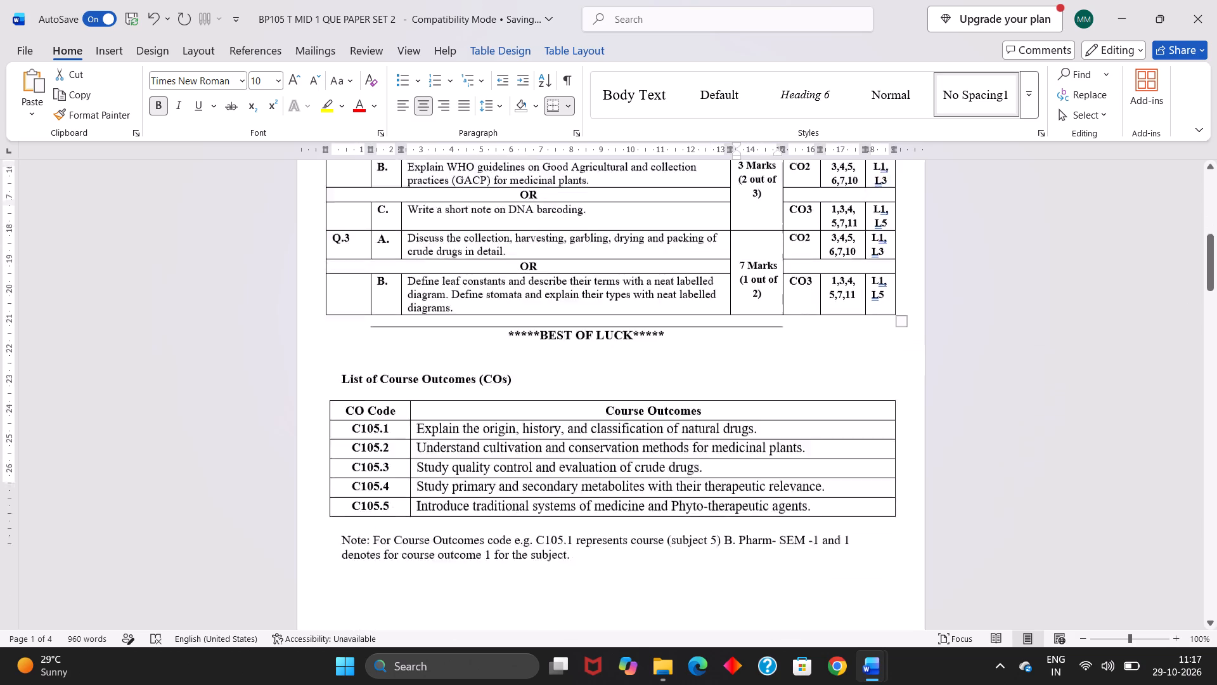
scroll(877, 292, "down", 7)
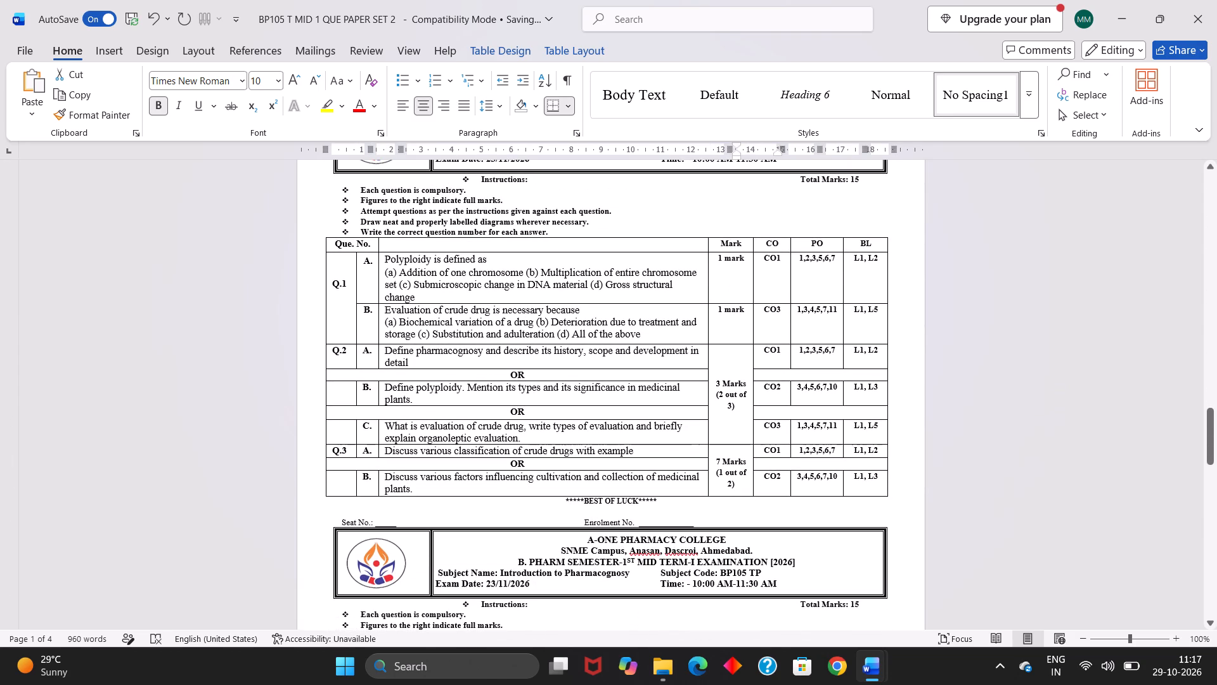
left_click_drag(717, 262, 838, 273)
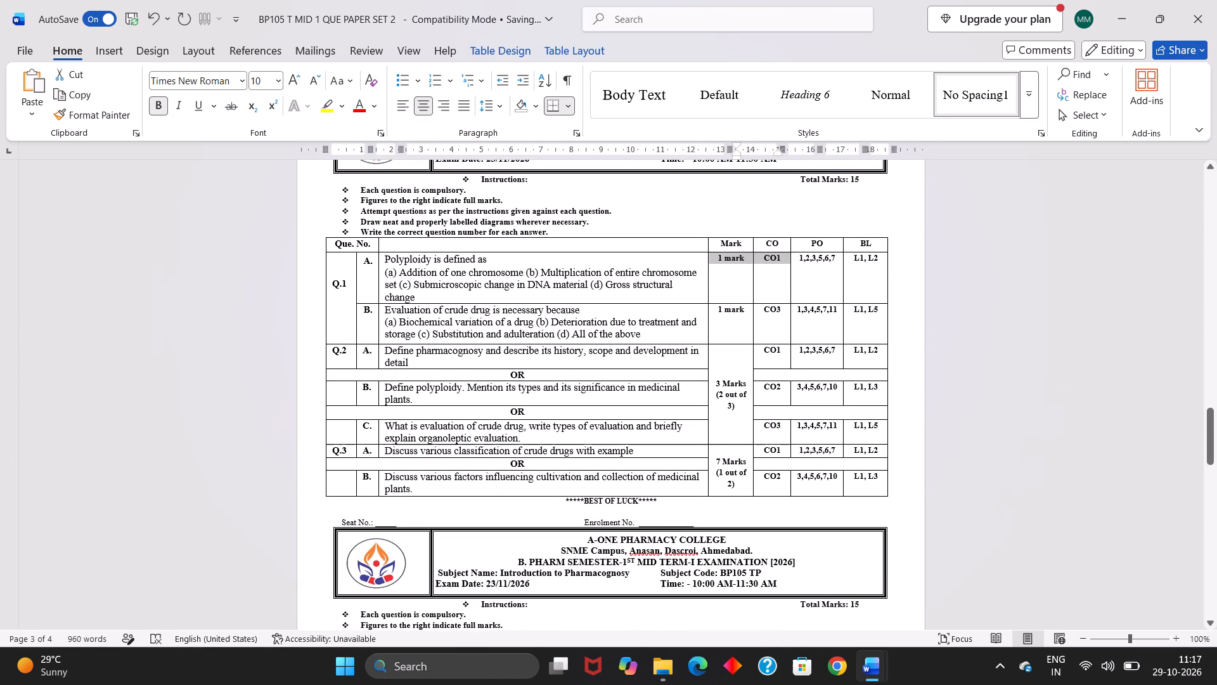
left_click_drag(838, 273, 852, 273)
key("ctrl+v")
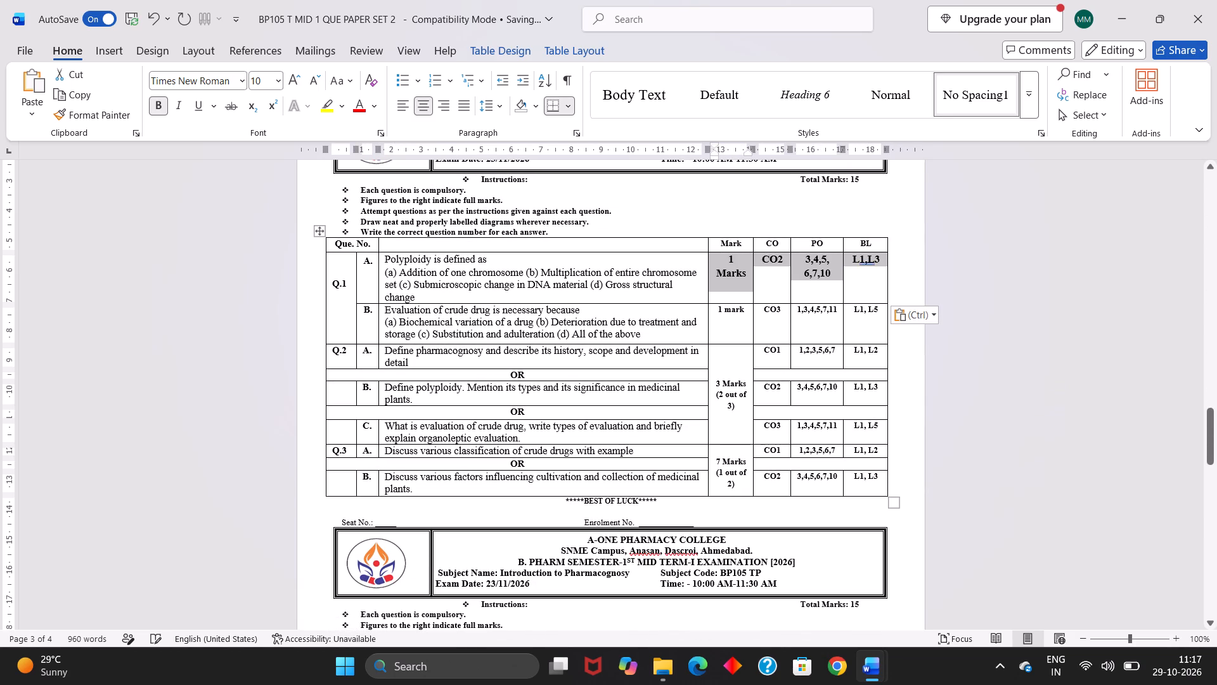
Reduce the font size of the pasted Mark, CO, PO and BL entries in the upper paper's Q.1 A row to 8.
left_click(316, 82)
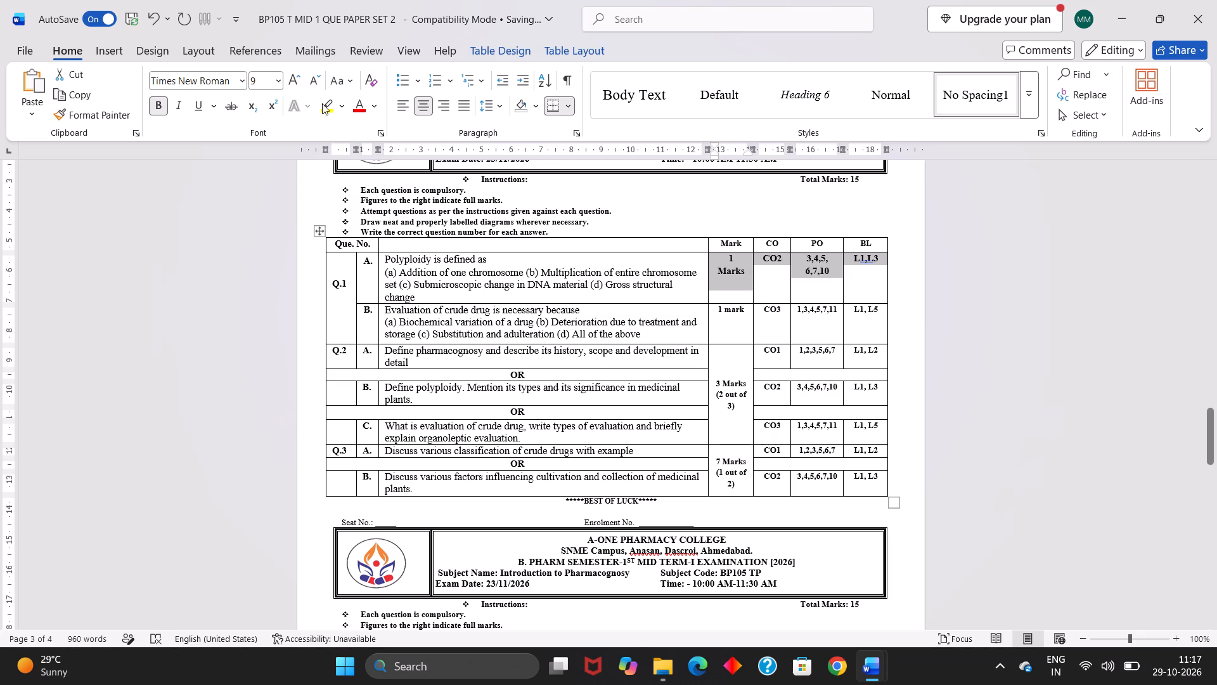
left_click(314, 78)
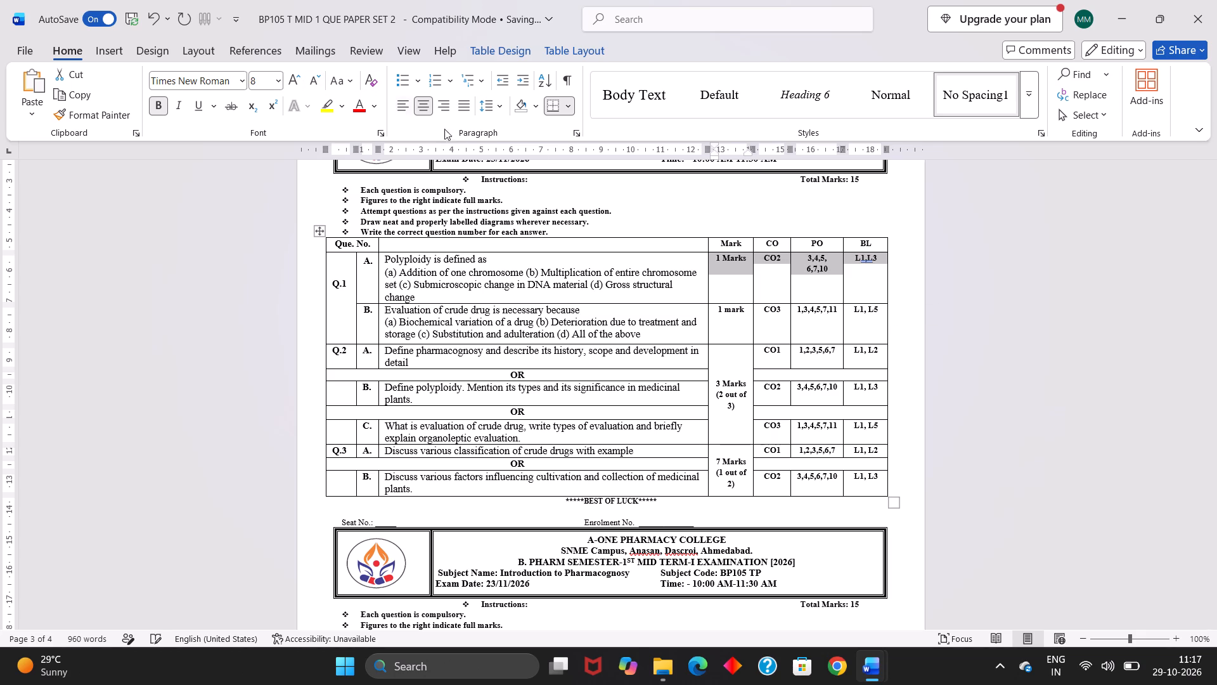
left_click(652, 313)
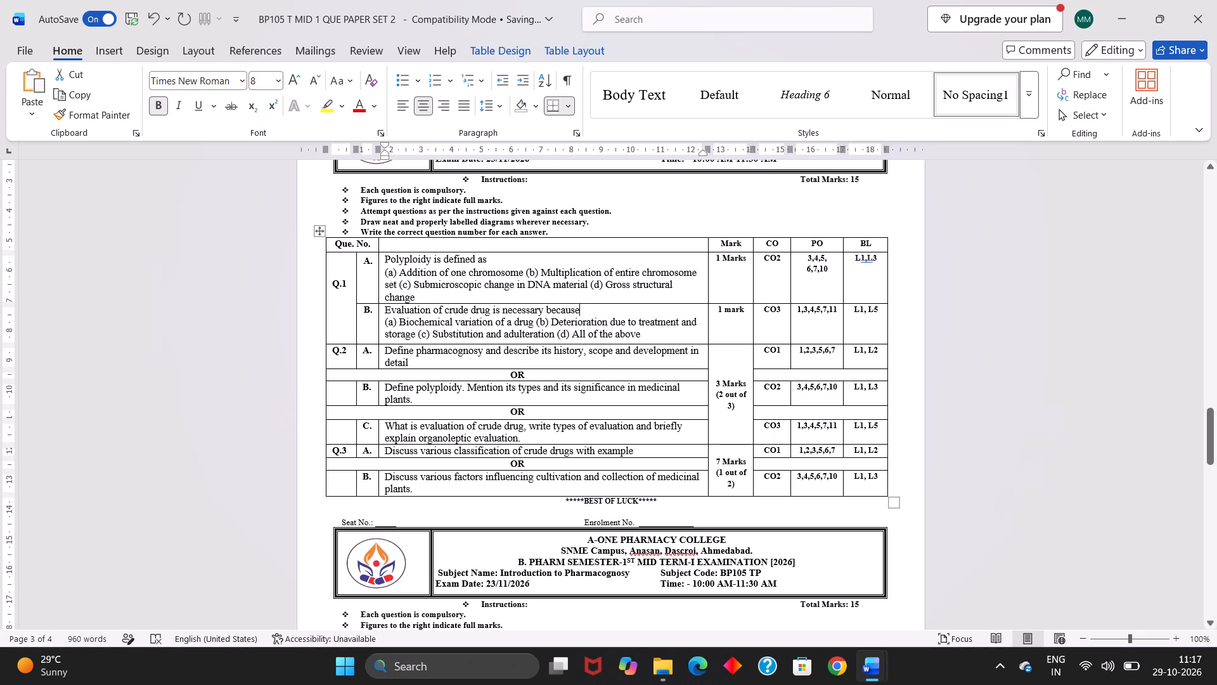
Tidy the upper paper's Q.1 A entries so PO reads 3,4,5,6,7,10 on one line and BL reads L1, L3 with a space.
left_click(804, 268)
key("BackSpace")
key("BackSpace")
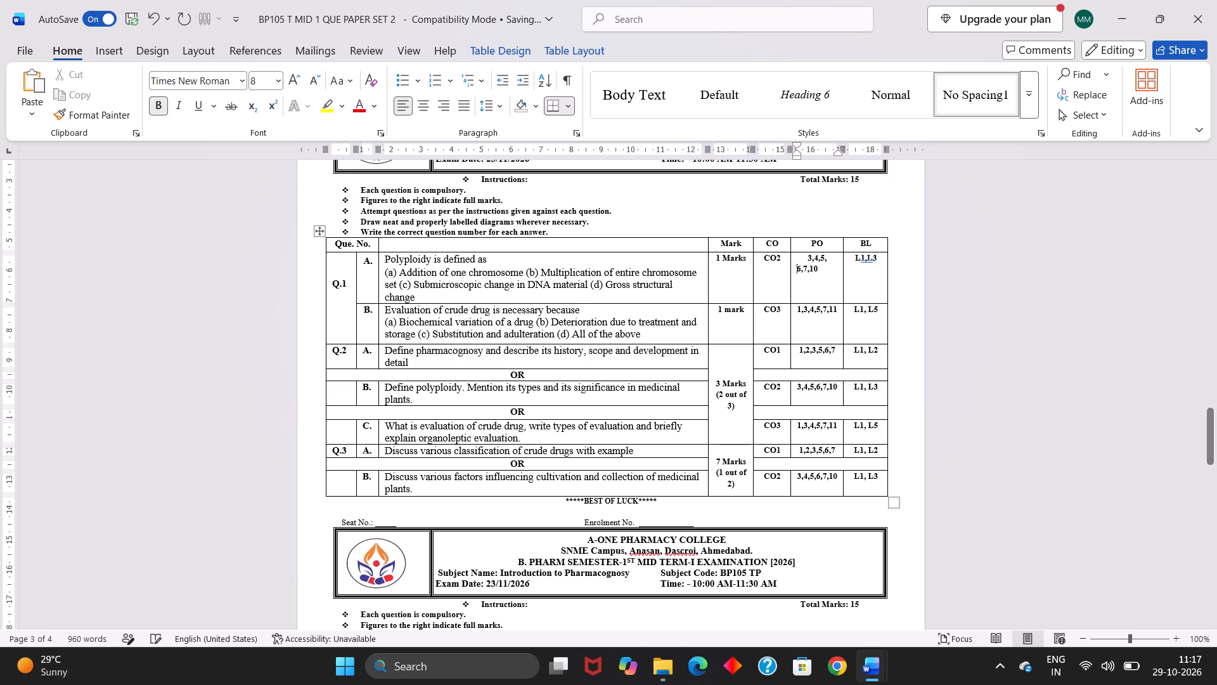
left_click(868, 258)
key("space")
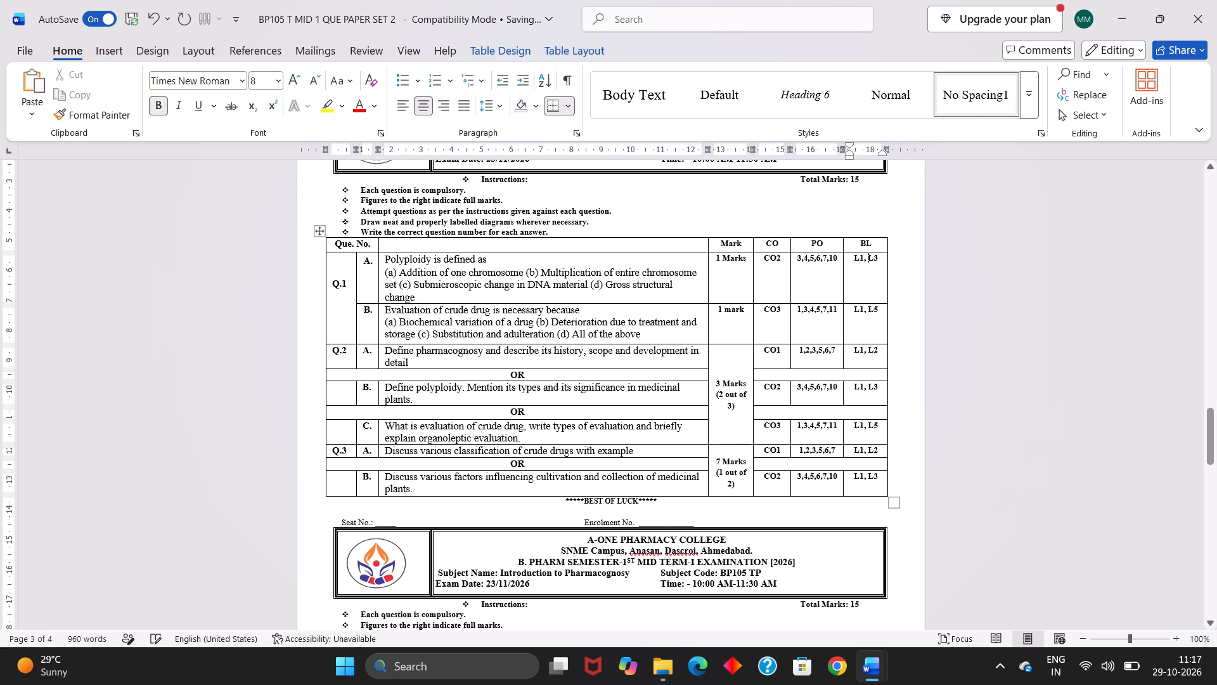
Copy page 1's full Q.1 B question about the oldest known Chinese herbal text, including its four options.
scroll(557, 326, "up", 7)
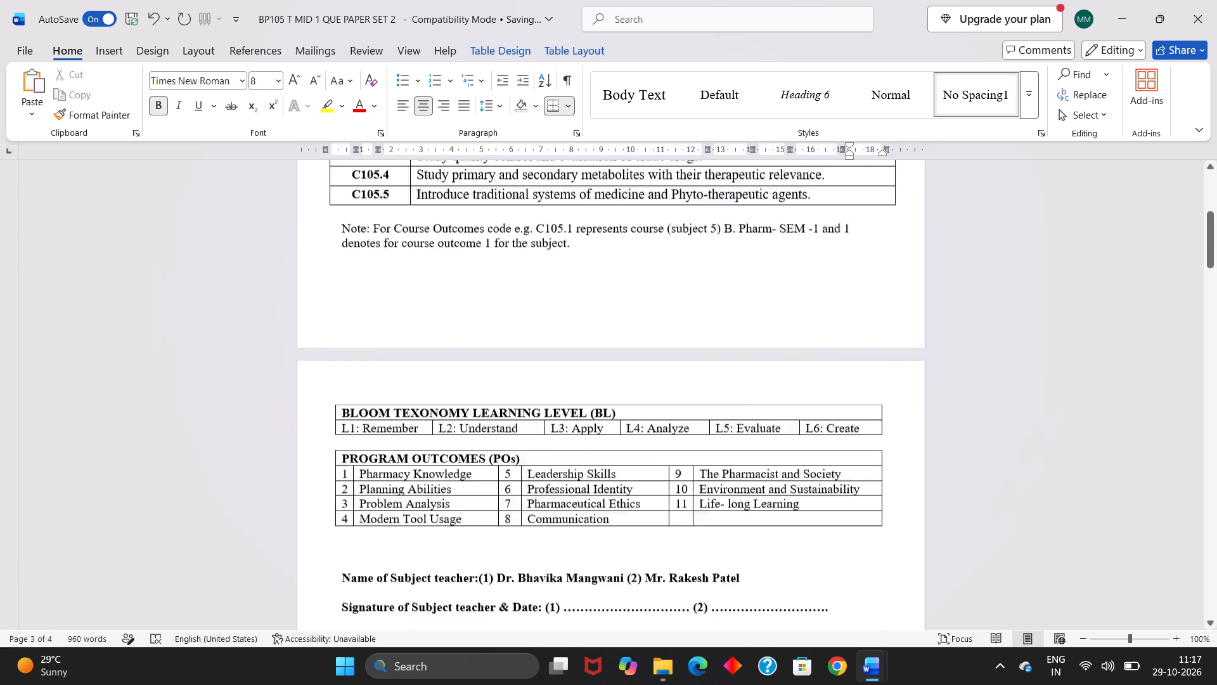
scroll(557, 326, "up", 1)
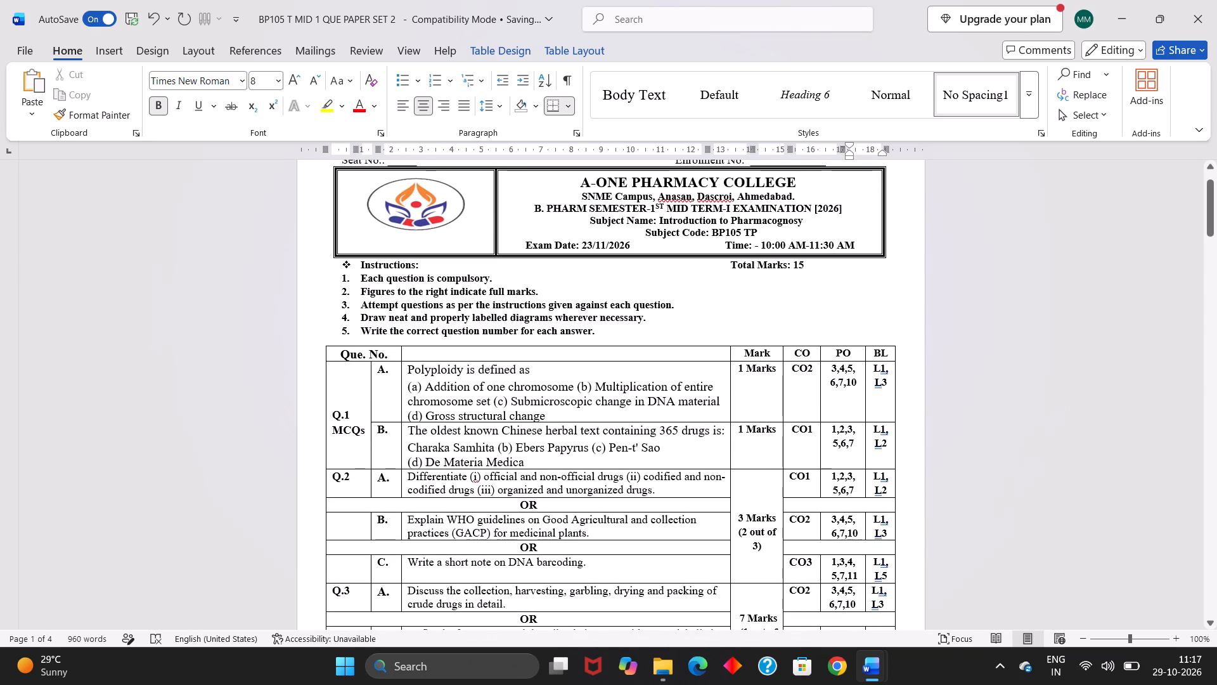
left_click_drag(411, 428, 638, 450)
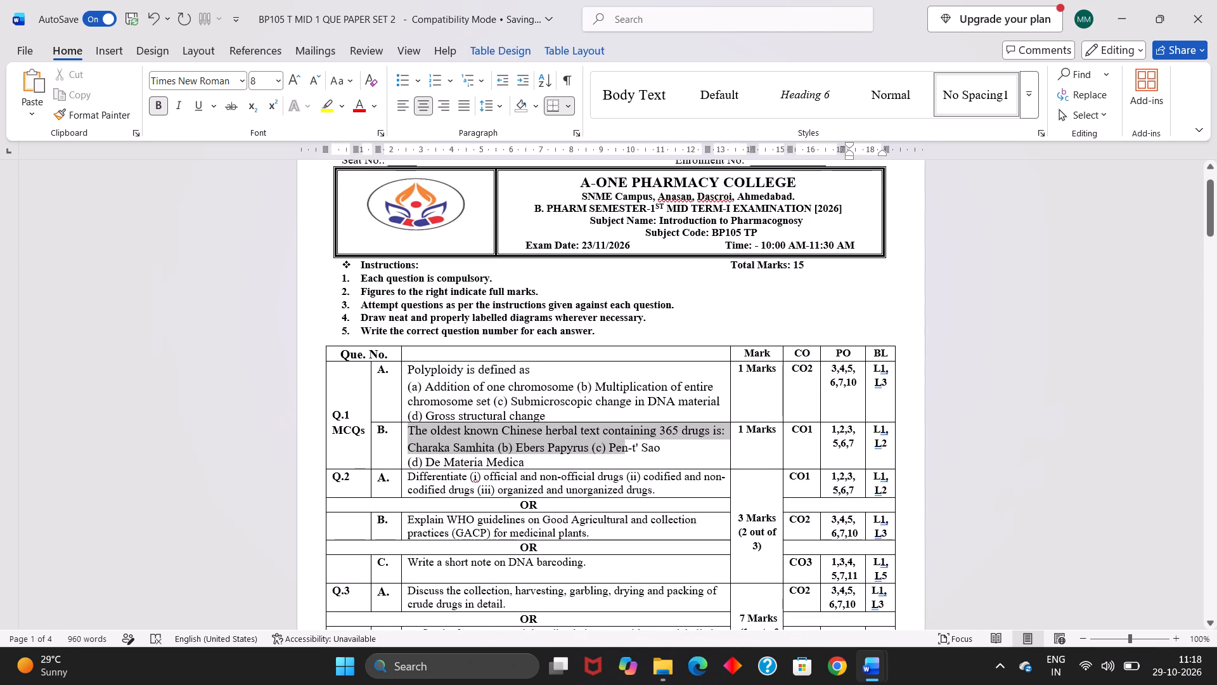
left_click_drag(638, 450, 616, 459)
key("ctrl+c")
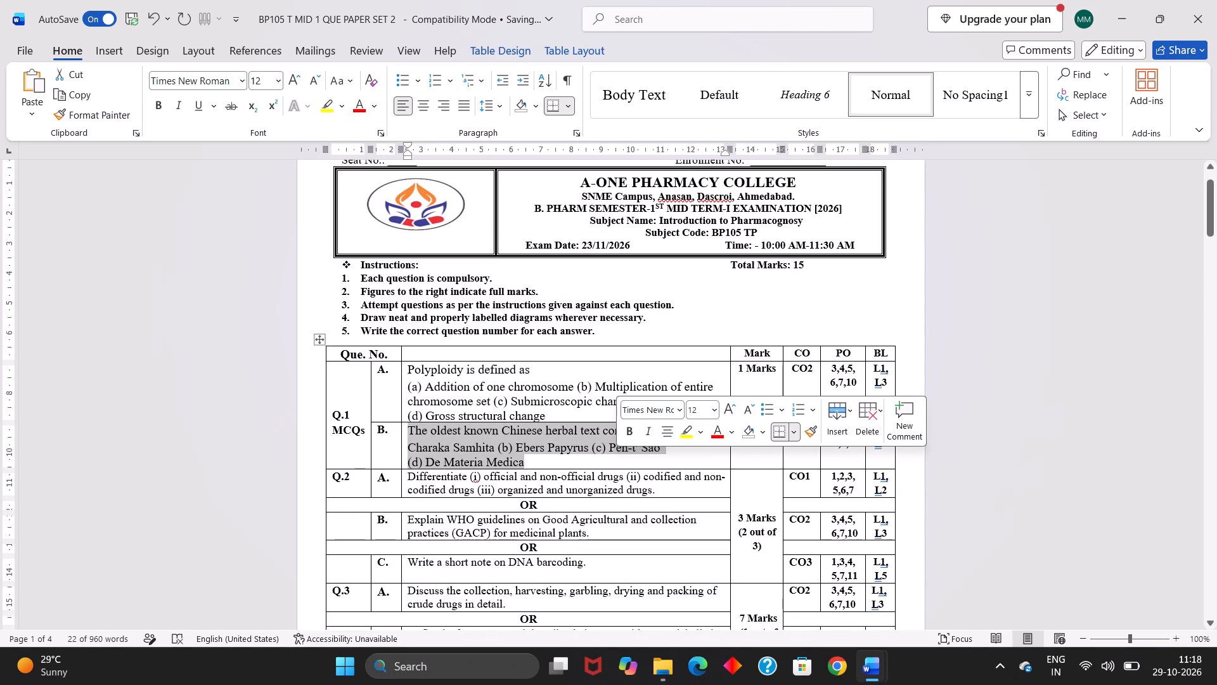
Compare page 1's question table with the upper and lower compact papers on page 3, checking questions, layout and fit on the page.
scroll(616, 459, "down", 7)
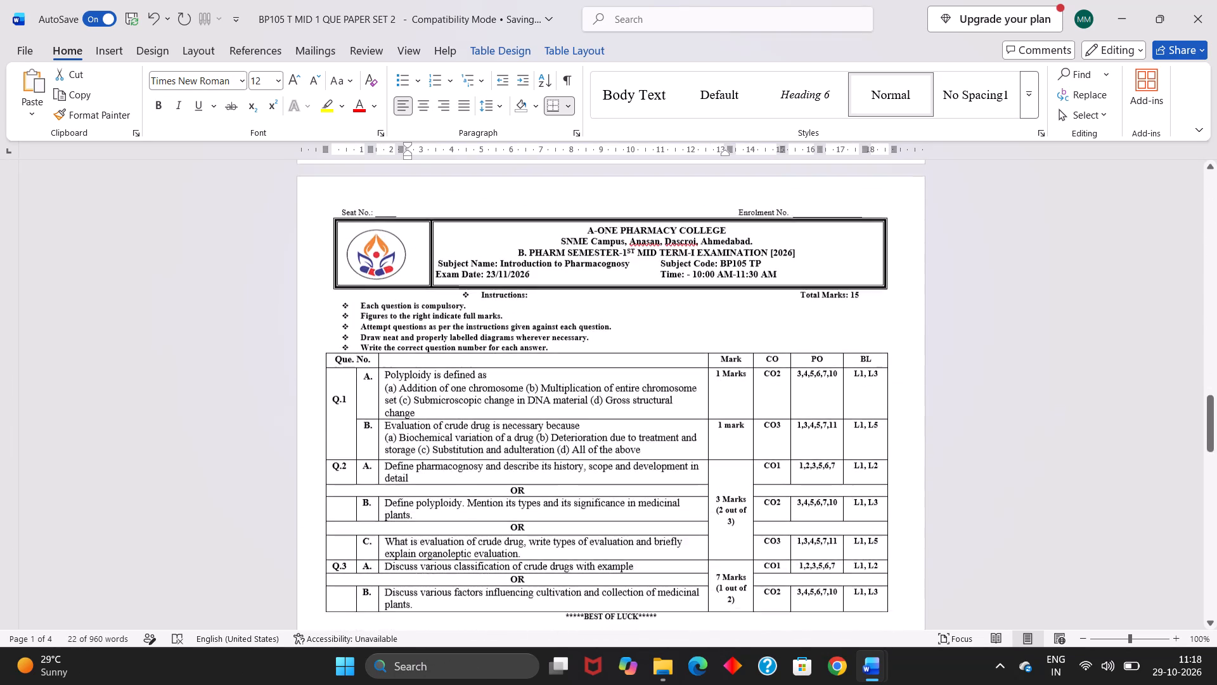
scroll(616, 459, "down", 2)
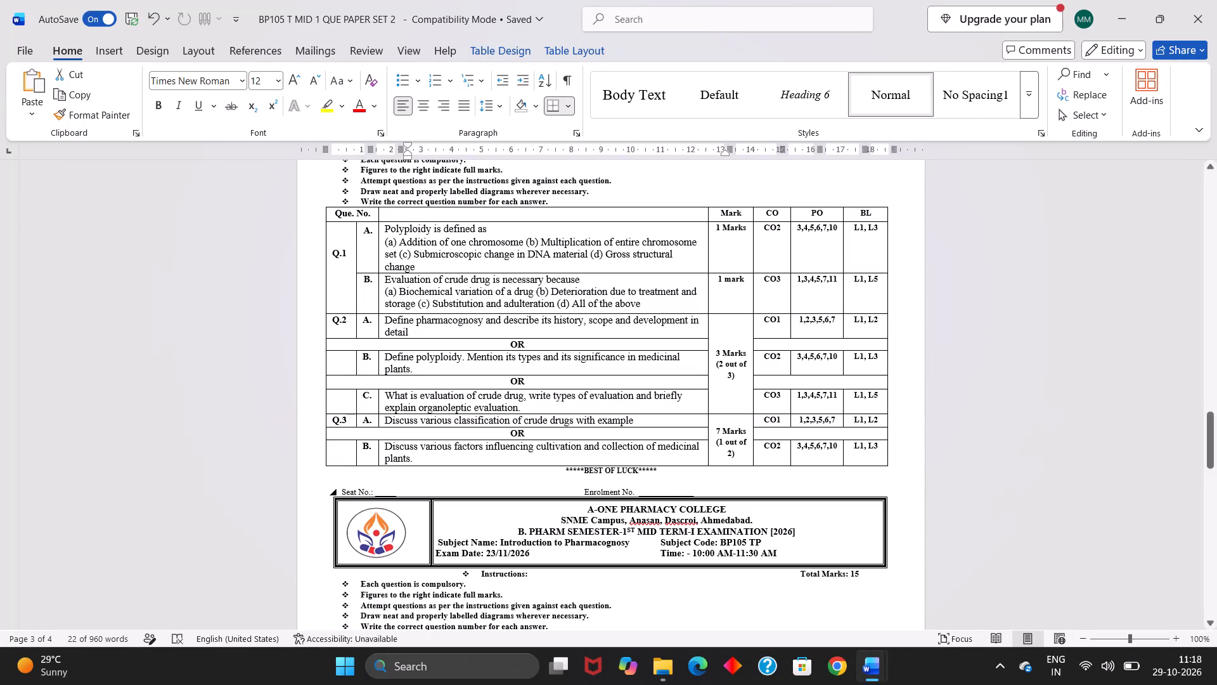
scroll(480, 447, "down", 1)
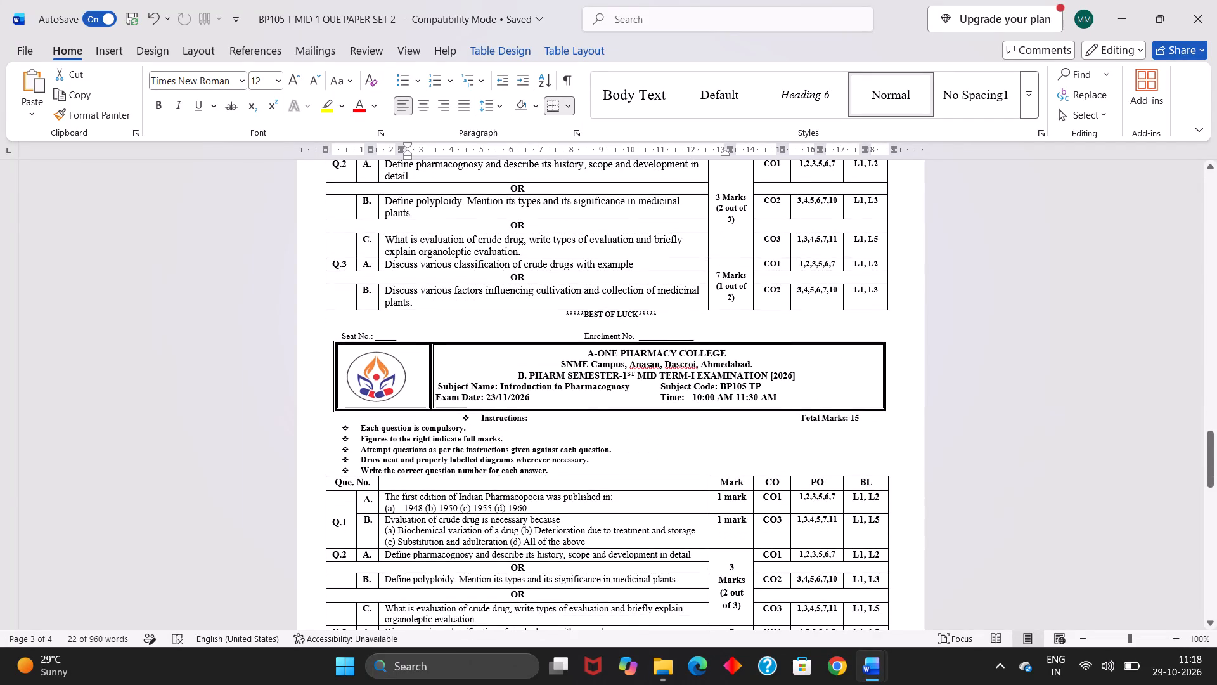
scroll(480, 447, "down", 1)
scroll(480, 447, "up", 5)
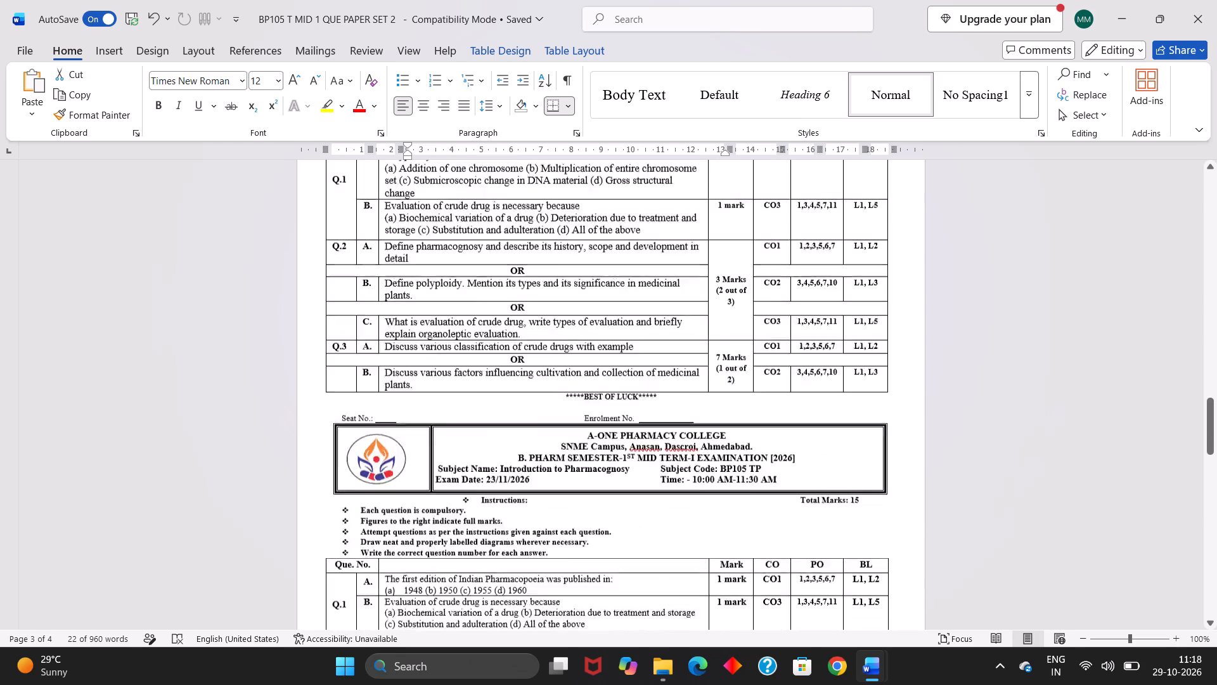
scroll(480, 447, "up", 3)
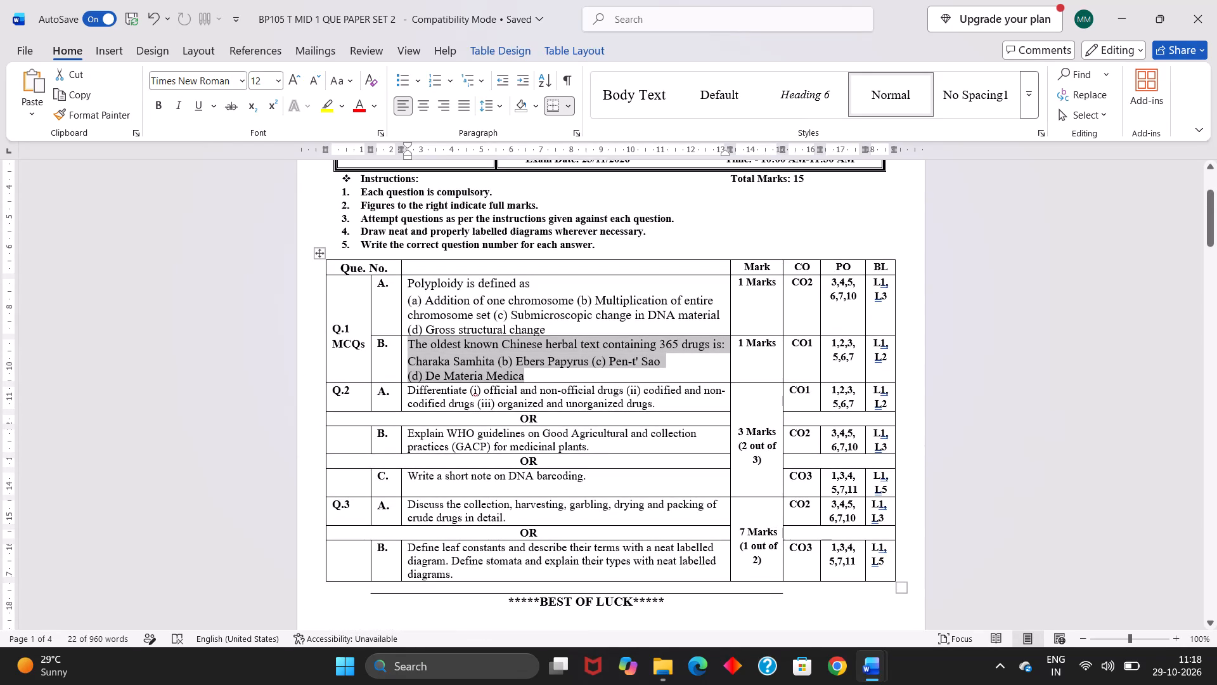
scroll(480, 447, "down", 1)
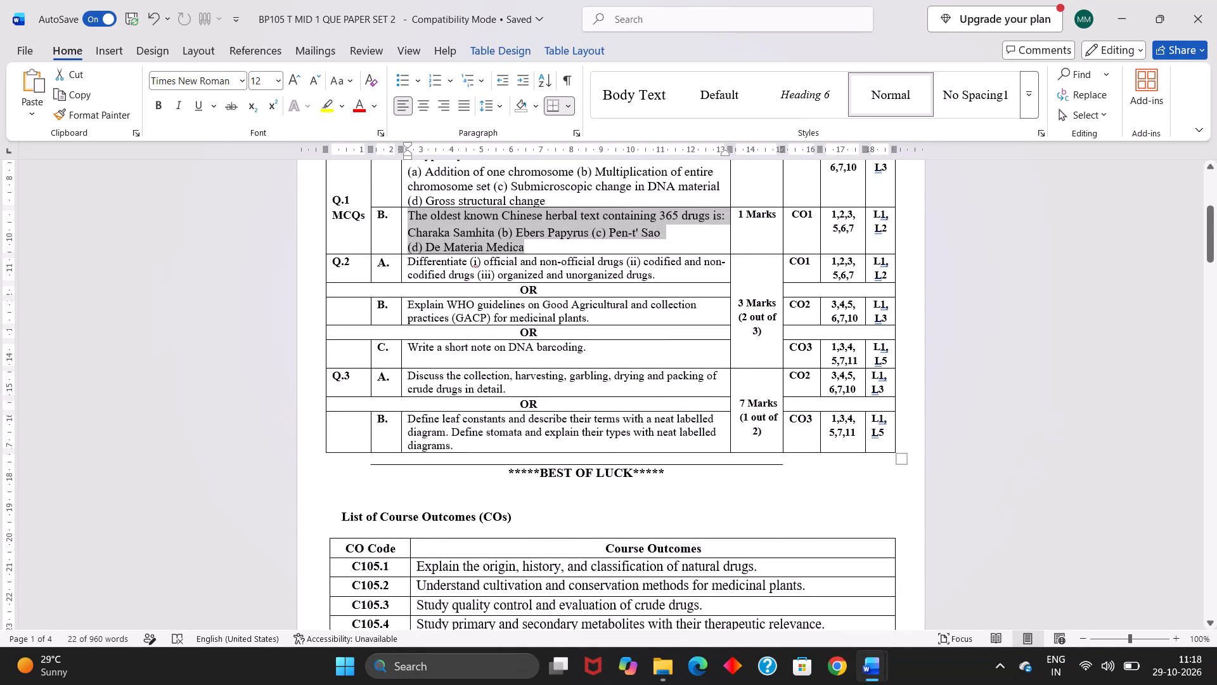
scroll(480, 447, "down", 3)
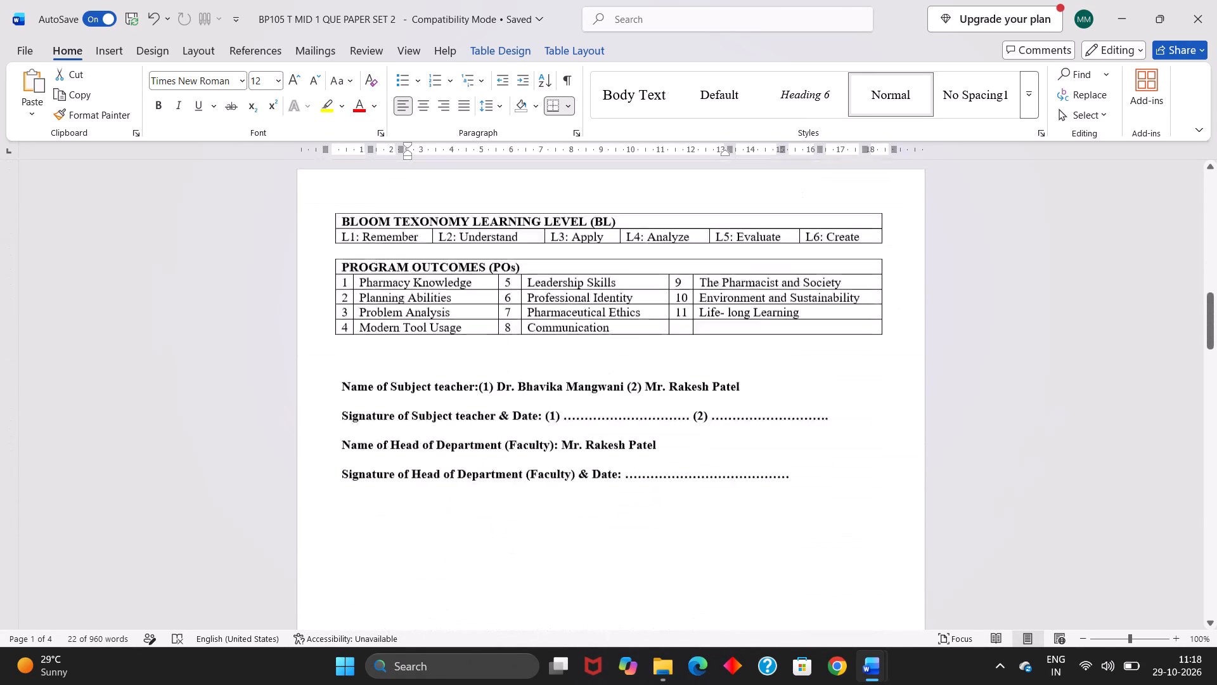
scroll(480, 447, "down", 1)
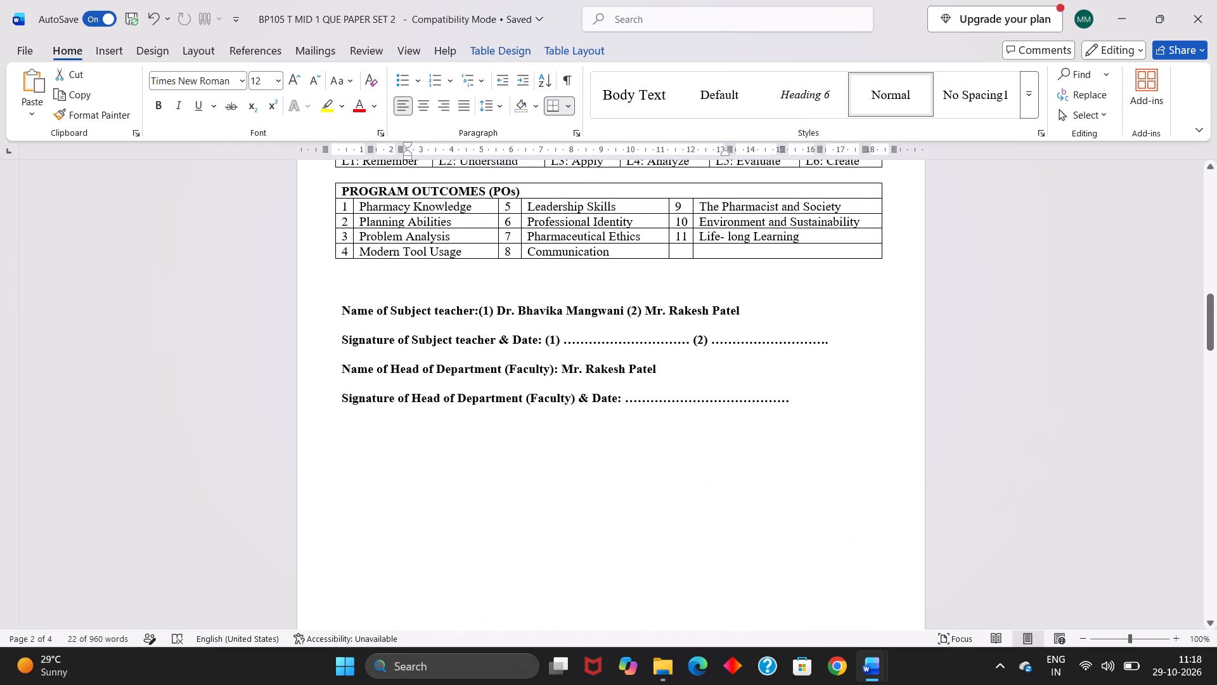
scroll(480, 447, "down", 1)
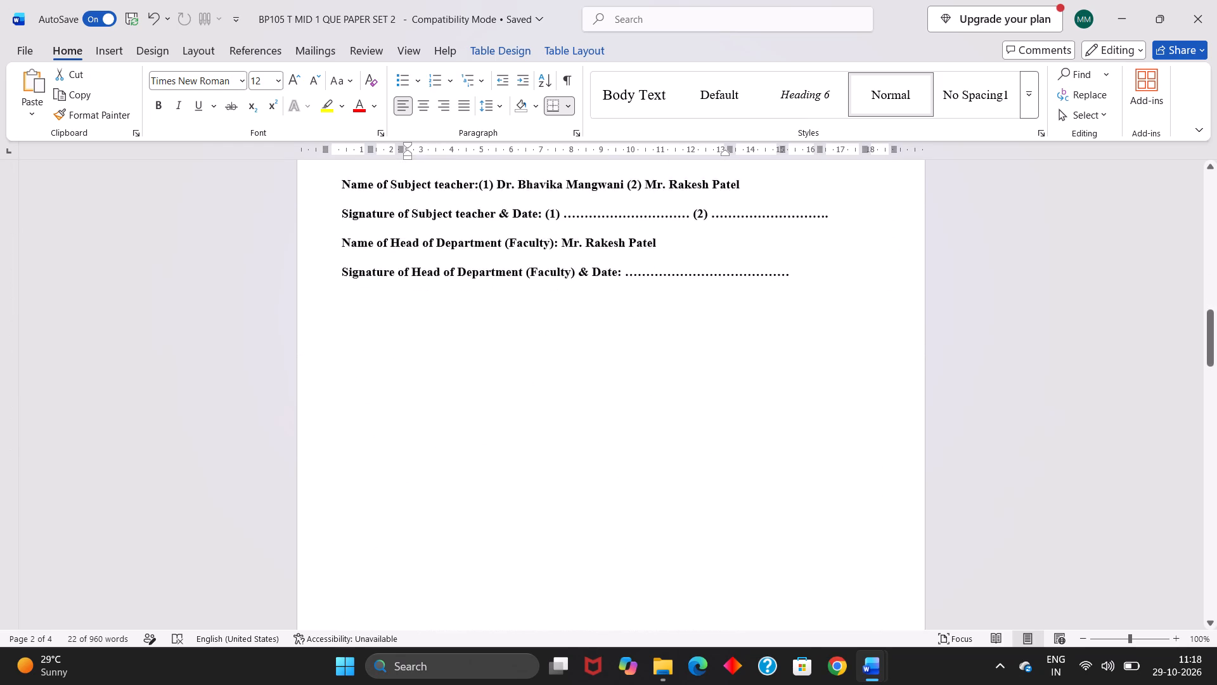
scroll(480, 447, "down", 4)
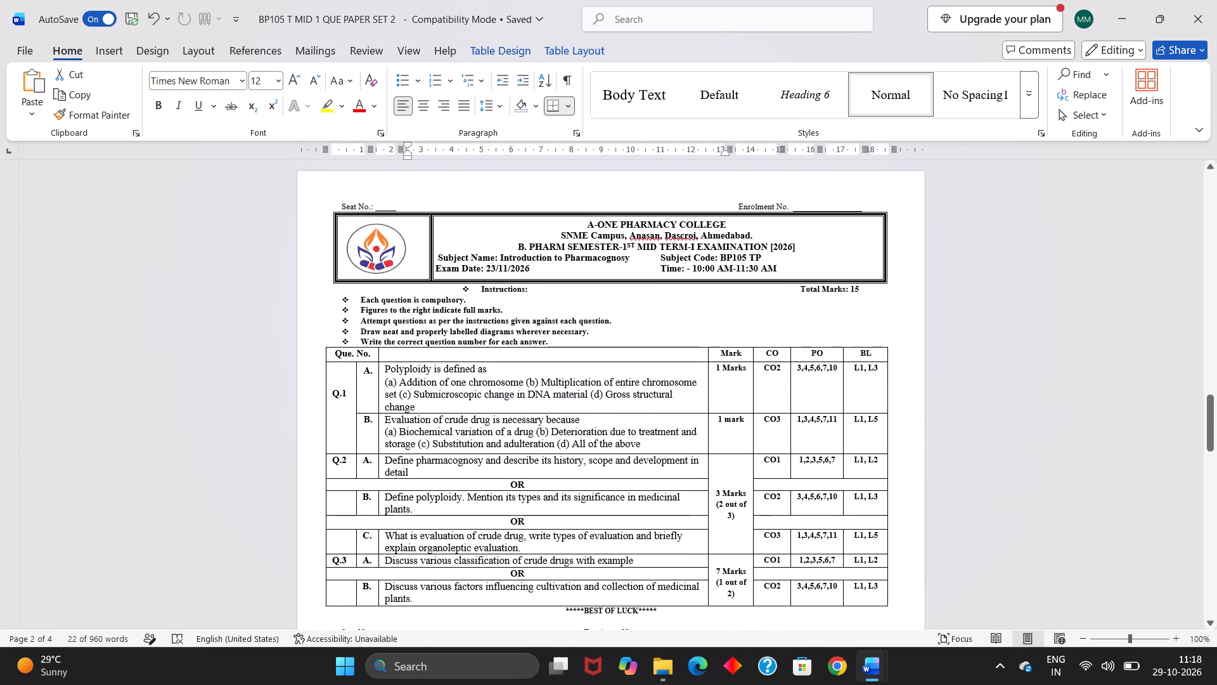
scroll(480, 447, "down", 2)
scroll(480, 447, "up", 1)
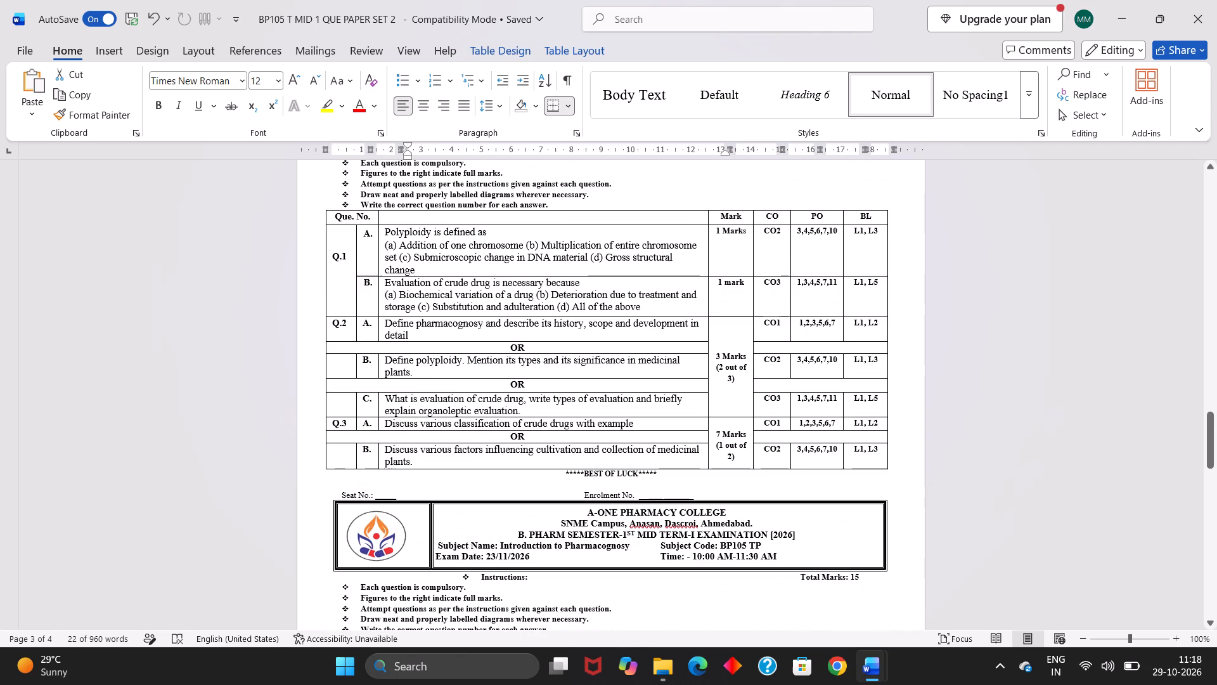
scroll(480, 447, "down", 2)
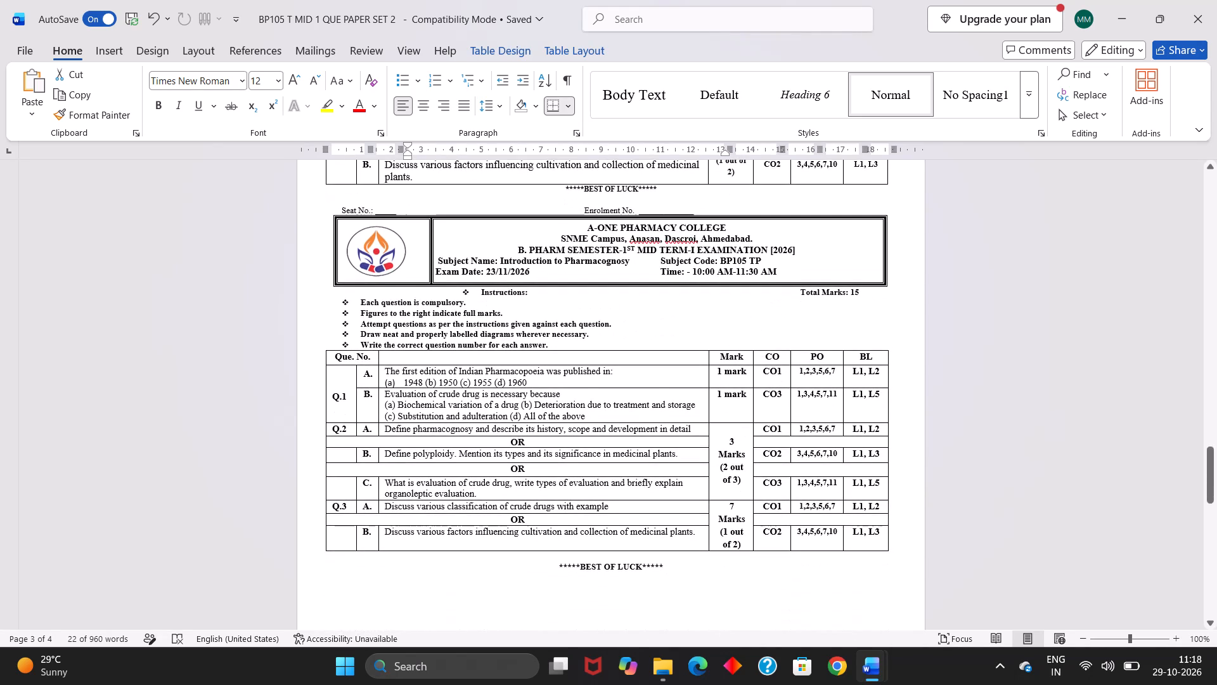
scroll(480, 447, "down", 1)
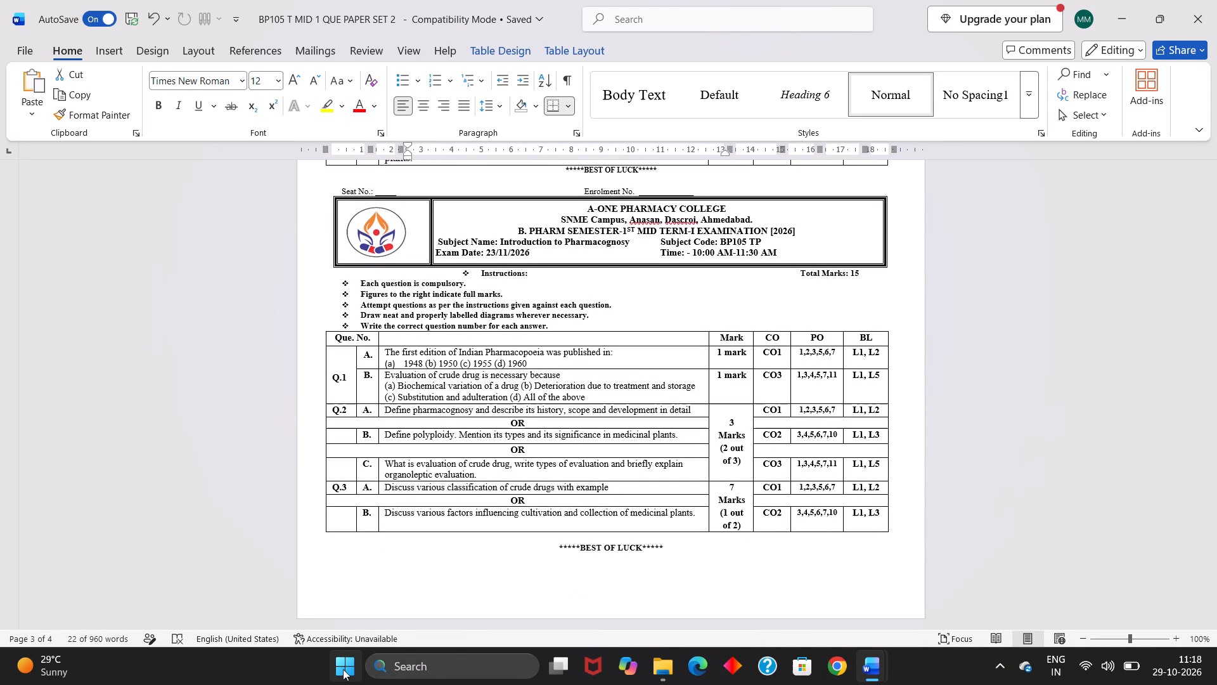
Open BP305 TP SET 1 QUE PAPER from the desktop's BP3 DOCS folder and examine its question table and course outcomes.
left_click(343, 669)
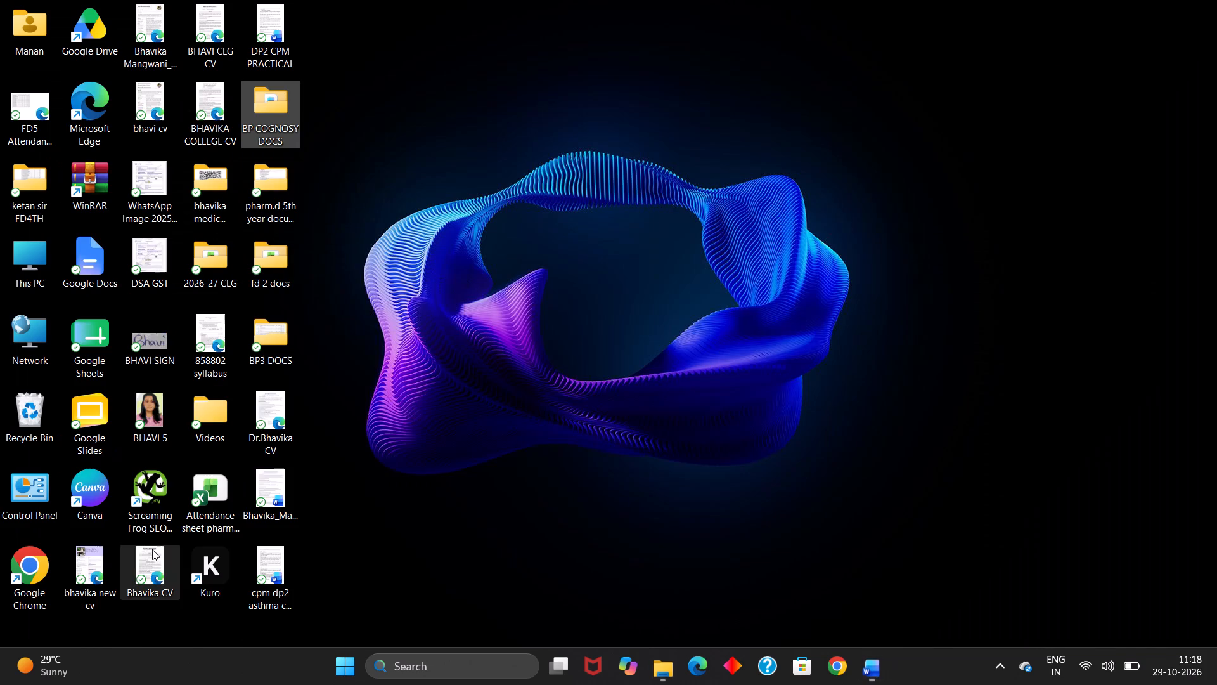
double_click(262, 334)
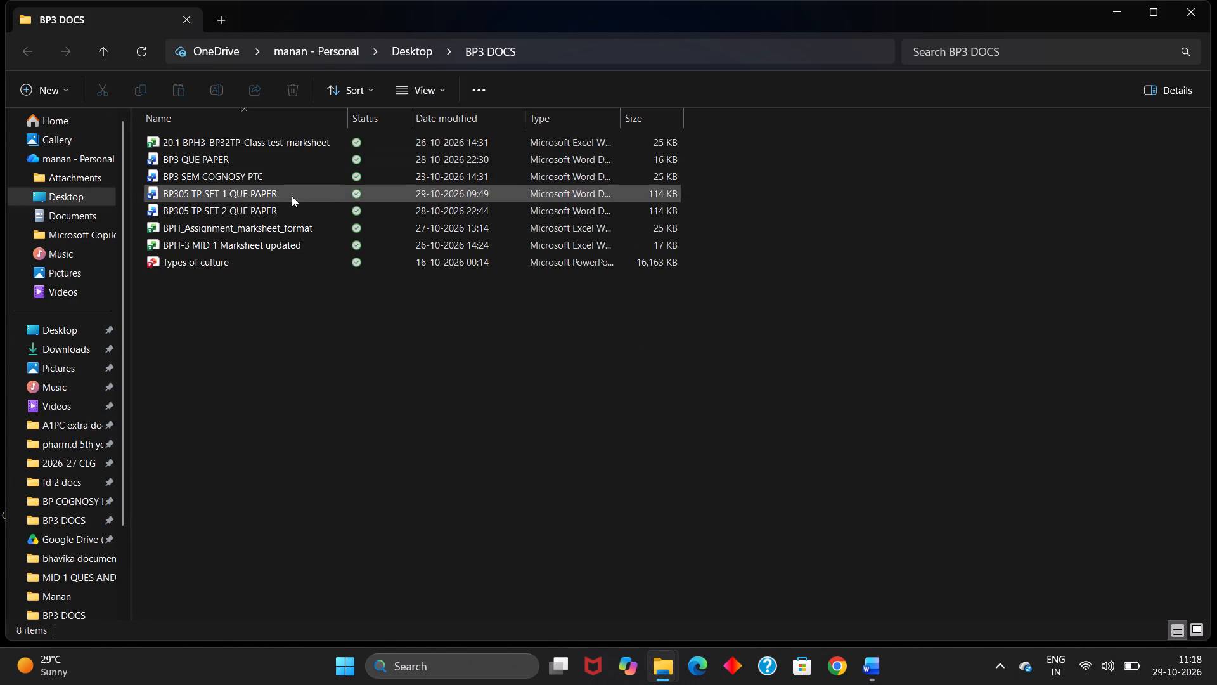
double_click(292, 196)
scroll(505, 338, "up", 10)
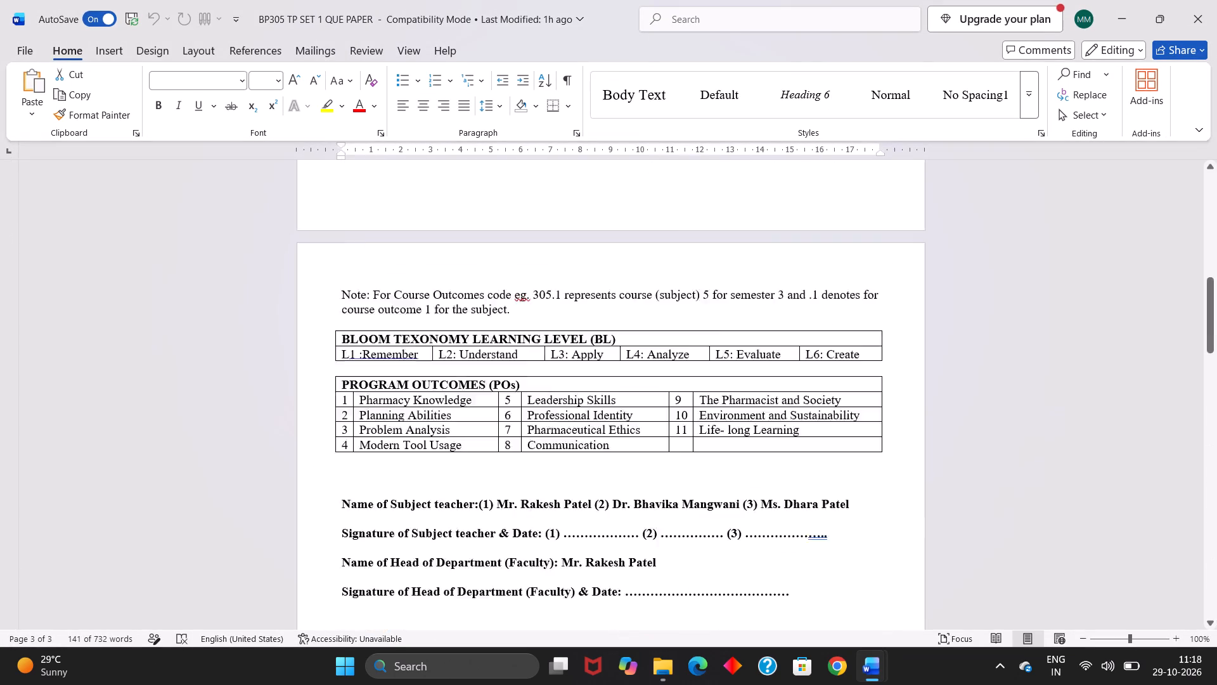
scroll(505, 338, "down", 1)
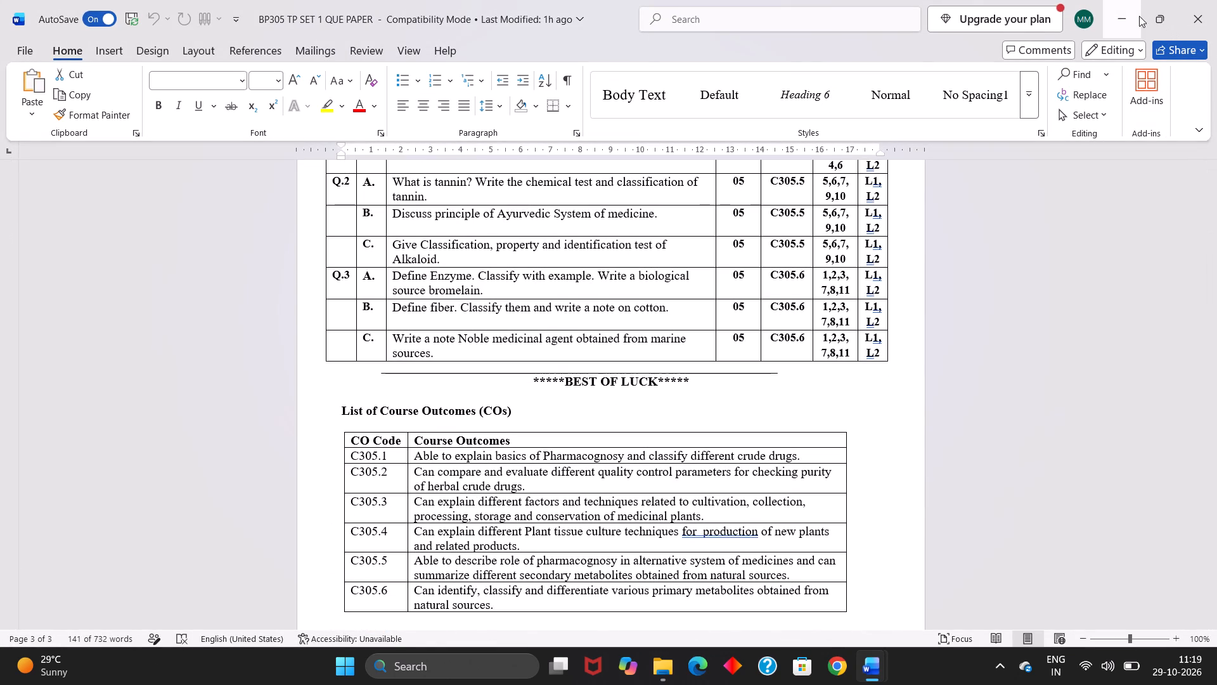
Copy the BP305 TP SET 1 and SET 2 QUE PAPER files from the BP3 DOCS folder.
left_click(1139, 16)
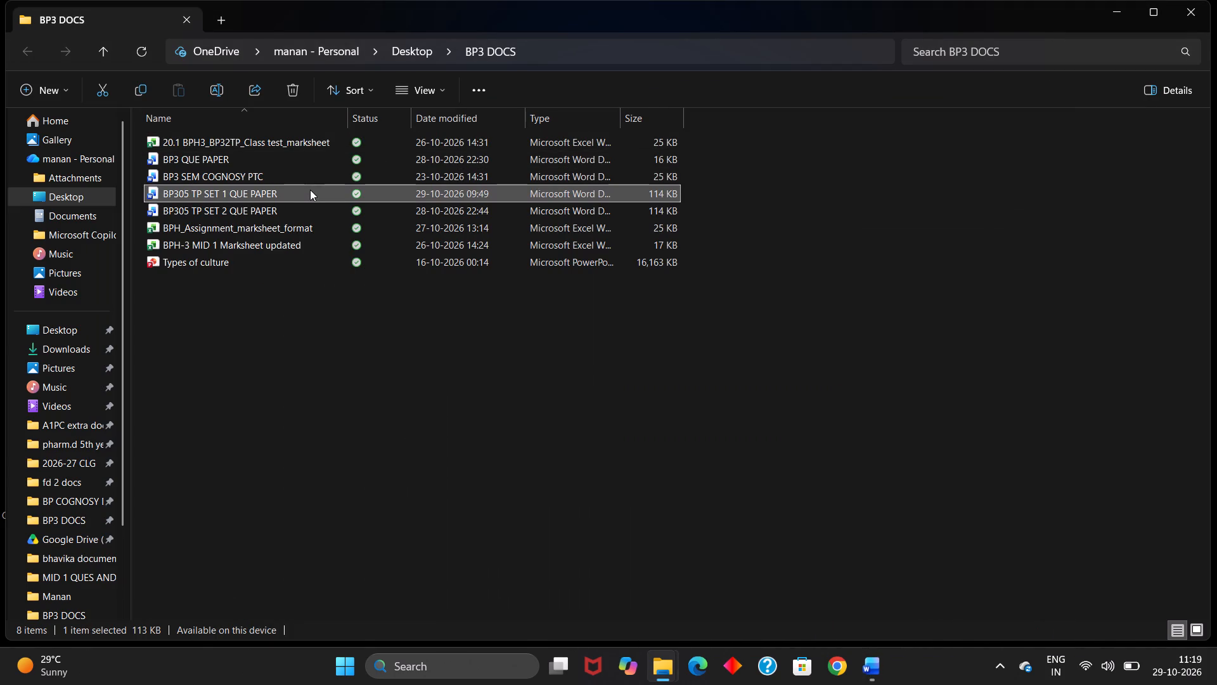
key("shift+Down")
right_click(310, 190)
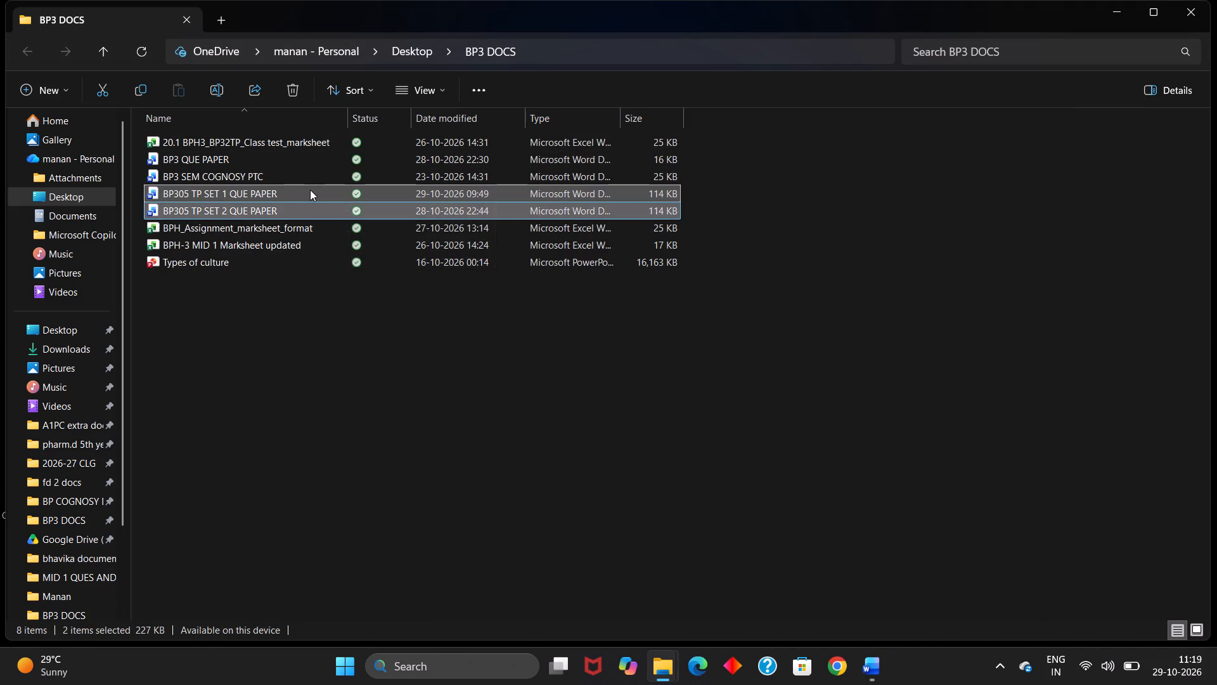
left_click(394, 190)
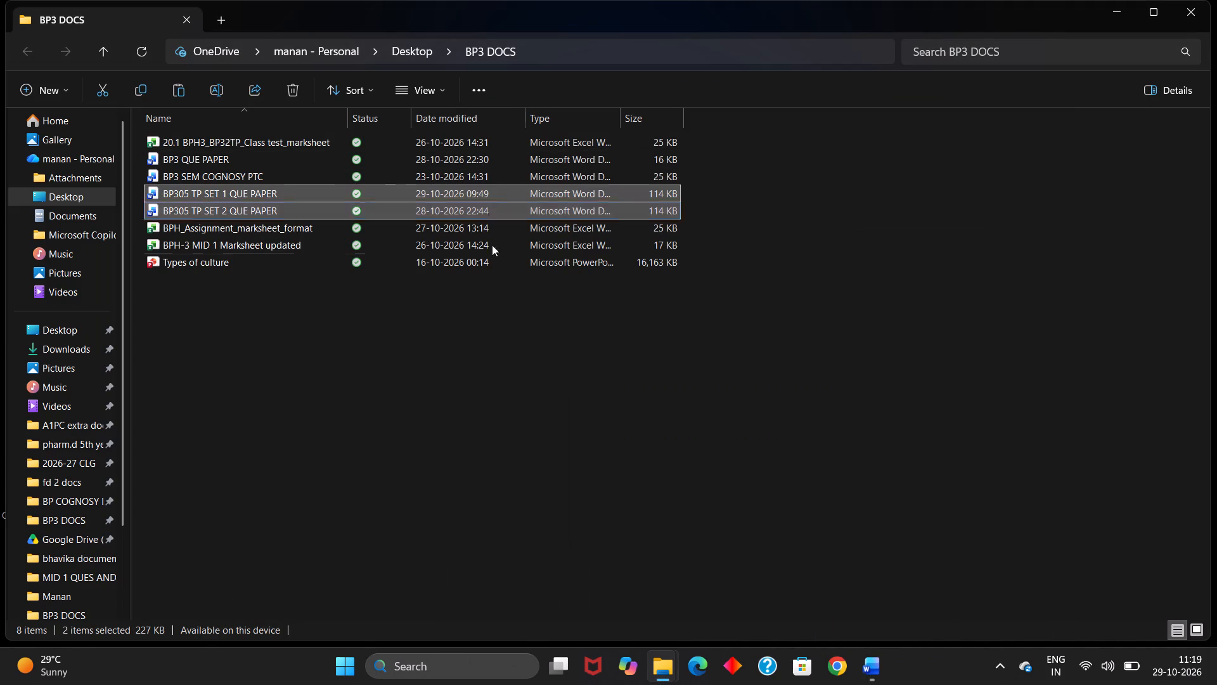
Find WhatsApp among the installed apps, ready for launching.
left_click(355, 668)
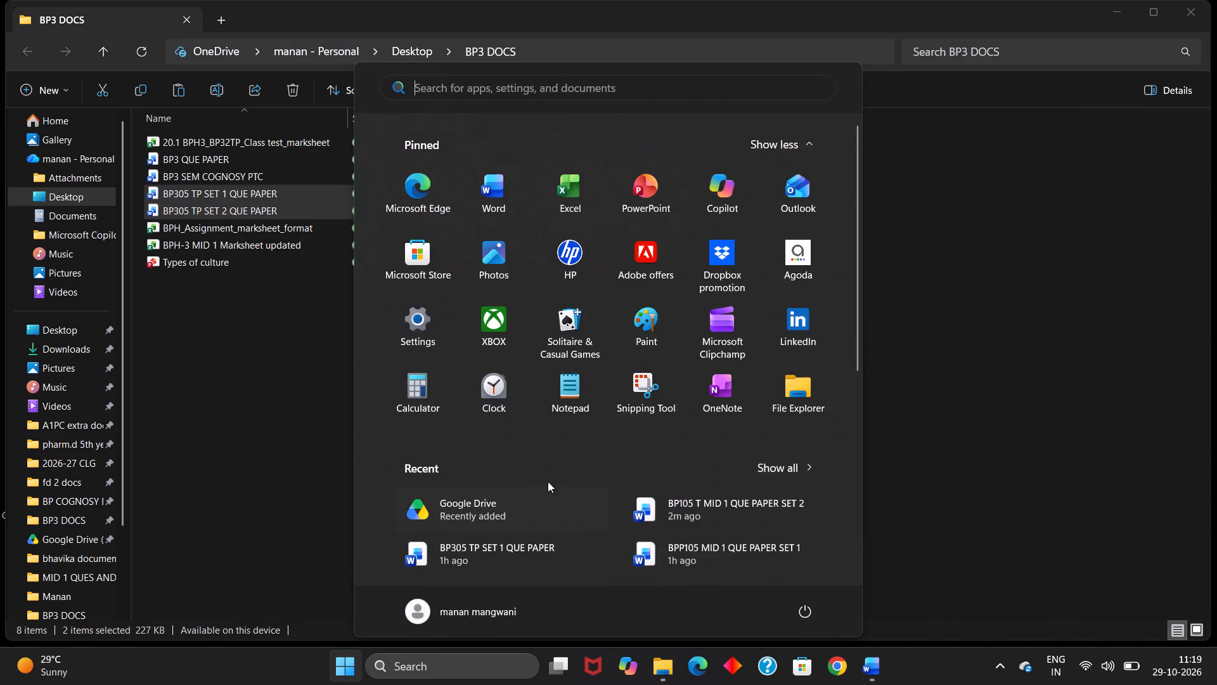
scroll(552, 485, "down", 2)
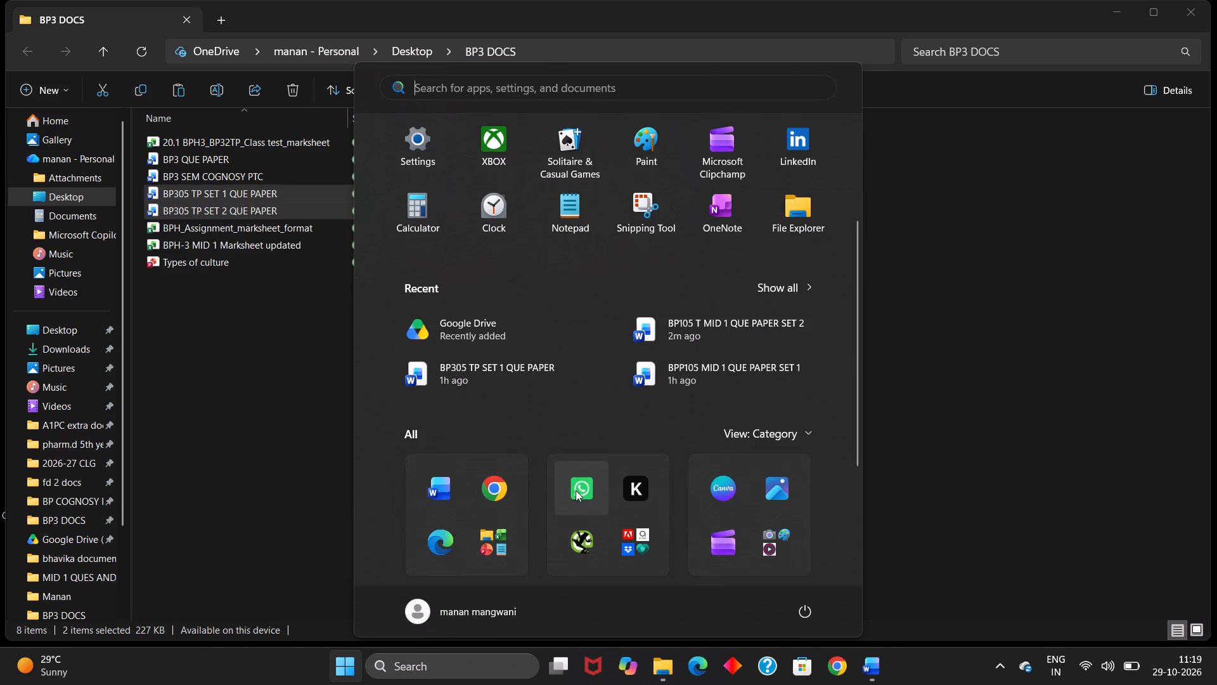
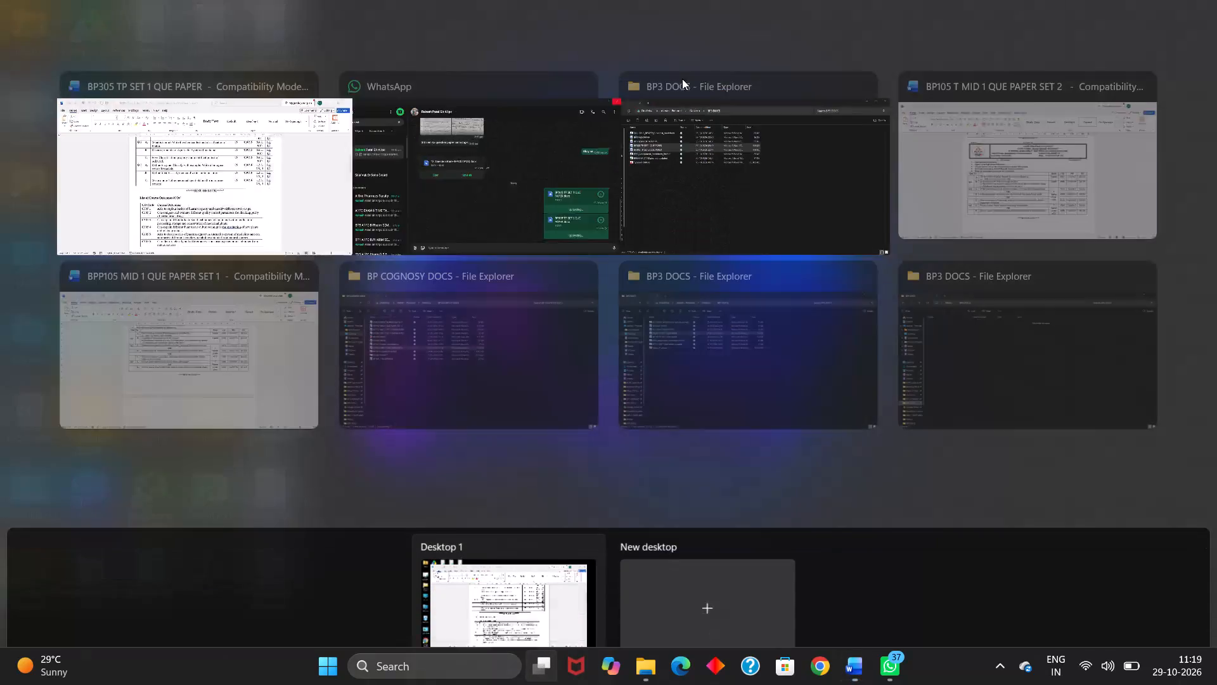
Close the BP305 TP SET 1 QUE PAPER document.
left_click(306, 84)
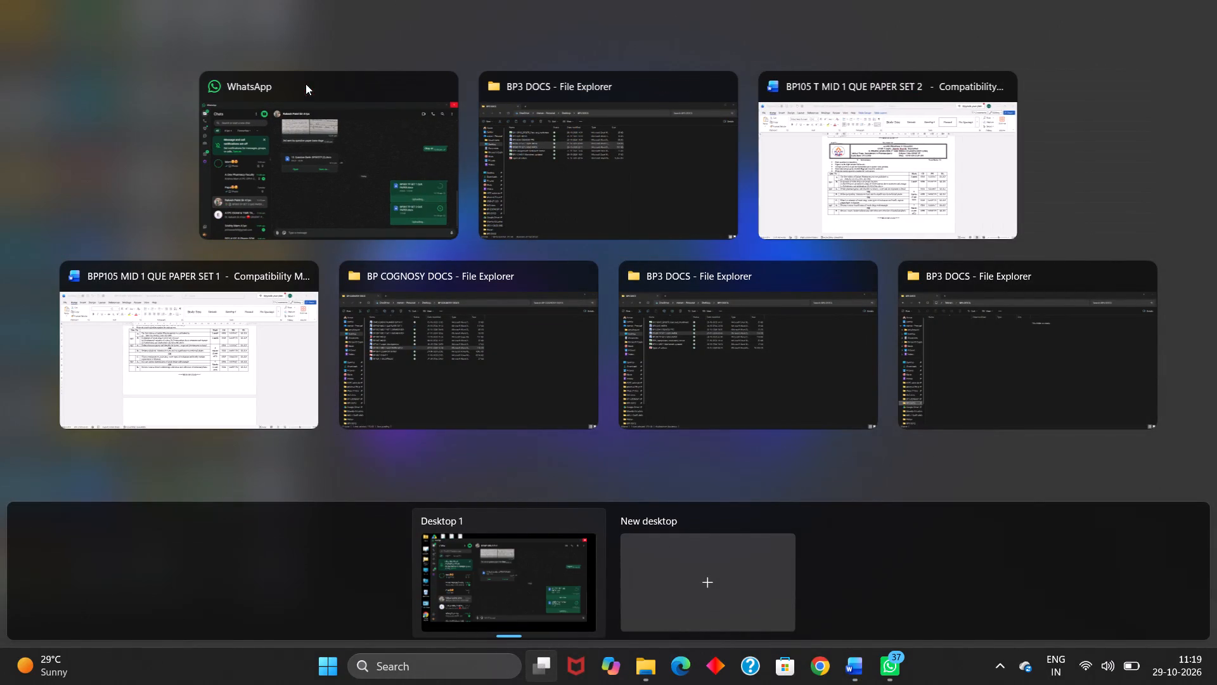
Switch to BP105 T MID 1 QUE PAPER SET 2 and view the Introduction to Pharmacognosy paper's header and question table.
left_click(873, 164)
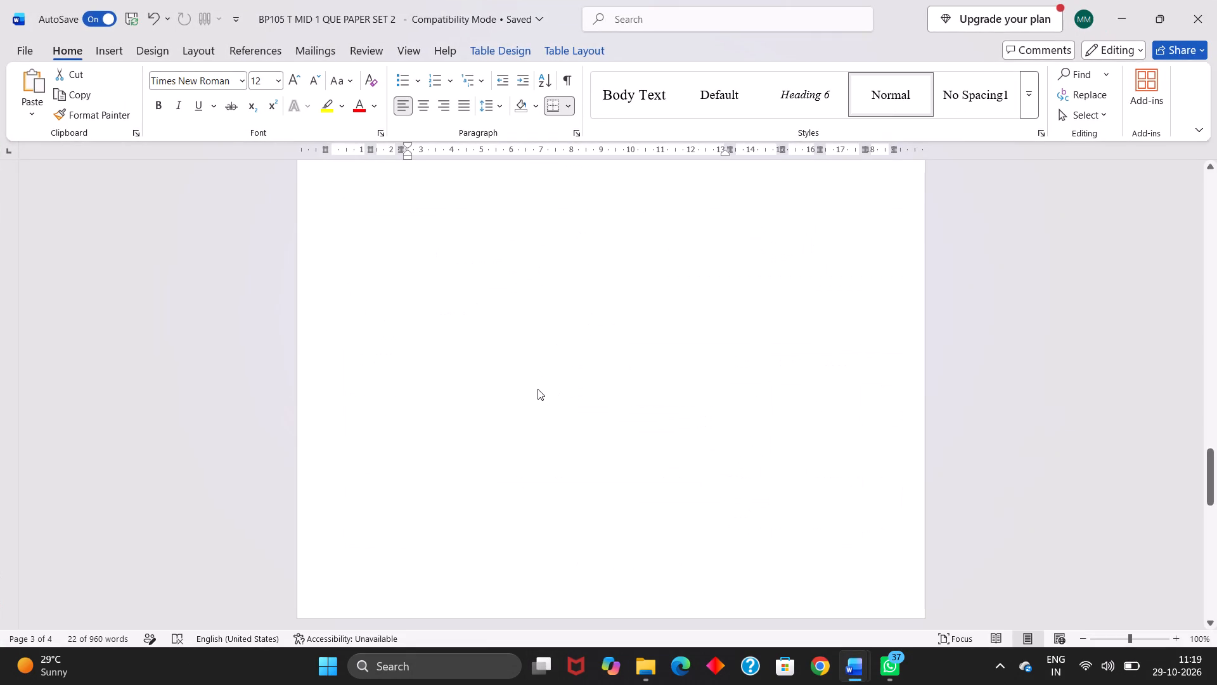
scroll(540, 387, "down", 1)
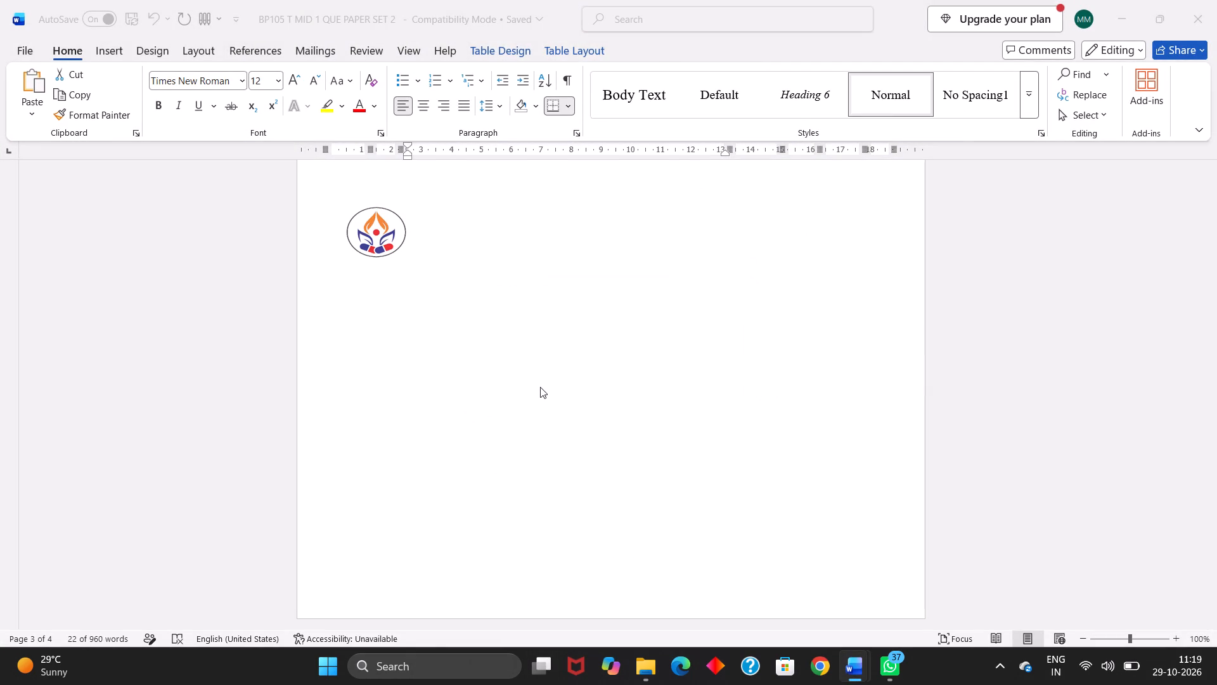
scroll(540, 387, "up", 2)
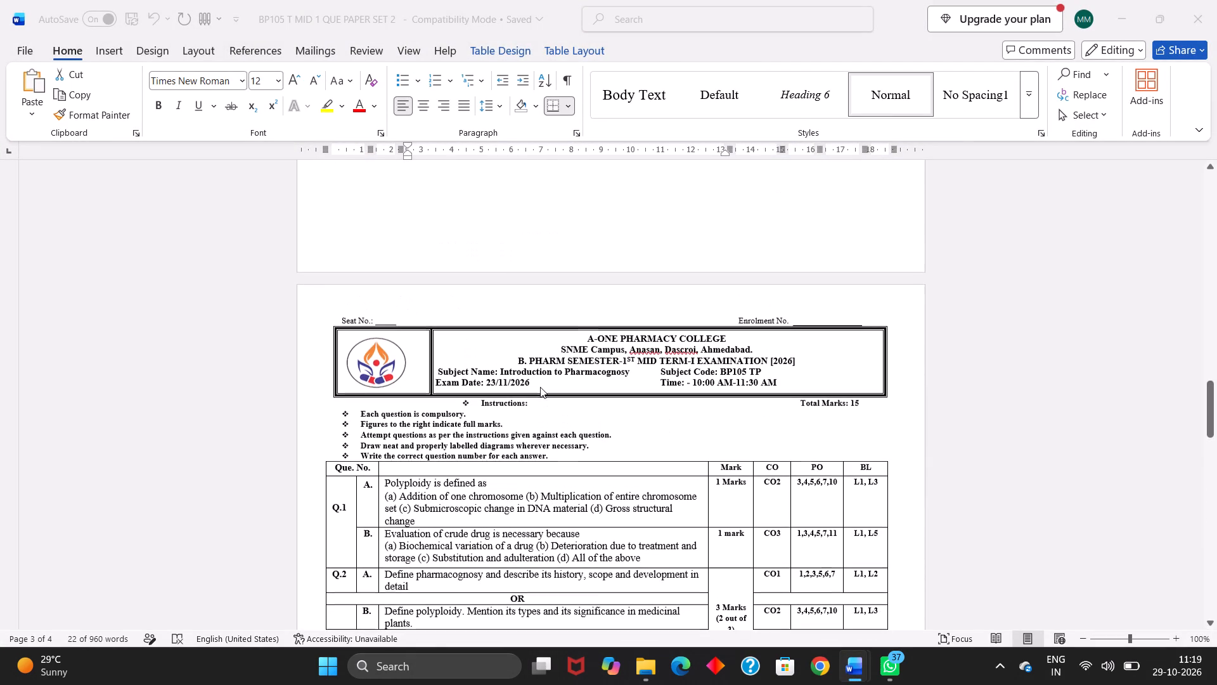
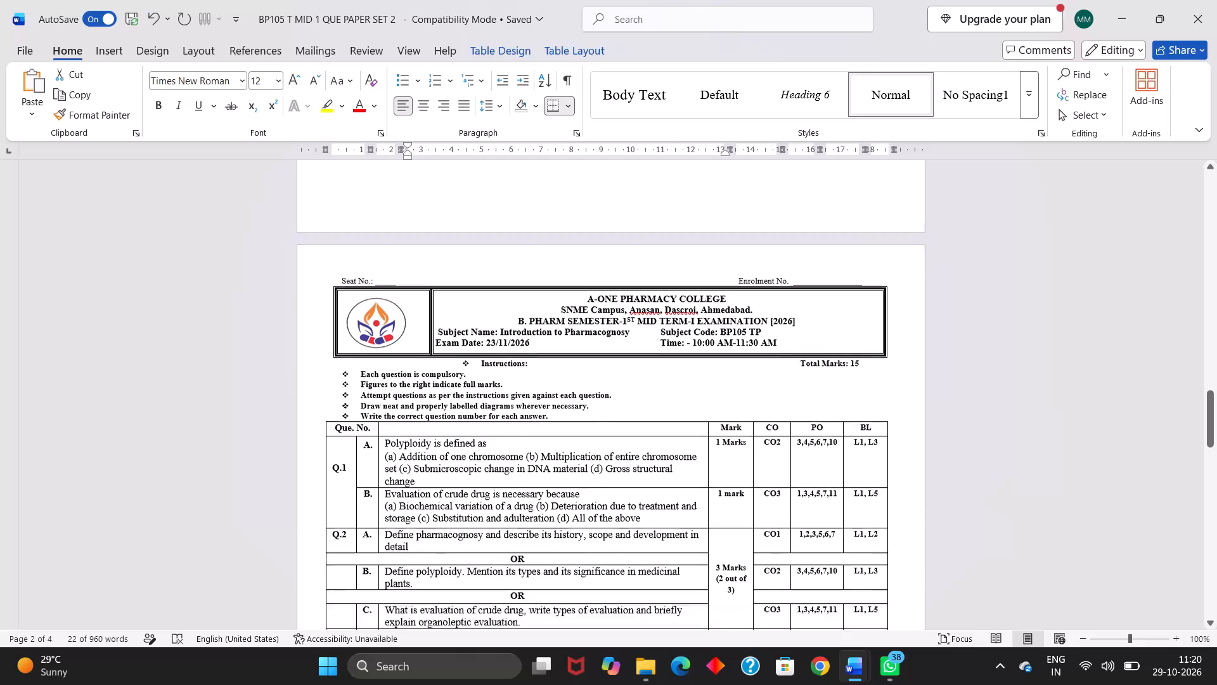
Replace the upper compact paper's Q.1 B question on page 3 with page 1's oldest known Chinese herbal text question and options.
scroll(537, 393, "up", 4)
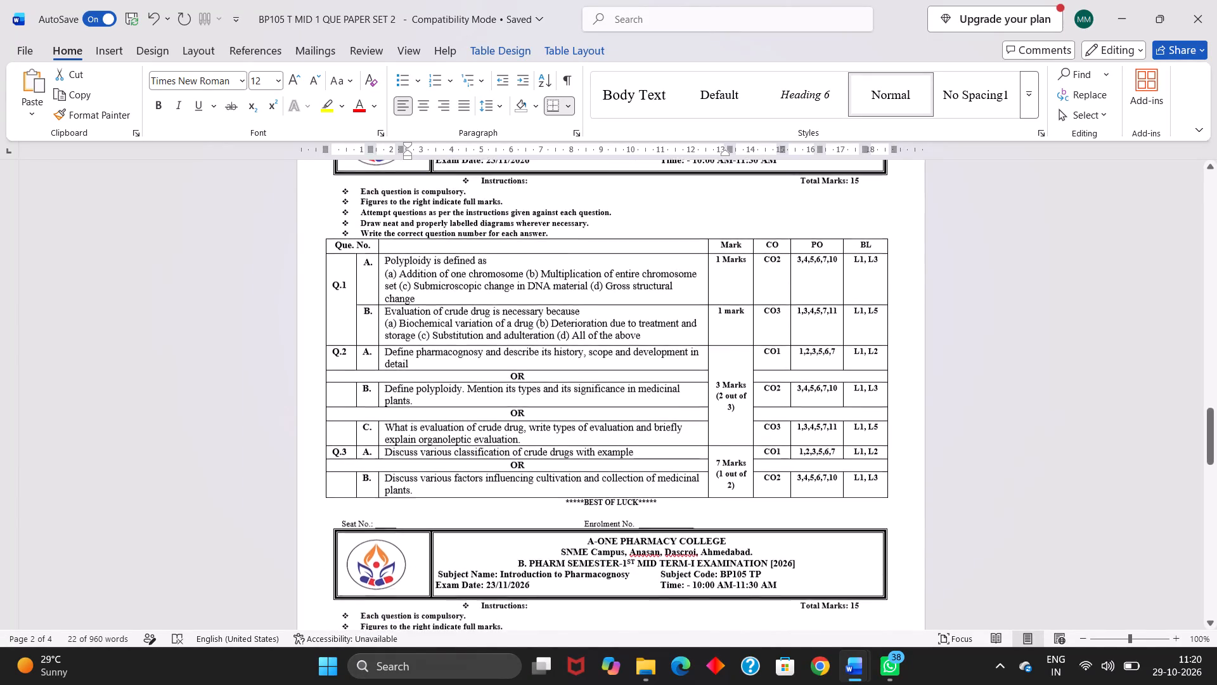
scroll(537, 393, "up", 5)
scroll(537, 393, "down", 4)
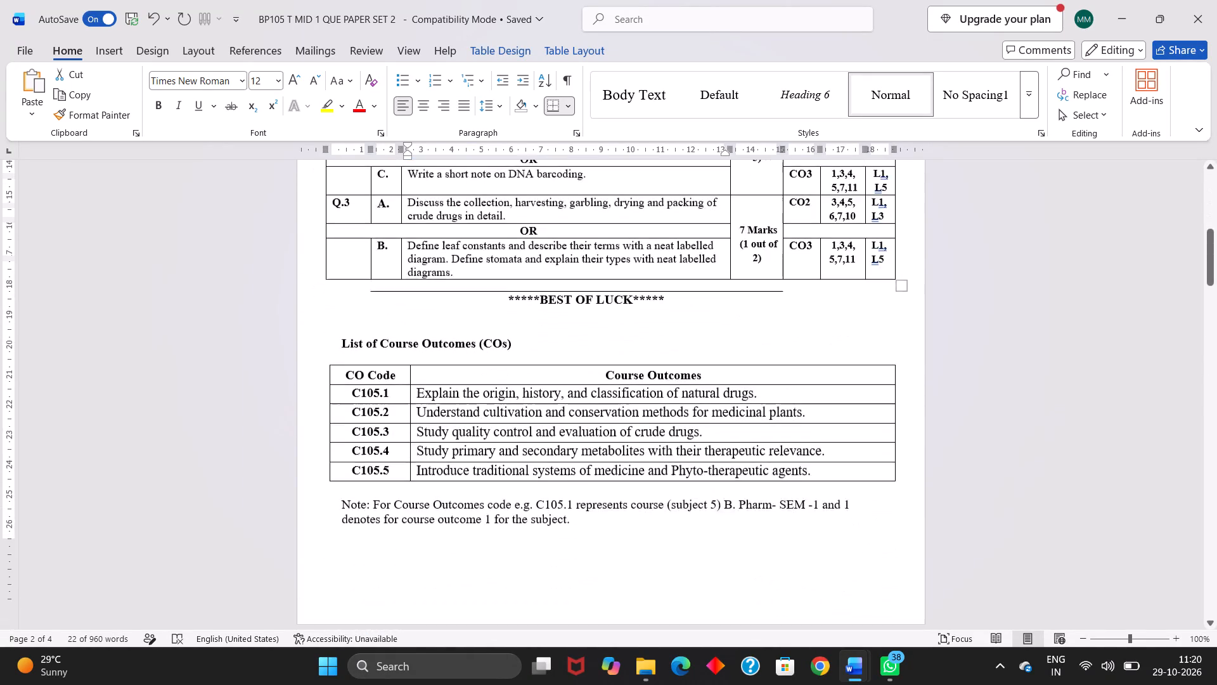
scroll(537, 393, "up", 1)
right_click(537, 393)
left_click(537, 393)
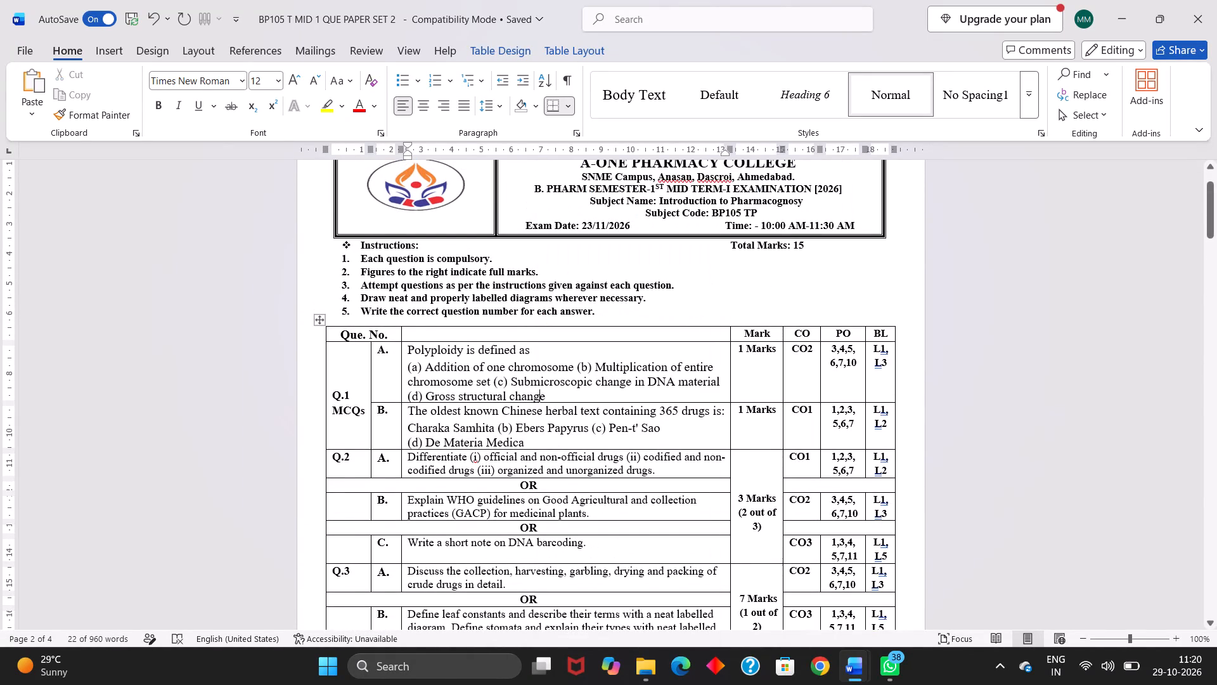
left_click_drag(408, 411, 519, 441)
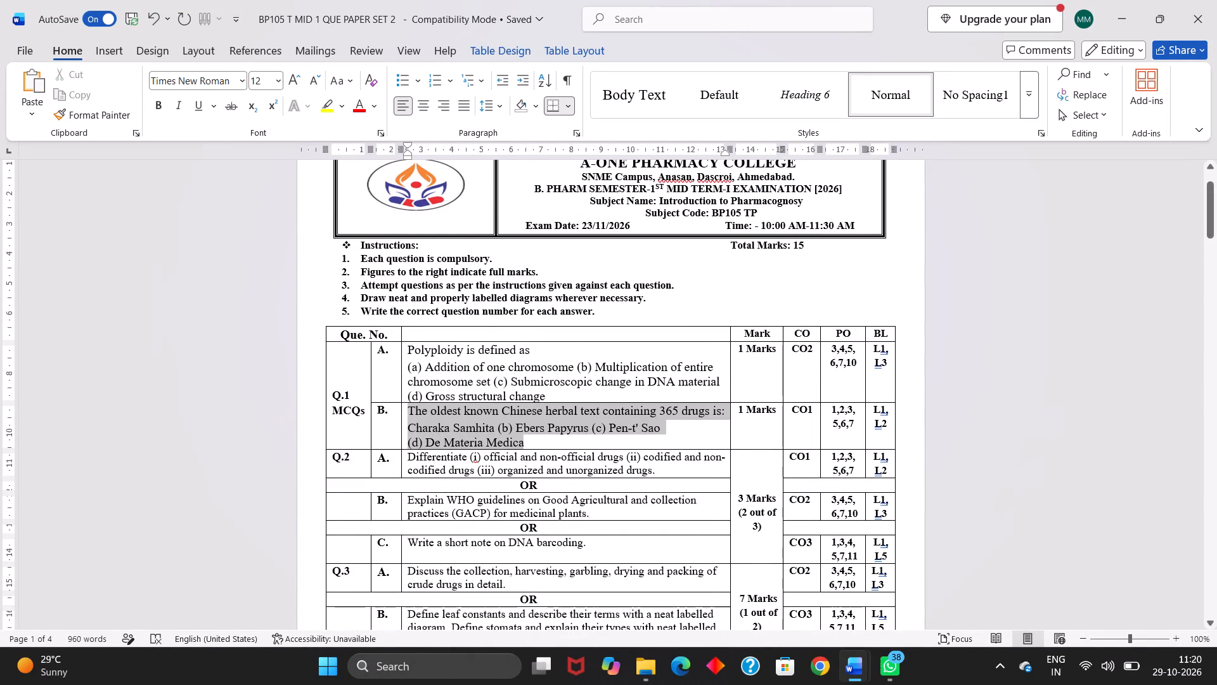
left_click_drag(519, 441, 521, 443)
key("ctrl+c")
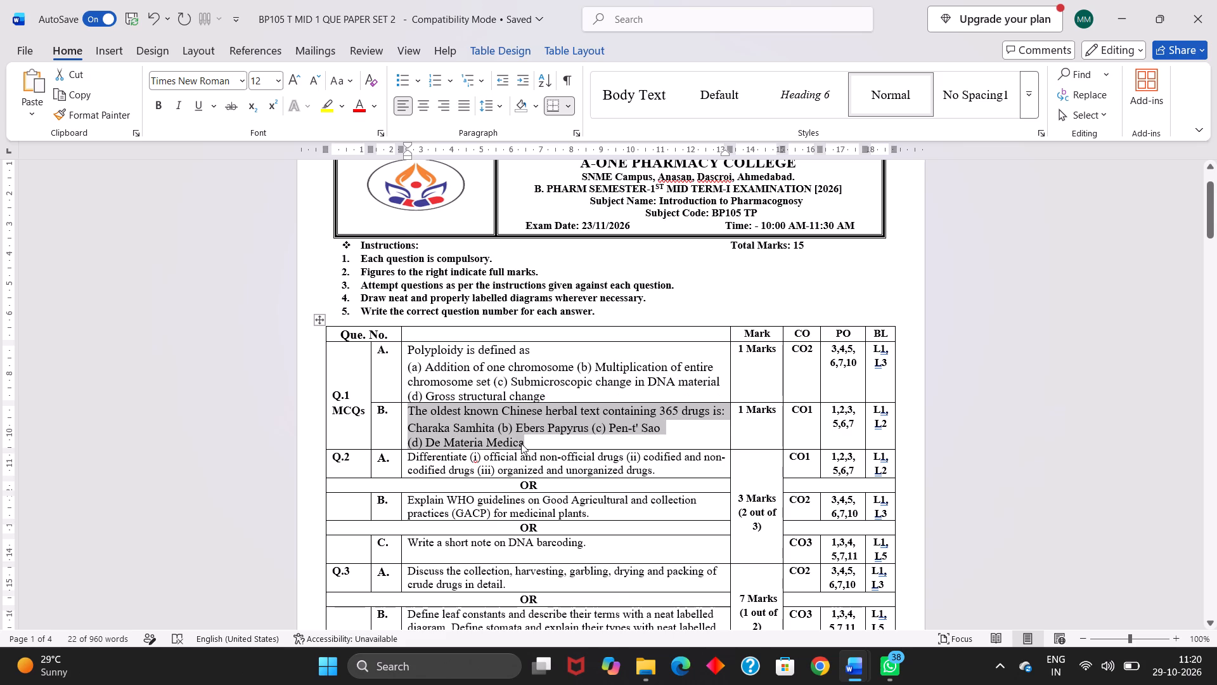
scroll(521, 443, "down", 9)
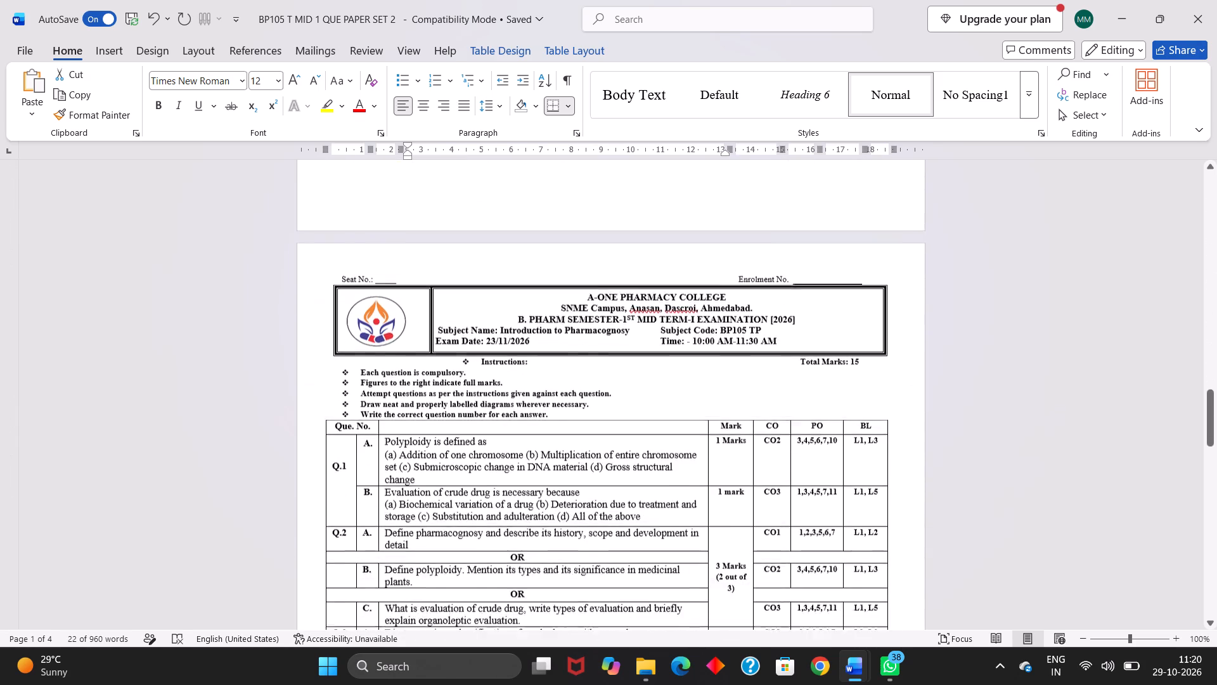
scroll(521, 443, "down", 1)
scroll(389, 384, "right", 1)
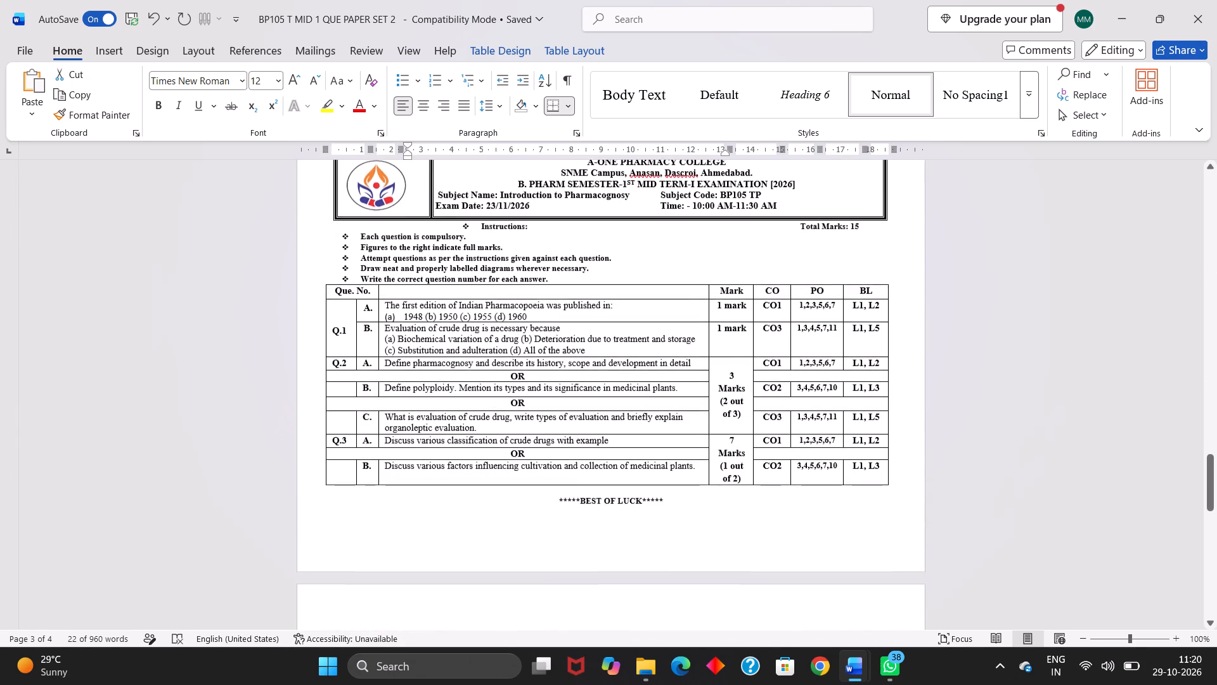
scroll(389, 384, "right", 1)
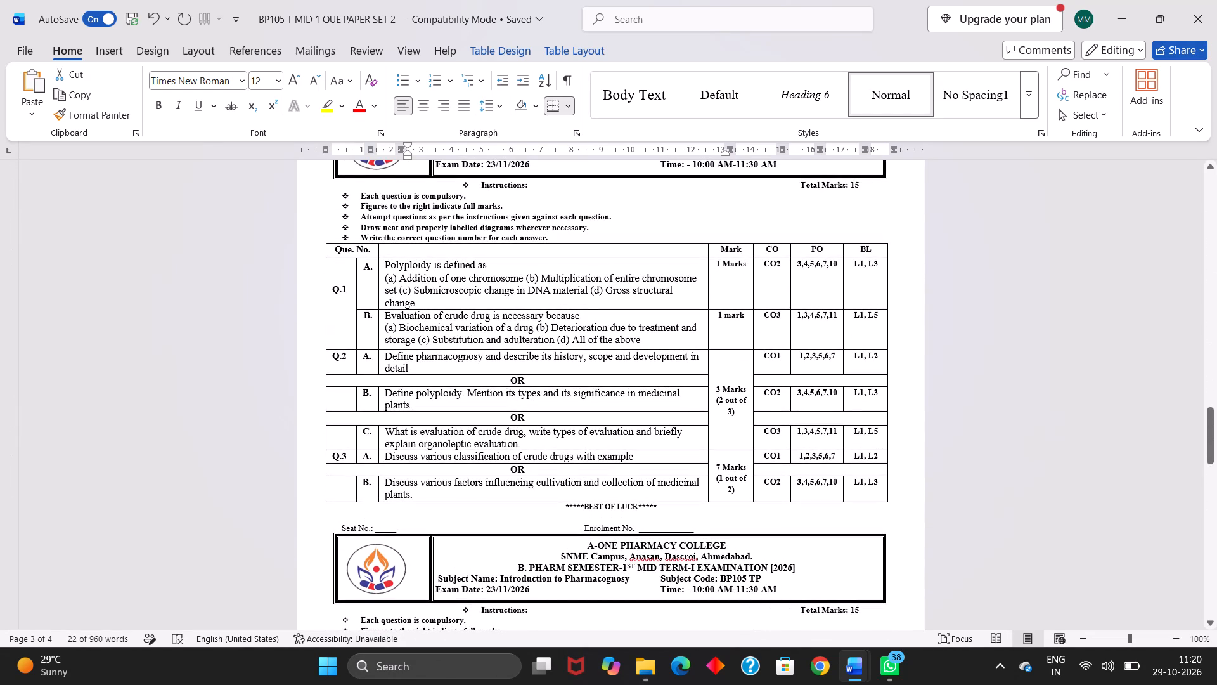
left_click_drag(385, 316, 646, 334)
key("ctrl+v")
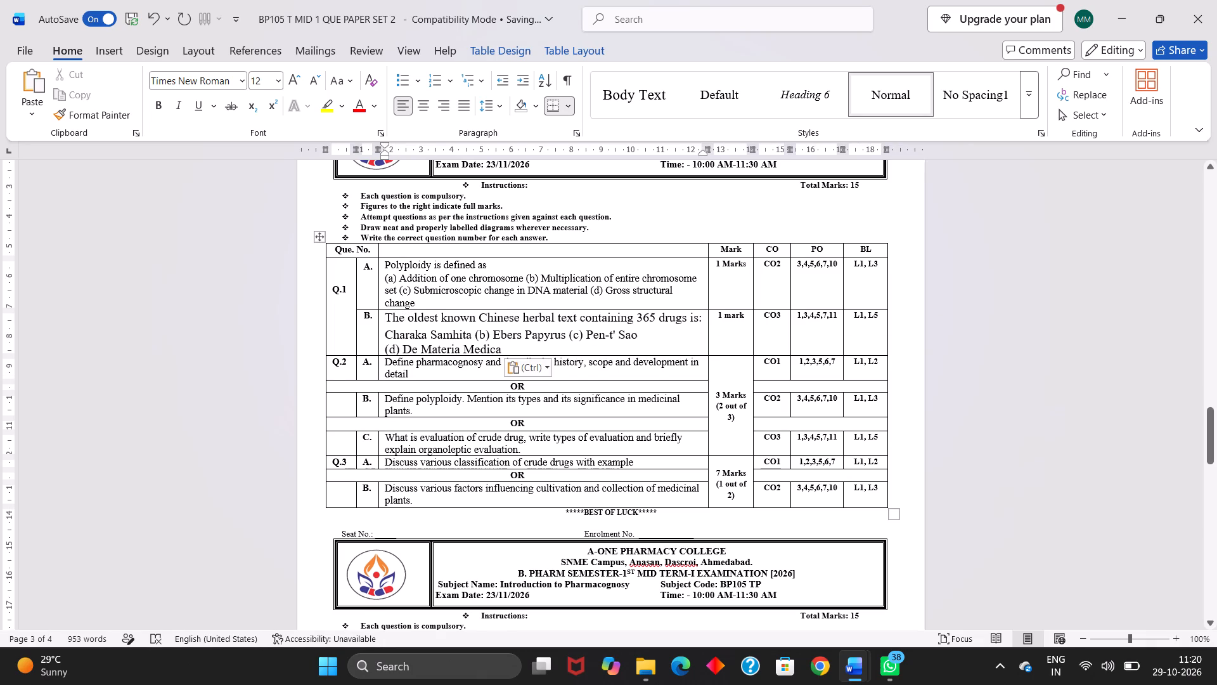
Reduce the Chinese herbal text question and its options in the upper compact paper to 10 pt.
left_click_drag(387, 315, 491, 351)
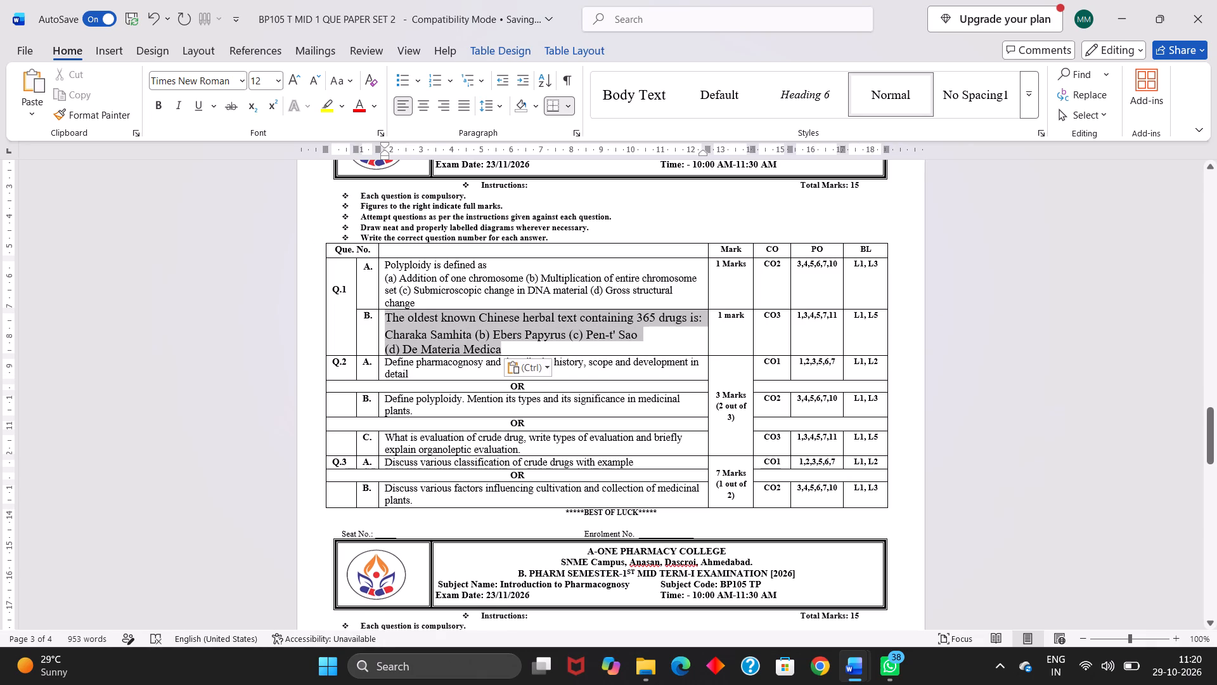
left_click_drag(491, 351, 501, 352)
left_click(628, 305)
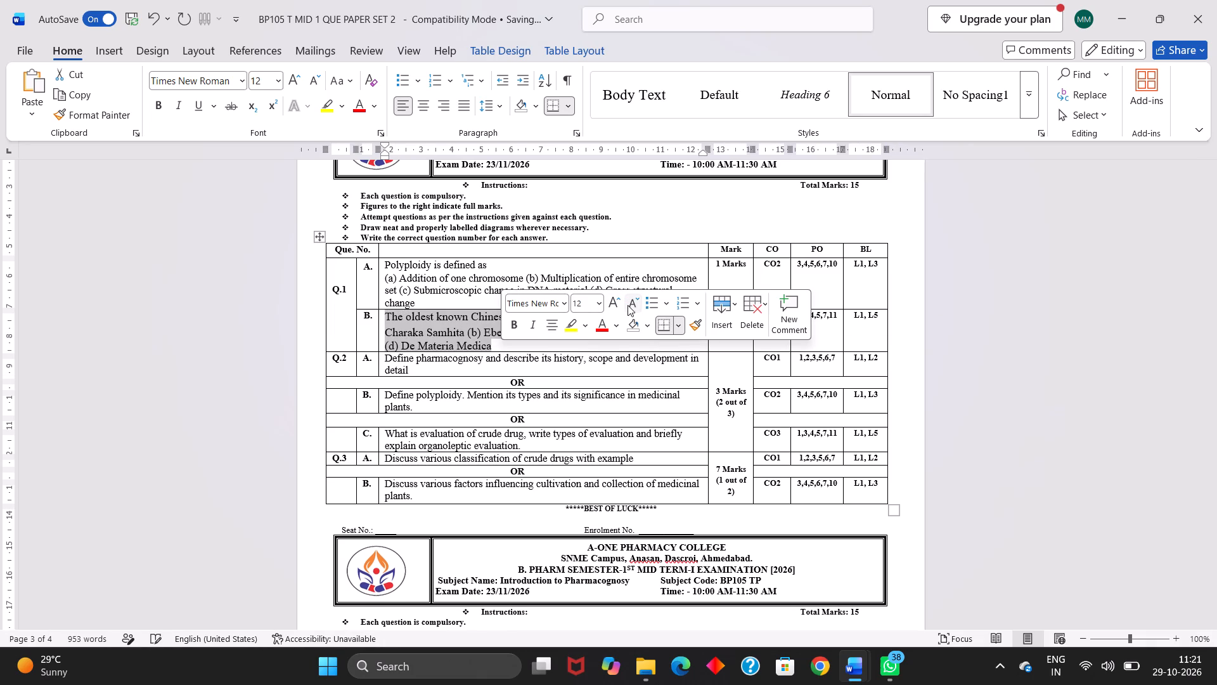
left_click(628, 305)
left_click(516, 358)
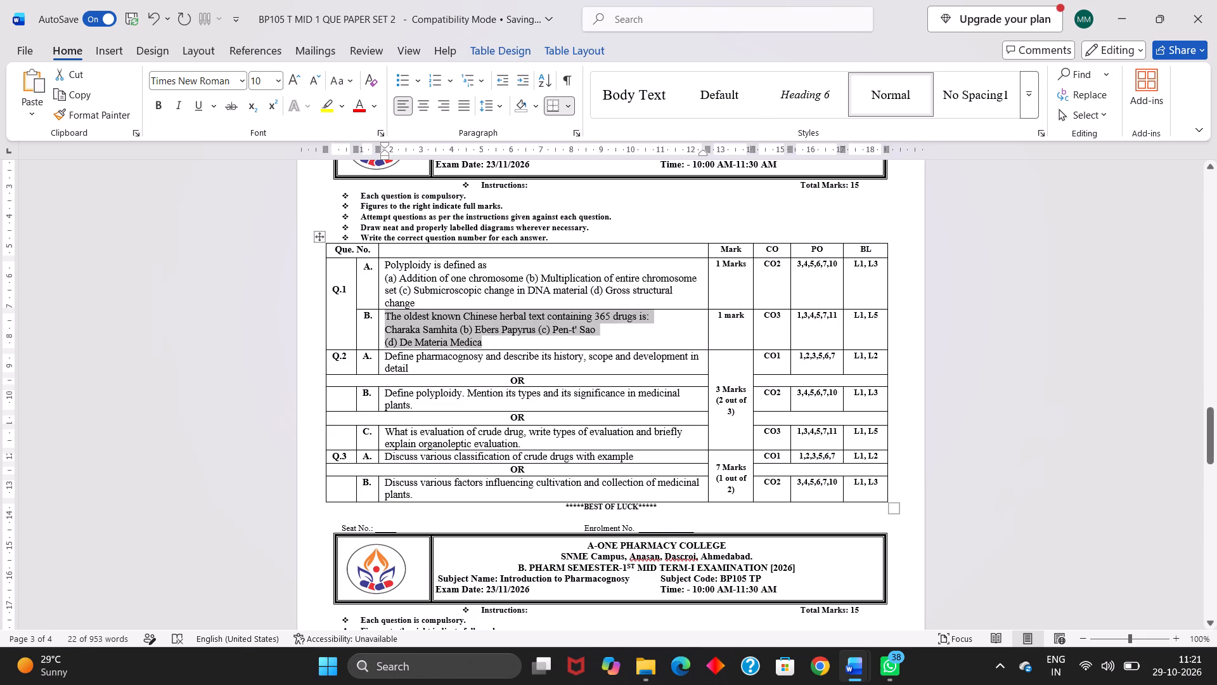
Replace the upper compact paper's Q.1 B Mark, CO, PO and BL entries with page 1's 1 Marks, CO1, 1,2,3,5,6,7 and L1,L2.
scroll(516, 358, "up", 8)
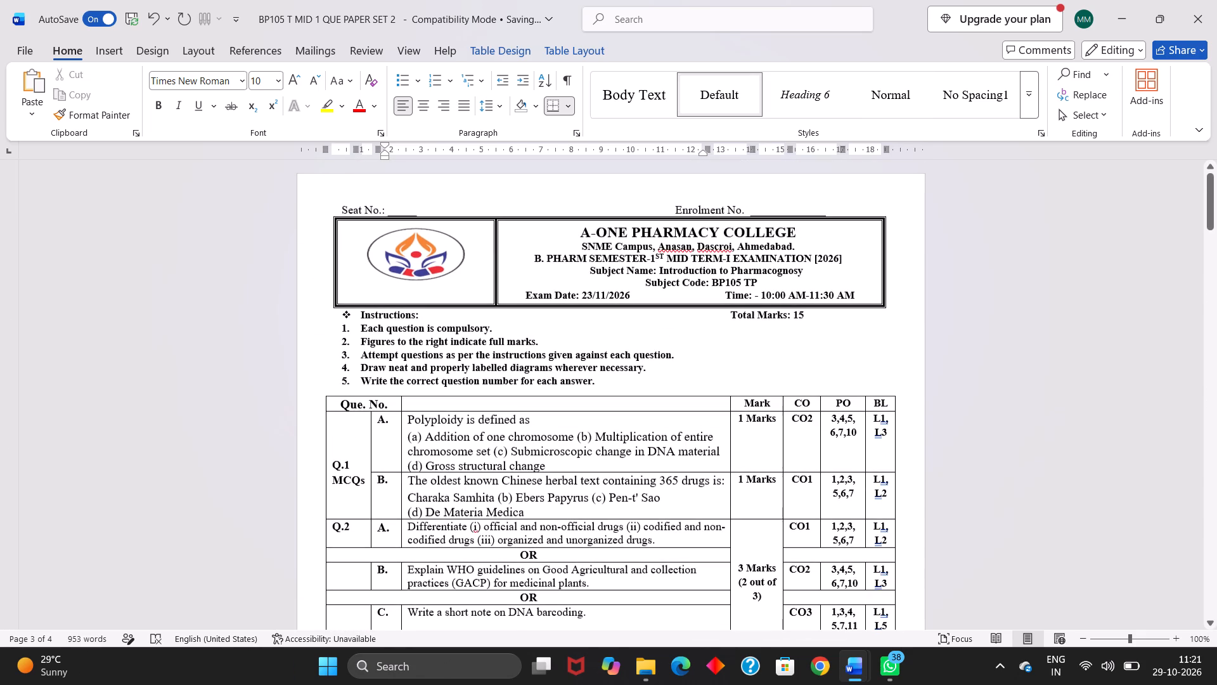
left_click_drag(739, 478, 777, 483)
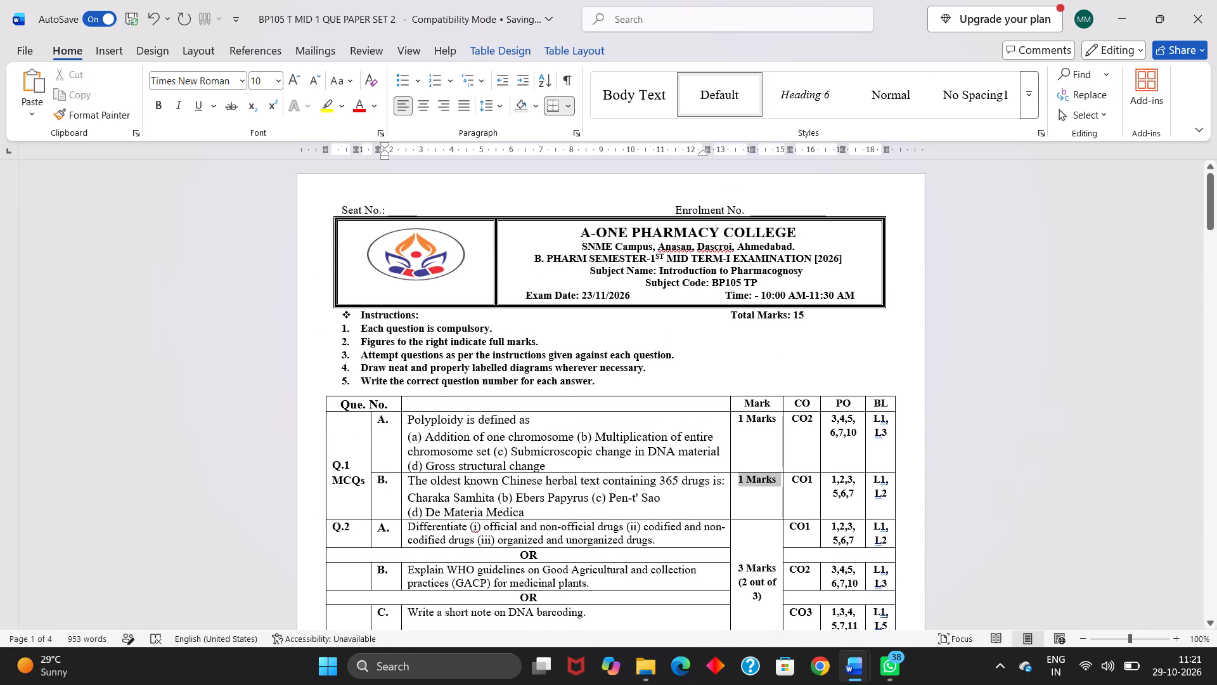
left_click_drag(777, 483, 873, 502)
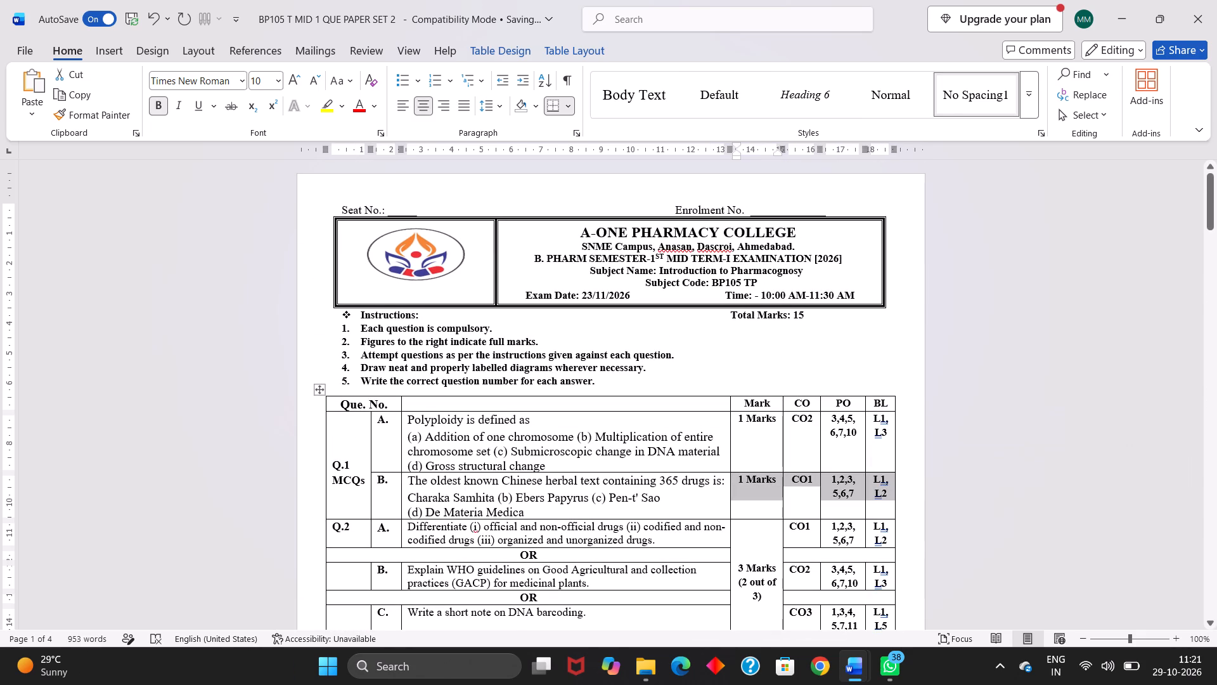
key("ctrl+c")
scroll(873, 502, "down", 8)
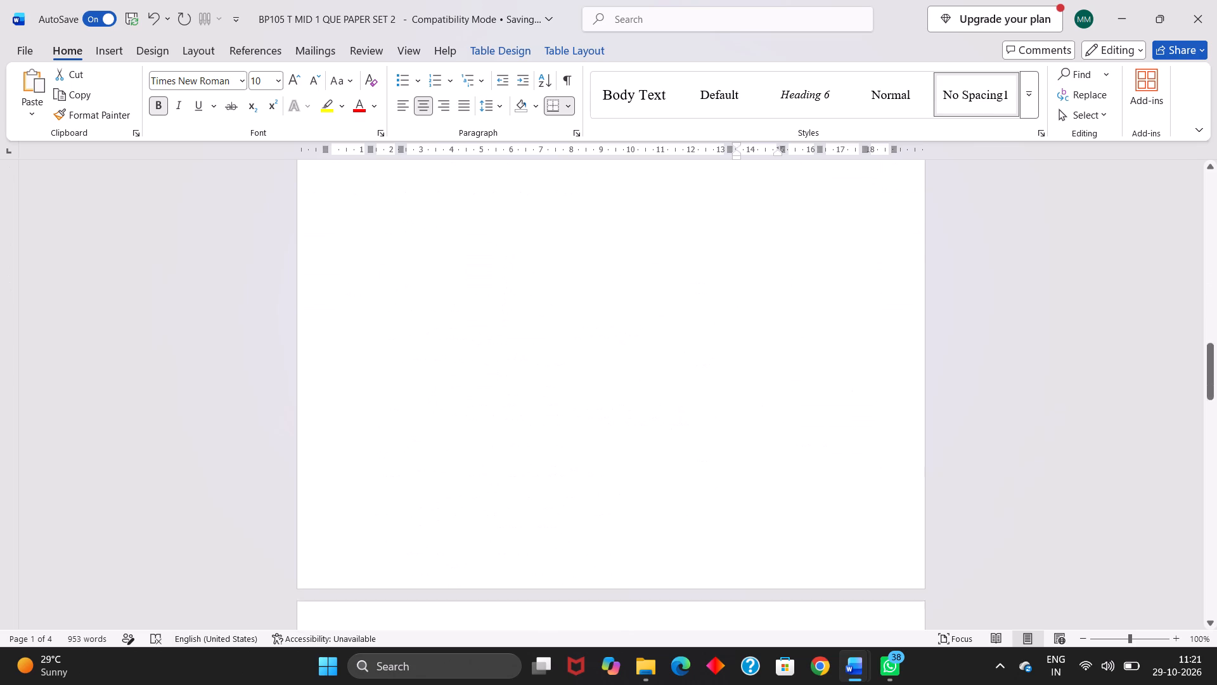
scroll(873, 502, "down", 3)
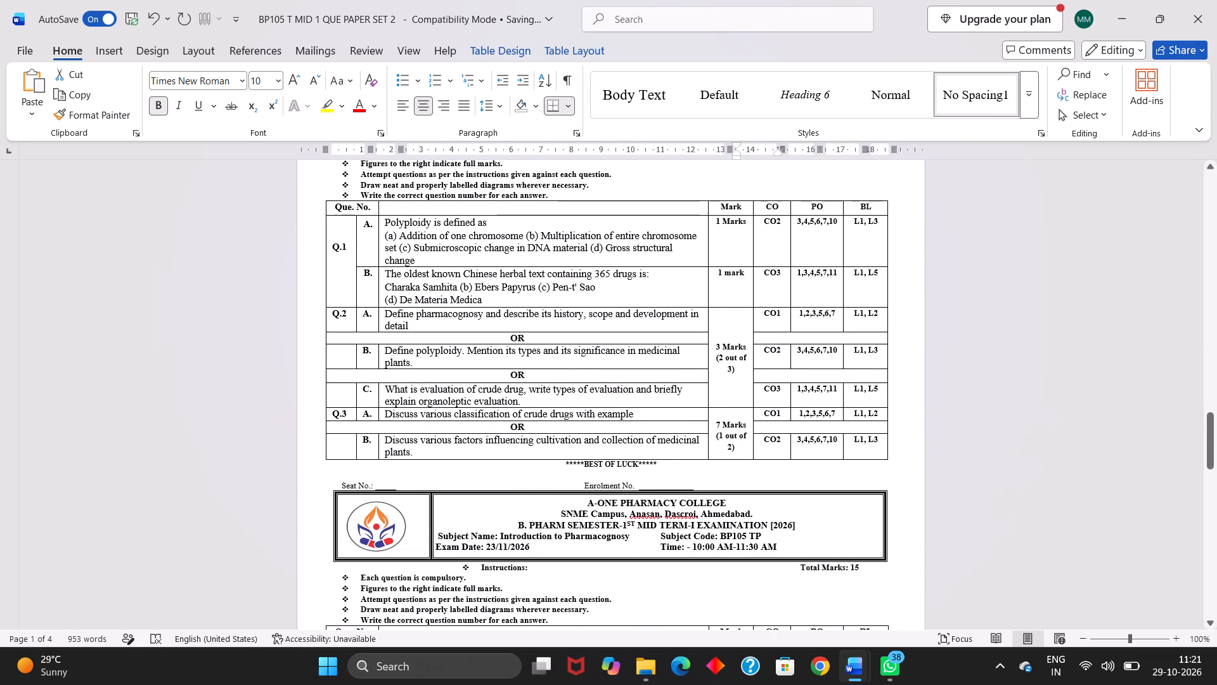
left_click_drag(718, 275, 852, 277)
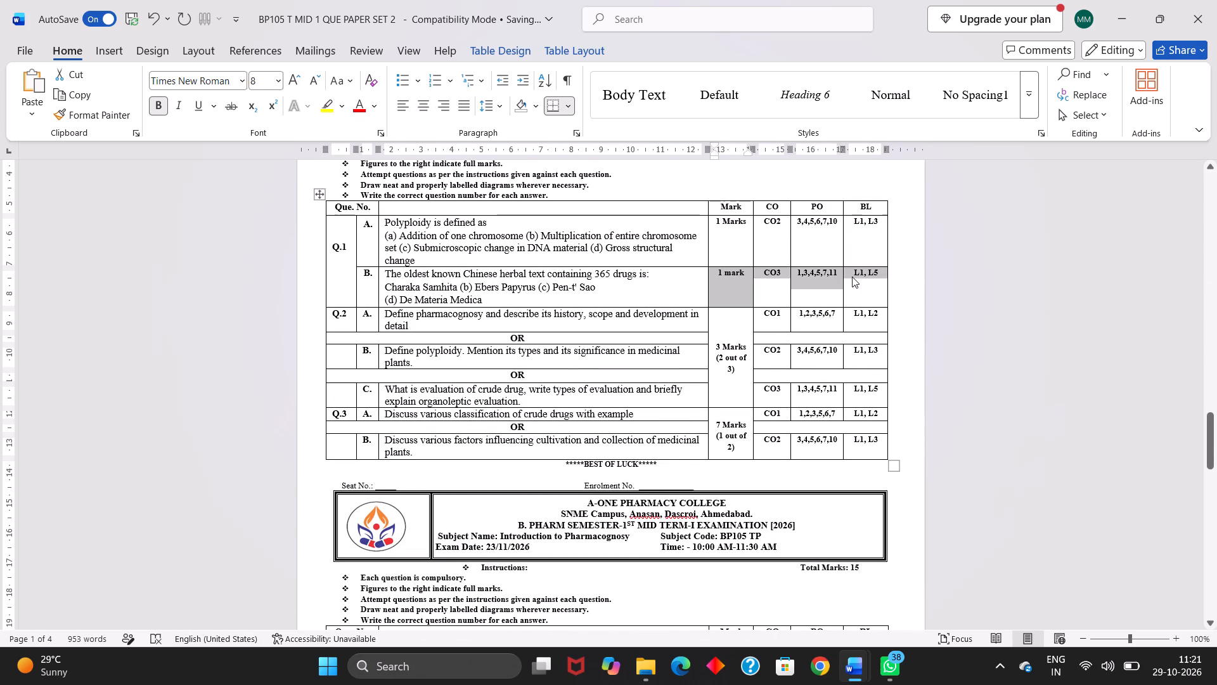
key("ctrl+v")
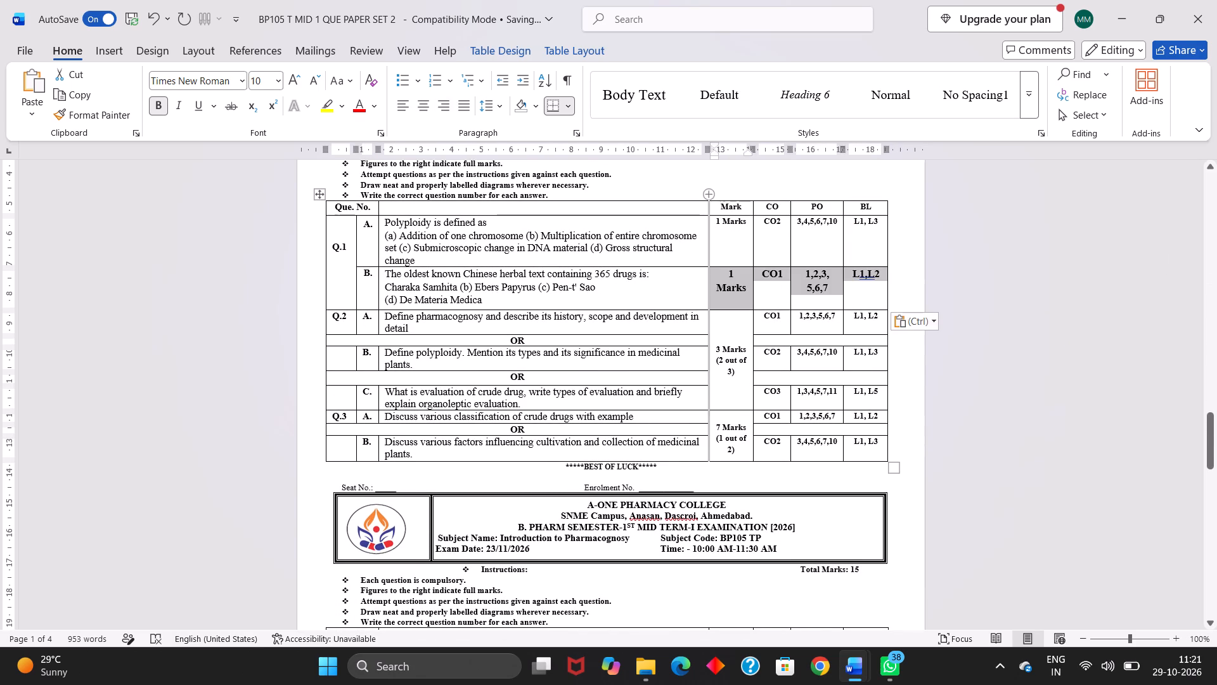
Set the upper paper's Q.1 B Mark, CO, PO and BL entries to 8 pt and join PO 1,2,3,5,6,7 on one line.
left_click(319, 79)
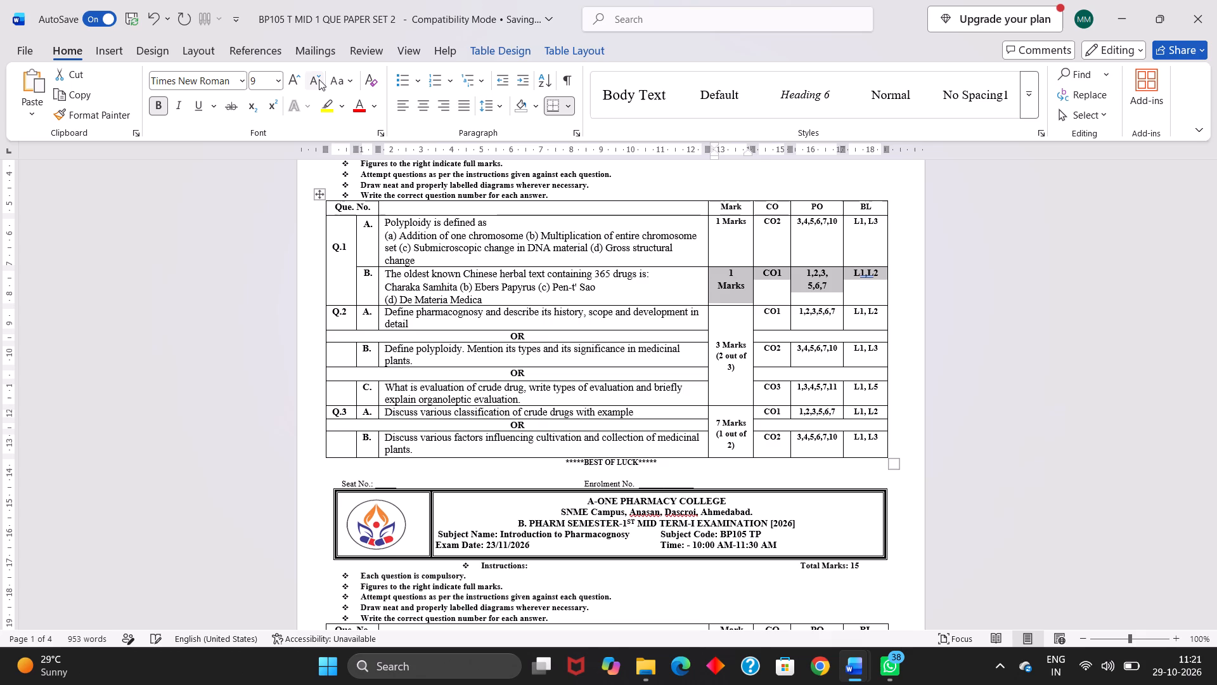
left_click(319, 79)
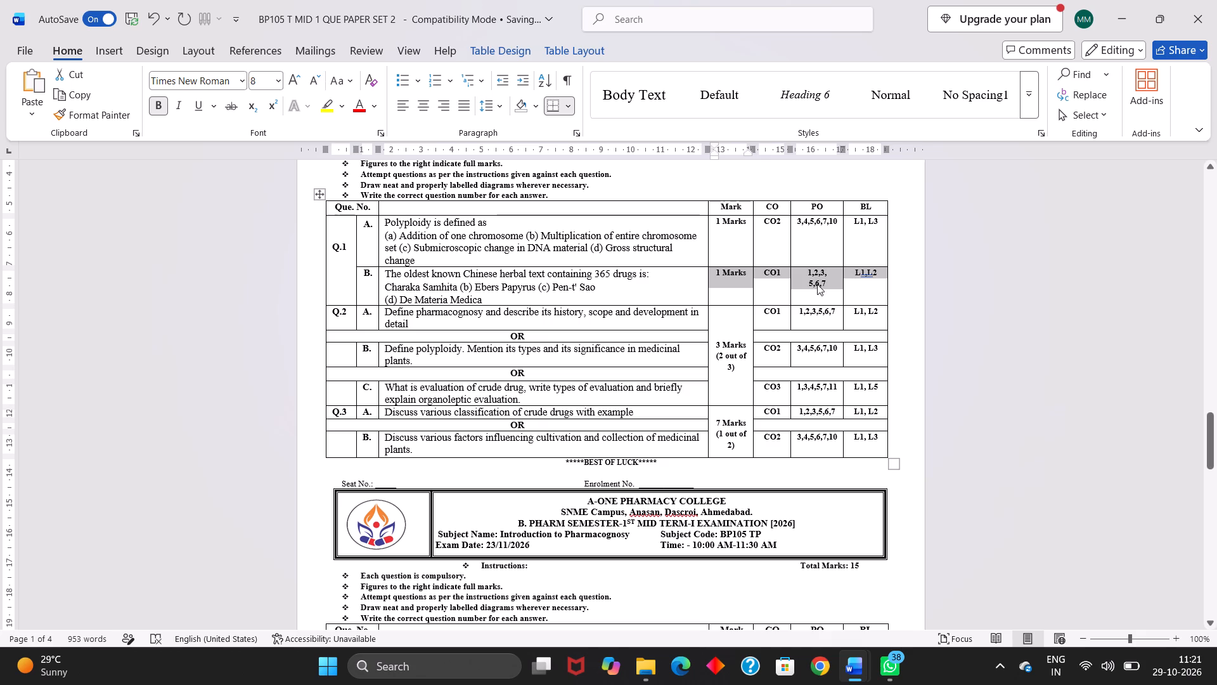
left_click(811, 284)
left_click(808, 284)
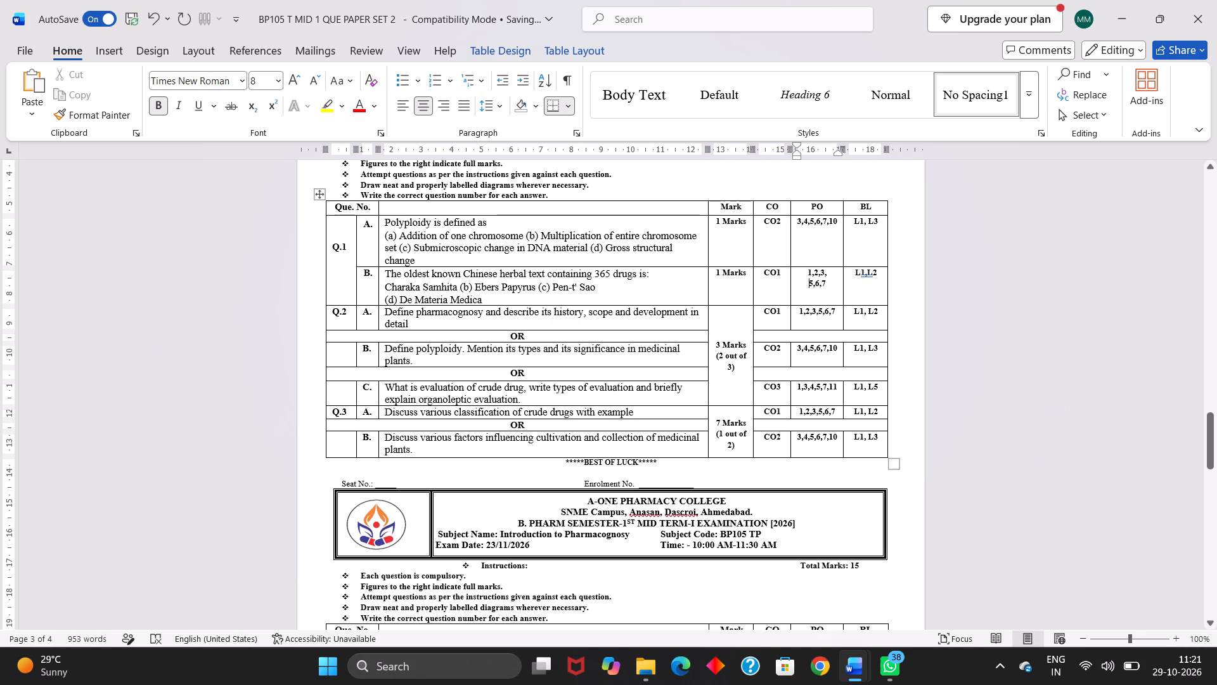
key("BackSpace")
key("BackSpace")
Replace the upper compact paper's Q.2 A question with page 1's question differentiating official, codified and organized drugs, sized 10 pt.
scroll(441, 291, "up", 10)
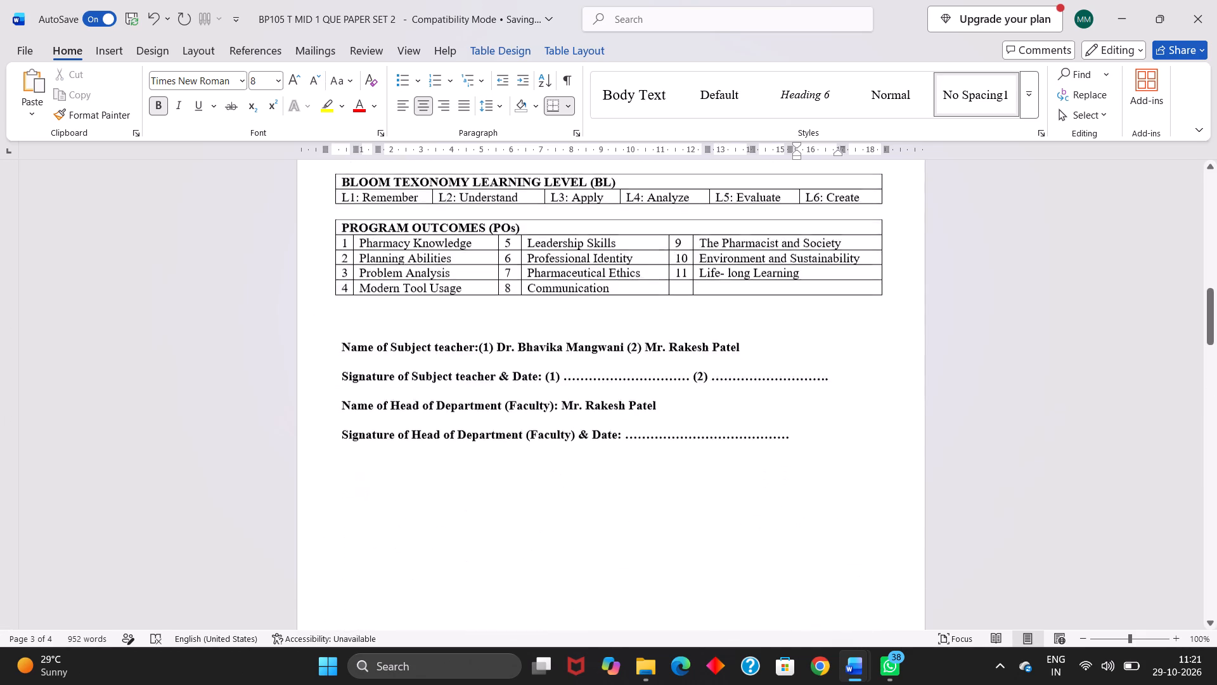
scroll(441, 291, "up", 2)
scroll(425, 438, "down", 1)
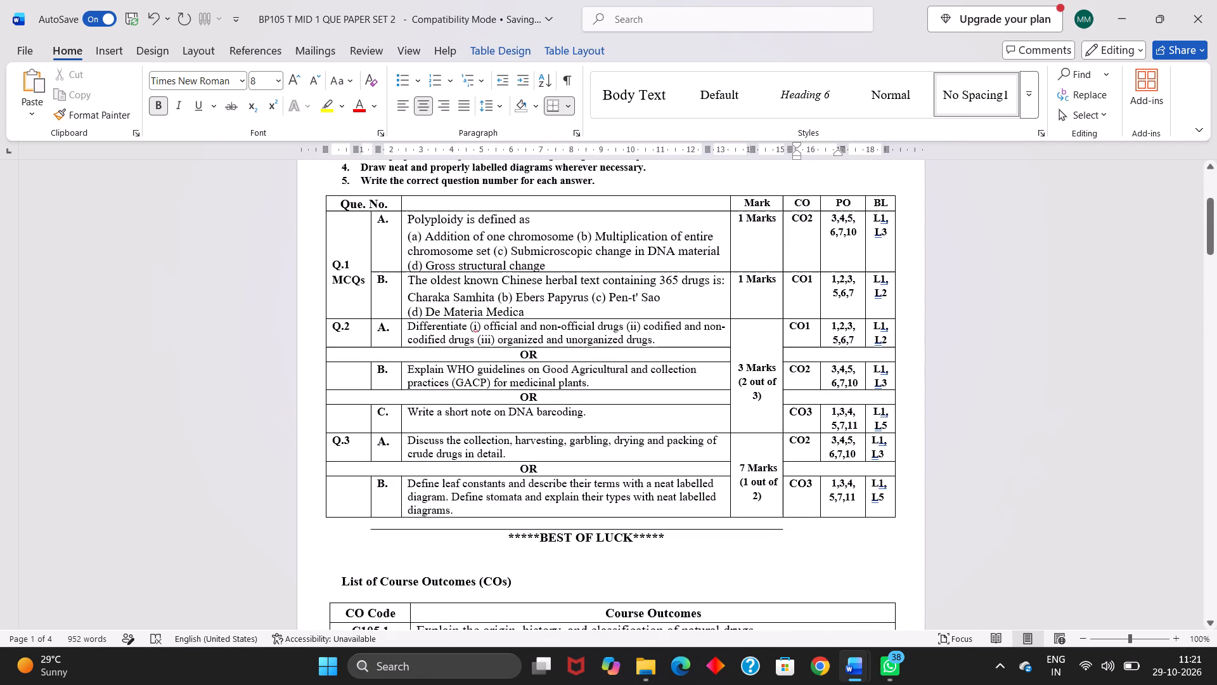
left_click_drag(409, 329, 703, 337)
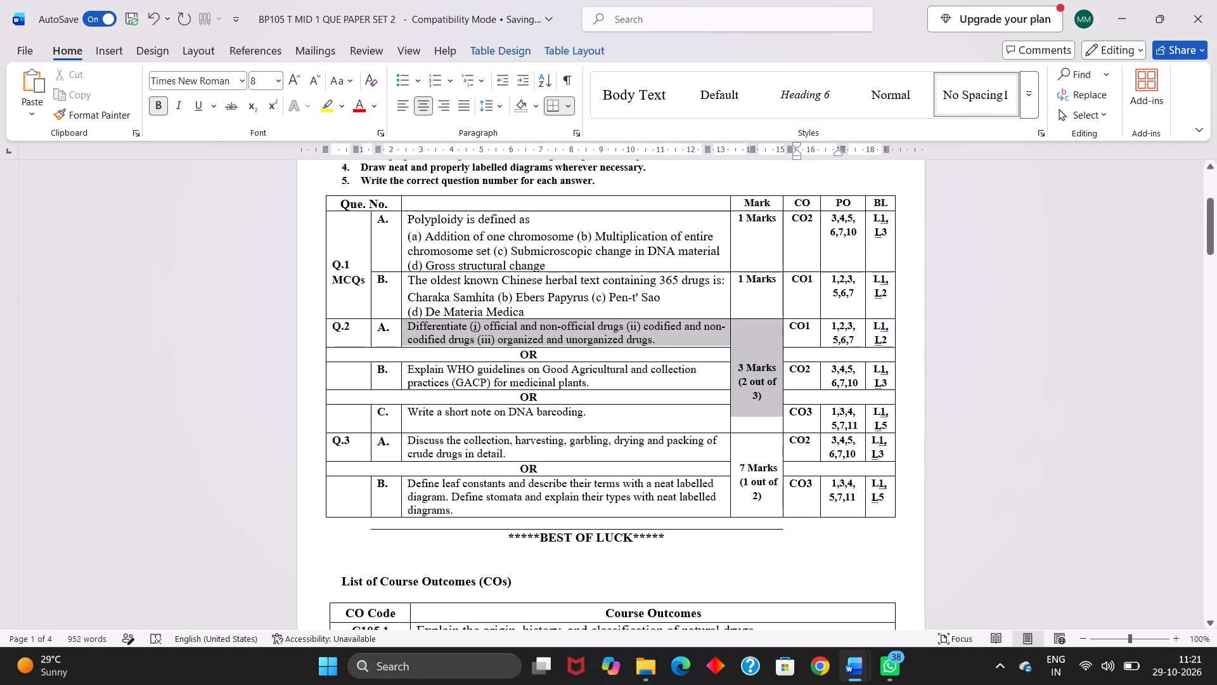
left_click_drag(703, 337, 683, 338)
key("ctrl+c")
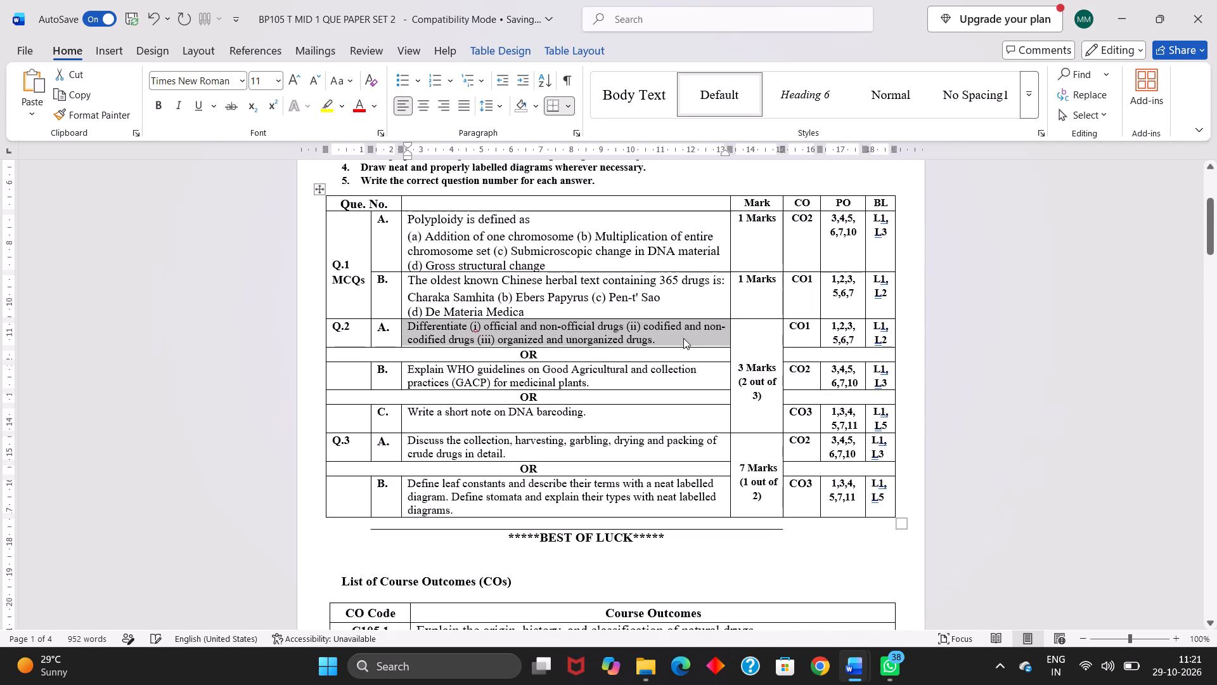
scroll(683, 338, "down", 7)
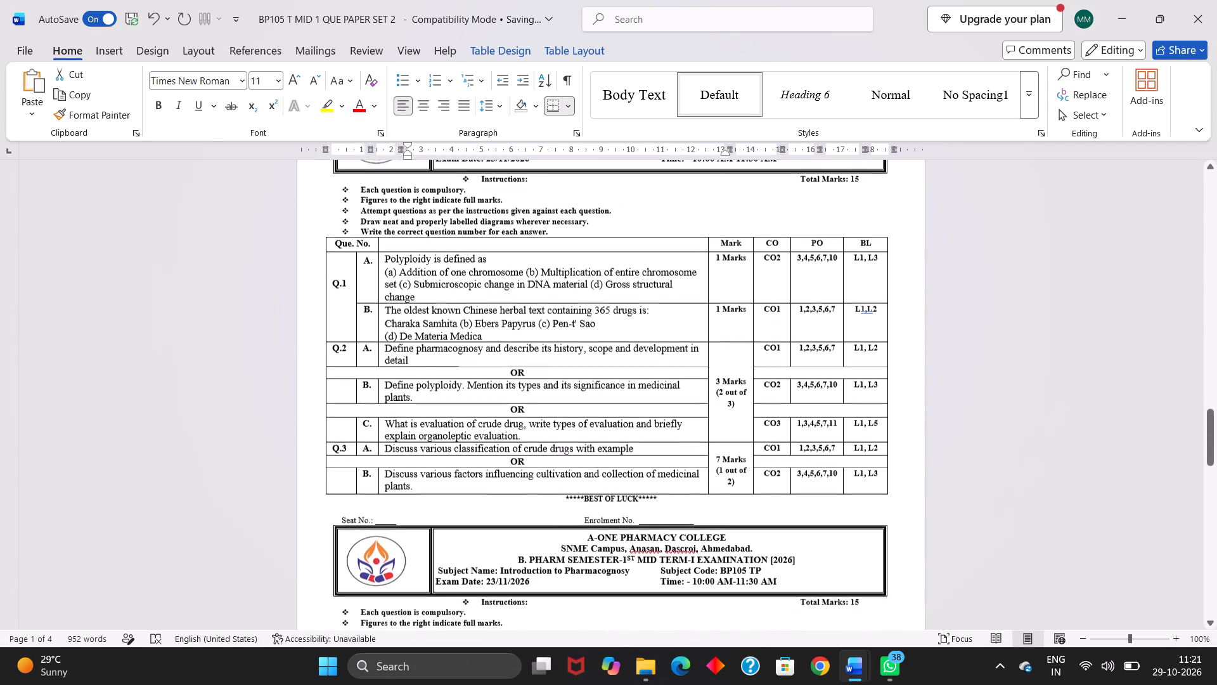
scroll(683, 338, "down", 1)
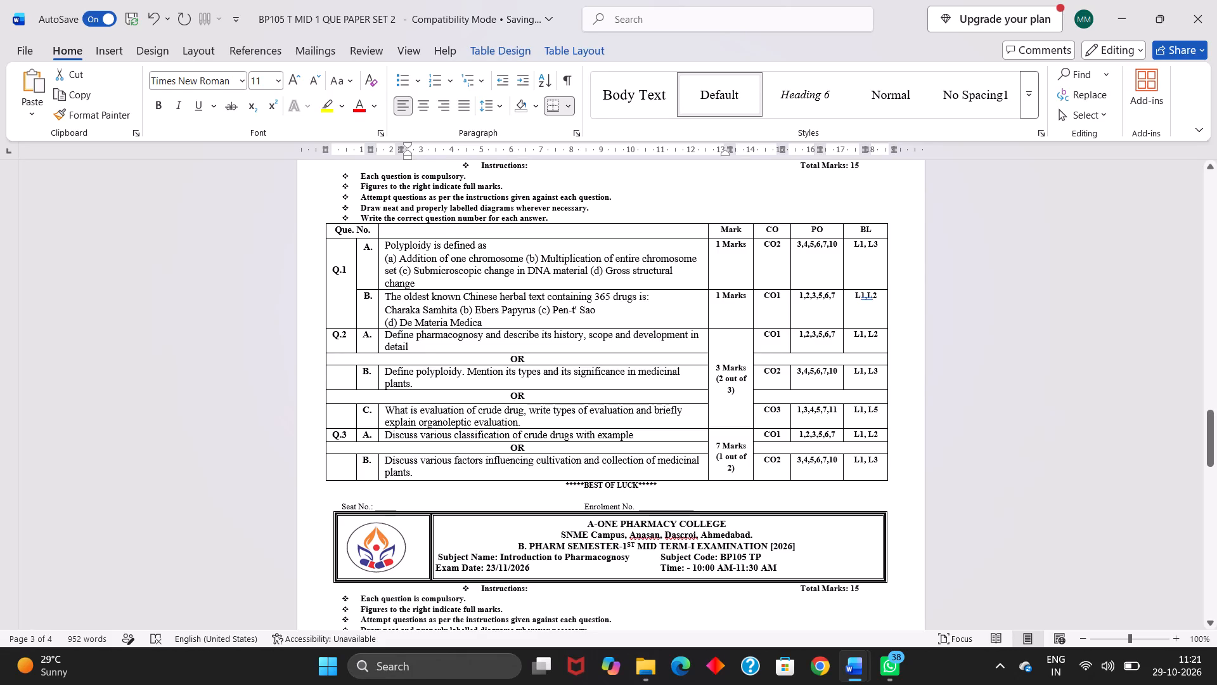
left_click_drag(389, 333, 416, 348)
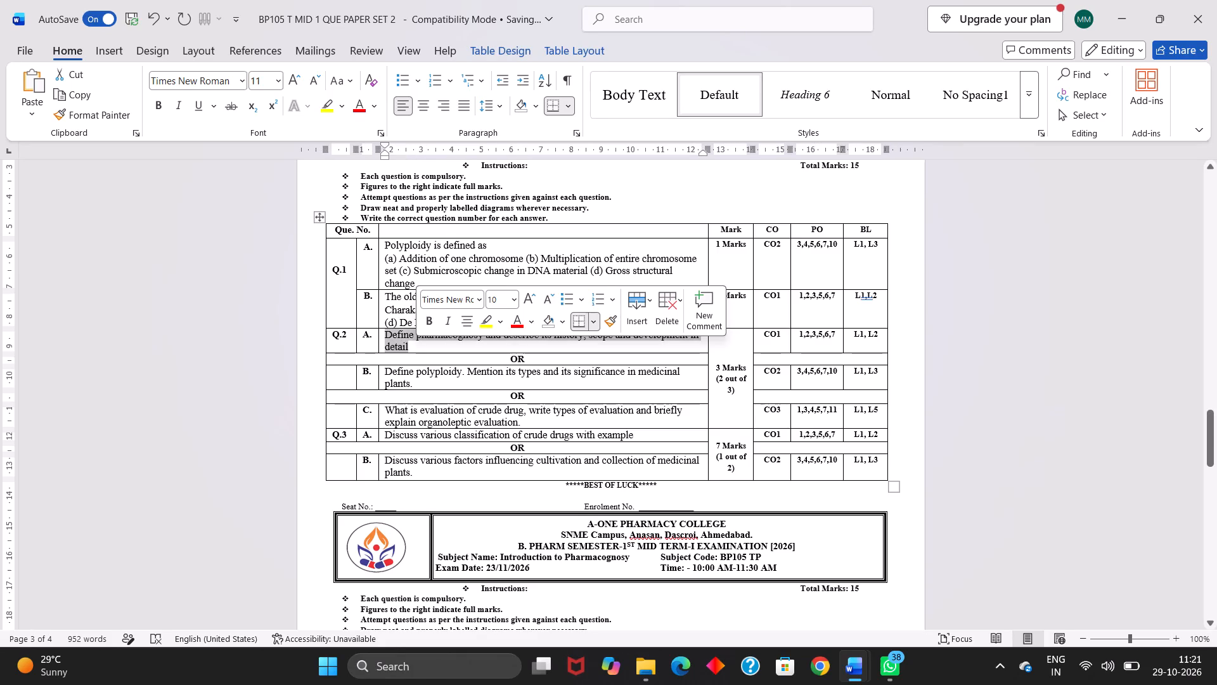
key("ctrl+v")
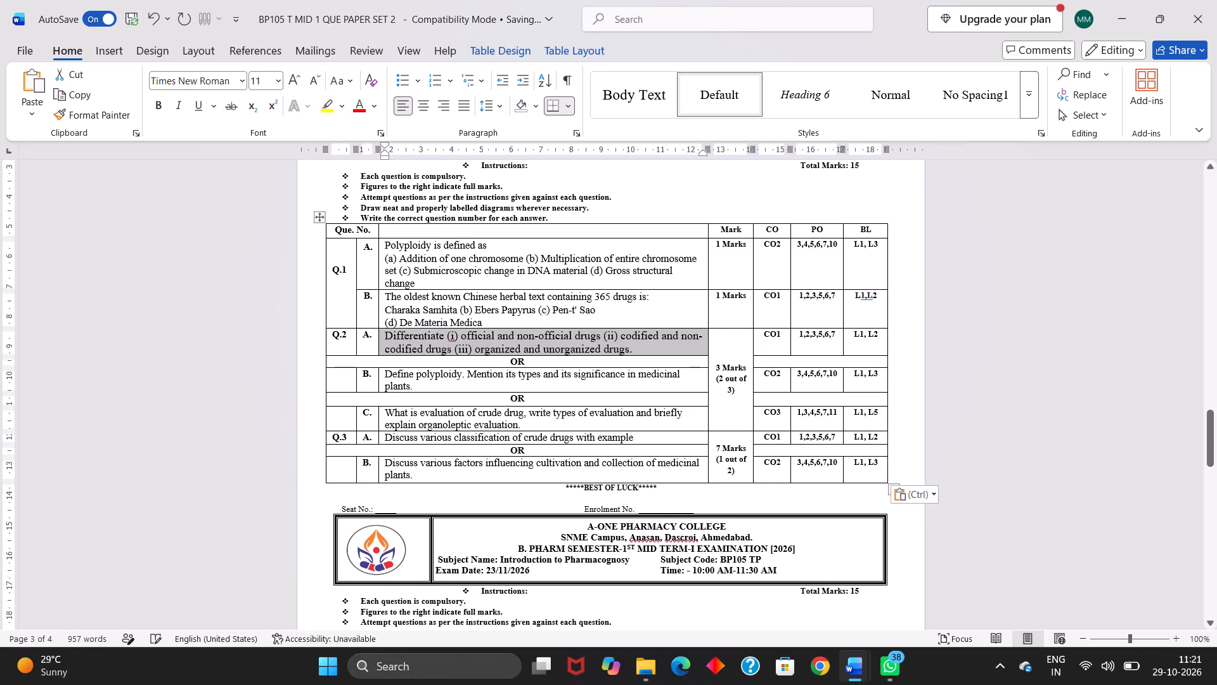
left_click(315, 78)
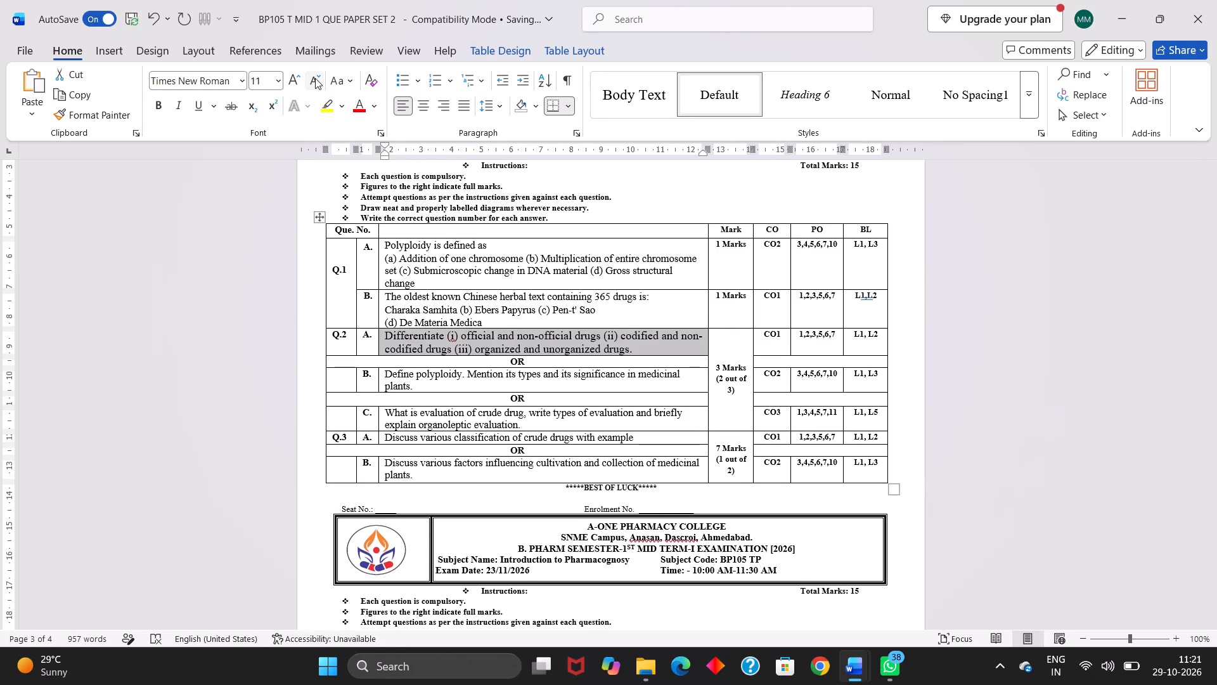
Replace the upper compact paper's Q.2 A CO, PO and BL entries with page 1's CO1, 1,2,3,5,6,7 and L1,L2.
scroll(525, 344, "up", 2)
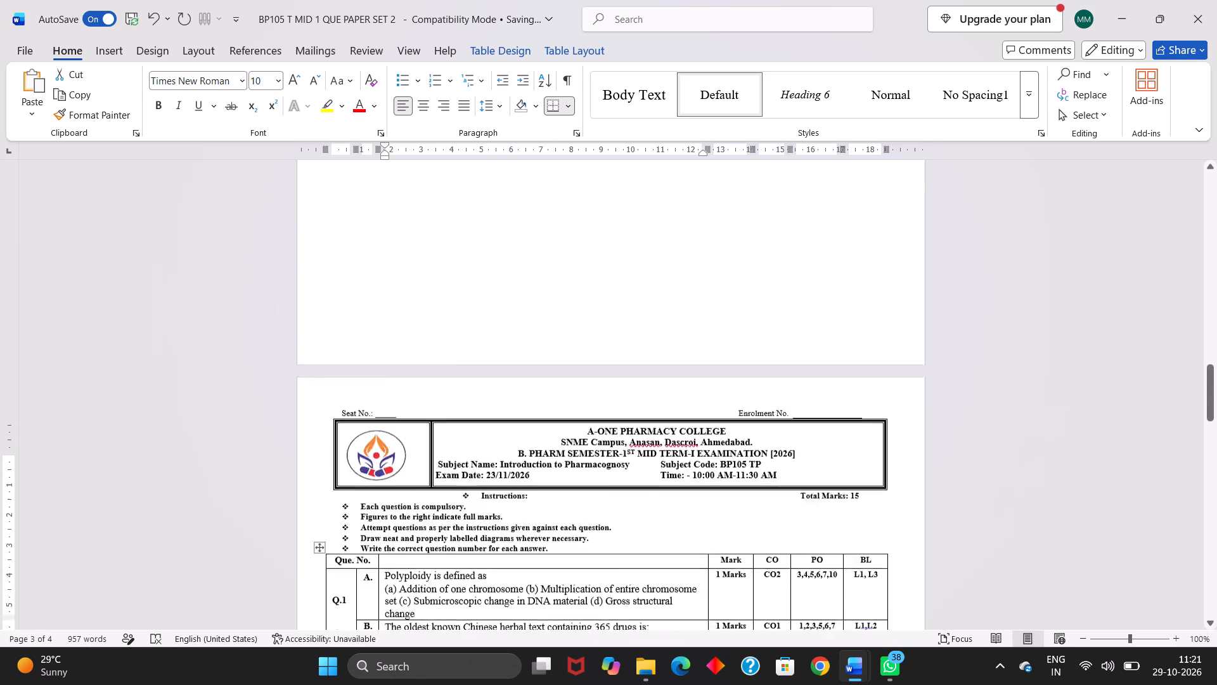
scroll(525, 344, "up", 9)
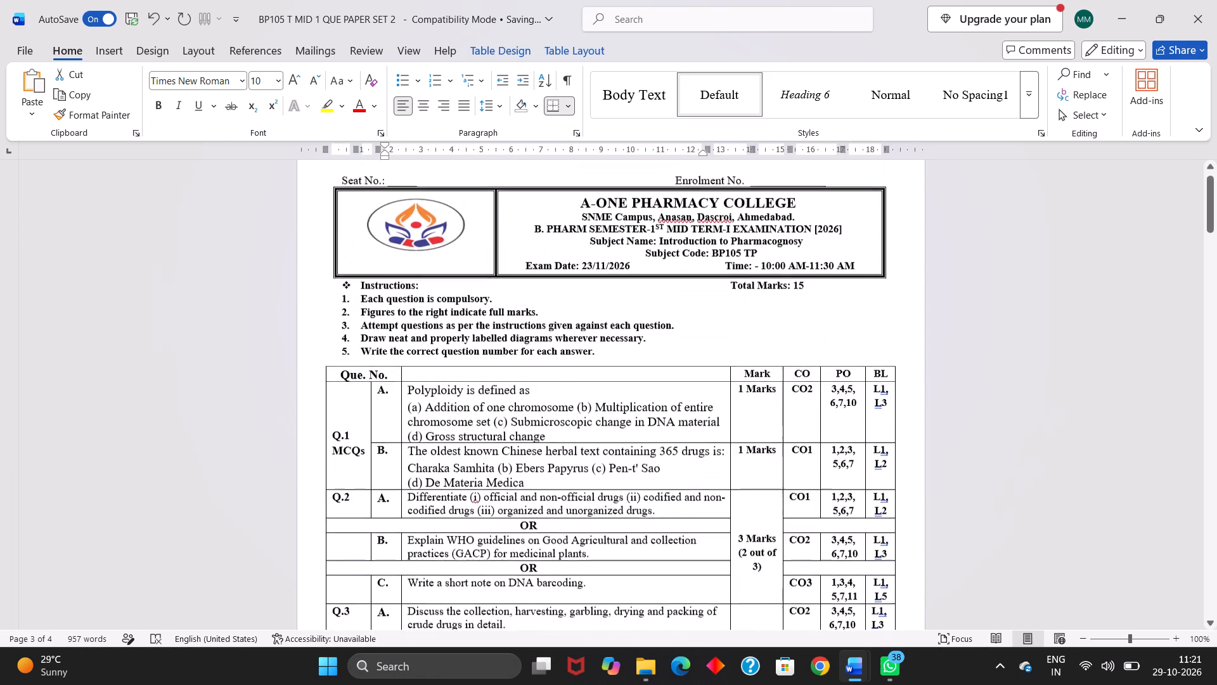
scroll(525, 344, "down", 1)
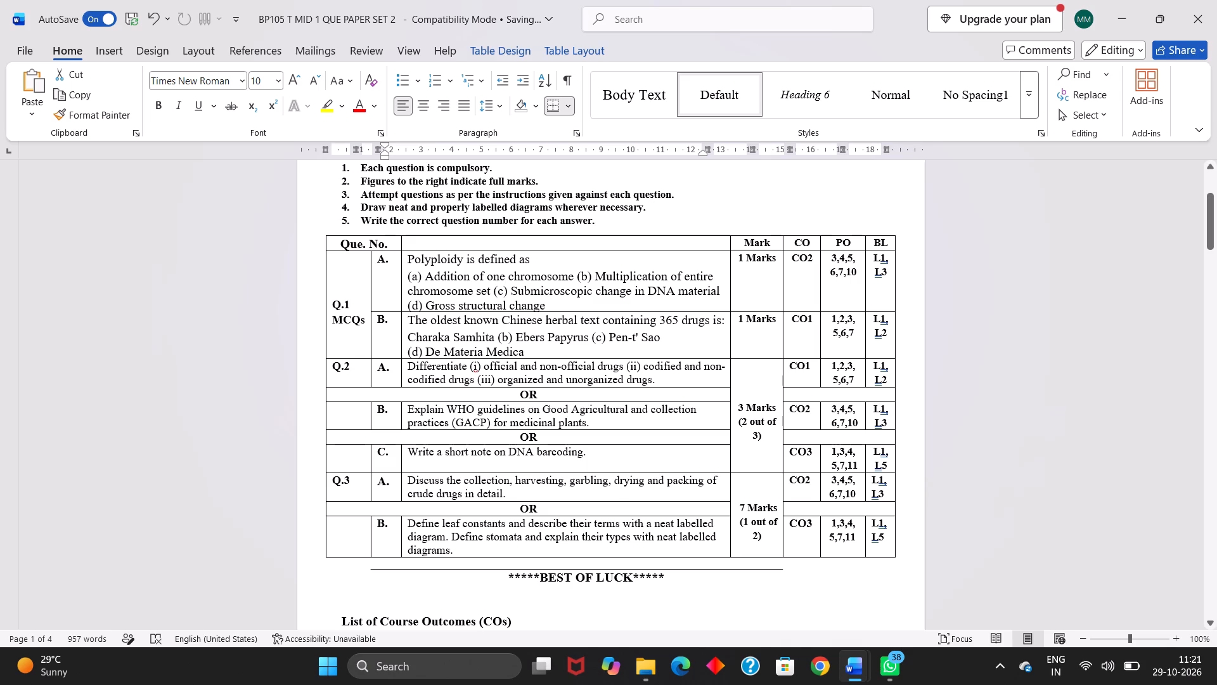
left_click_drag(790, 366, 811, 365)
left_click_drag(811, 365, 877, 370)
key("ctrl+c")
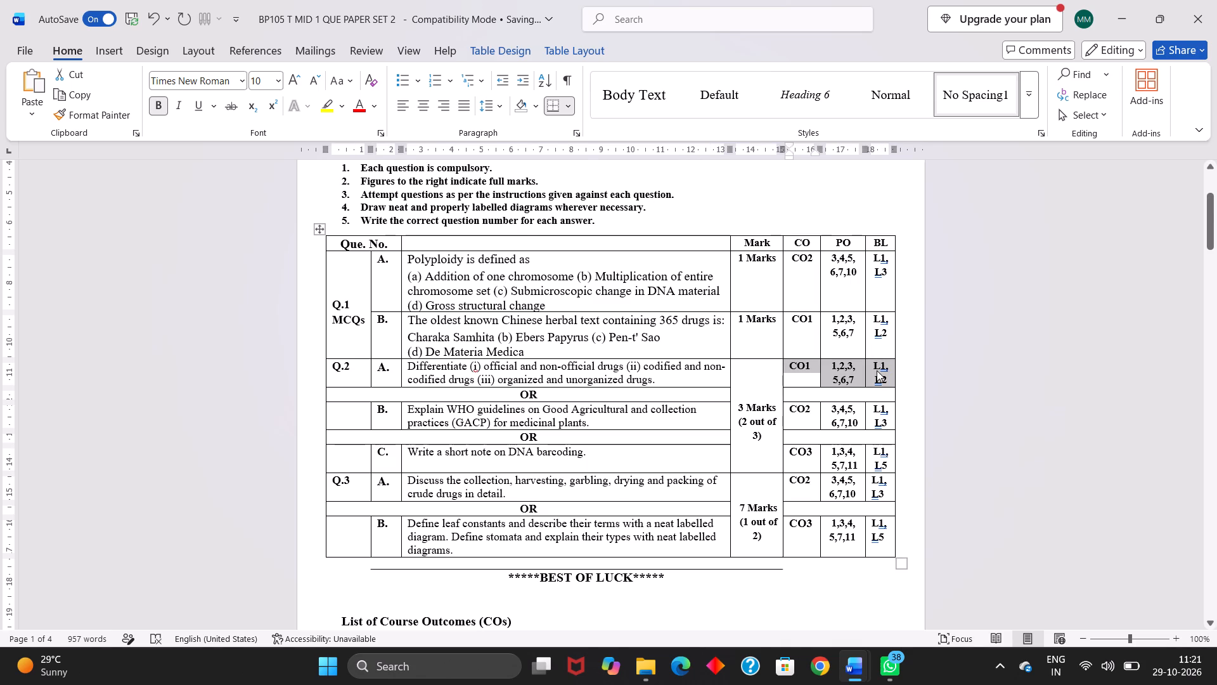
scroll(877, 370, "down", 9)
scroll(877, 370, "up", 1)
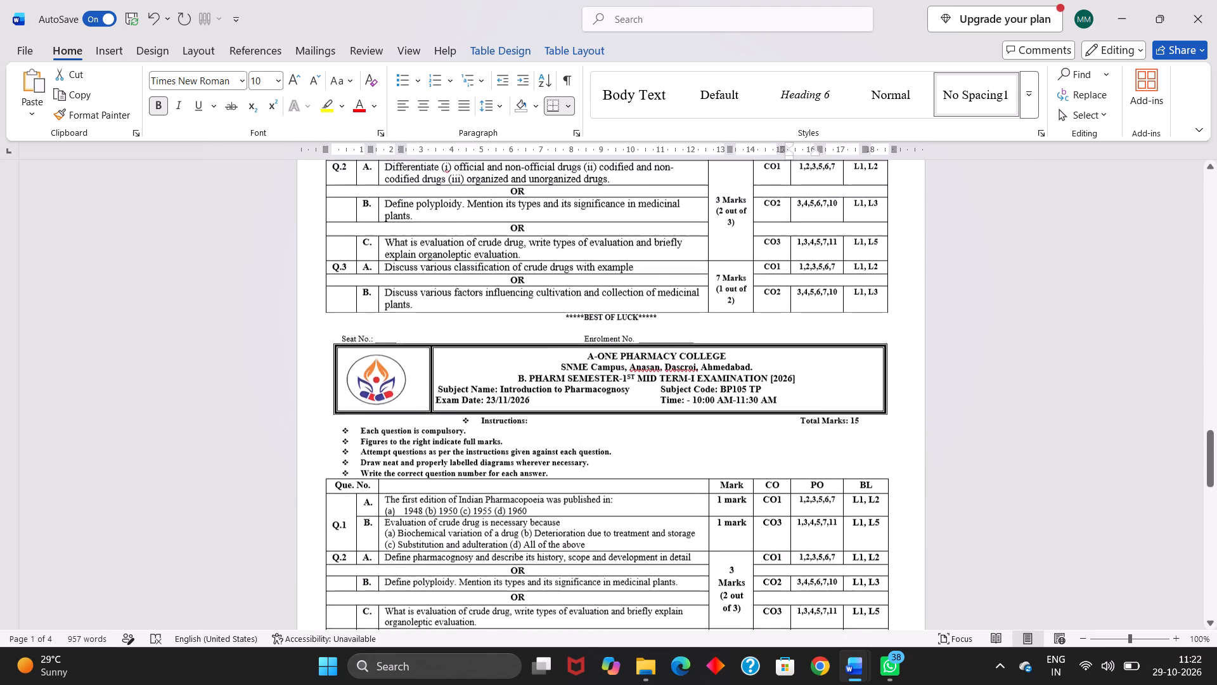
scroll(877, 370, "up", 1)
left_click_drag(764, 264, 860, 266)
key("ctrl+v")
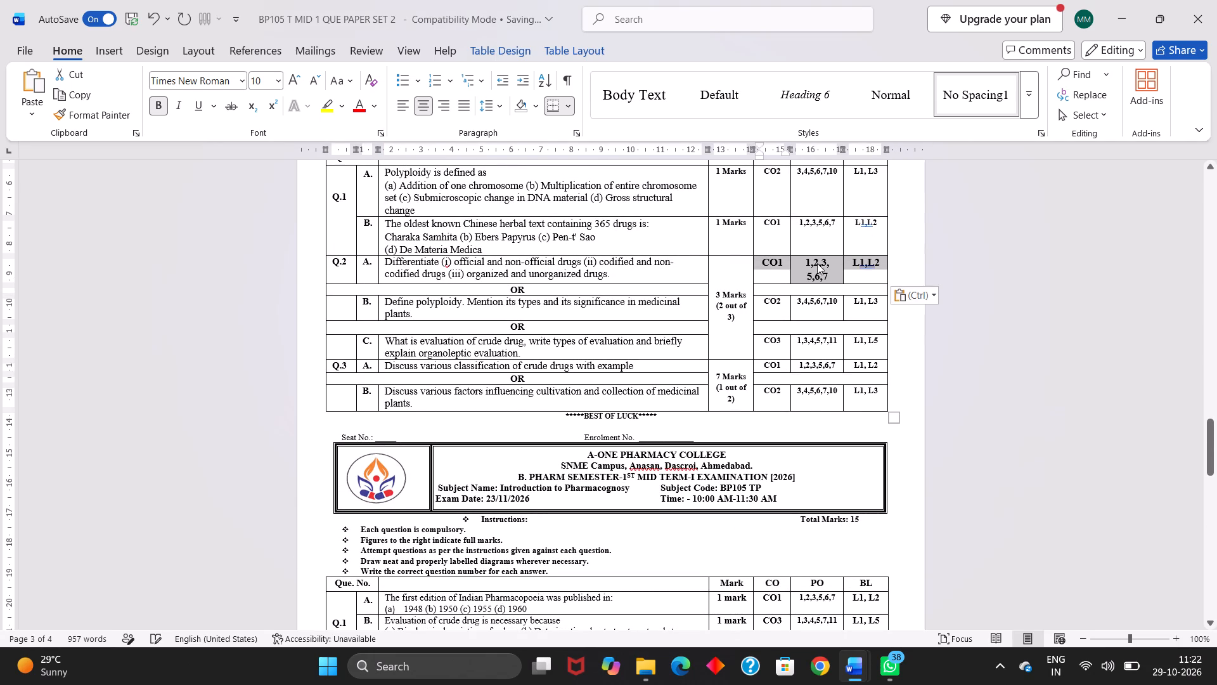
Reduce the upper paper's Q.2 A CO, PO and BL entries to 9 pt and join PO 1,2,3,5,6,7 on one line.
left_click(314, 84)
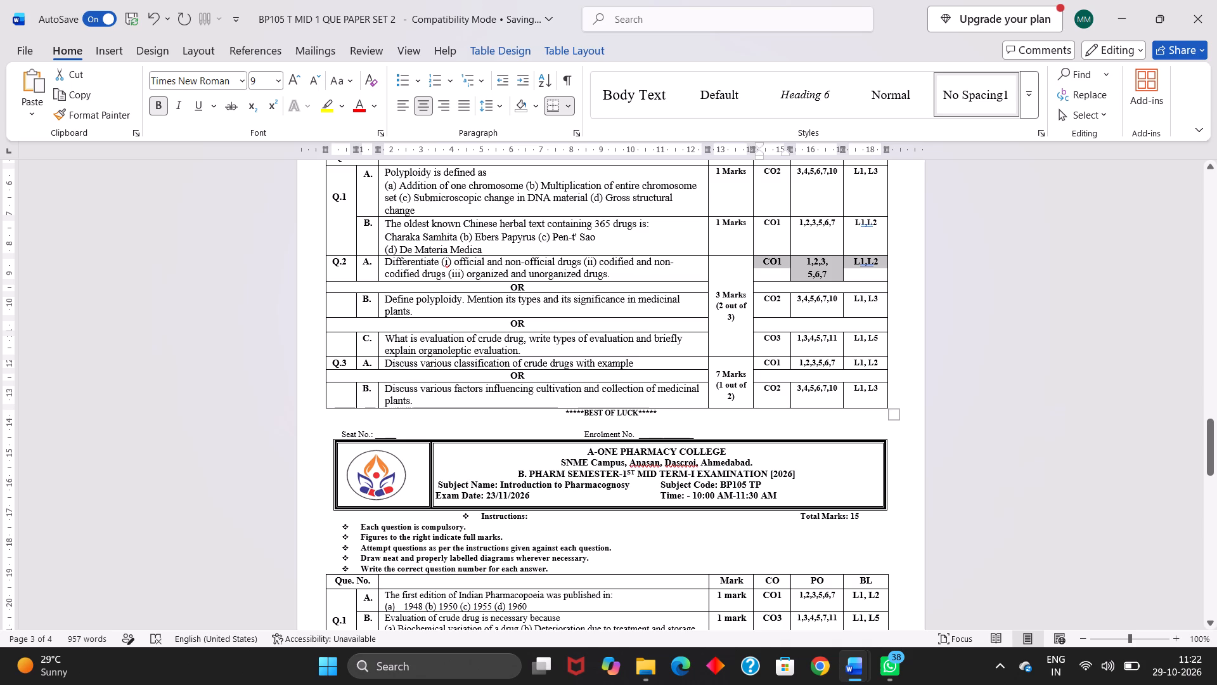
left_click(806, 277)
key("BackSpace")
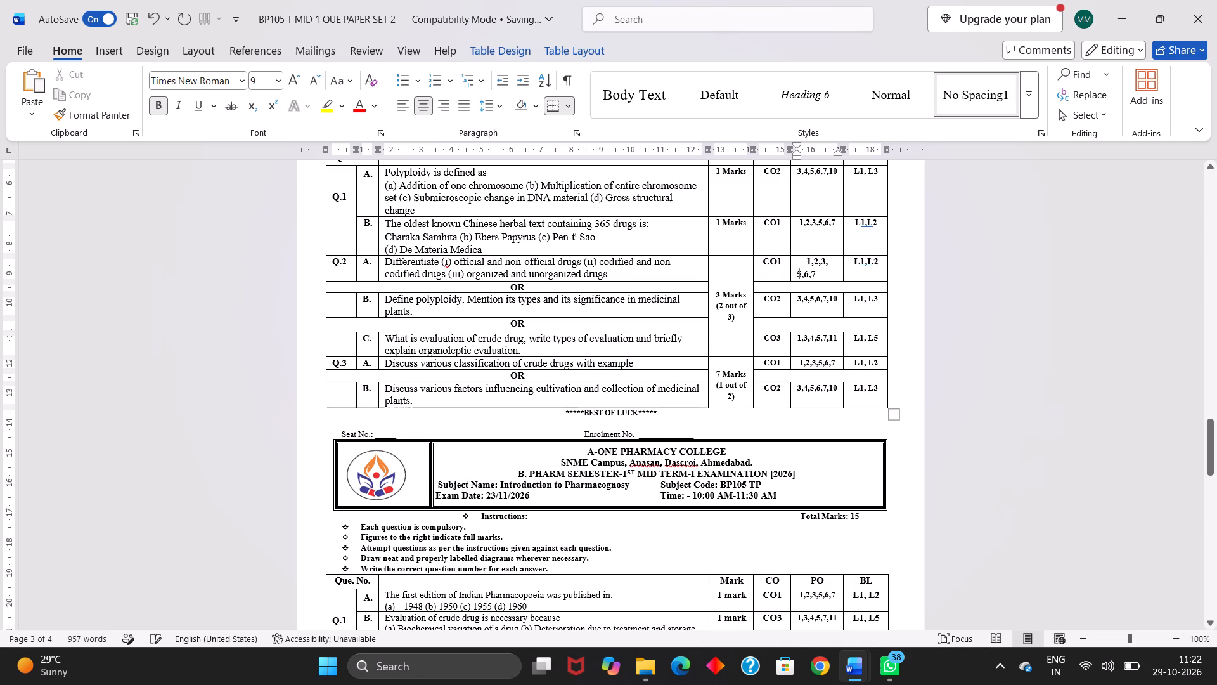
key("BackSpace")
Replace the upper compact paper's Q.2 B question with page 1's question on WHO guidelines on Good Agricultural and collection practices (GACP).
scroll(806, 277, "up", 3)
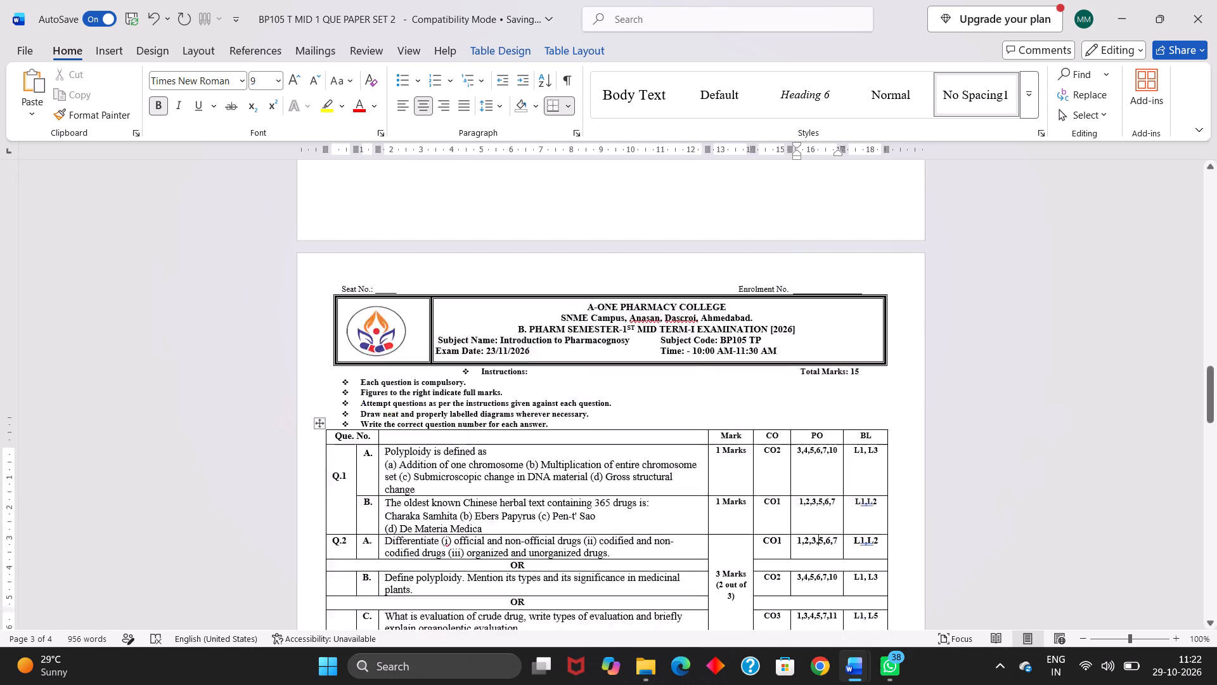
scroll(806, 277, "up", 6)
scroll(806, 277, "down", 1)
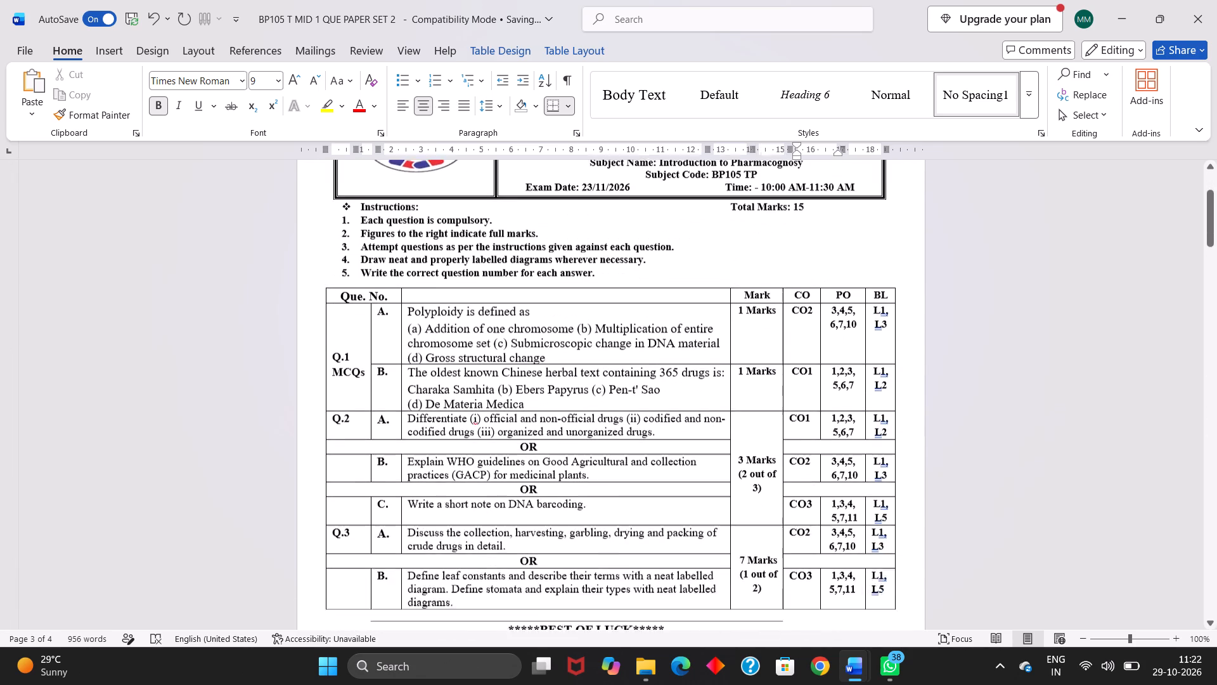
scroll(806, 277, "down", 1)
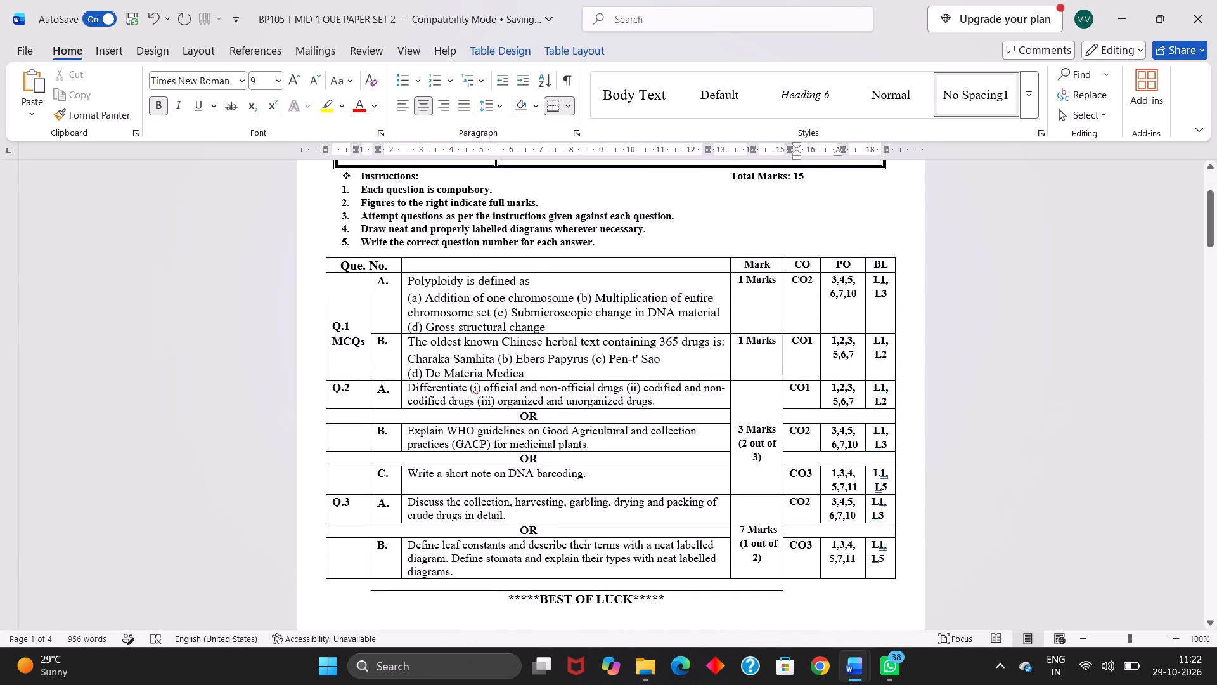
left_click_drag(410, 436, 593, 438)
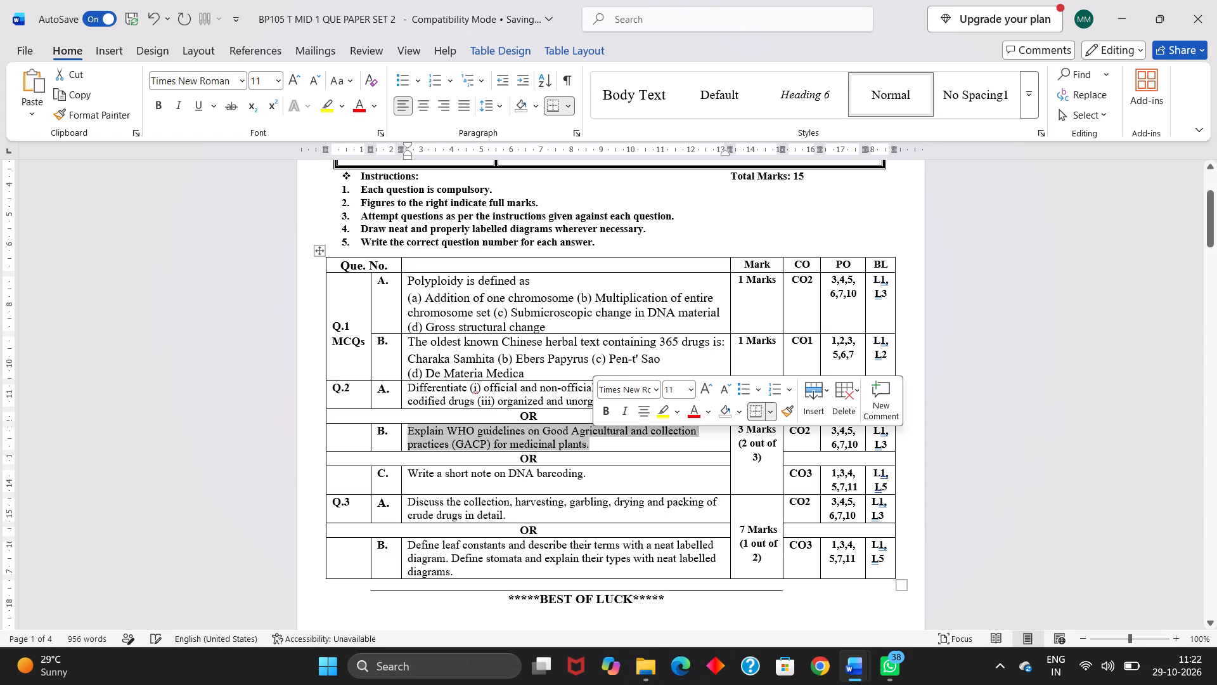
key("ctrl+c")
scroll(593, 438, "down", 5)
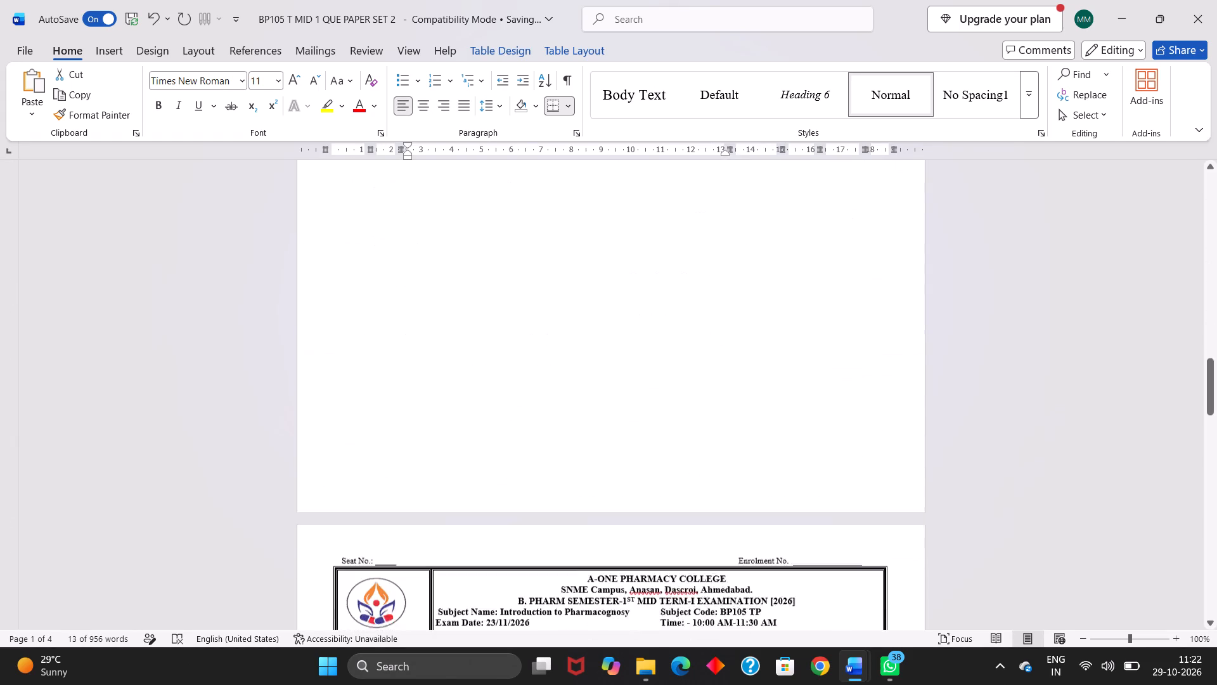
scroll(593, 438, "down", 6)
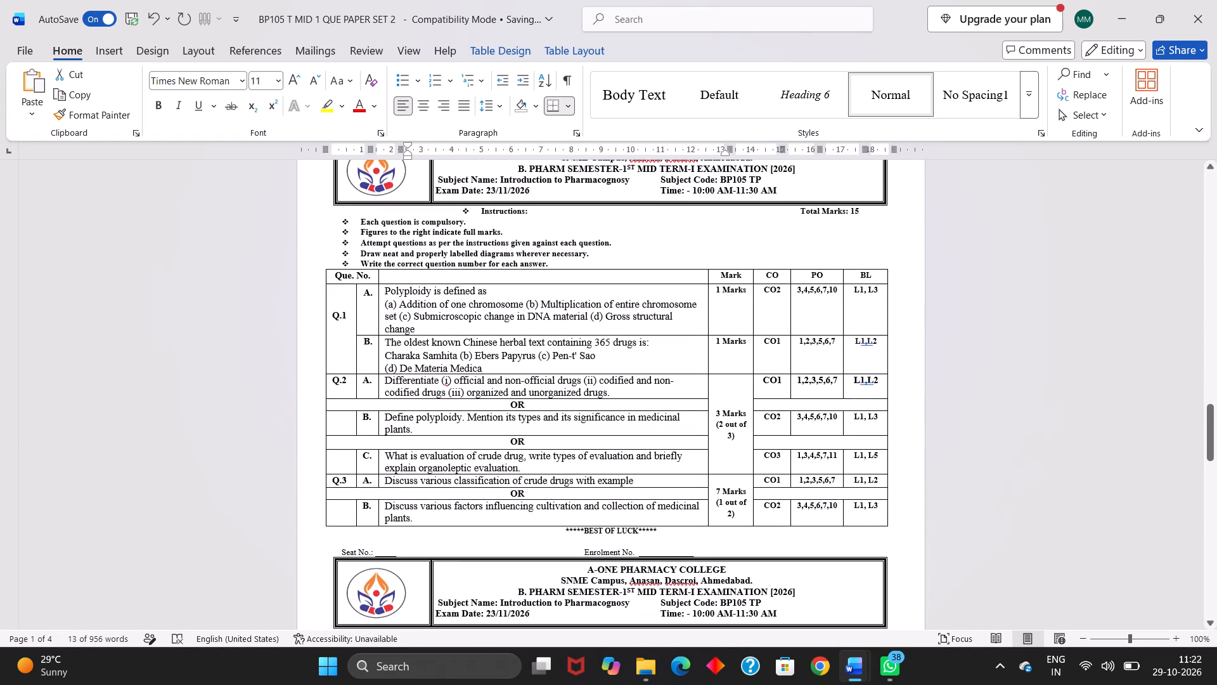
left_click_drag(386, 421, 416, 430)
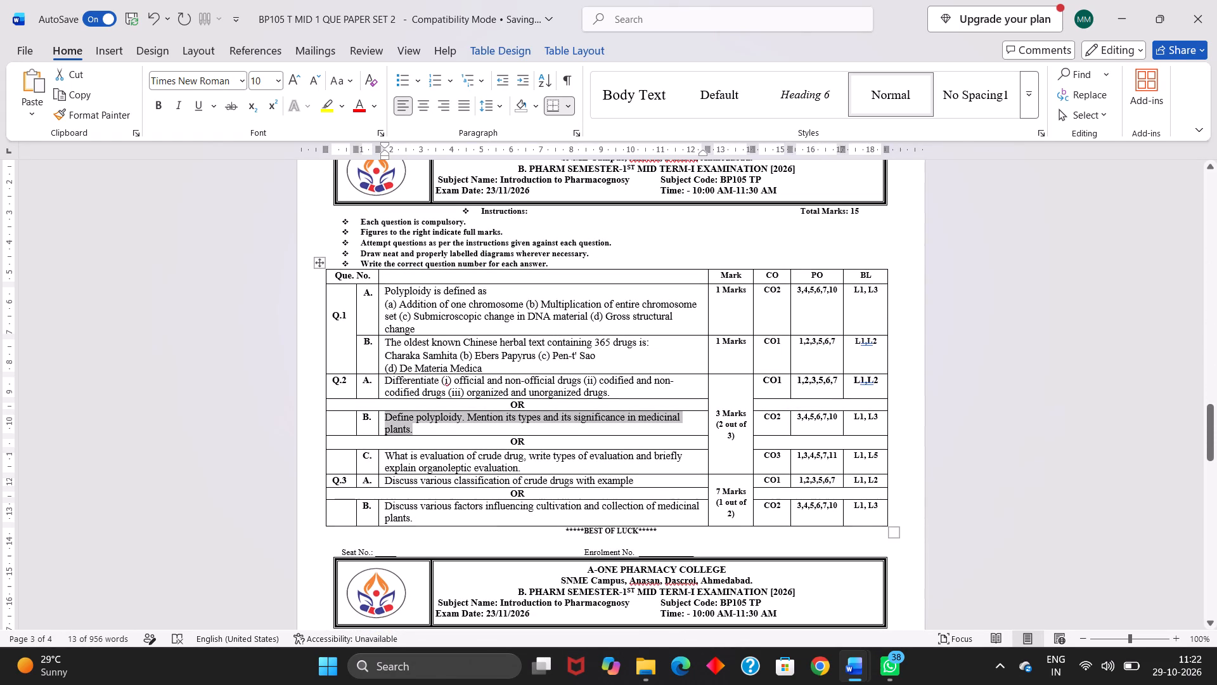
key("ctrl+v")
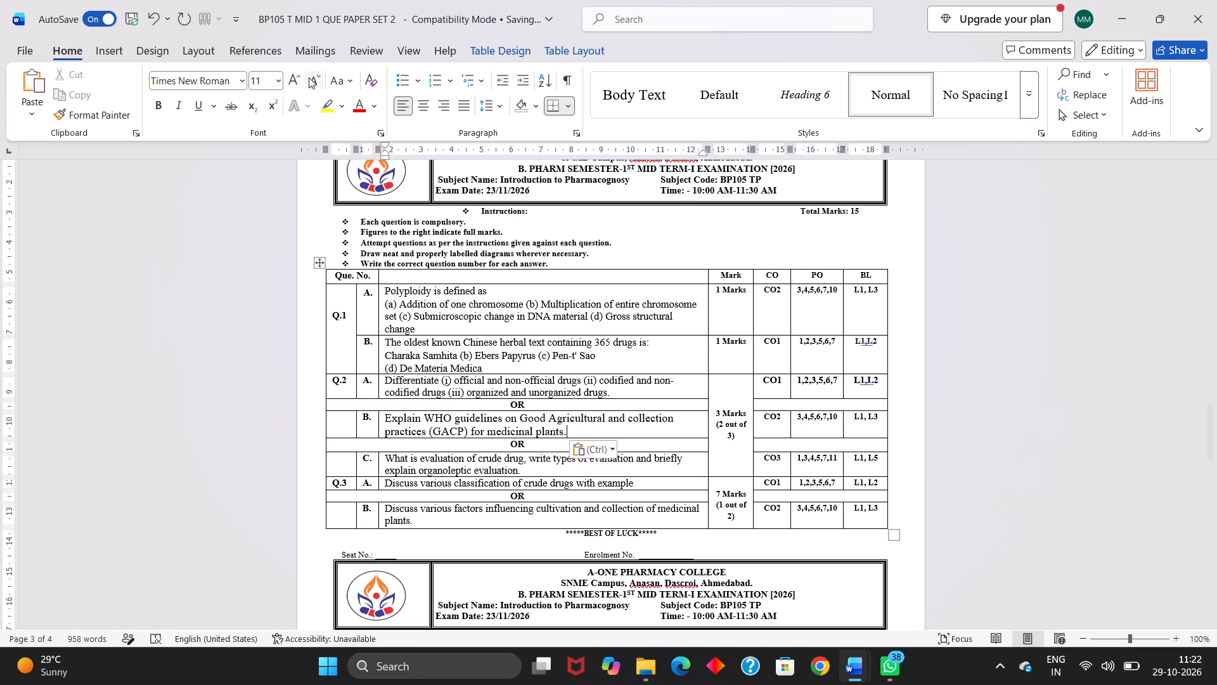
Reduce the whole WHO guidelines question in the upper compact paper's Q.2 B to 10 pt.
left_click(312, 79)
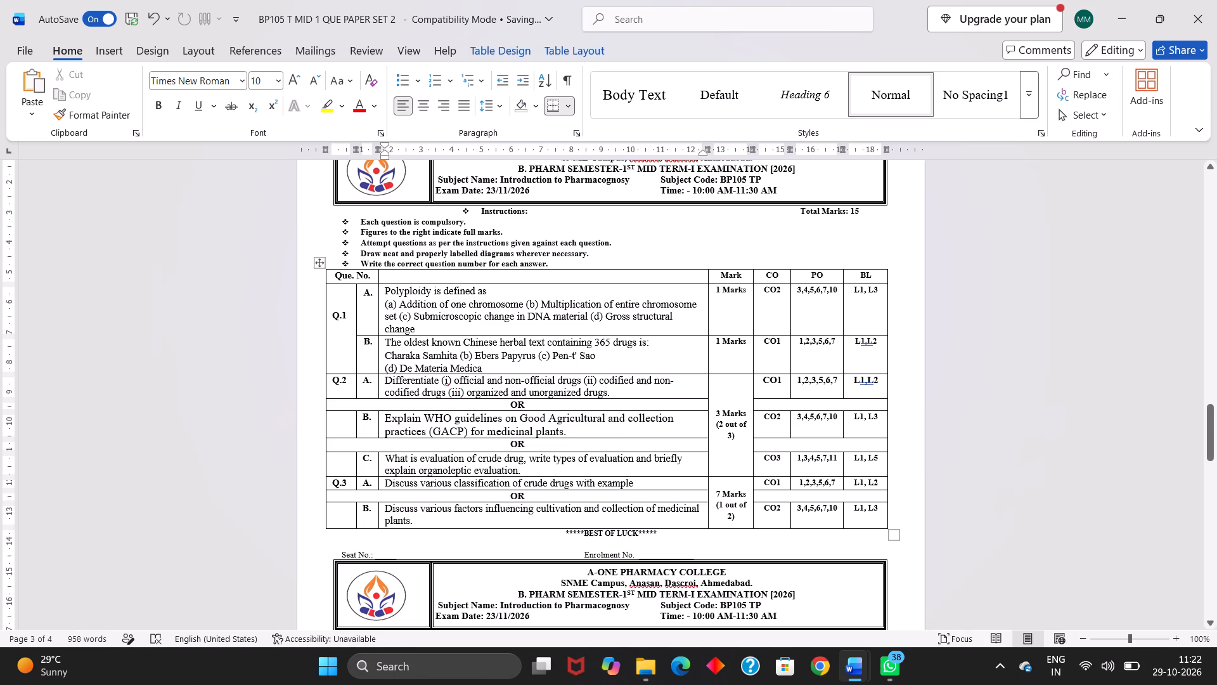
double_click(405, 372)
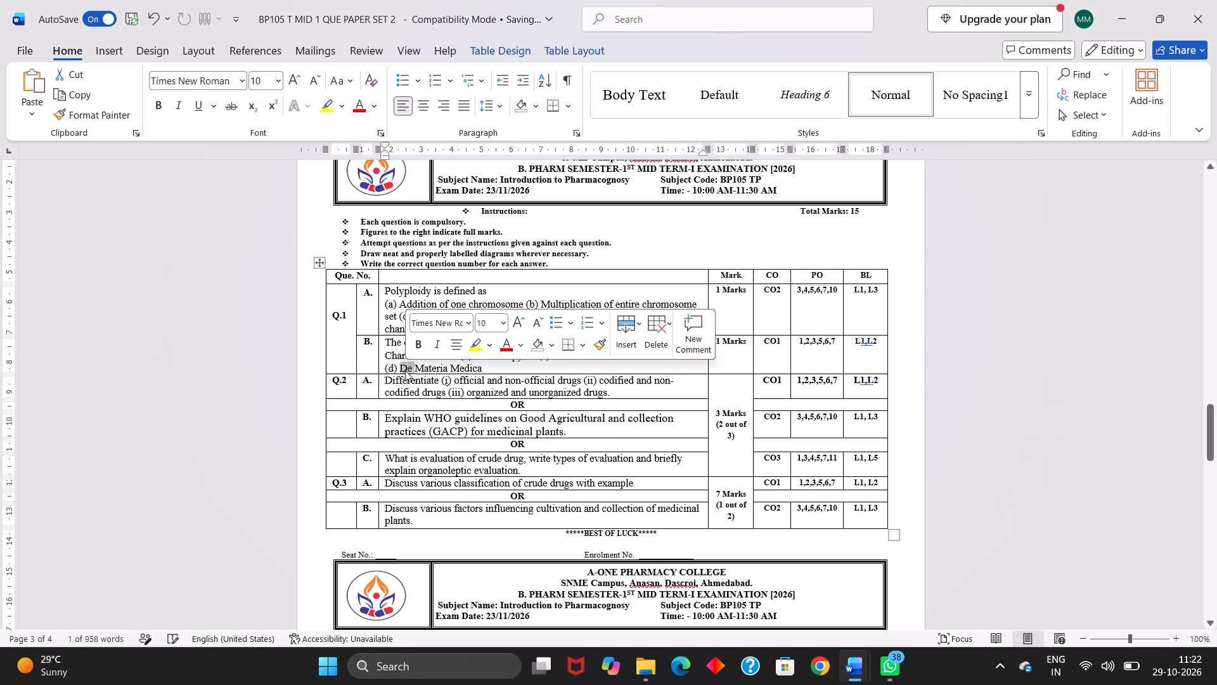
left_click_drag(390, 415, 537, 426)
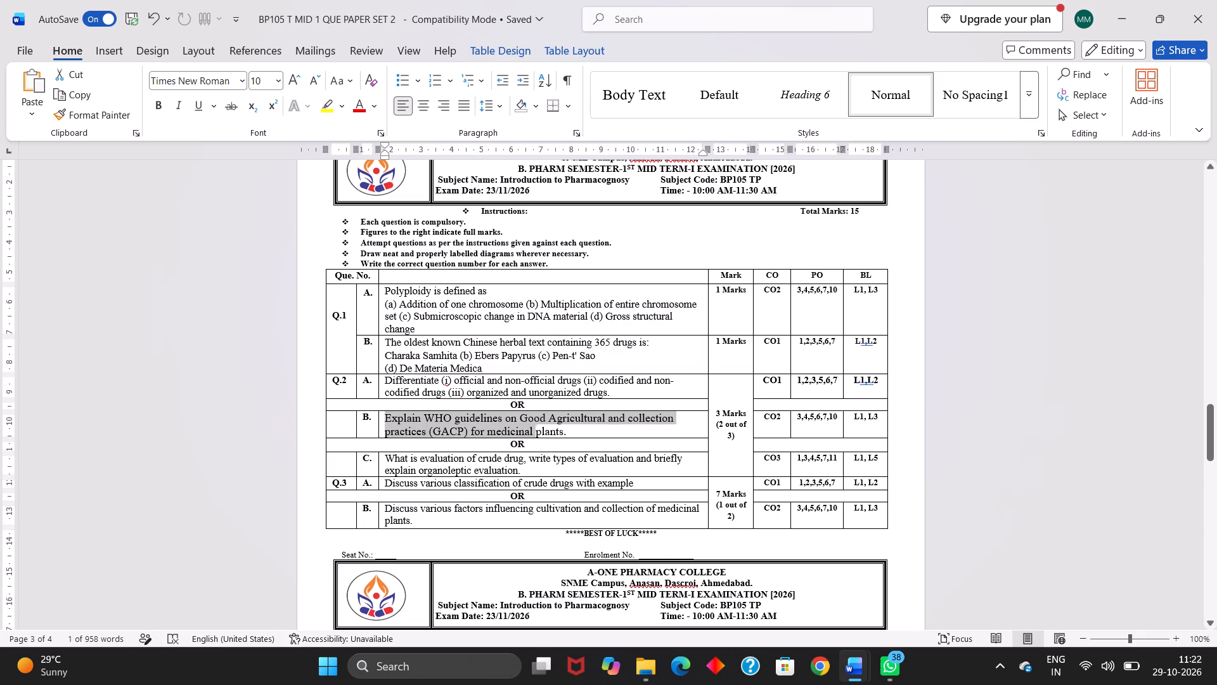
left_click_drag(537, 426, 568, 429)
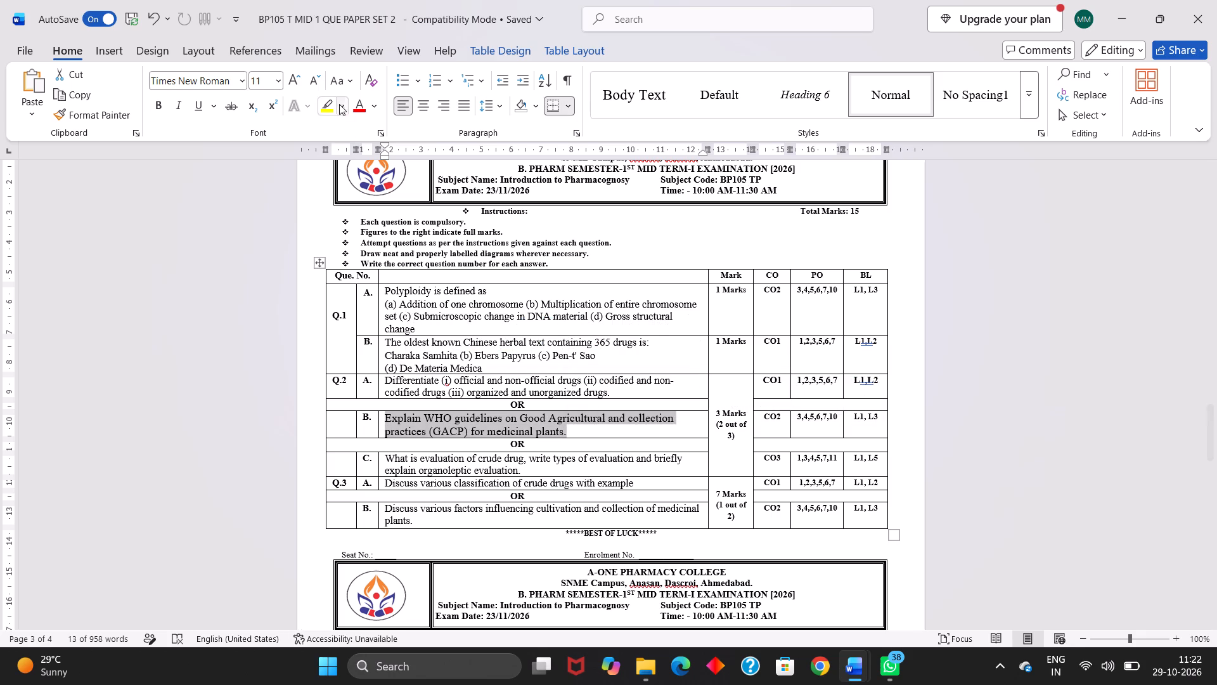
left_click(318, 81)
left_click(555, 292)
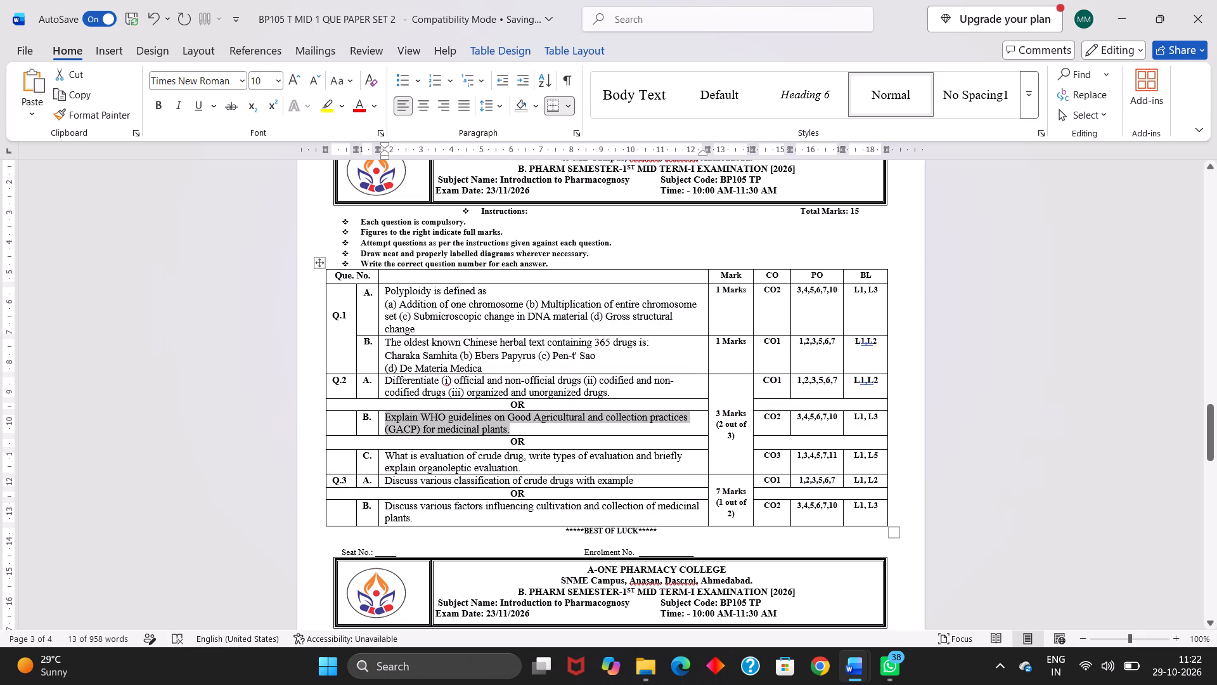
Replace the upper compact paper's Q.2 B CO, PO and BL entries with page 1's CO2, 3,4,5,6,7,10 and L1,L3.
scroll(555, 292, "up", 6)
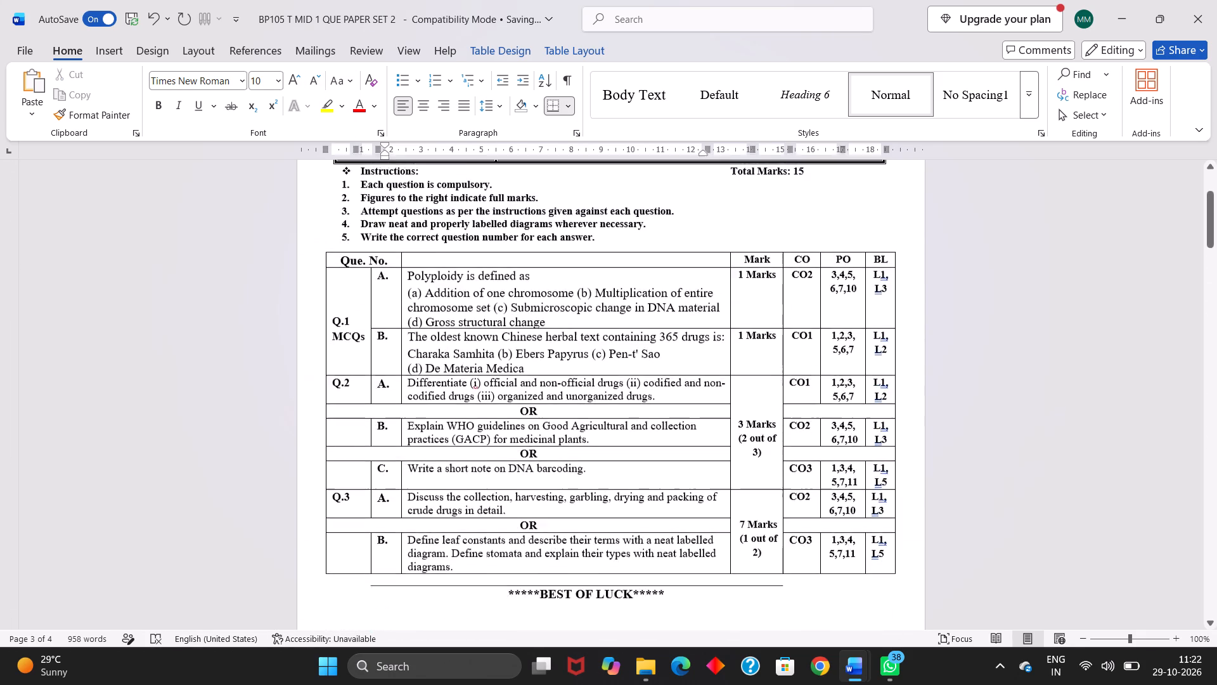
scroll(555, 292, "down", 1)
scroll(555, 292, "up", 2)
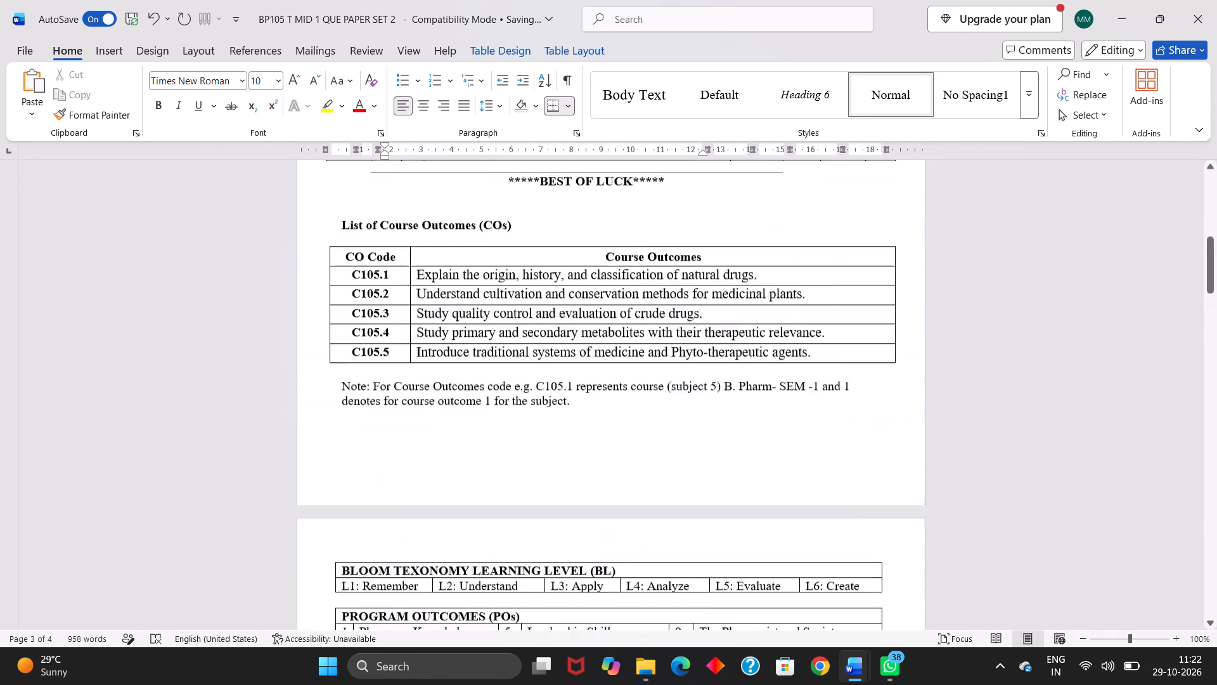
scroll(555, 292, "up", 2)
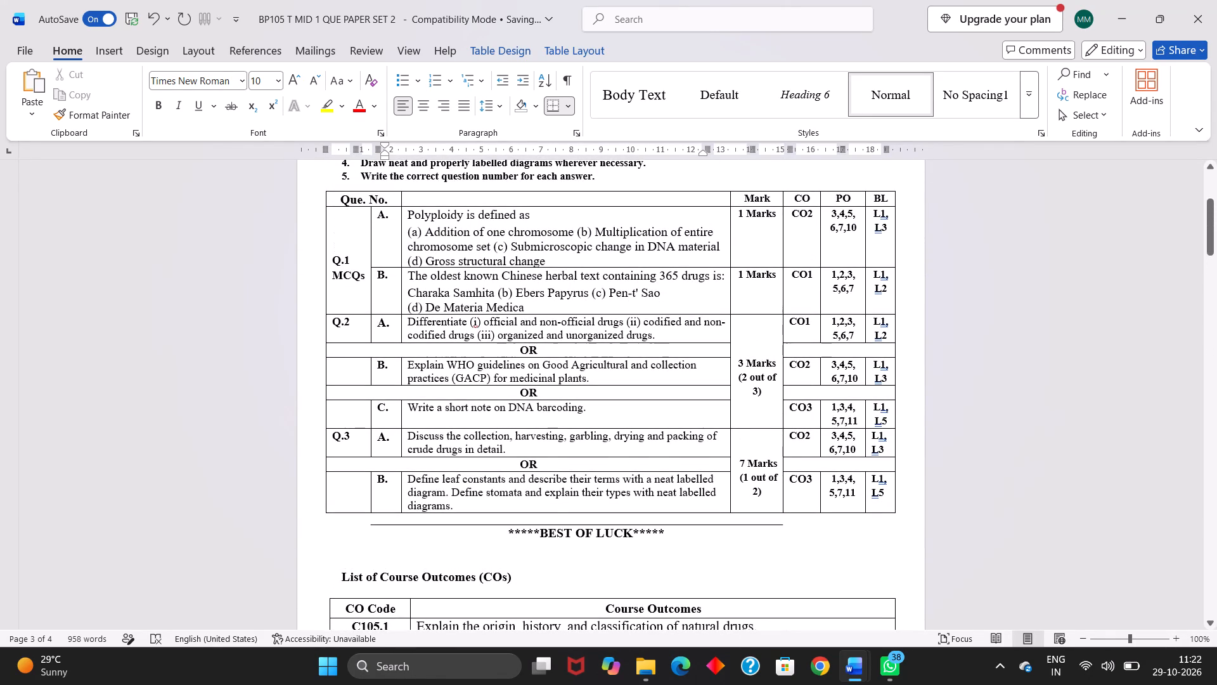
left_click_drag(789, 365, 882, 366)
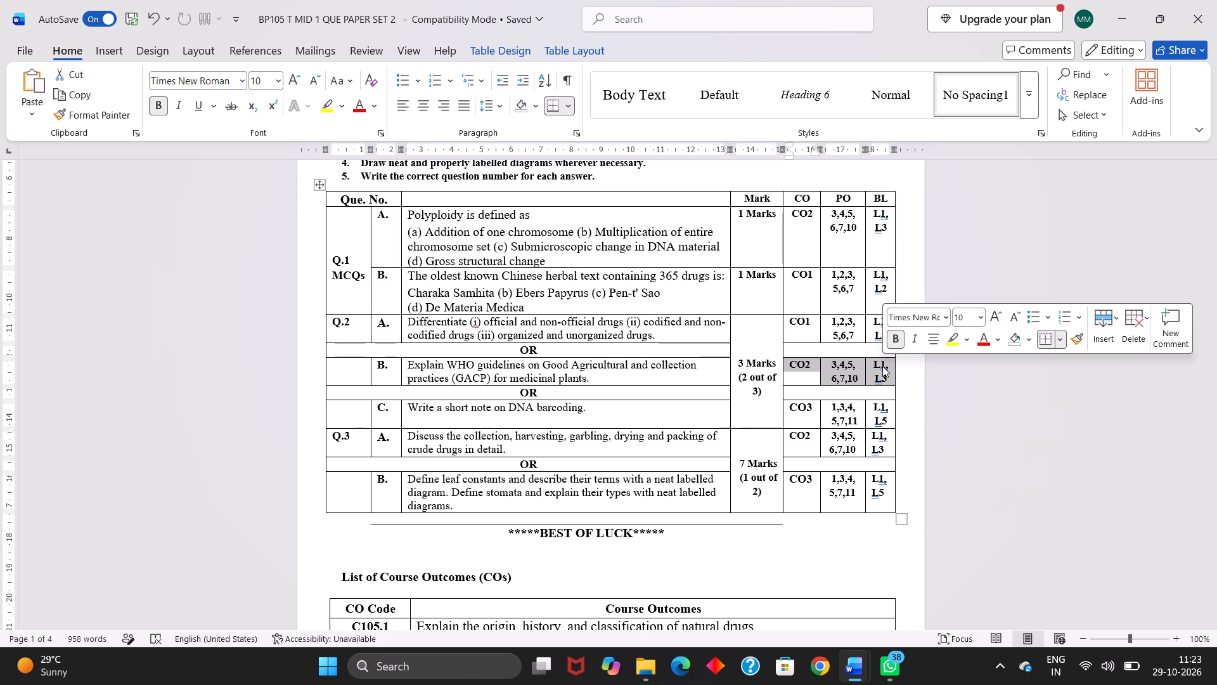
key("ctrl+c")
scroll(882, 366, "down", 1)
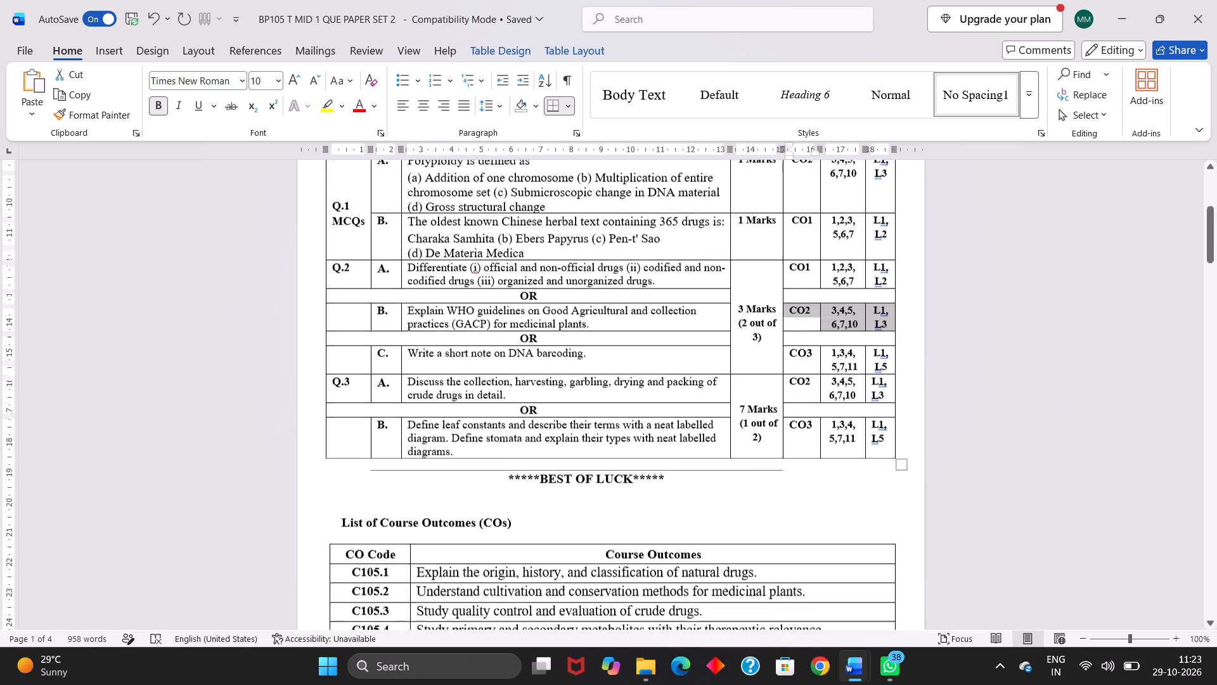
scroll(882, 366, "down", 7)
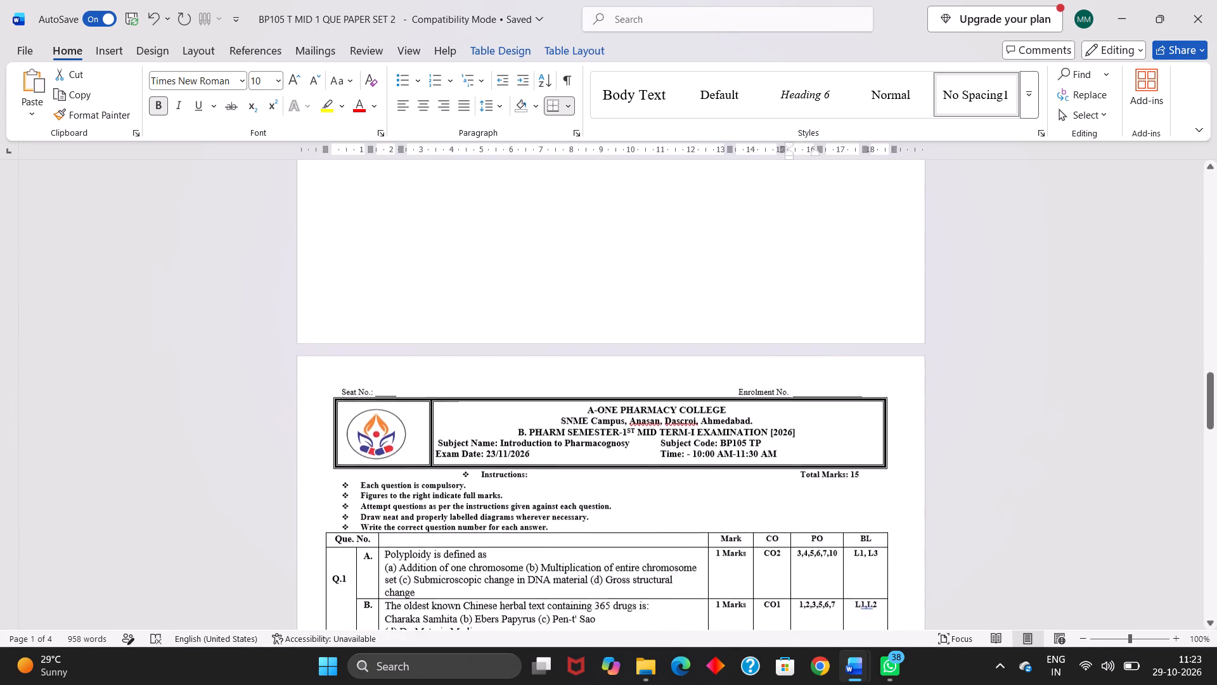
scroll(882, 366, "down", 3)
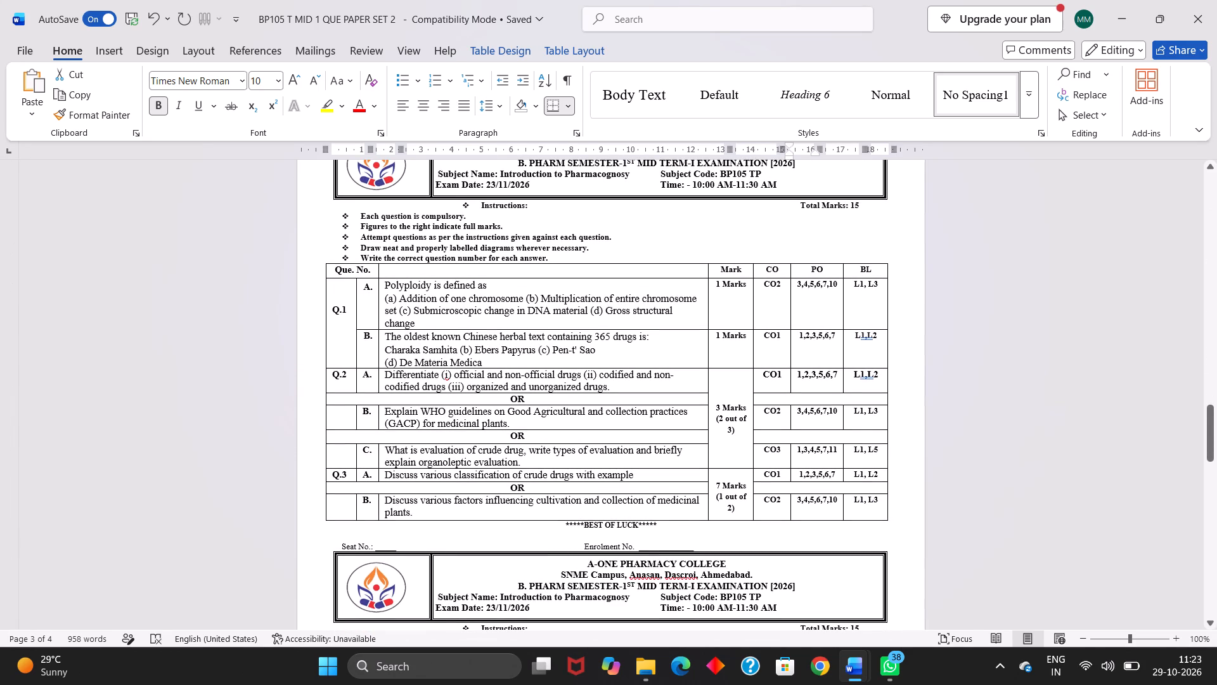
left_click_drag(763, 414, 861, 419)
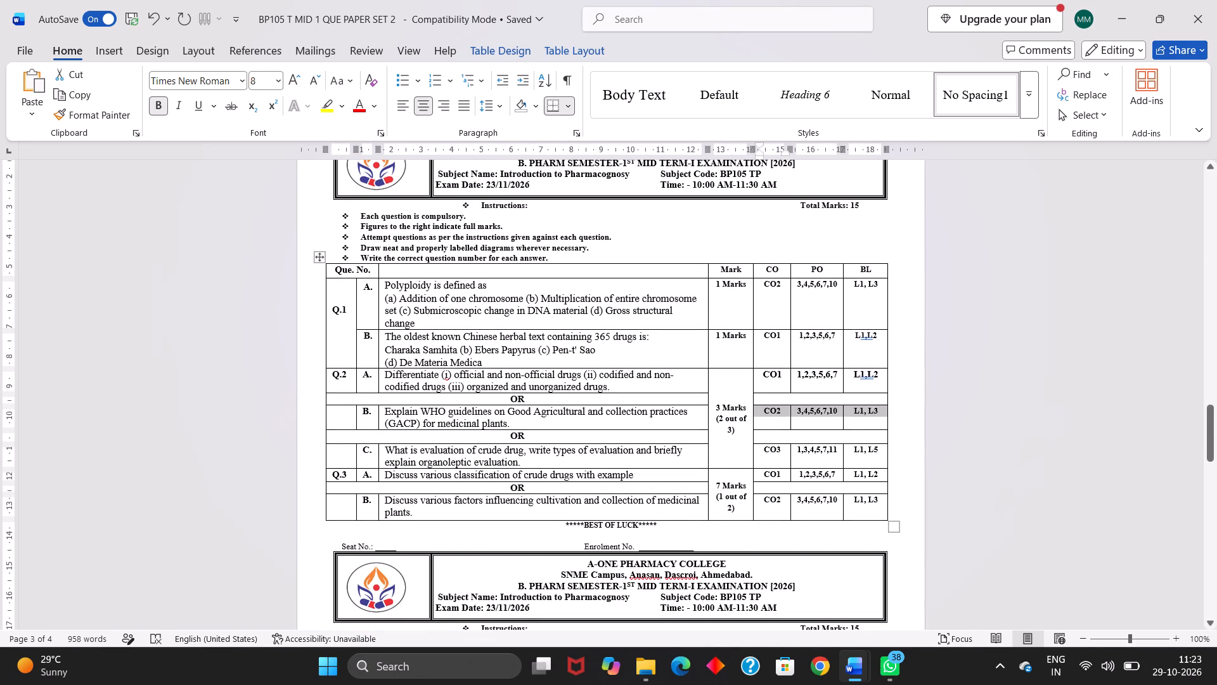
key("ctrl+v")
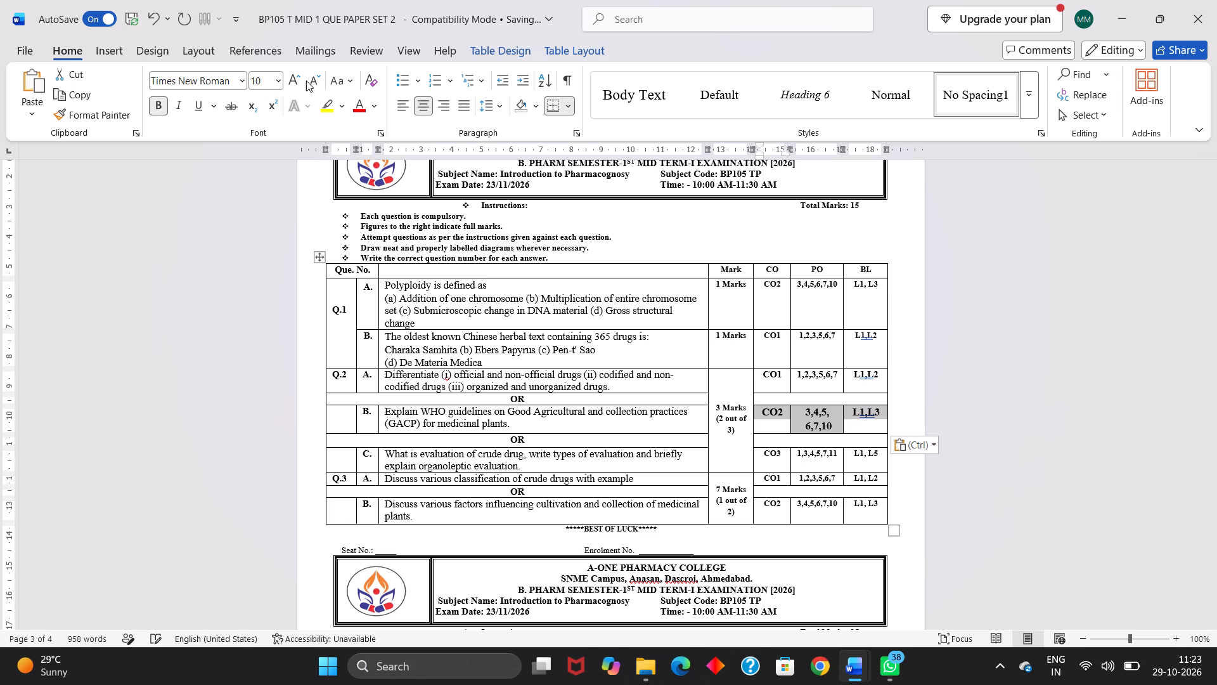
Reduce the upper paper's Q.2 B CO, PO and BL entries to 9 pt and rebreak the PO list as 3,4,5,6,7, with 10 below.
left_click(313, 77)
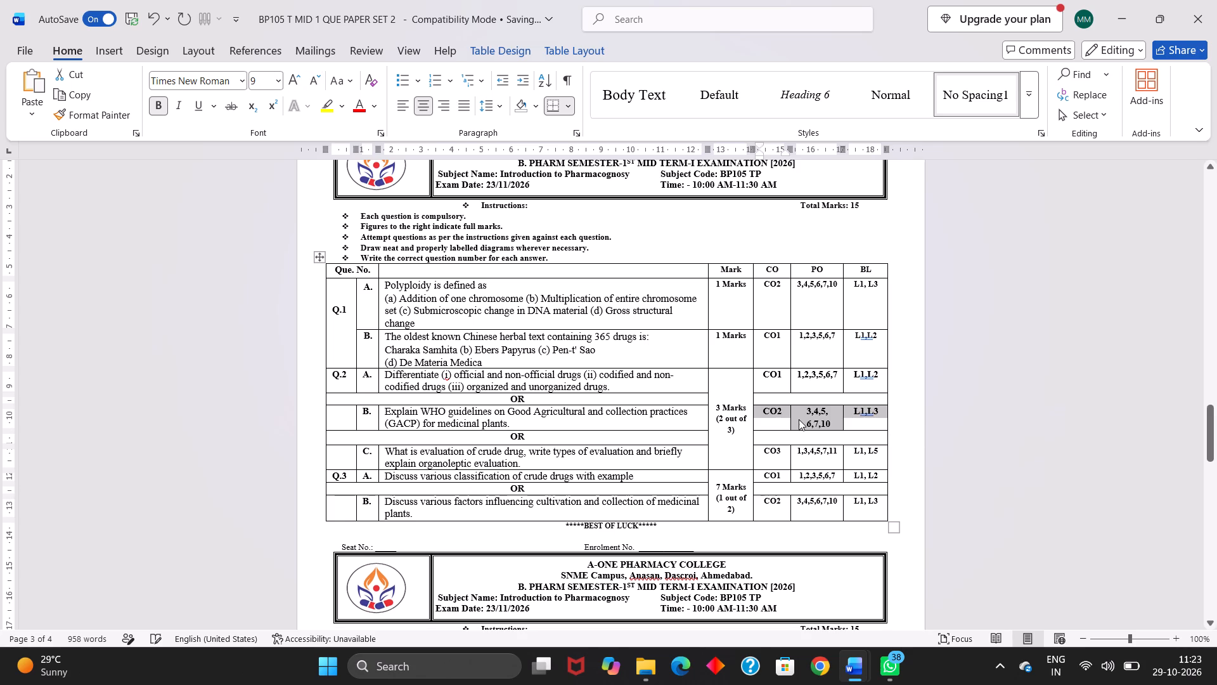
left_click(808, 422)
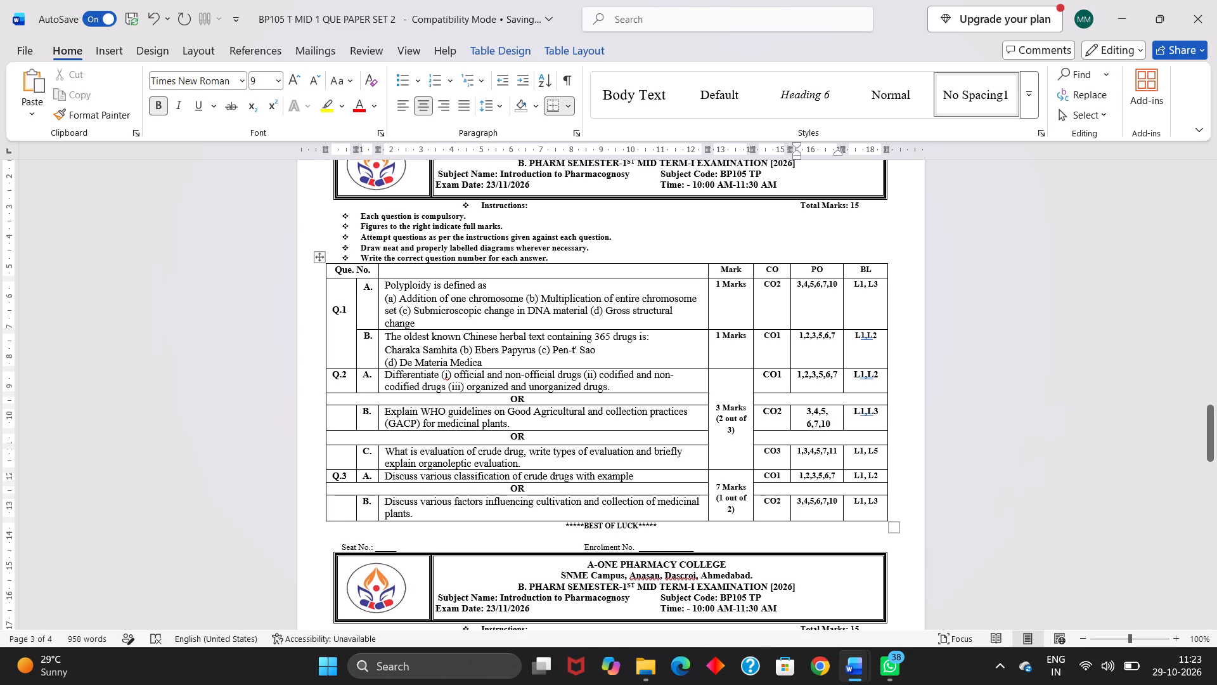
key("BackSpace")
key("BackSpace")
key("BackSpace")
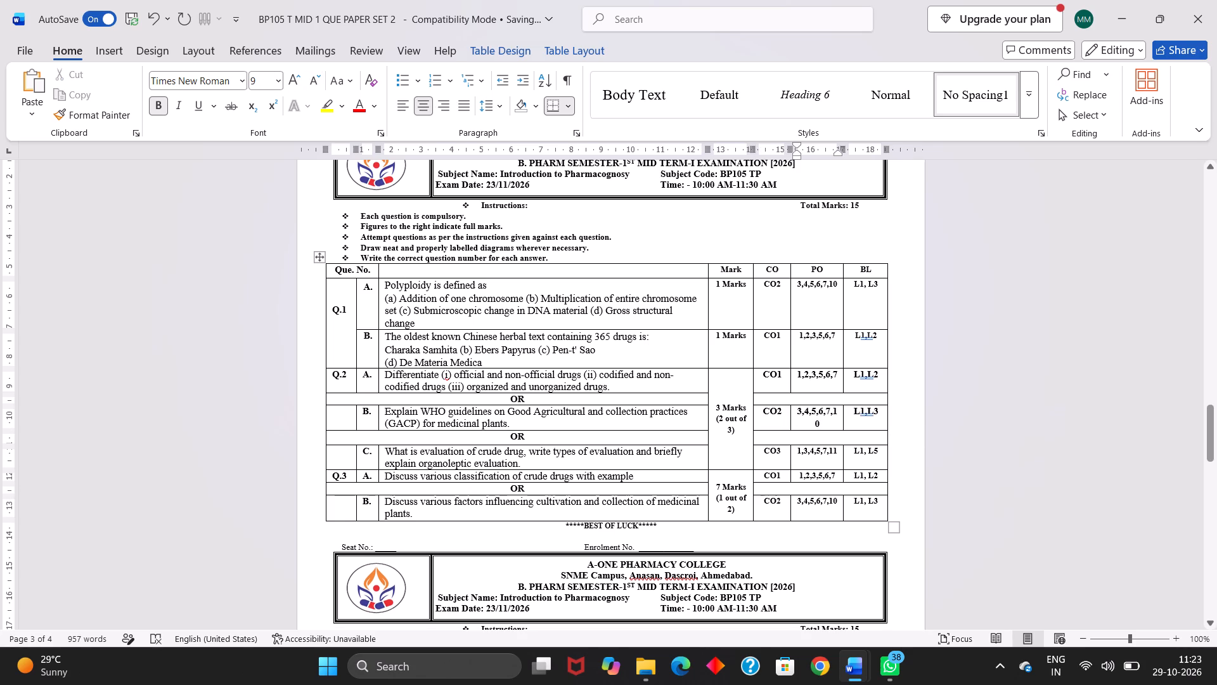
left_click(833, 412)
key("Return")
Replace the upper compact paper's Q.2 C question with page 1's question, Write a short note on DNA barcoding.
scroll(507, 442, "up", 6)
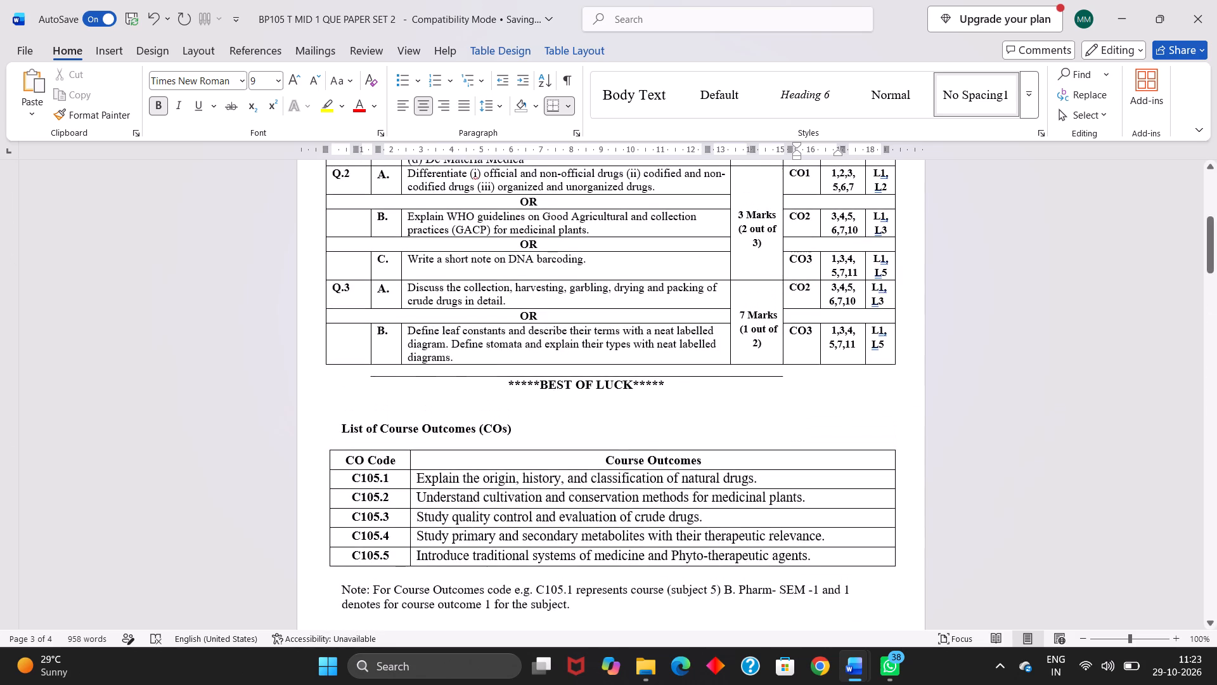
scroll(507, 442, "up", 2)
left_click_drag(408, 323, 562, 315)
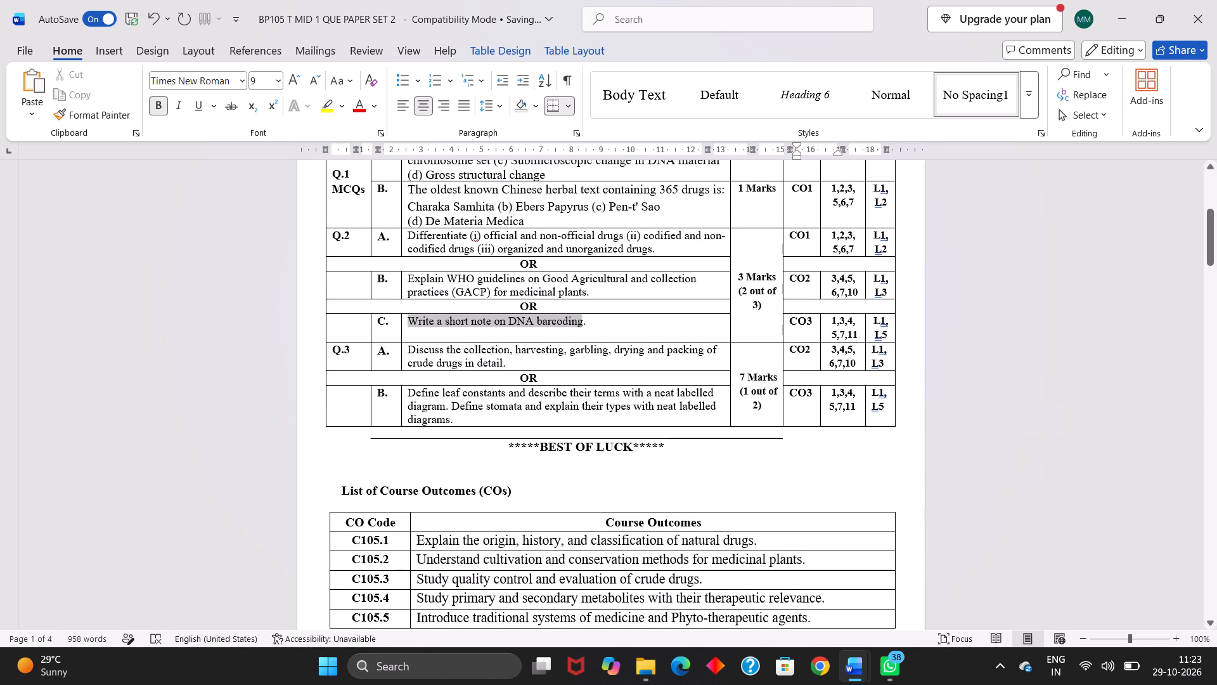
left_click_drag(562, 315, 587, 320)
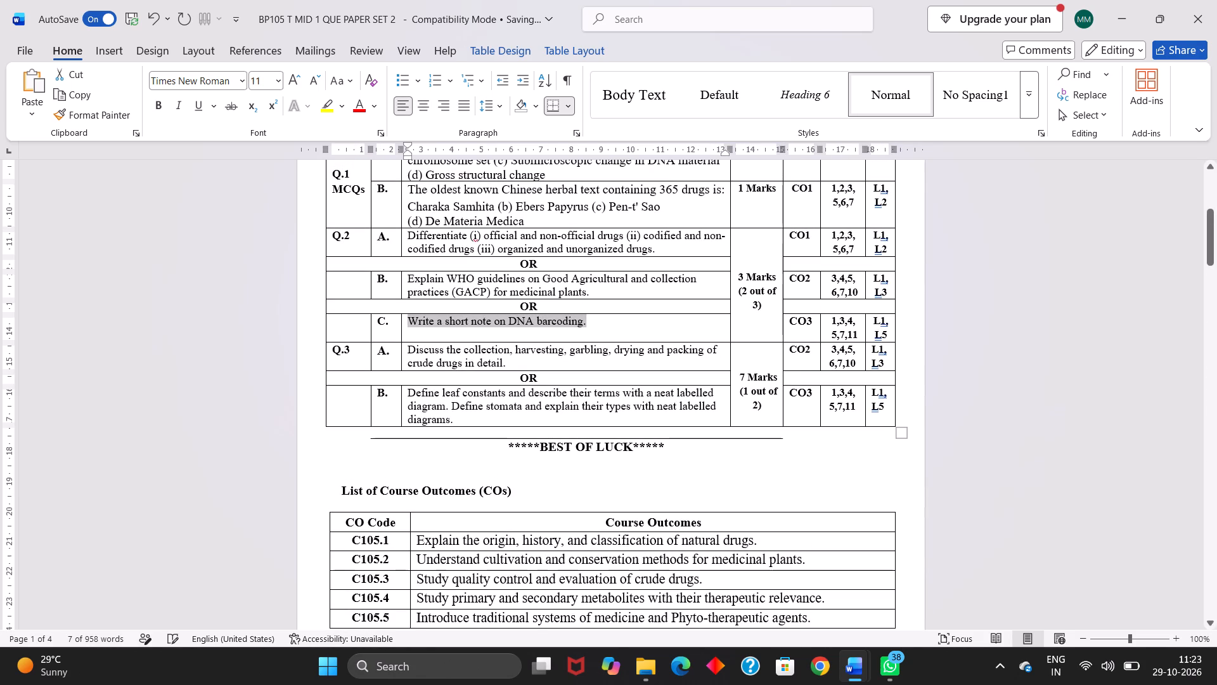
key("ctrl+c")
scroll(587, 320, "down", 9)
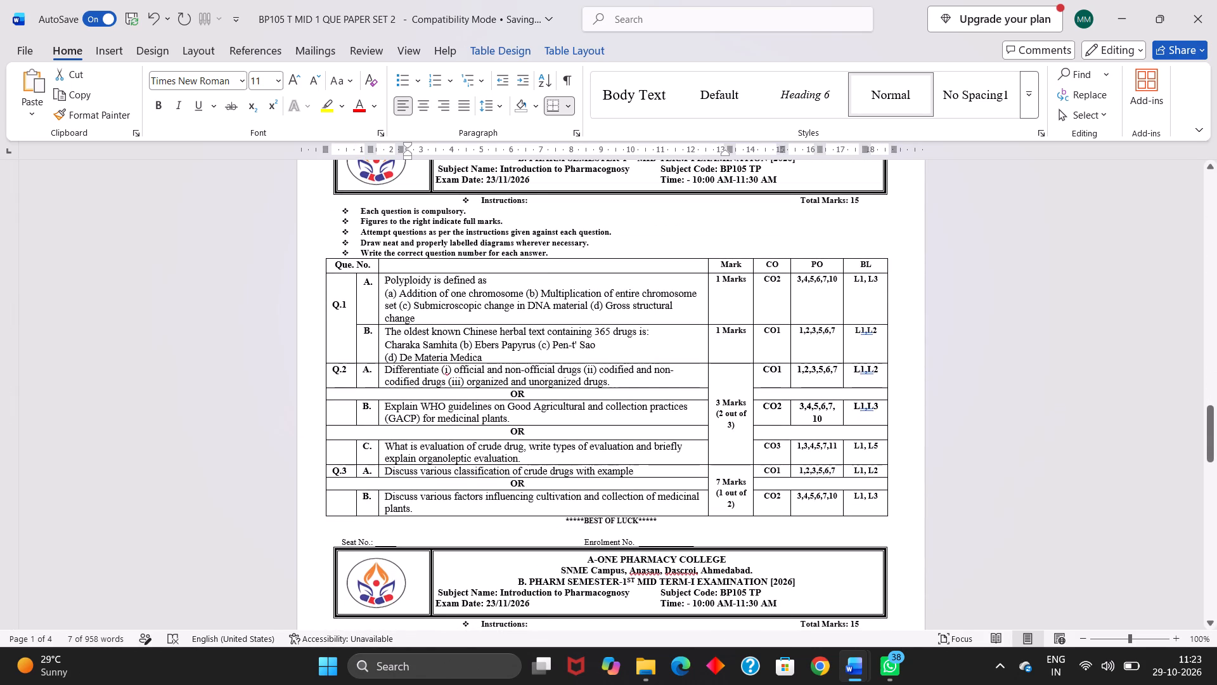
left_click_drag(387, 447, 513, 452)
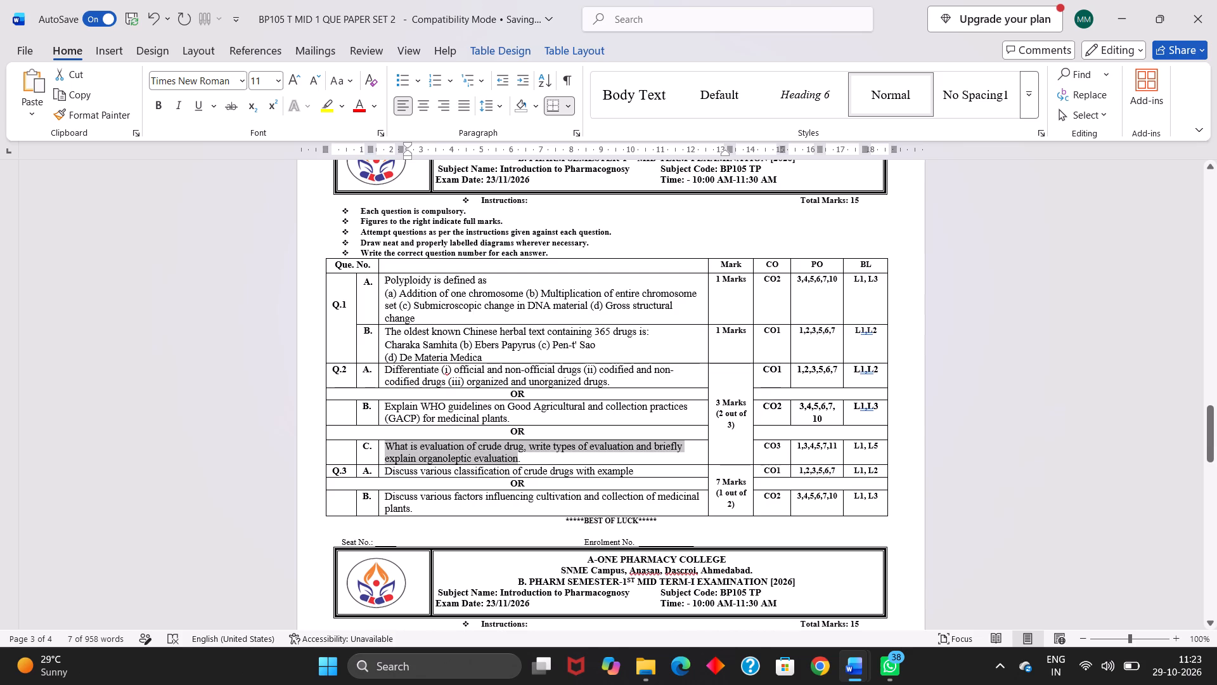
left_click_drag(513, 452, 524, 457)
key("ctrl+v")
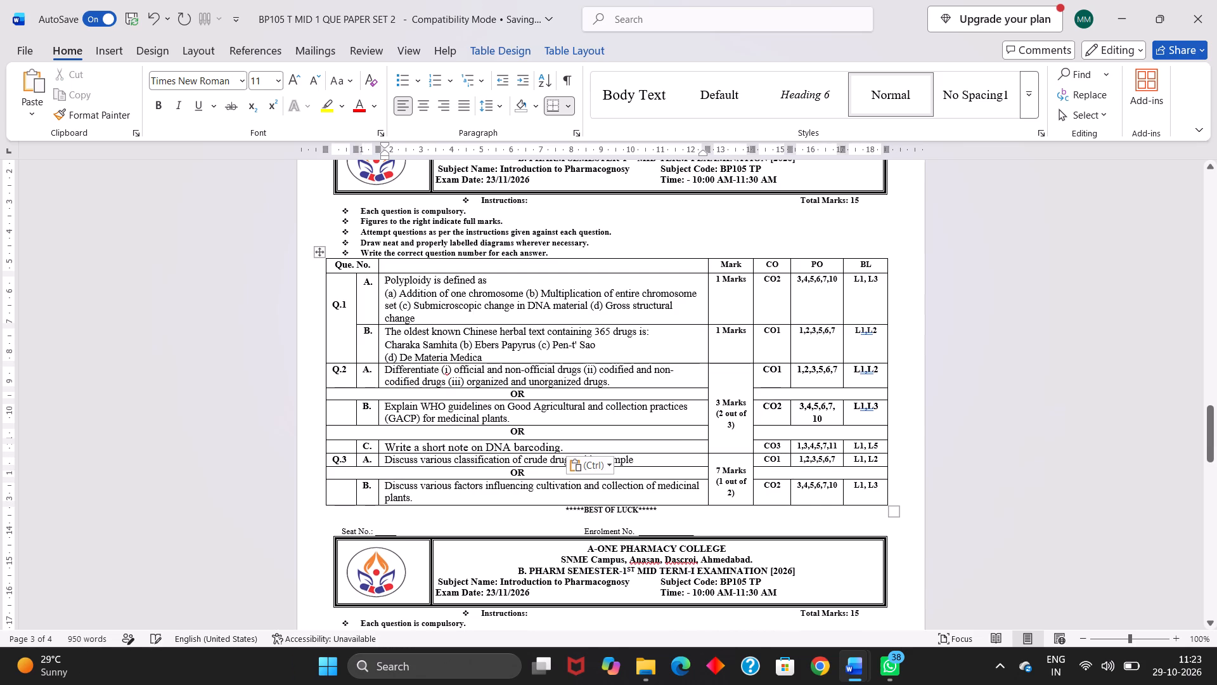
Reduce the whole DNA barcoding question in the upper compact paper's Q.2 C to 10 pt.
left_click(318, 81)
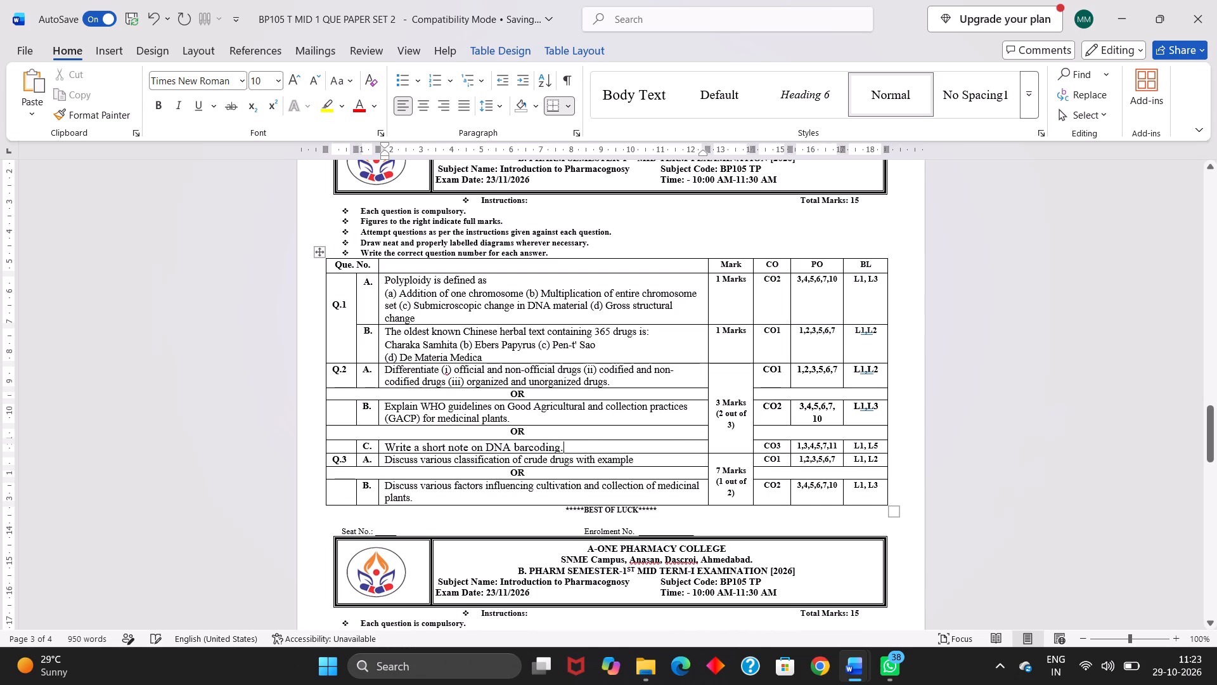
left_click_drag(386, 446, 497, 442)
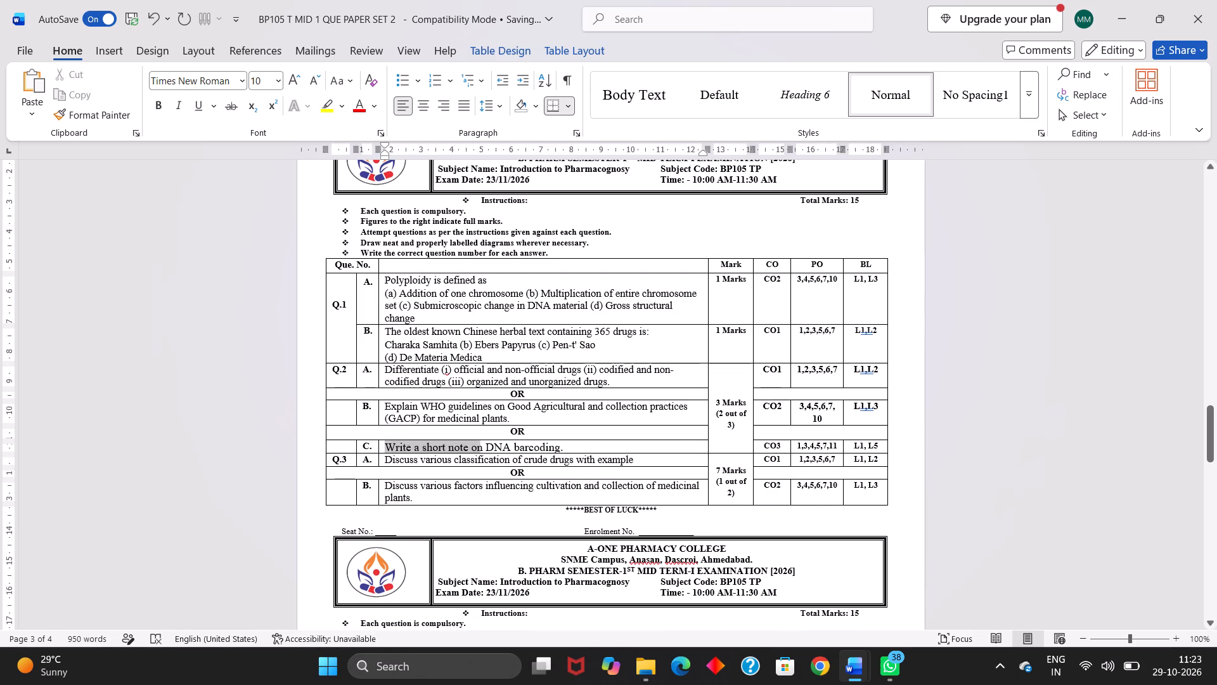
left_click_drag(497, 442, 563, 445)
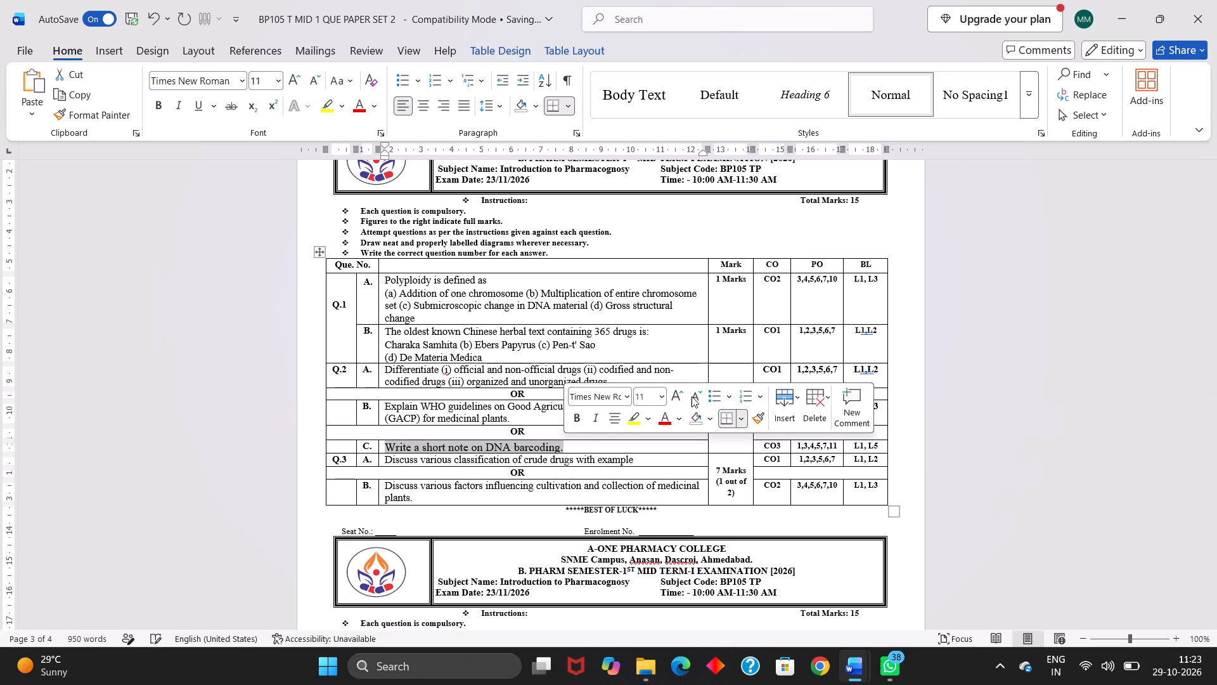
left_click(693, 396)
left_click(669, 467)
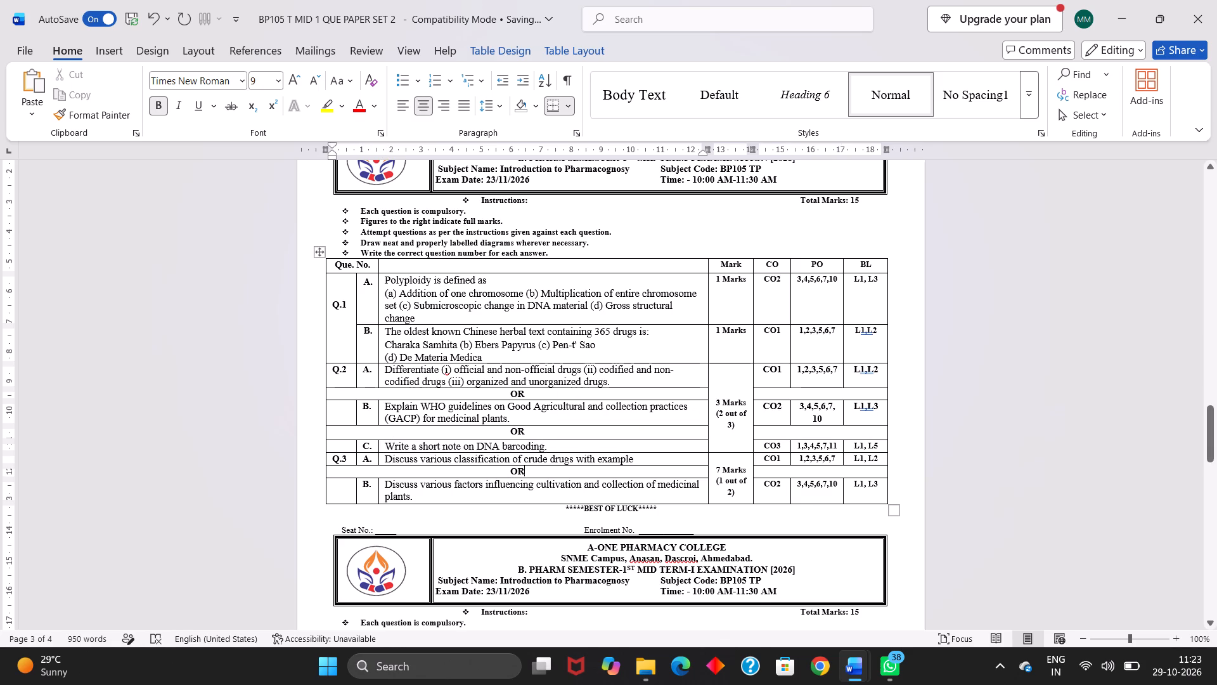
Replace the upper compact paper's Q.2 C CO, PO and BL entries with page 1's CO3, 1,3,4,5,7,11 and L1,L5.
scroll(669, 467, "up", 10)
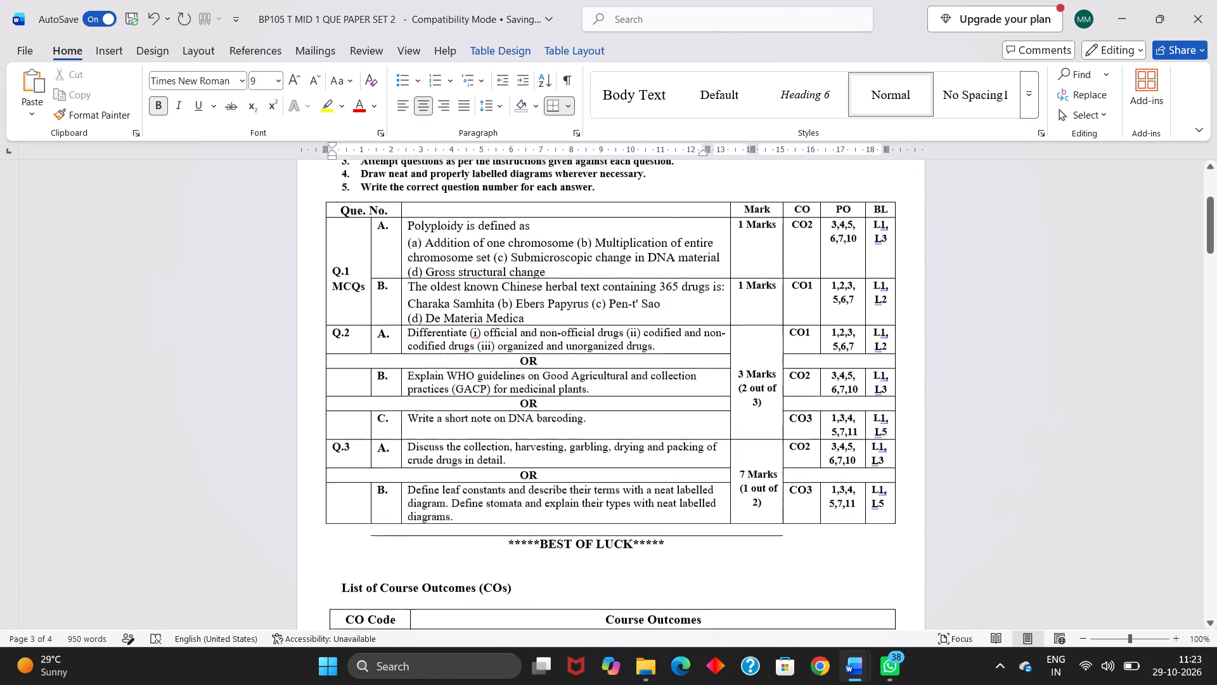
left_click_drag(789, 417, 878, 436)
key("ctrl+c")
scroll(878, 436, "down", 2)
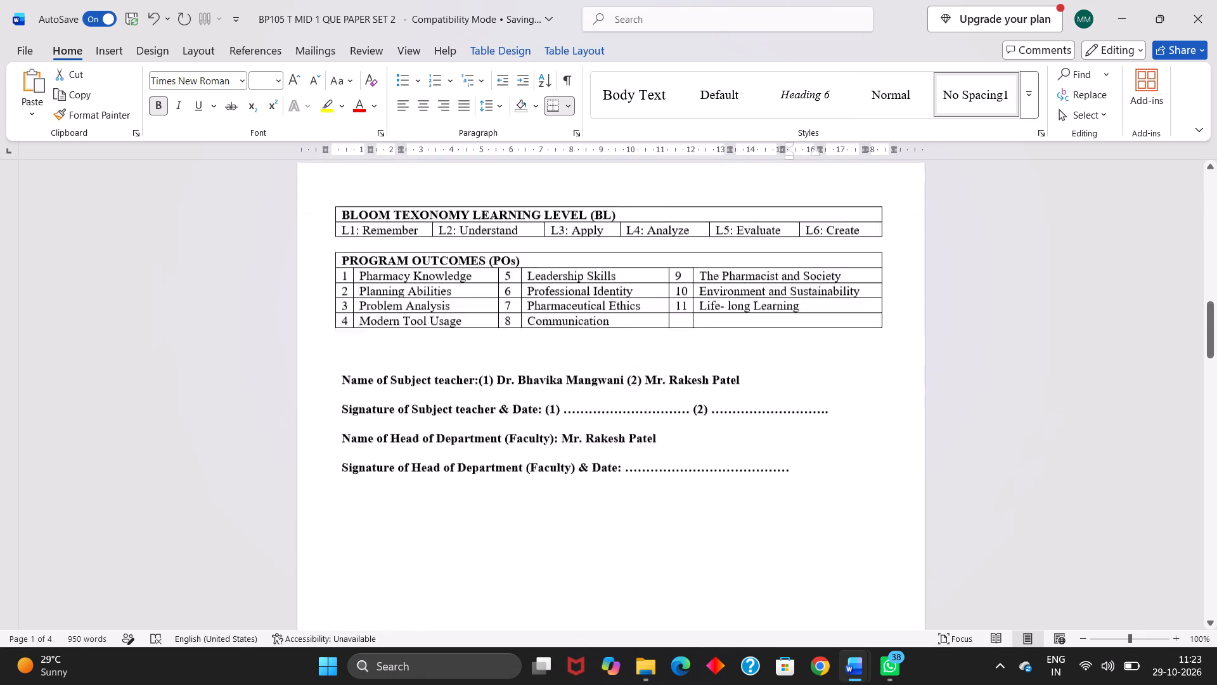
scroll(878, 436, "down", 6)
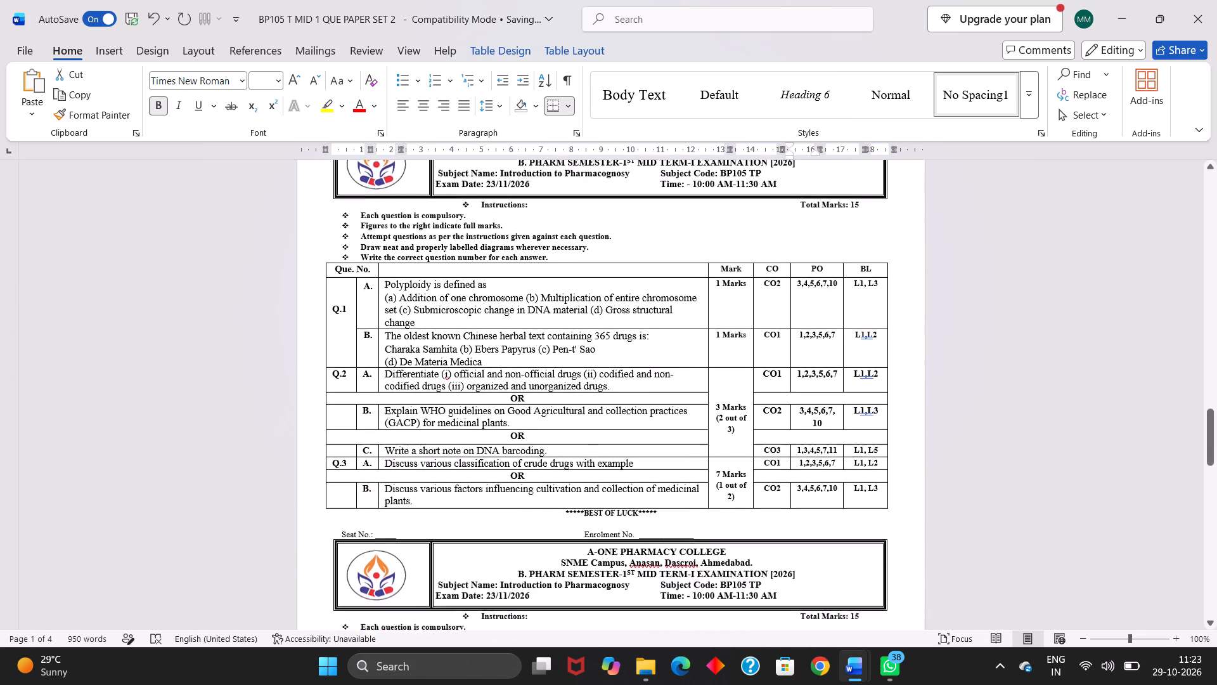
scroll(878, 436, "down", 1)
left_click_drag(765, 414, 828, 417)
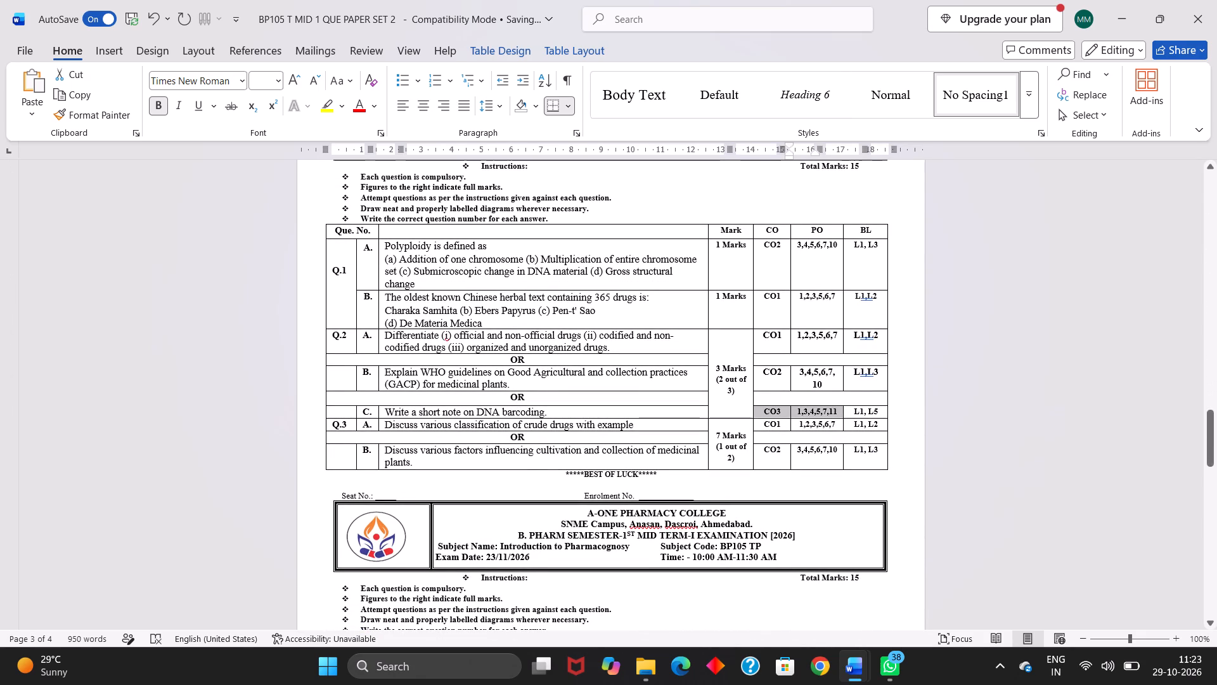
left_click_drag(828, 417, 862, 411)
key("ctrl+v")
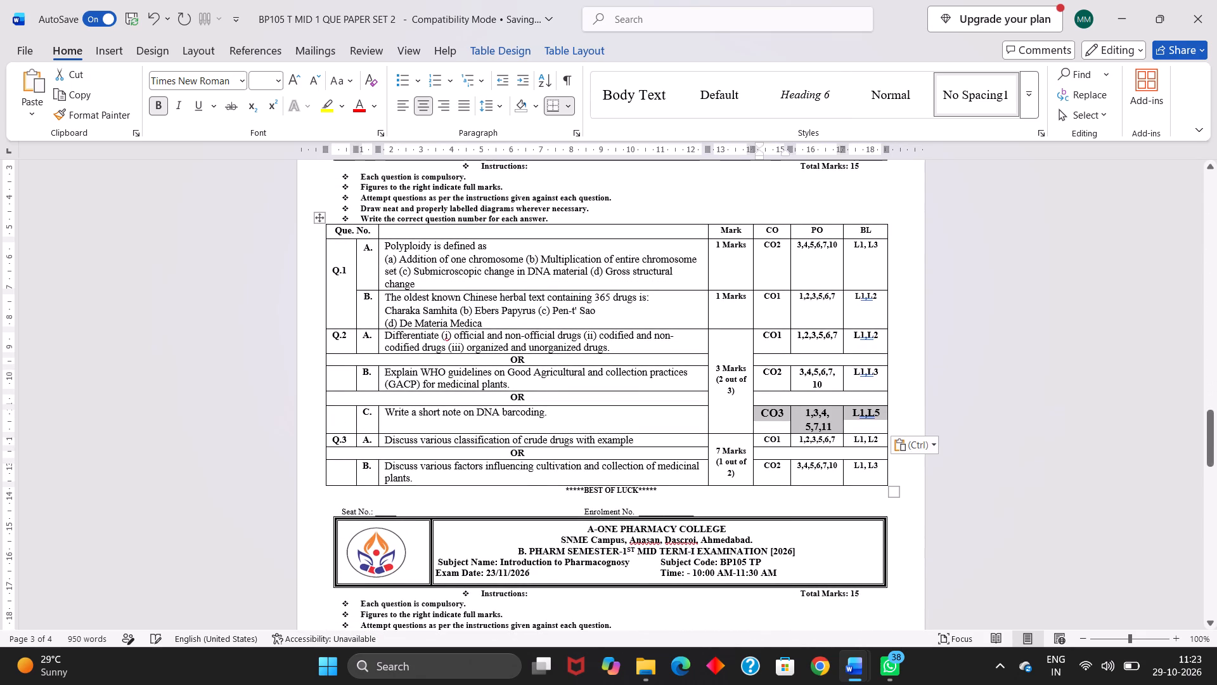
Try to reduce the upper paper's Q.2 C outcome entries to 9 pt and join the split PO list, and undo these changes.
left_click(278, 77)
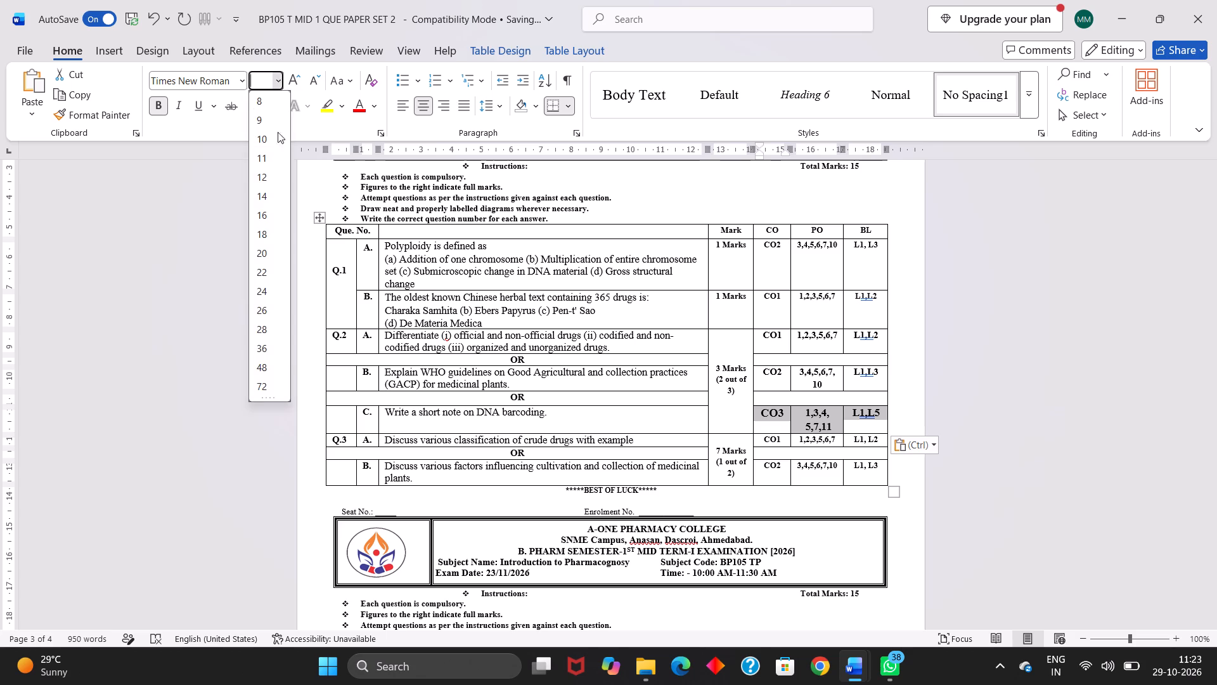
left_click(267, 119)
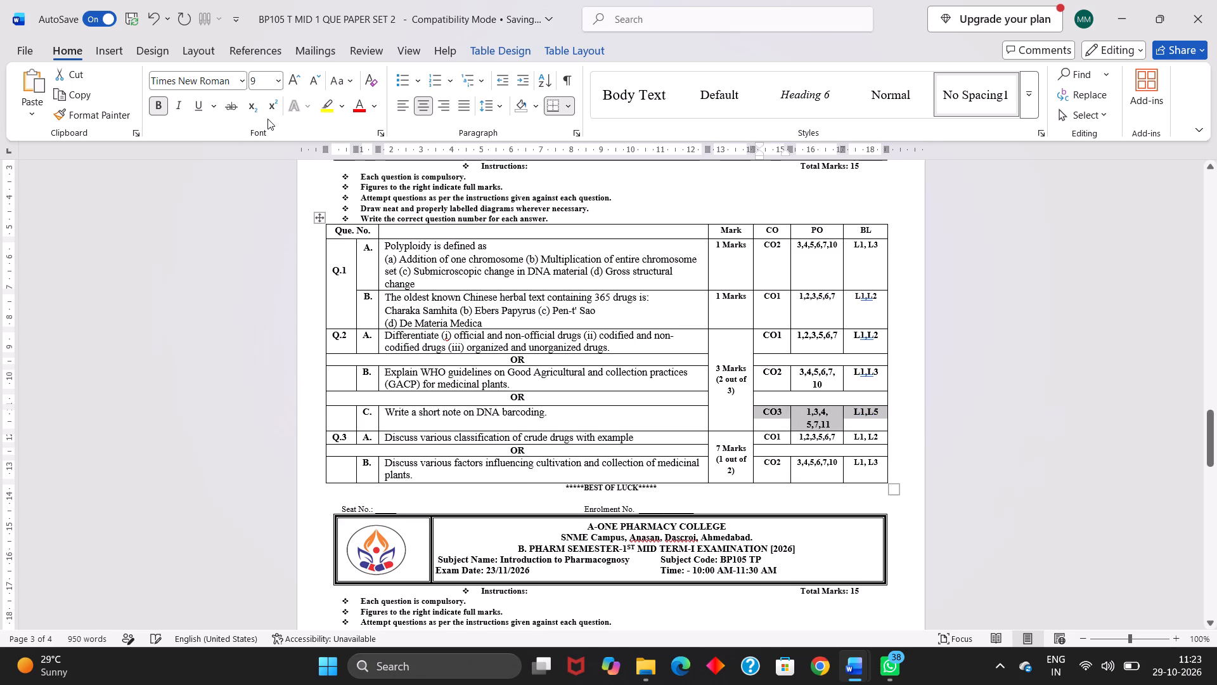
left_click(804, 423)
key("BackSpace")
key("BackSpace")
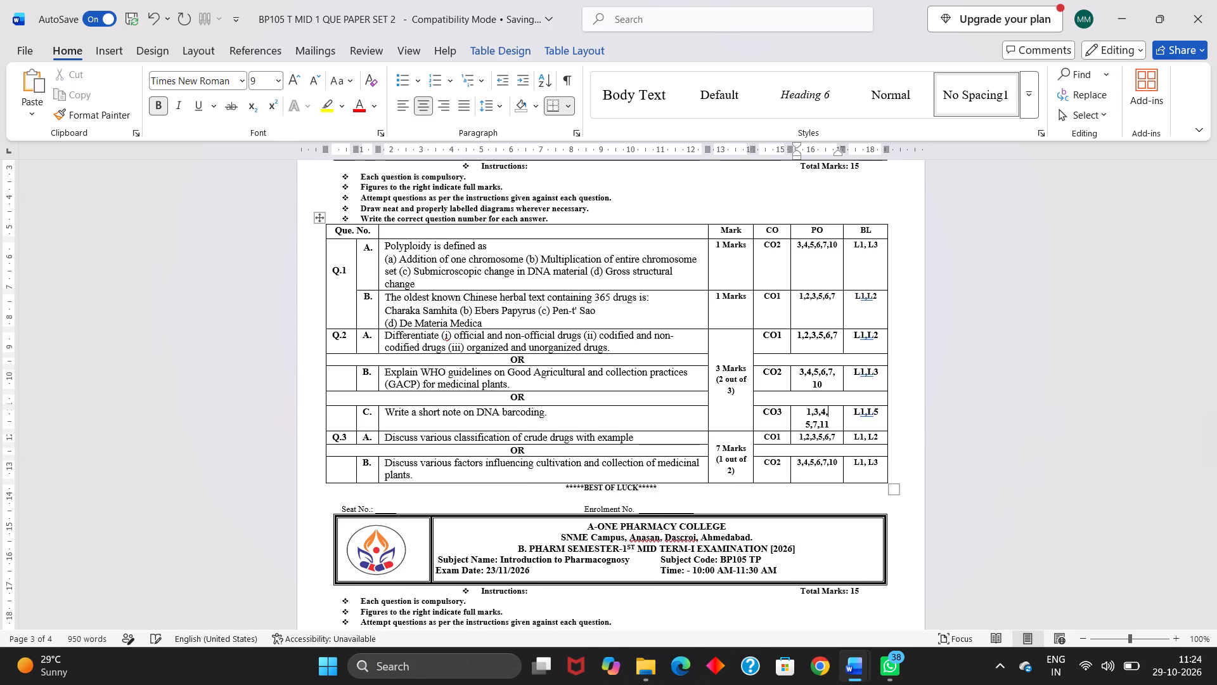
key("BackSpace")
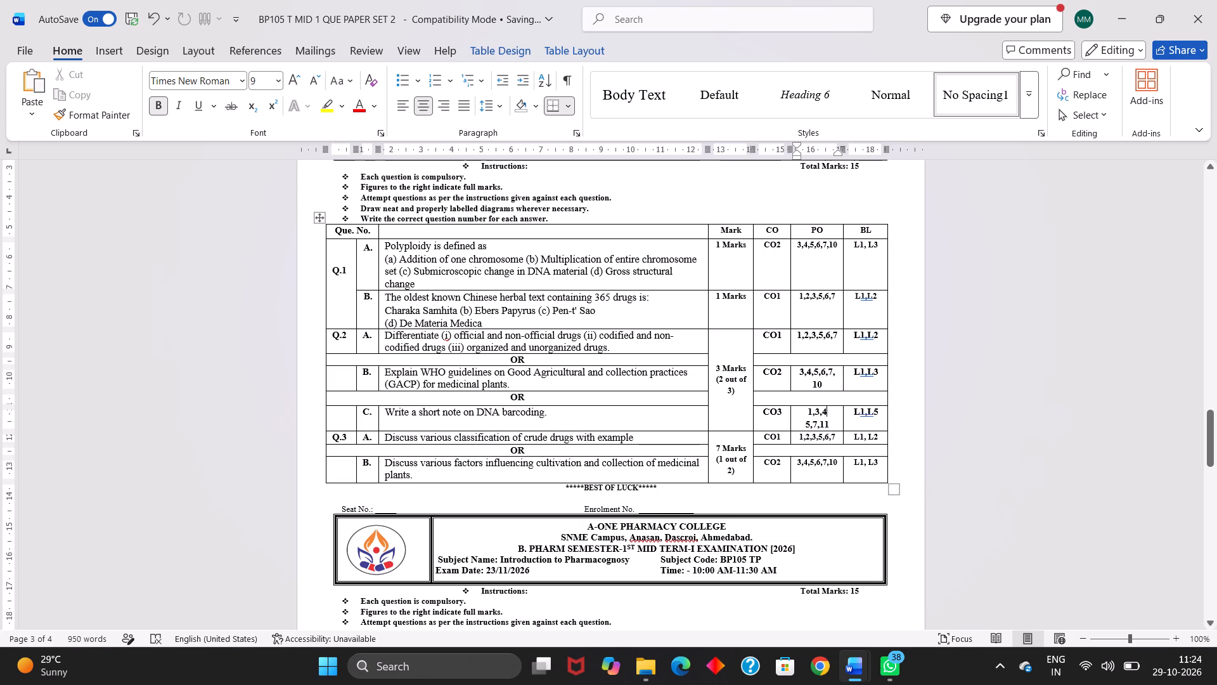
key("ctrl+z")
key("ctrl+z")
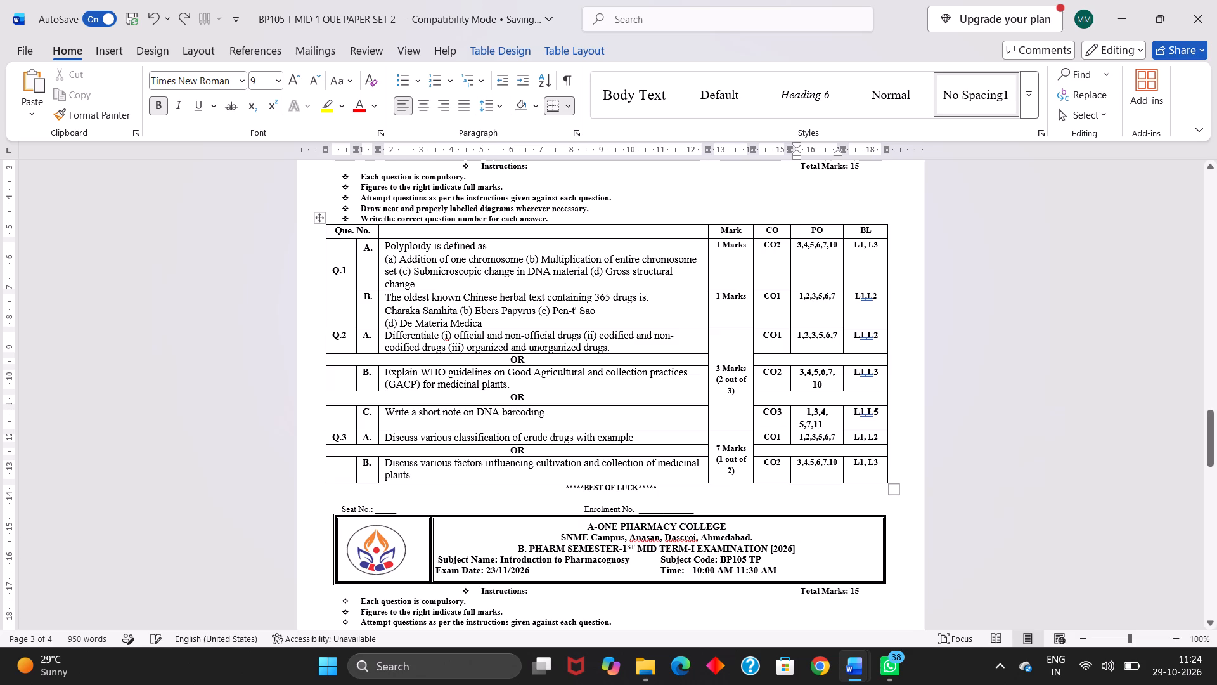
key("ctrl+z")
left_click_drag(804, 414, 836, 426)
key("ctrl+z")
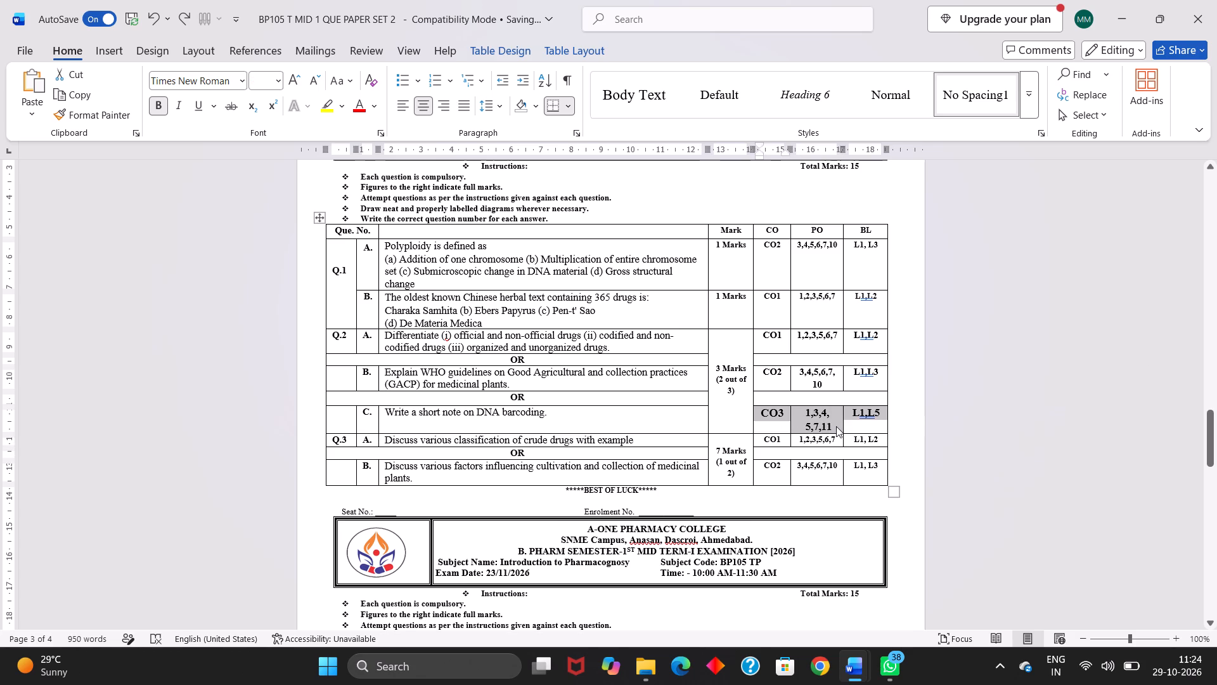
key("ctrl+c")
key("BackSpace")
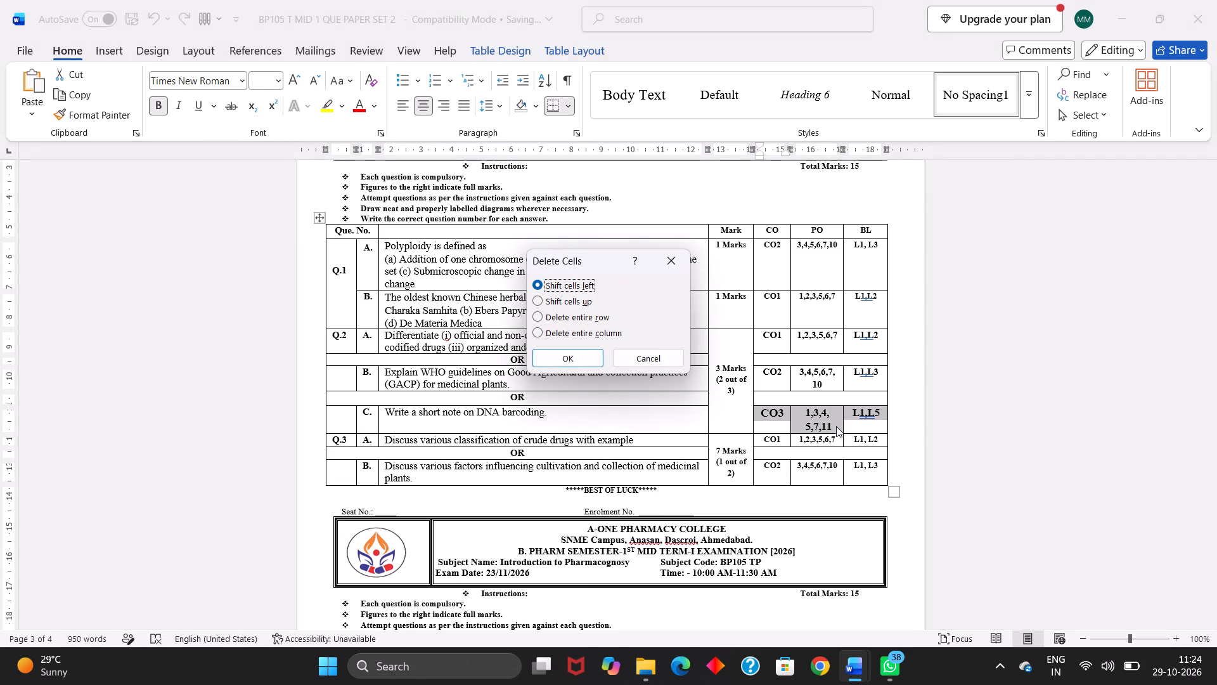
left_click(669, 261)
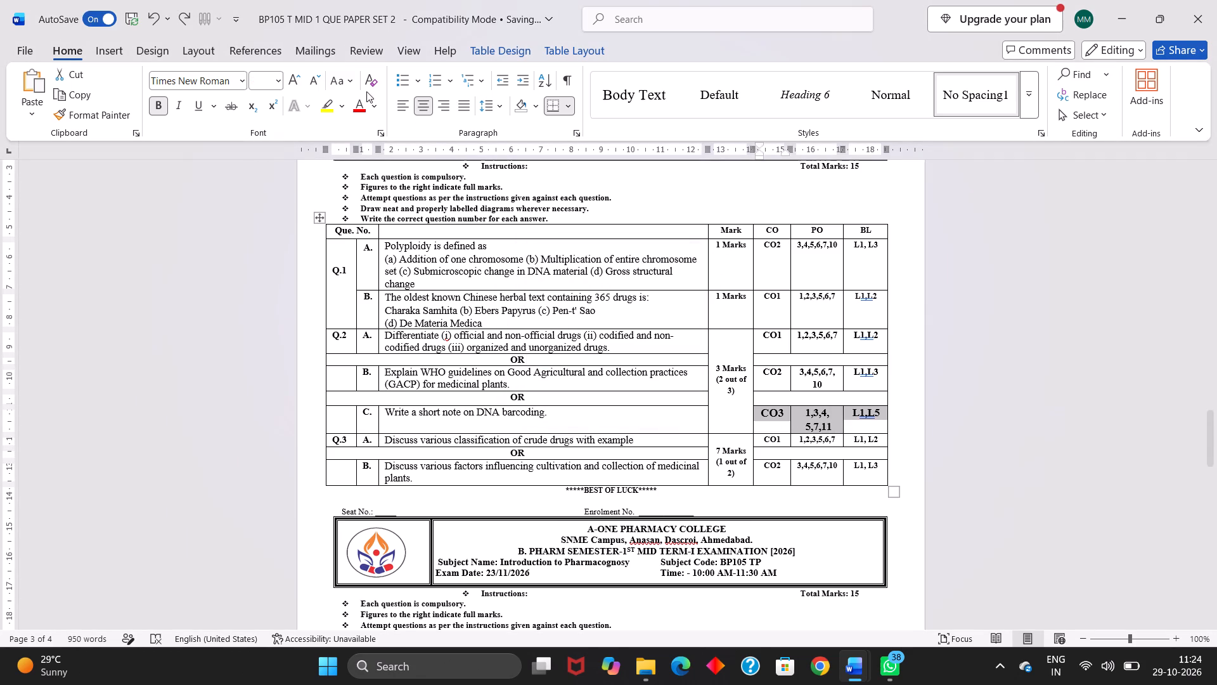
Reduce the upper paper's Q.2 C CO, PO and BL entries to 9 pt and rebreak the PO list as 1,3,4,5,7, with 11 below.
left_click(279, 74)
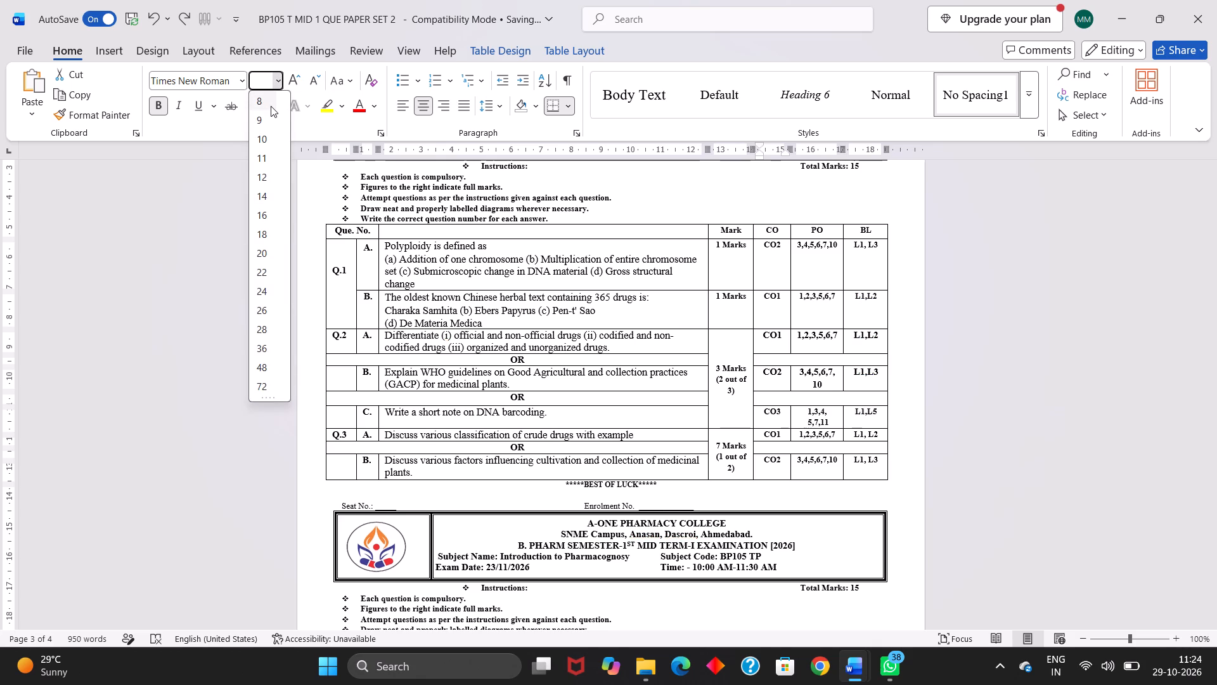
left_click(265, 116)
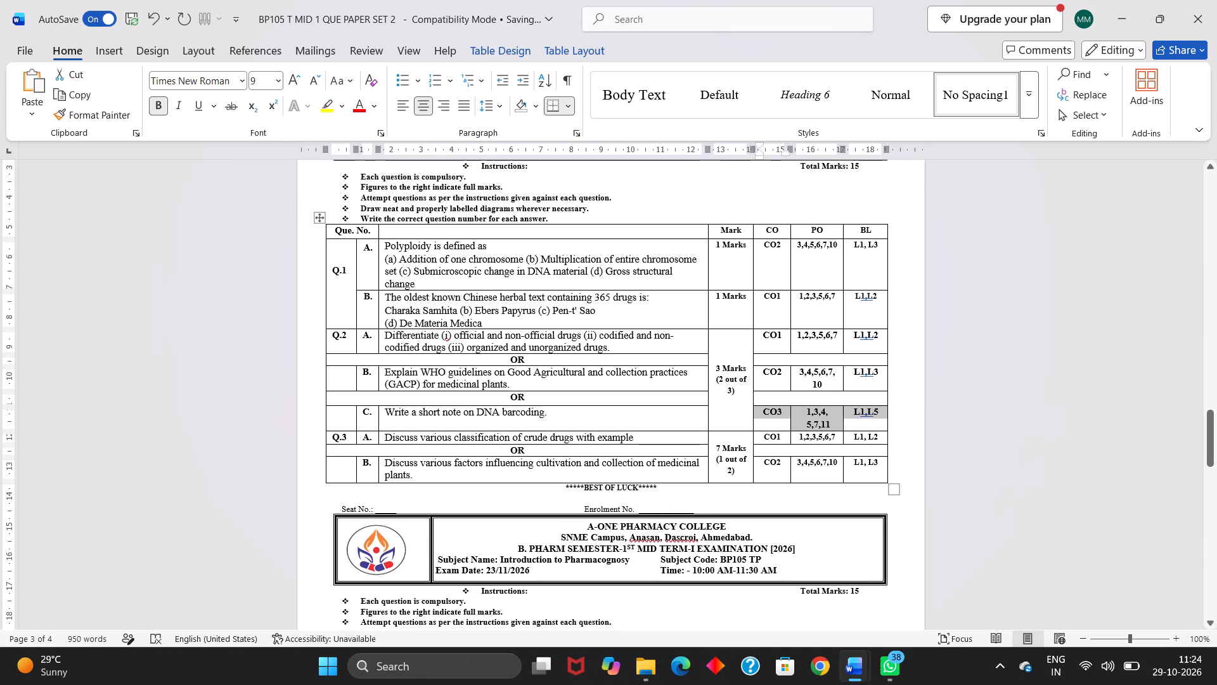
left_click(806, 415)
key("BackSpace")
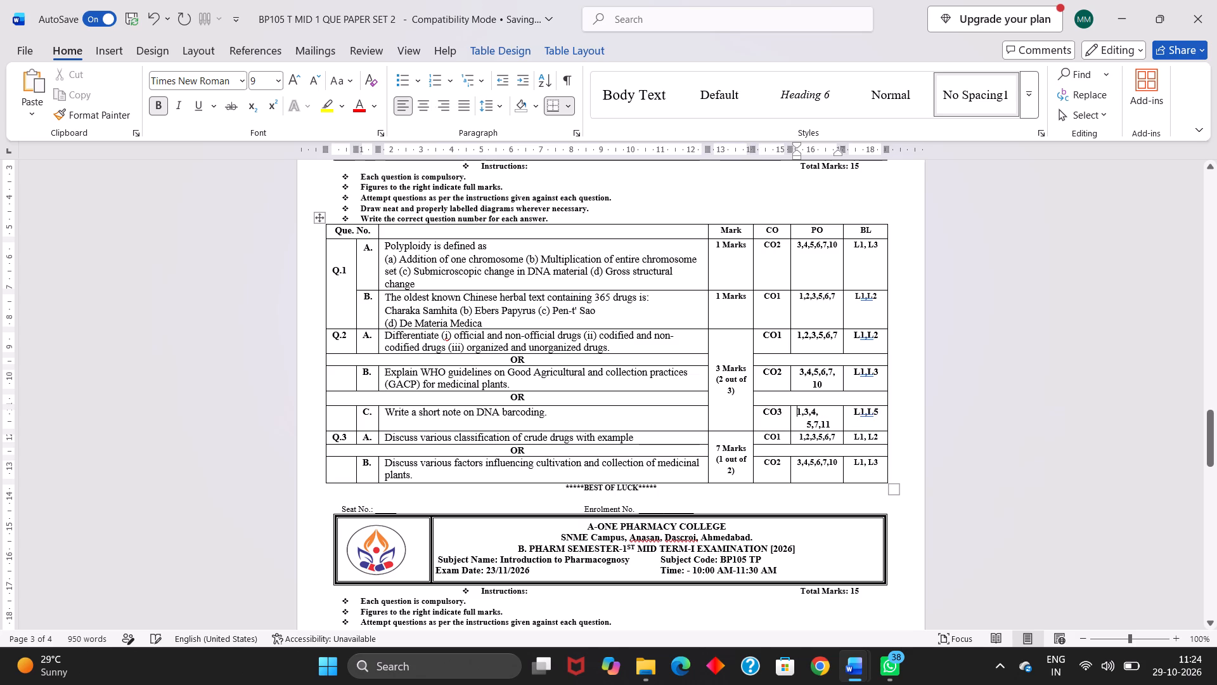
key("BackSpace")
left_click(807, 426)
key("BackSpace")
key("BackSpace")
key("BackSpace")
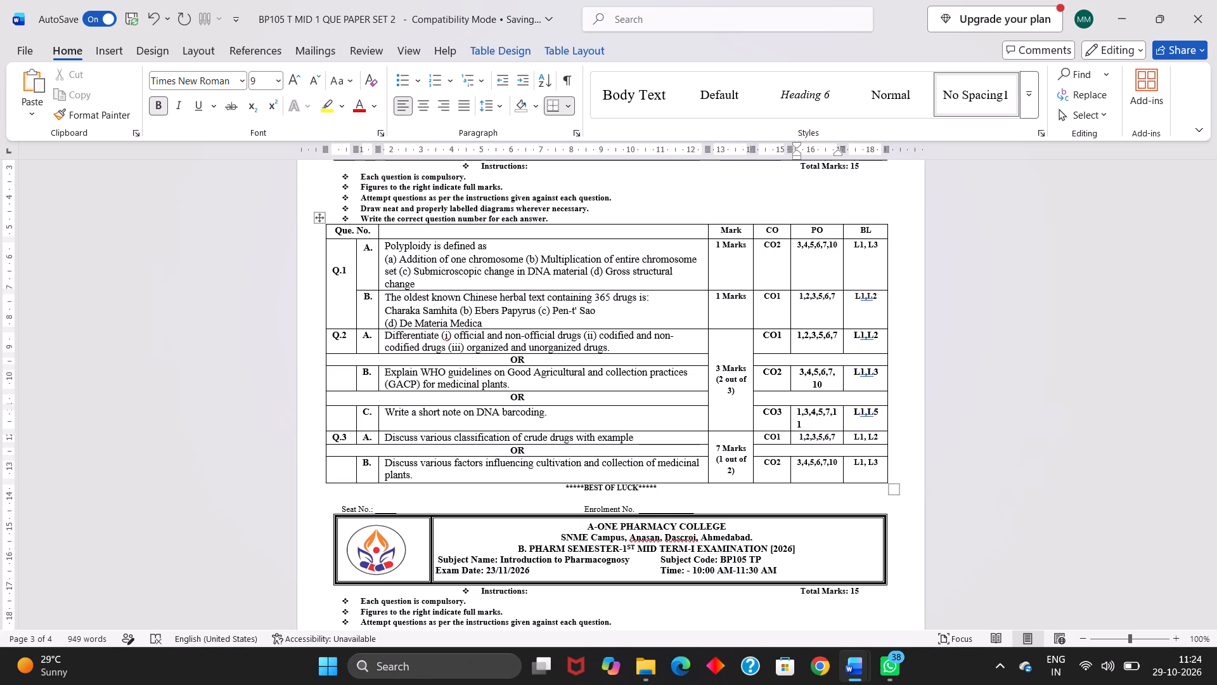
left_click(832, 412)
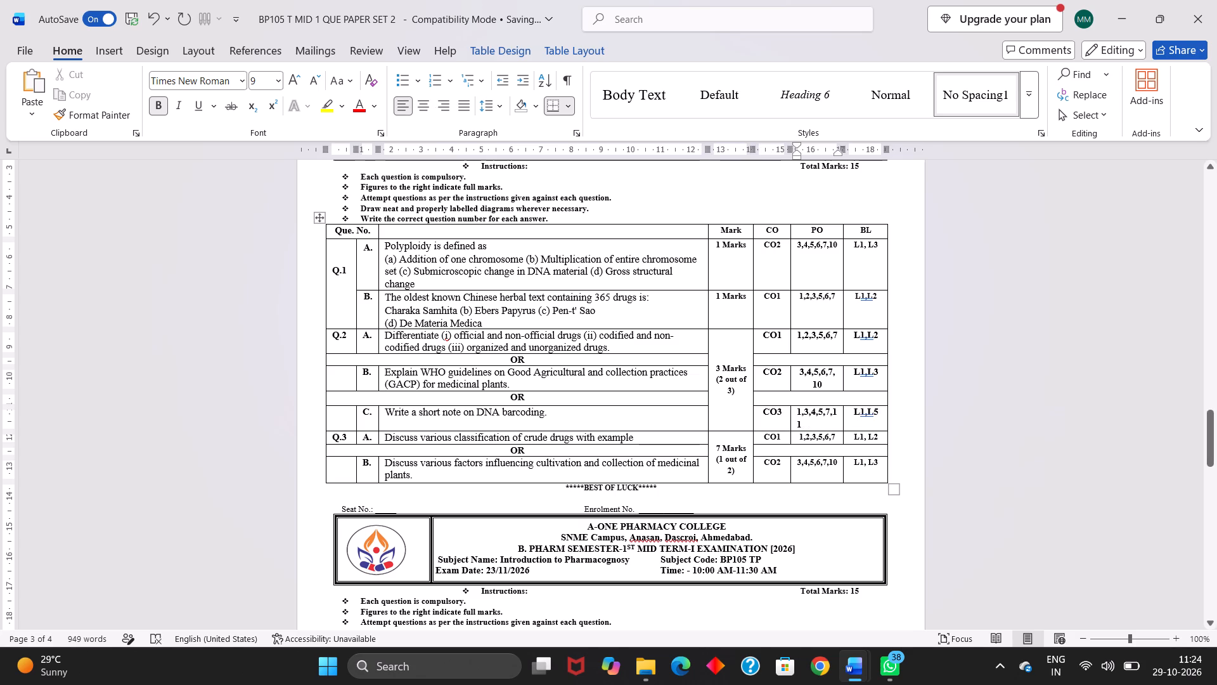
key("Return")
Replace the upper compact paper's Q.3 A question with page 1's question on collection, harvesting, garbling, drying and packing of crude drugs.
scroll(468, 423, "up", 7)
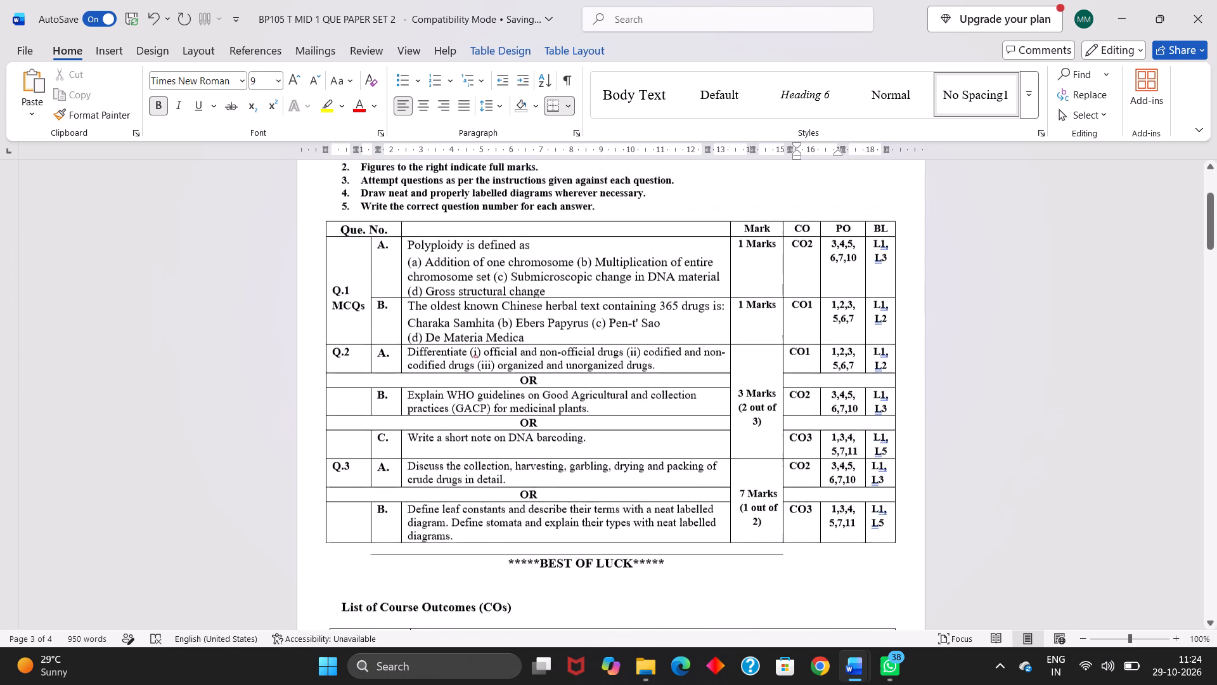
left_click_drag(408, 459, 484, 476)
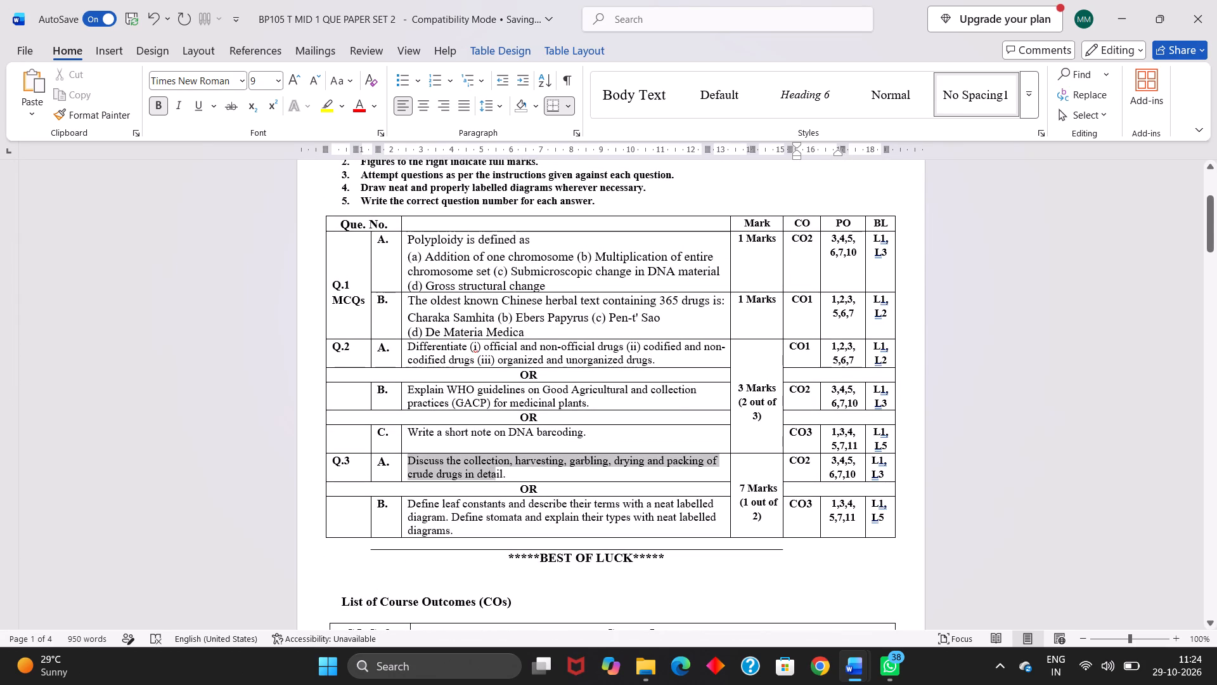
left_click_drag(484, 476, 508, 476)
key("ctrl+c")
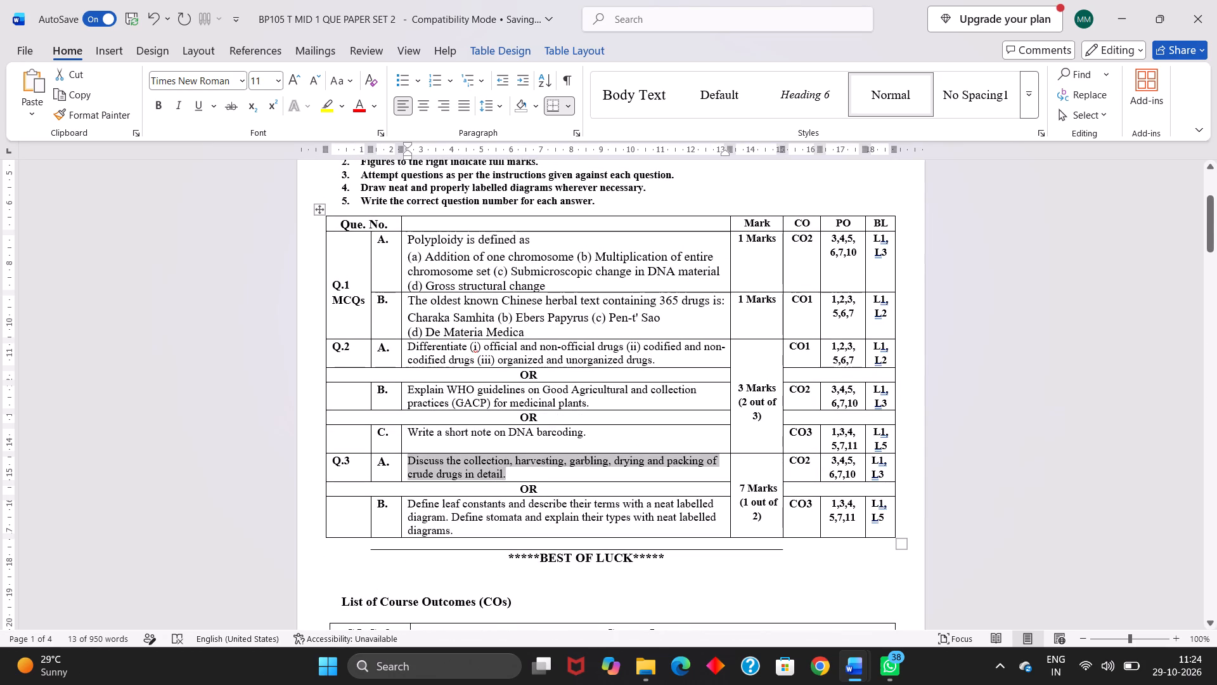
scroll(508, 476, "down", 11)
scroll(508, 476, "up", 1)
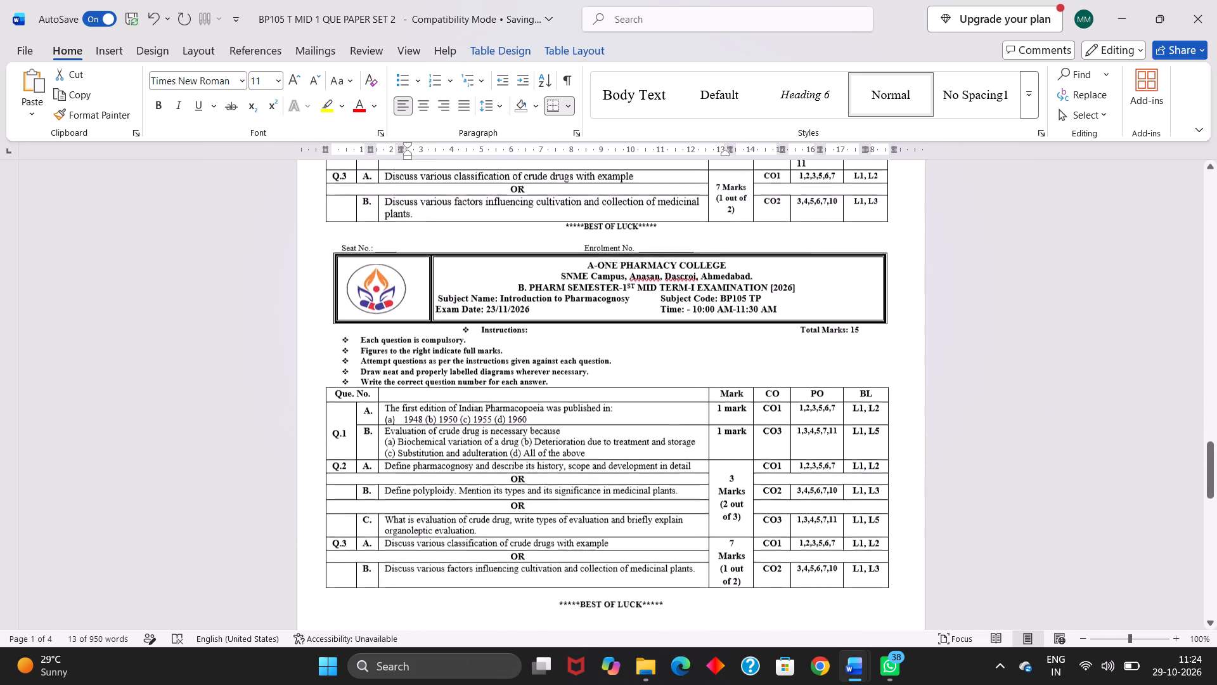
scroll(508, 476, "up", 1)
left_click_drag(387, 300, 631, 295)
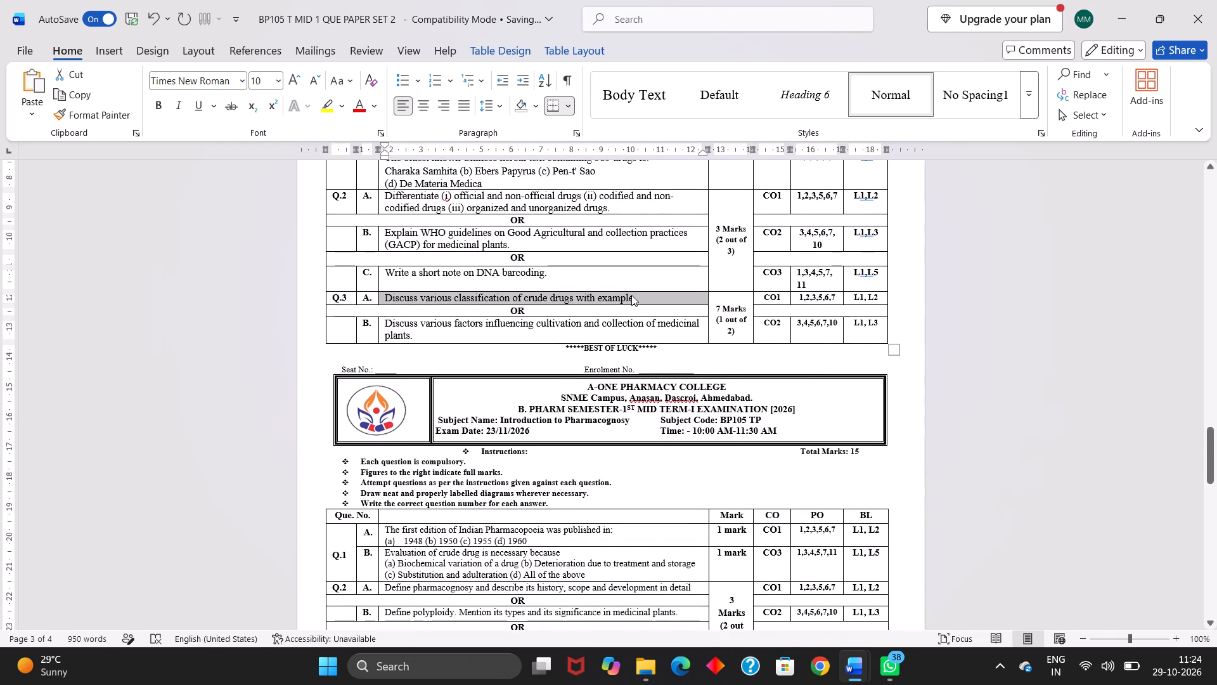
key("ctrl+v")
left_click(313, 80)
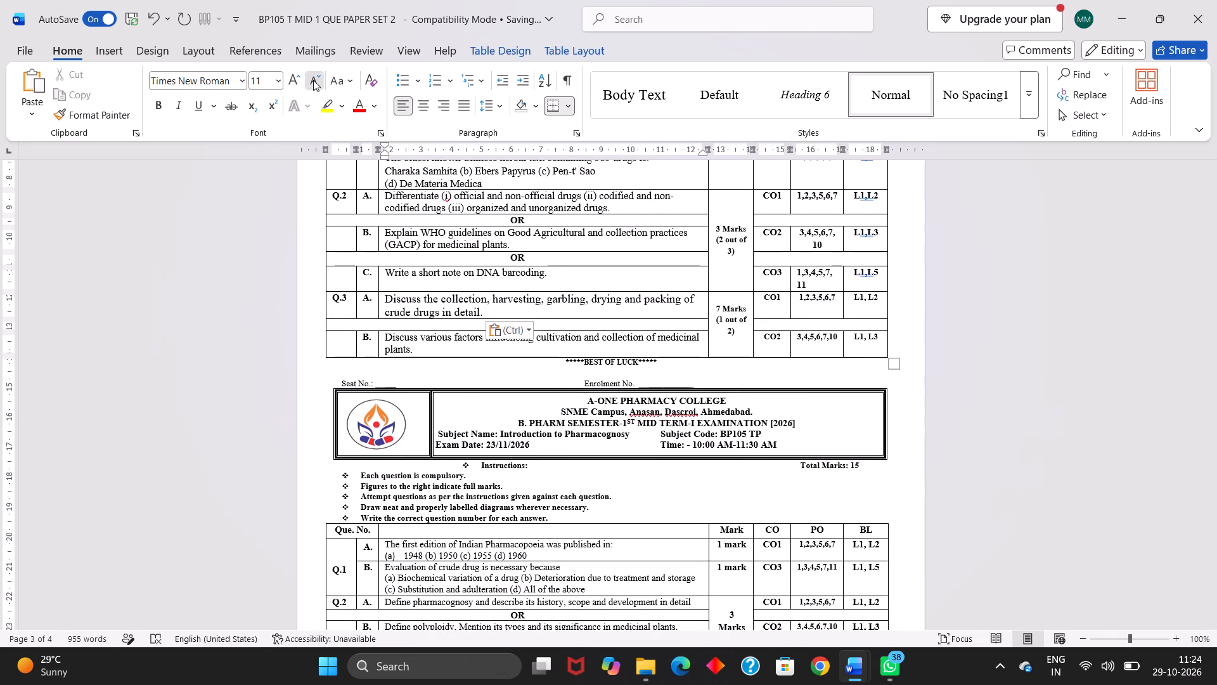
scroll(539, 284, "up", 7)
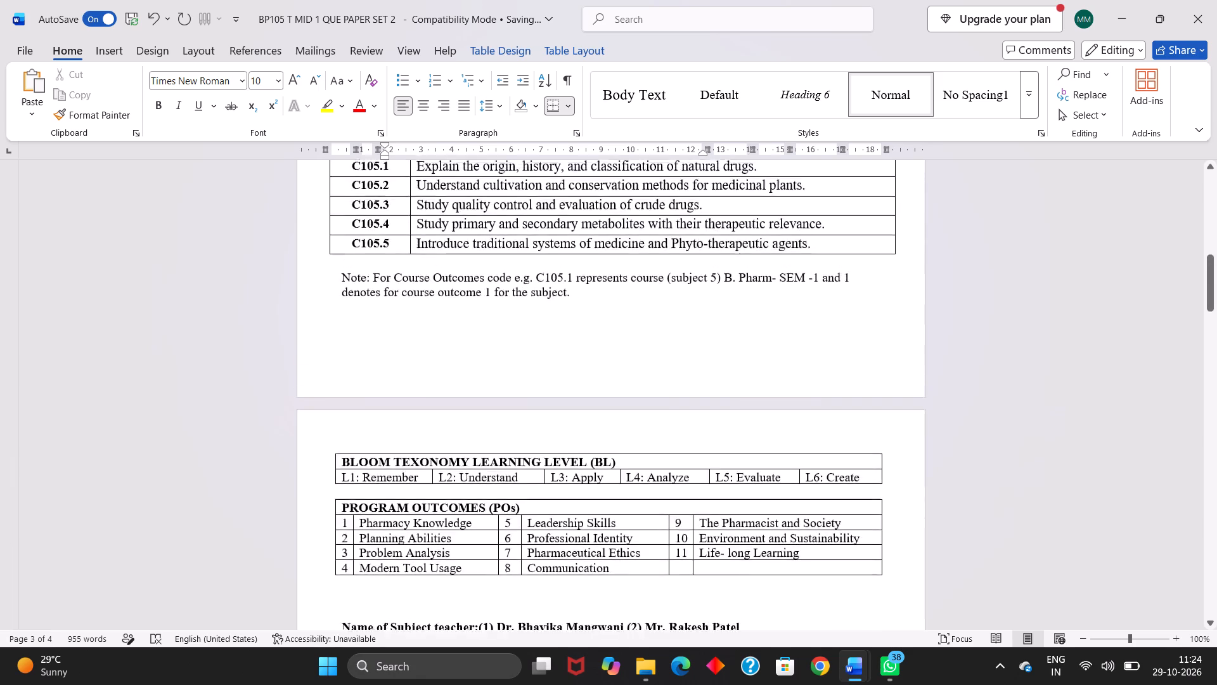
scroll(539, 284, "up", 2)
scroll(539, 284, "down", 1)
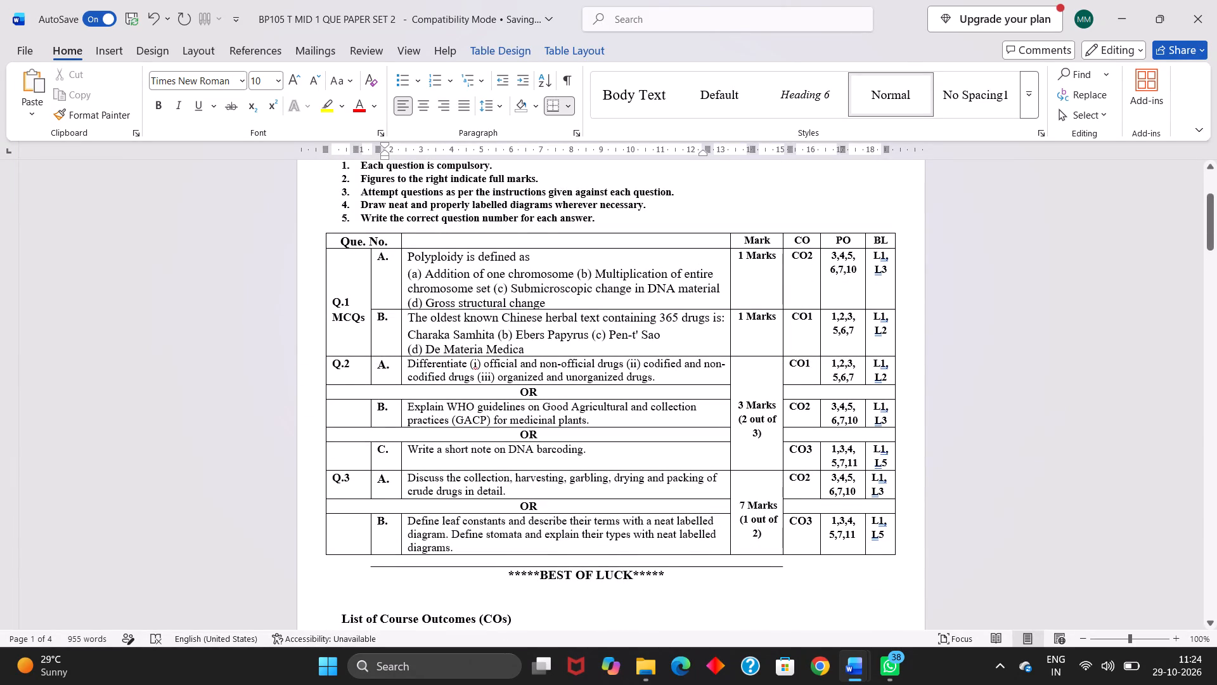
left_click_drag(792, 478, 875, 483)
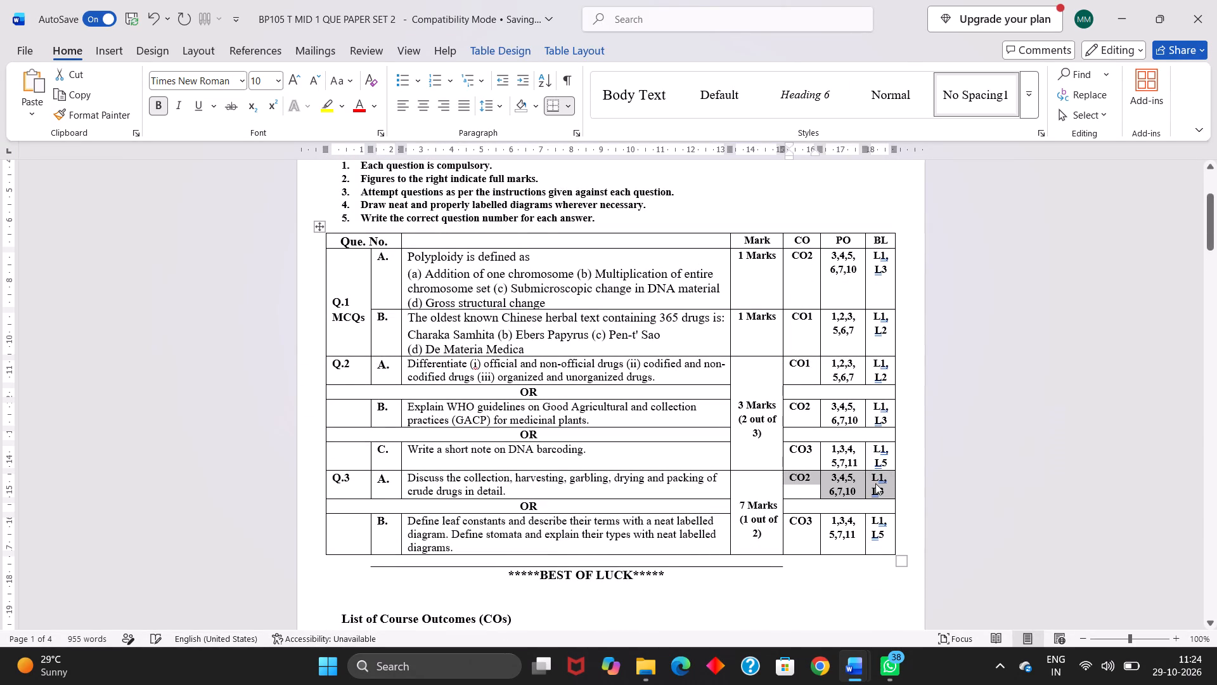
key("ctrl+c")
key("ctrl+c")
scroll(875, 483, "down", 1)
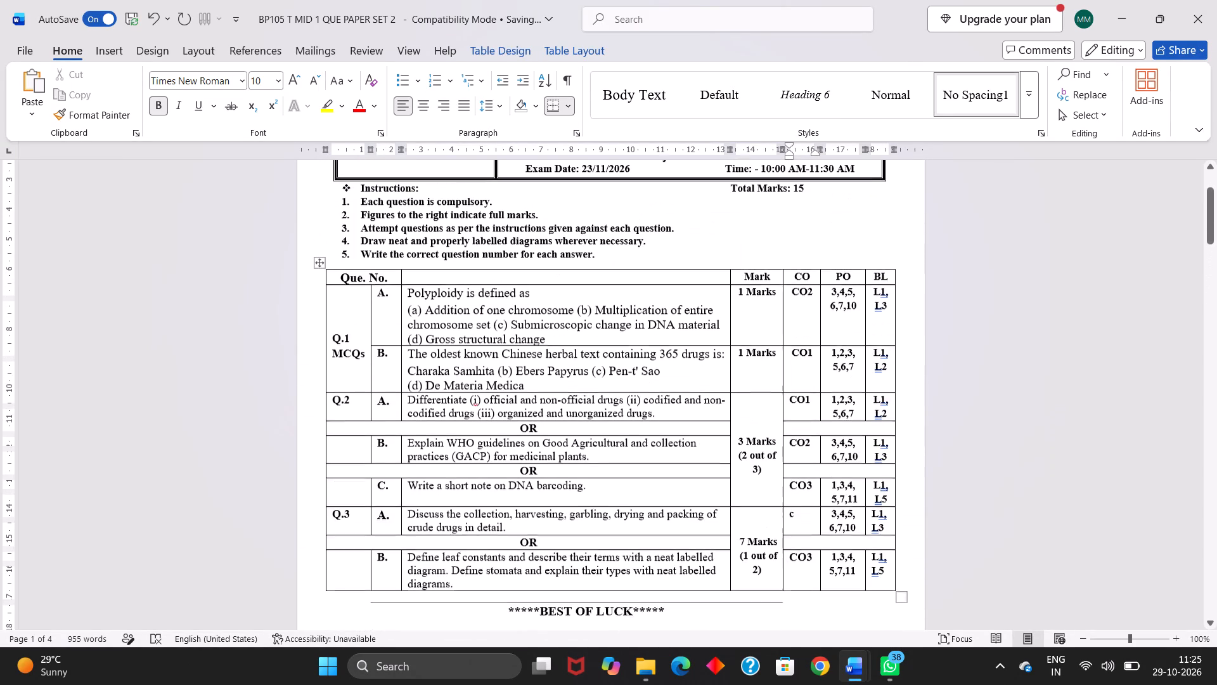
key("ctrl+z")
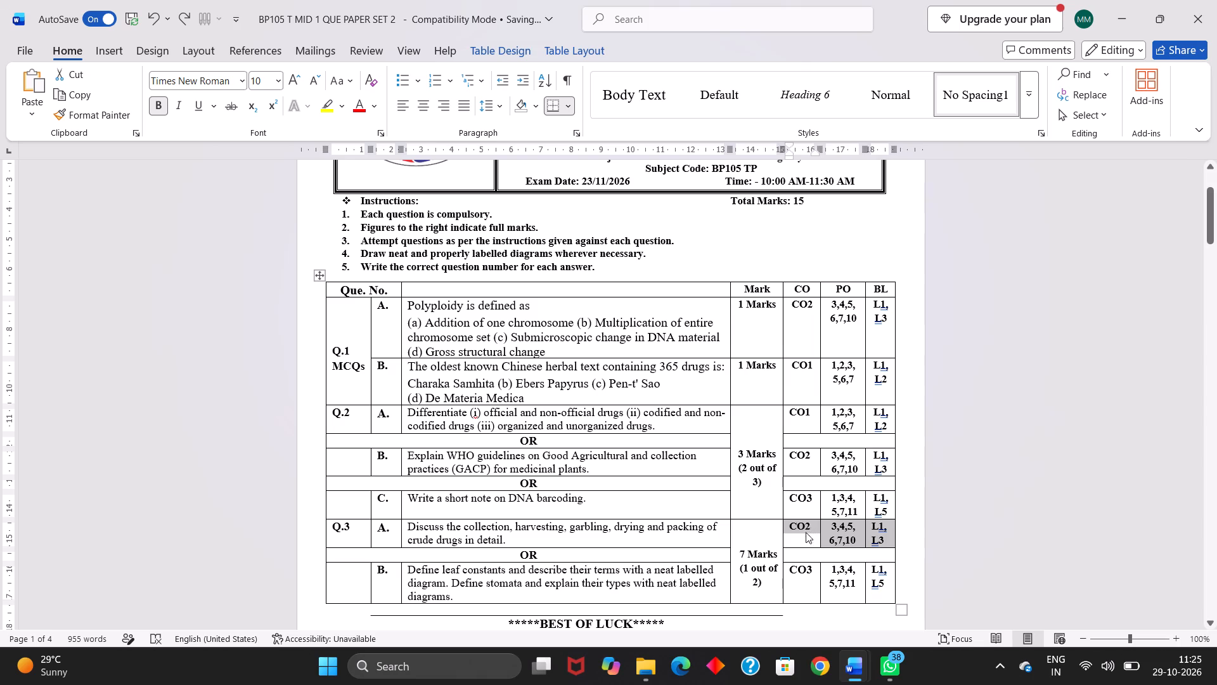
Replace the upper compact paper's Q.3 A CO, PO and BL entries with page 1's CO2, 3,4,5,6,7,10 and L1,L3.
left_click(790, 526)
left_click_drag(792, 528, 851, 540)
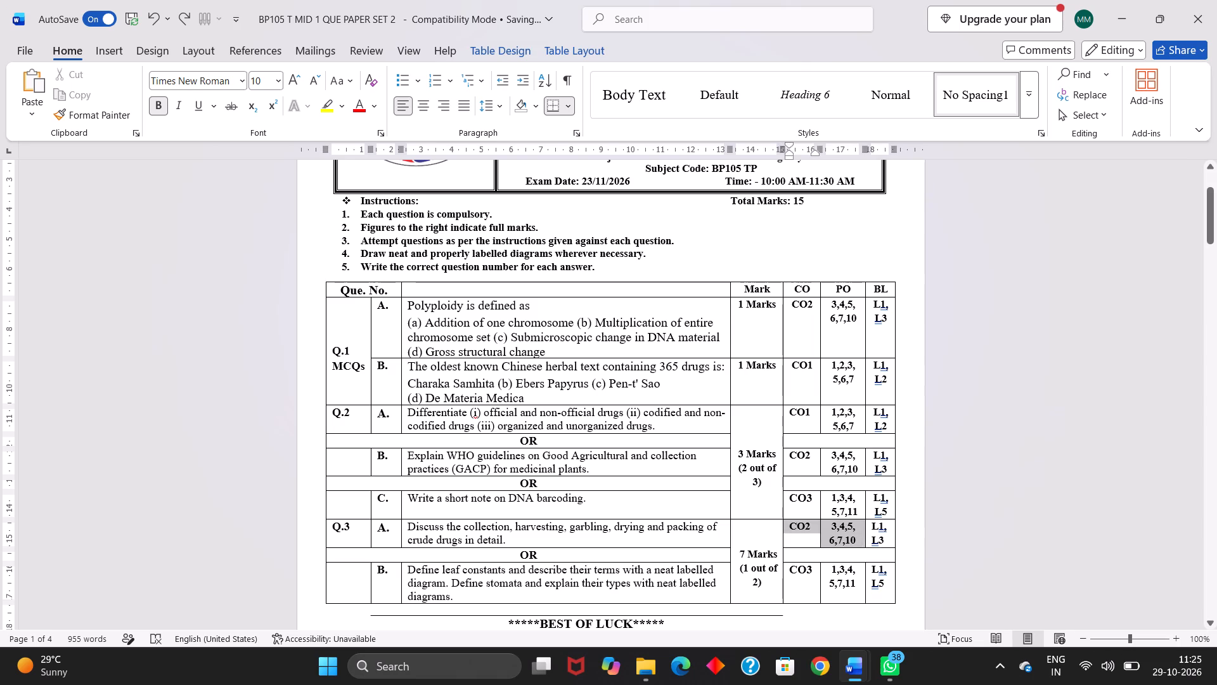
left_click_drag(851, 540, 878, 542)
key("ctrl+c")
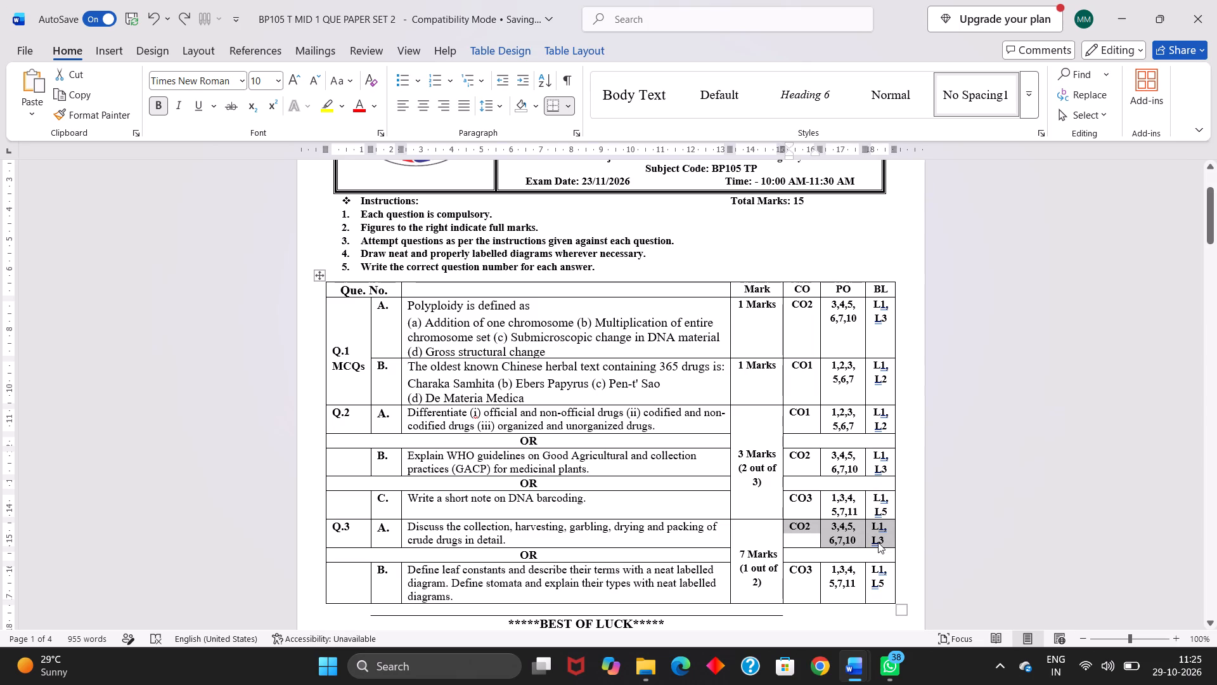
scroll(878, 542, "down", 7)
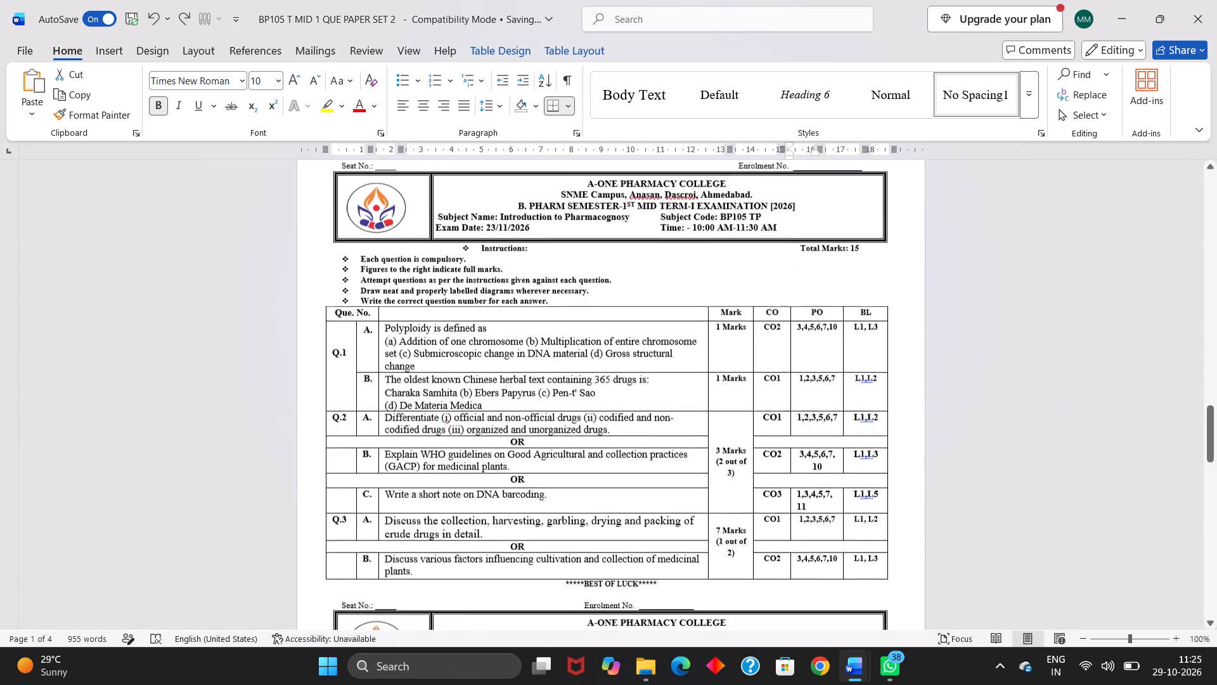
scroll(878, 542, "down", 3)
left_click_drag(764, 412, 830, 420)
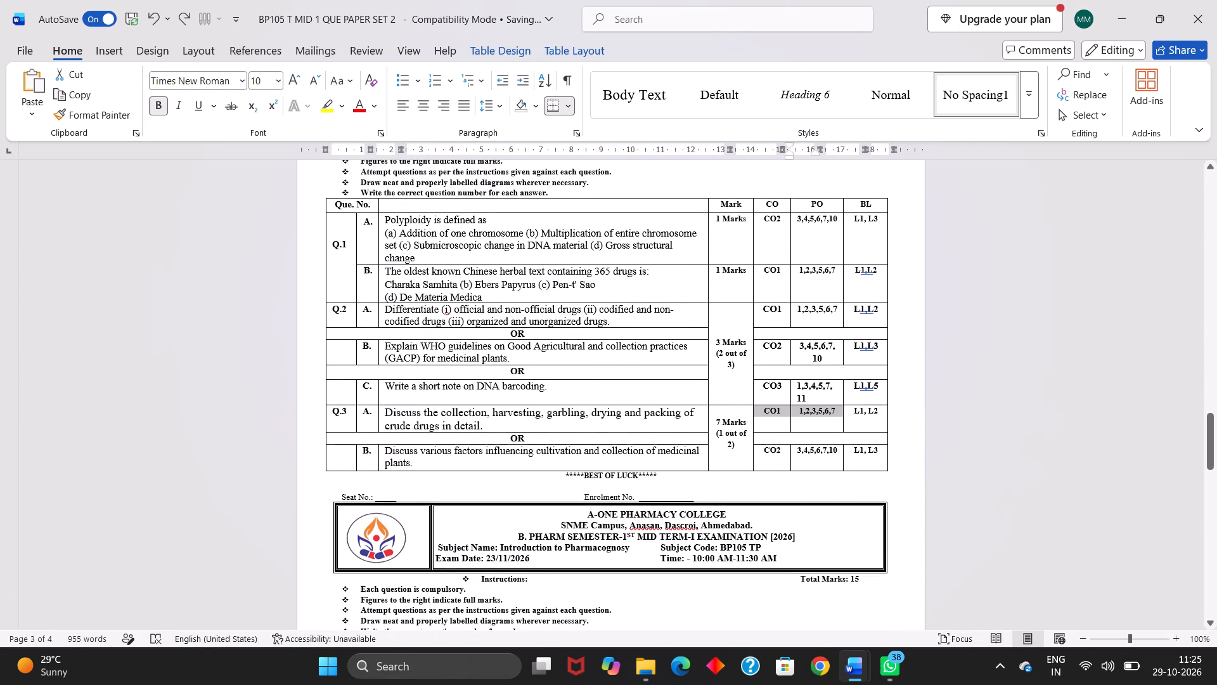
left_click_drag(830, 420, 855, 419)
key("ctrl+v")
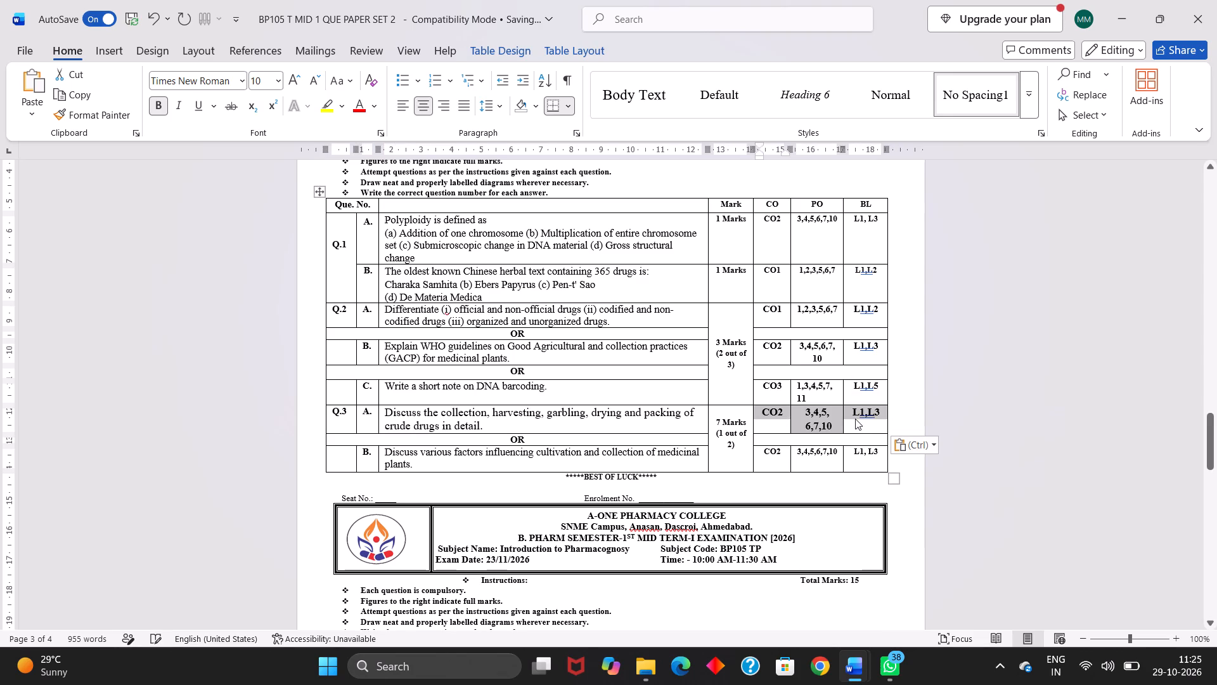
Reduce the upper paper's Q.3 A CO, PO and BL entries to 9 pt and rebreak the PO list as 3,4,5,6,7, with 10 below.
left_click(315, 82)
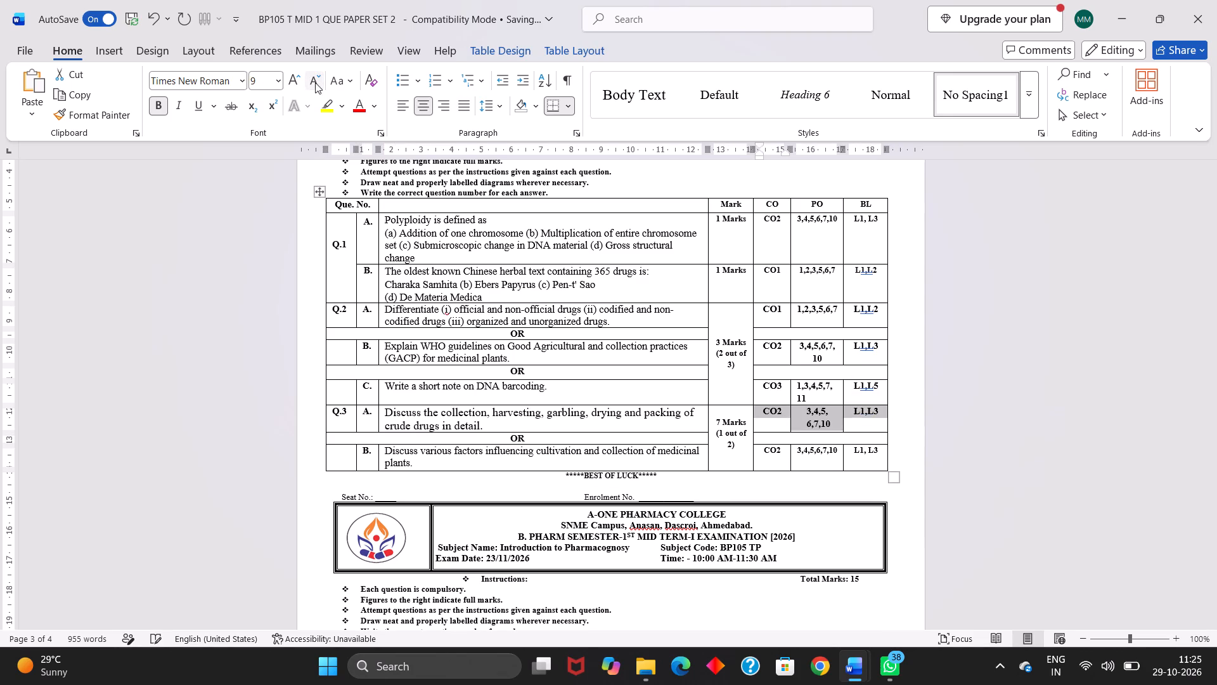
left_click(808, 422)
key("BackSpace")
key("BackSpace")
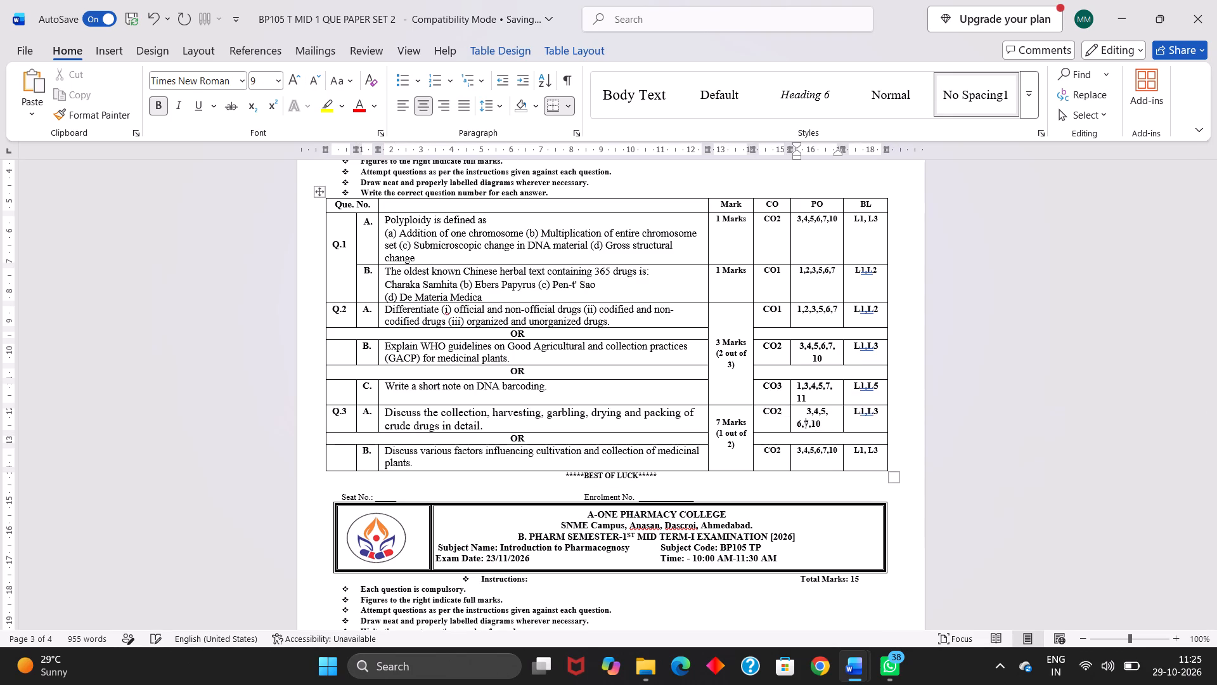
key("BackSpace")
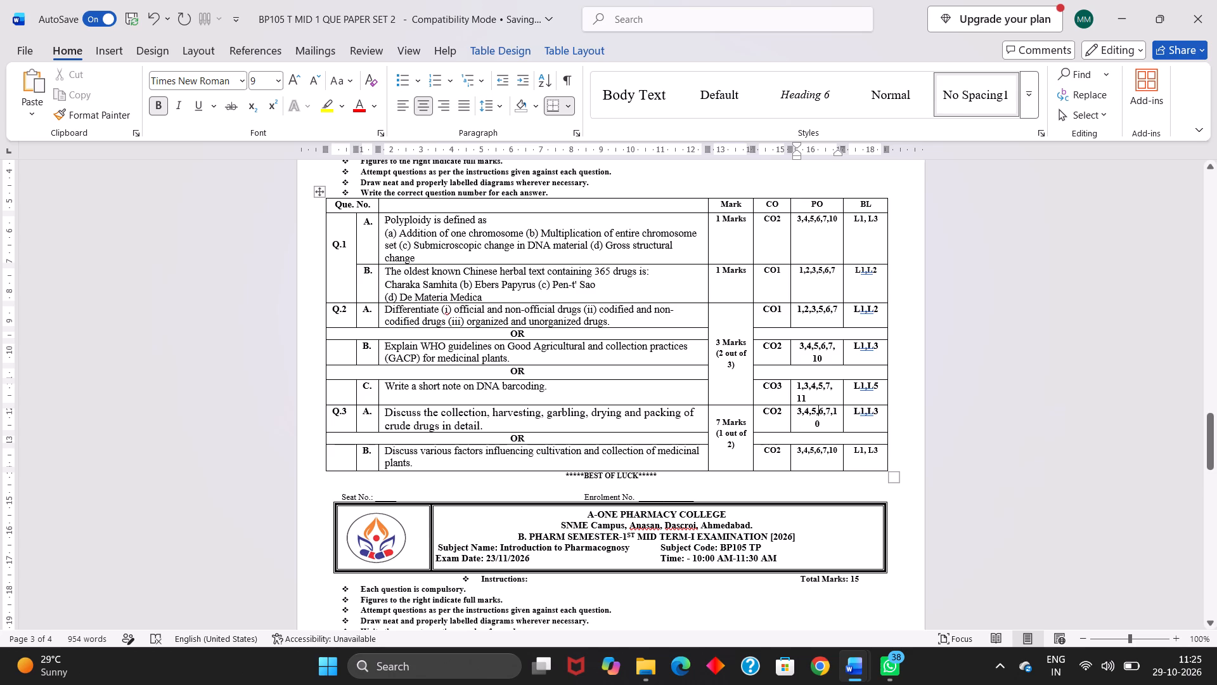
left_click(832, 414)
key("Return")
Replace the upper compact paper's Q.3 B question with page 1's question on leaf constants and stomata types.
scroll(583, 396, "up", 13)
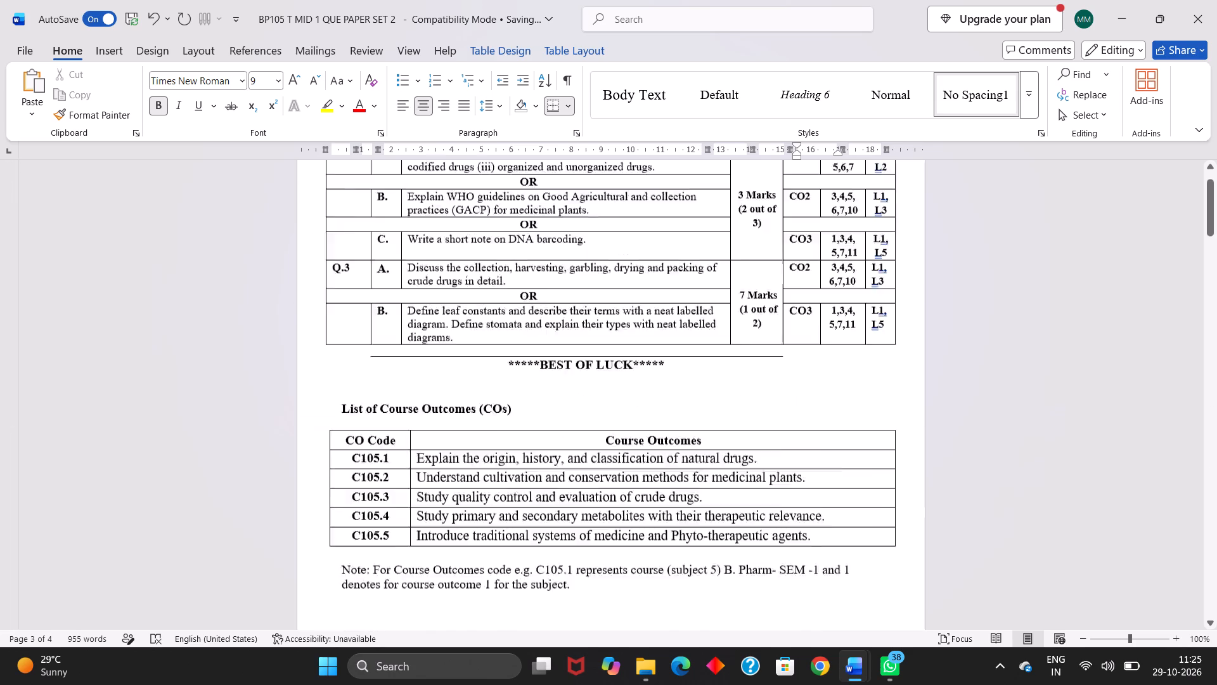
scroll(583, 396, "down", 1)
left_click_drag(410, 470, 456, 497)
key("ctrl+c")
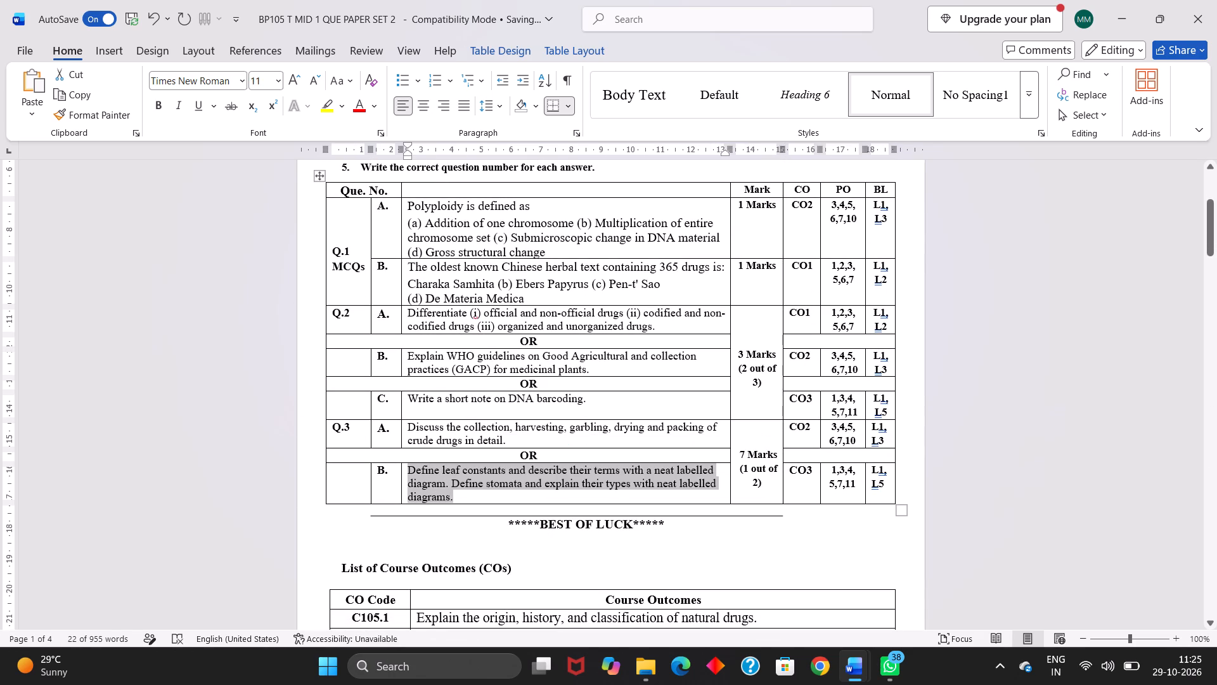
scroll(638, 438, "down", 6)
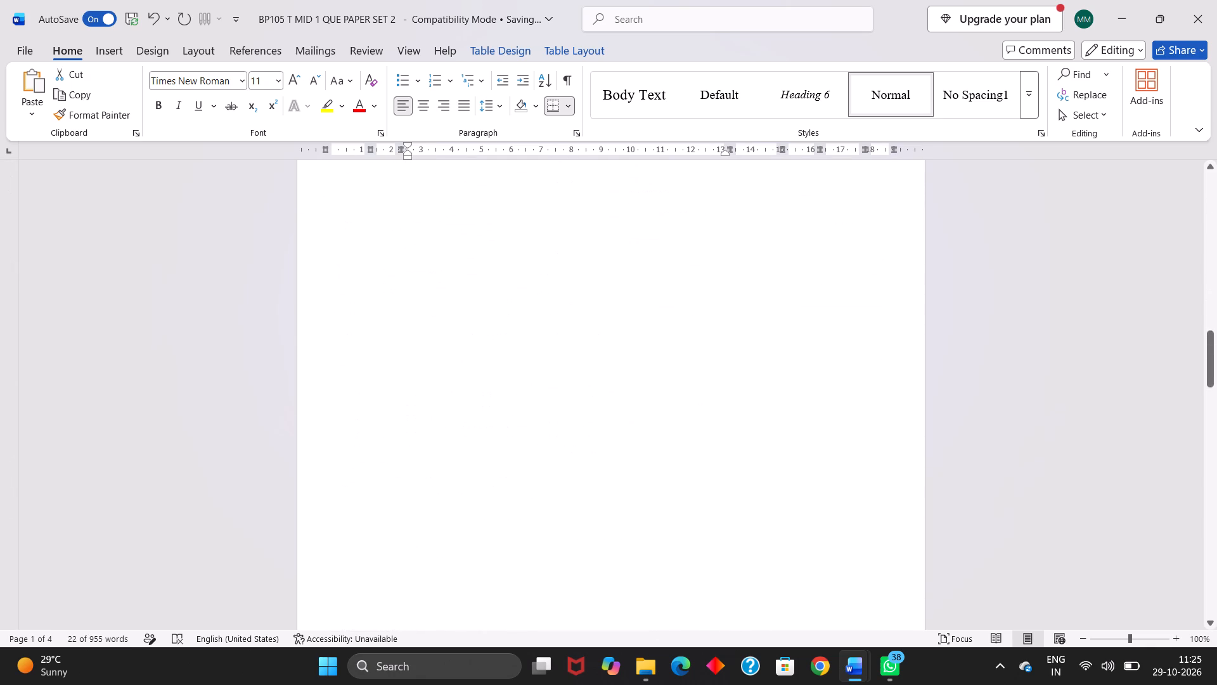
scroll(638, 438, "down", 3)
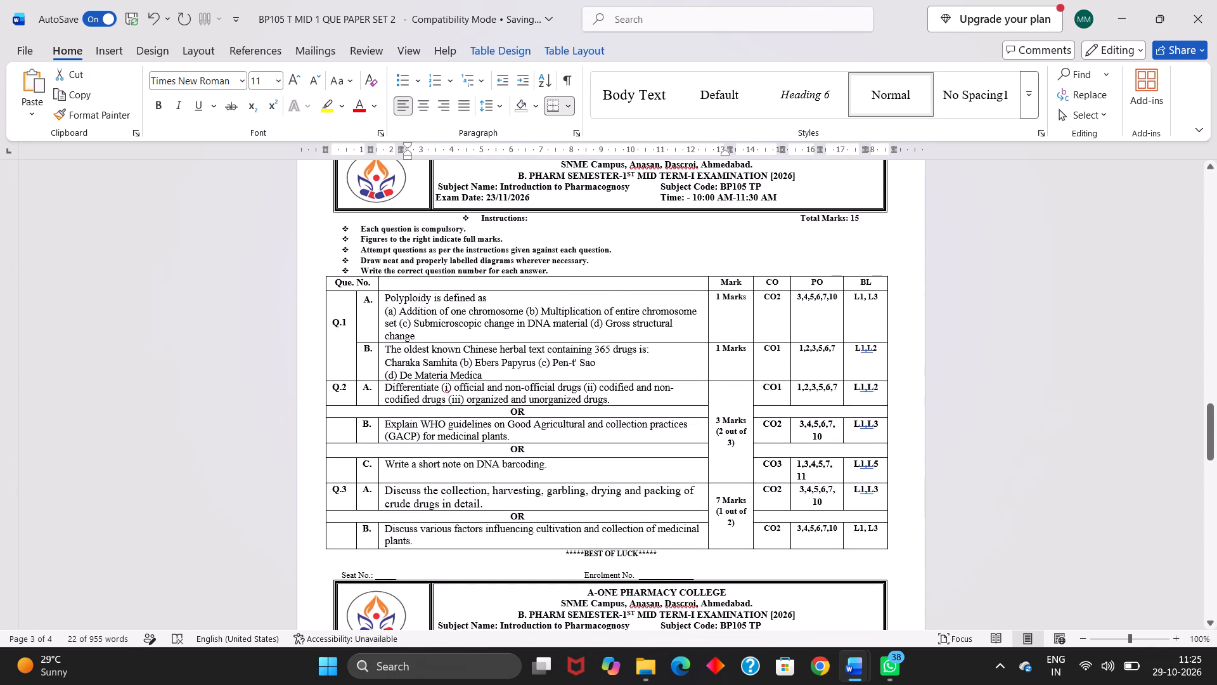
left_click_drag(387, 528, 422, 540)
key("ctrl+v")
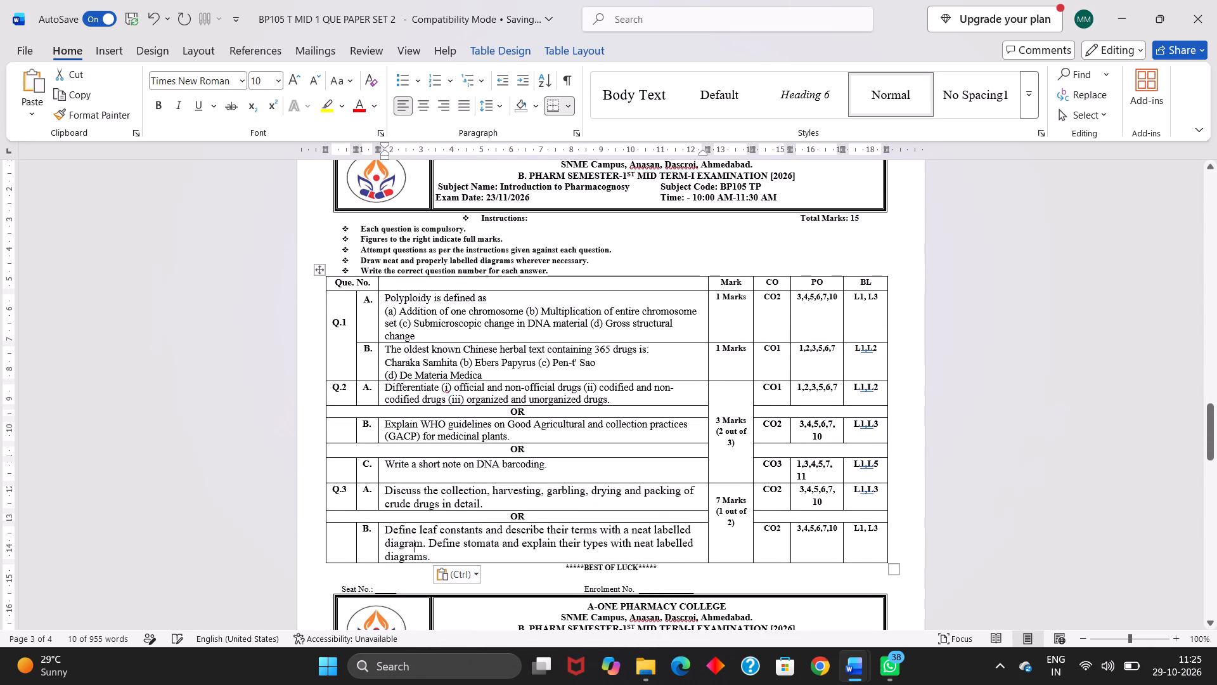
left_click(316, 79)
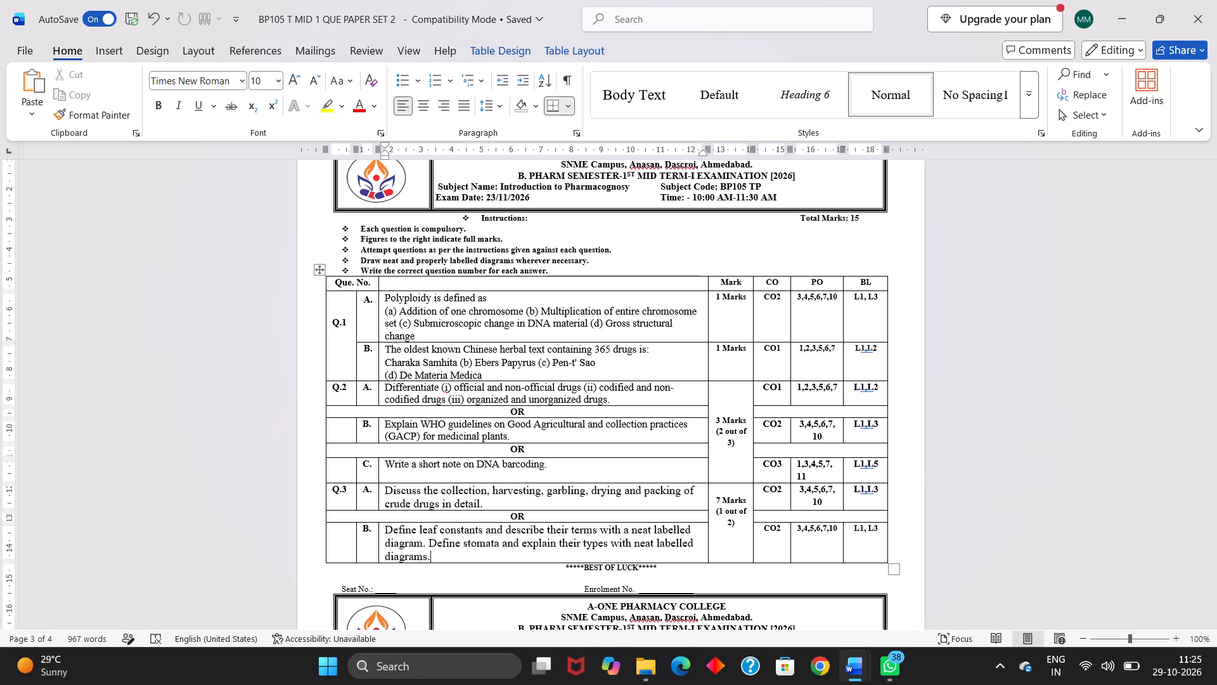
Replace the upper compact paper's Q.3 B CO, PO and BL entries with page 1's CO3, 1,3,4,5,7,11 and L1,L5.
scroll(653, 474, "up", 2)
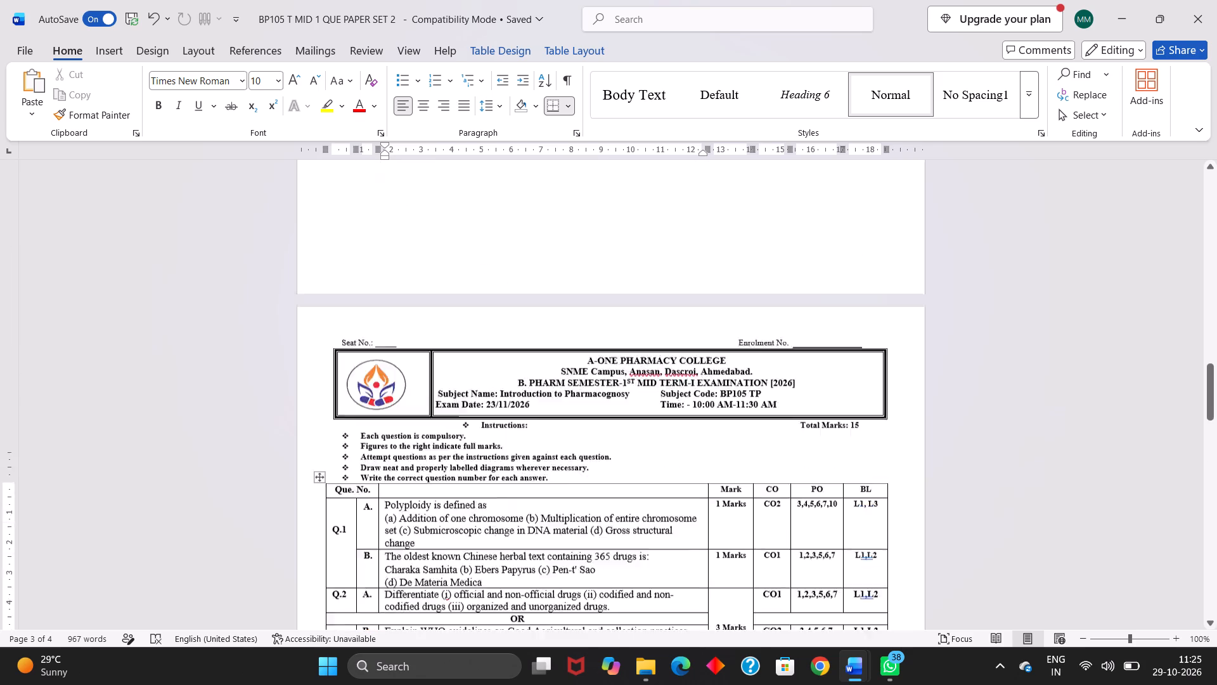
scroll(653, 474, "up", 5)
scroll(653, 474, "down", 1)
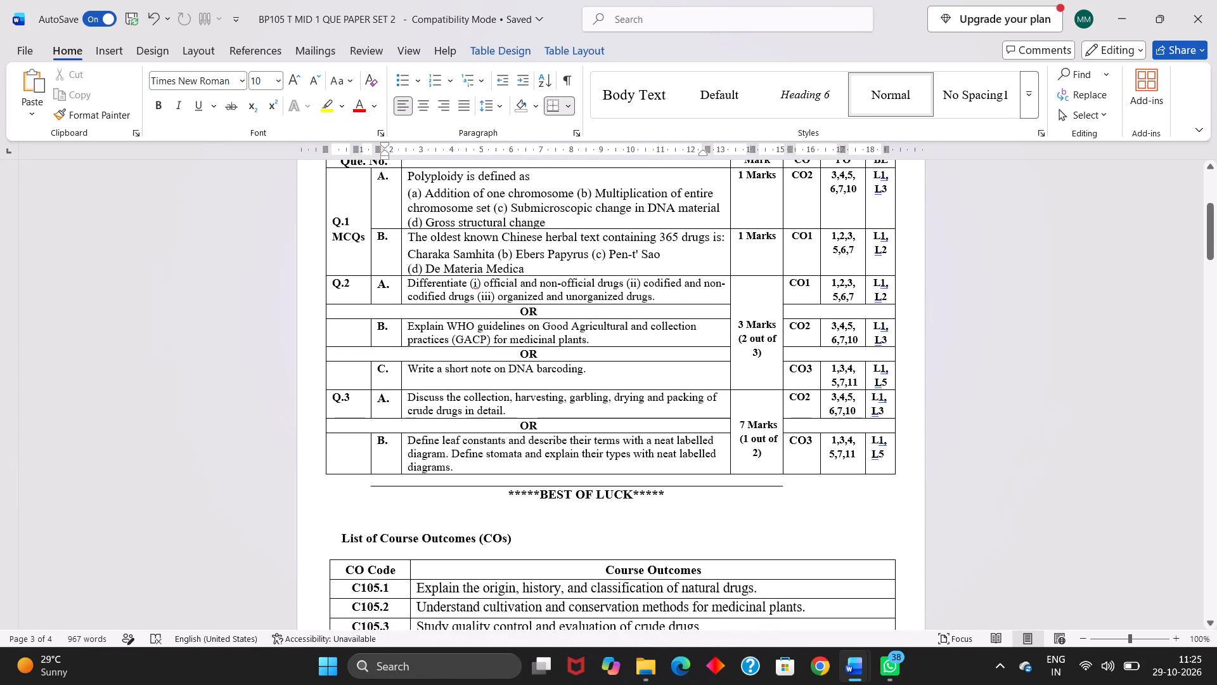
left_click_drag(790, 440, 885, 459)
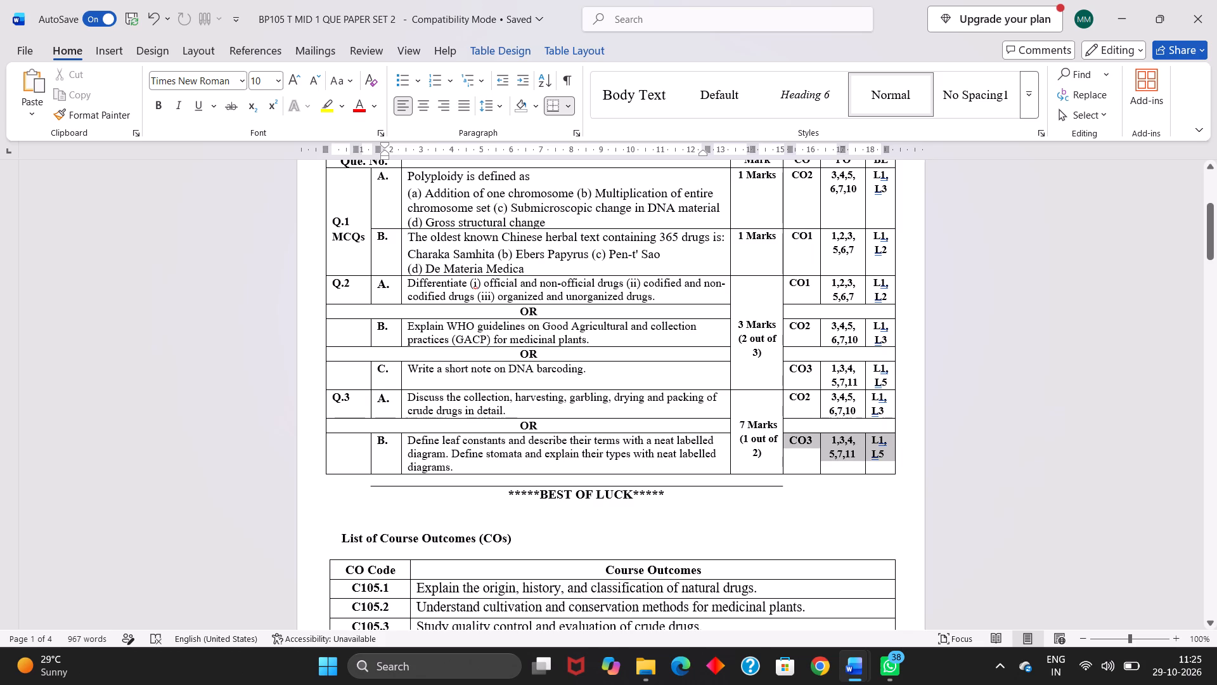
left_click_drag(885, 459, 894, 459)
key("ctrl+c")
scroll(894, 459, "down", 3)
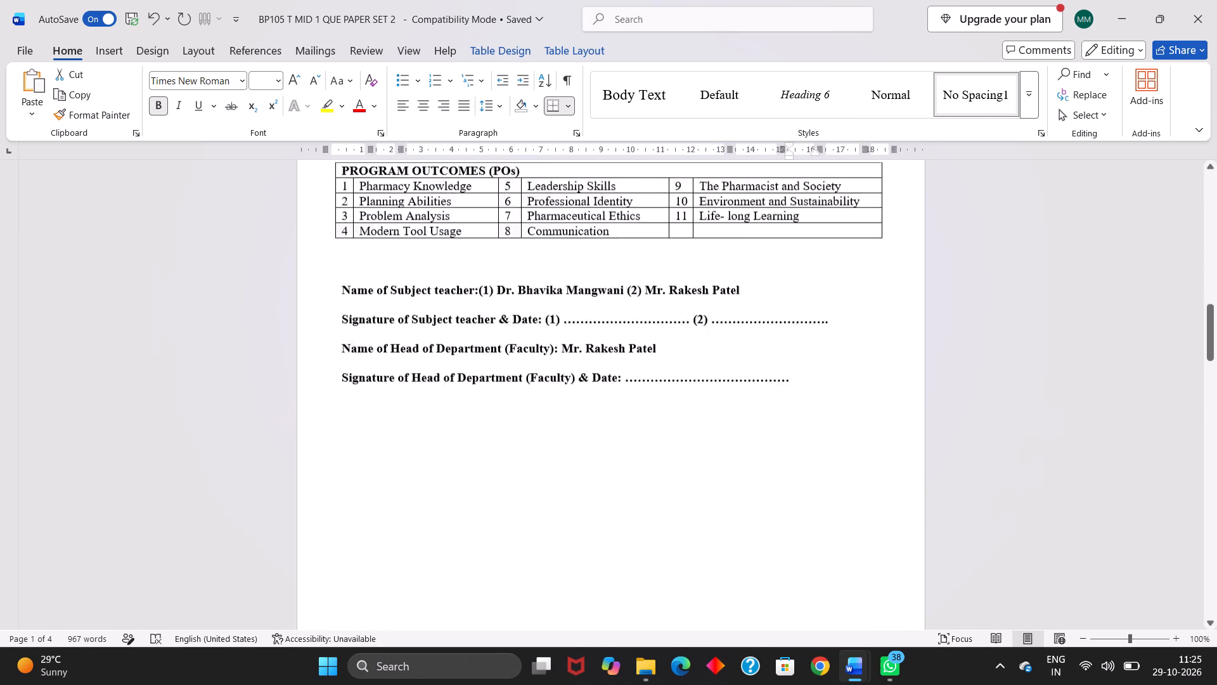
scroll(894, 459, "down", 8)
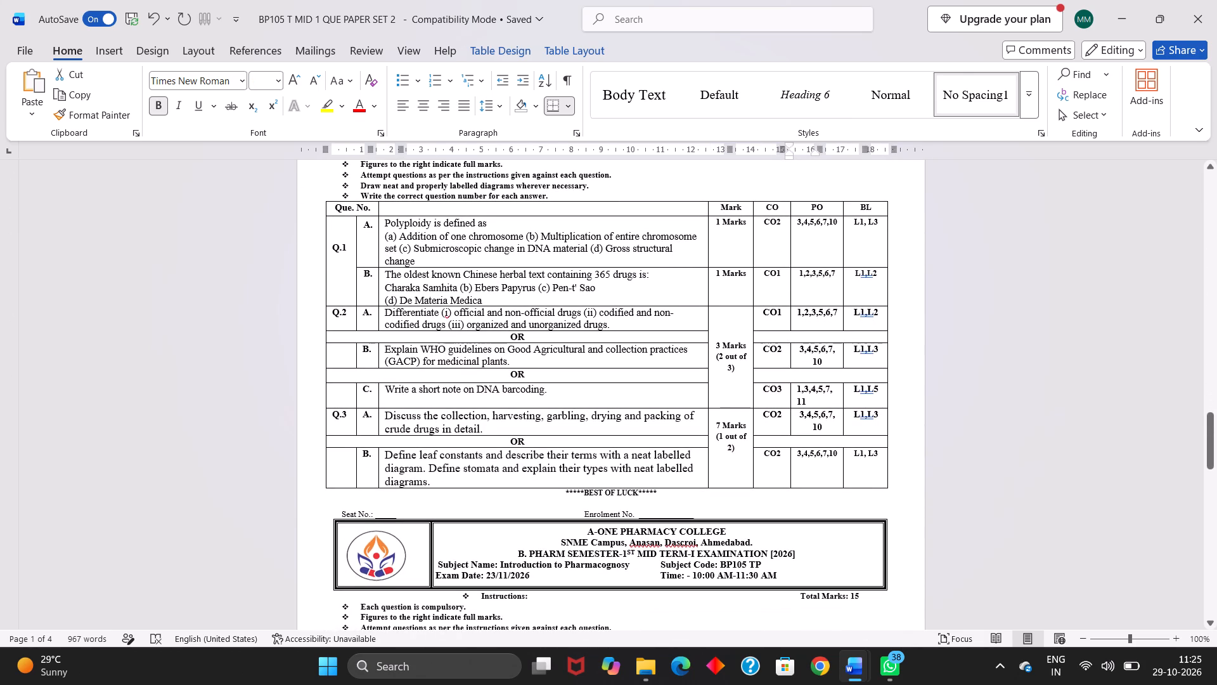
left_click_drag(762, 459, 860, 453)
key("ctrl+v")
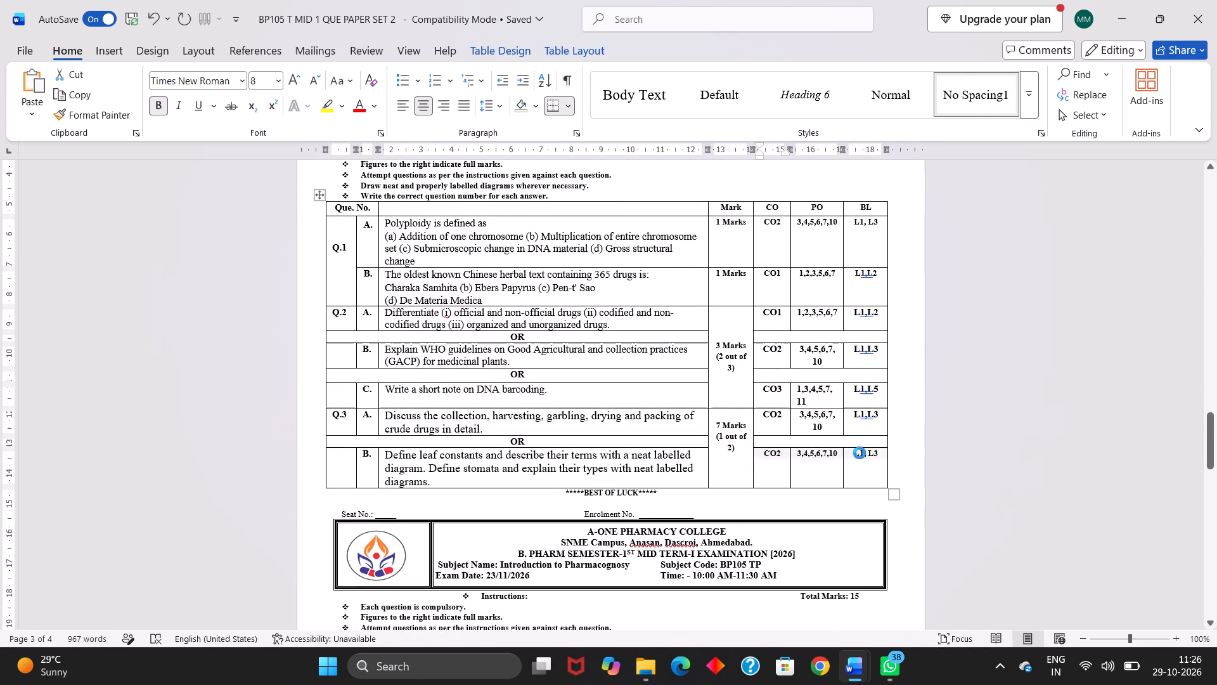
Reduce the upper paper's Q.3 B CO, PO and BL entries to 9 pt.
left_click(280, 77)
left_click(271, 119)
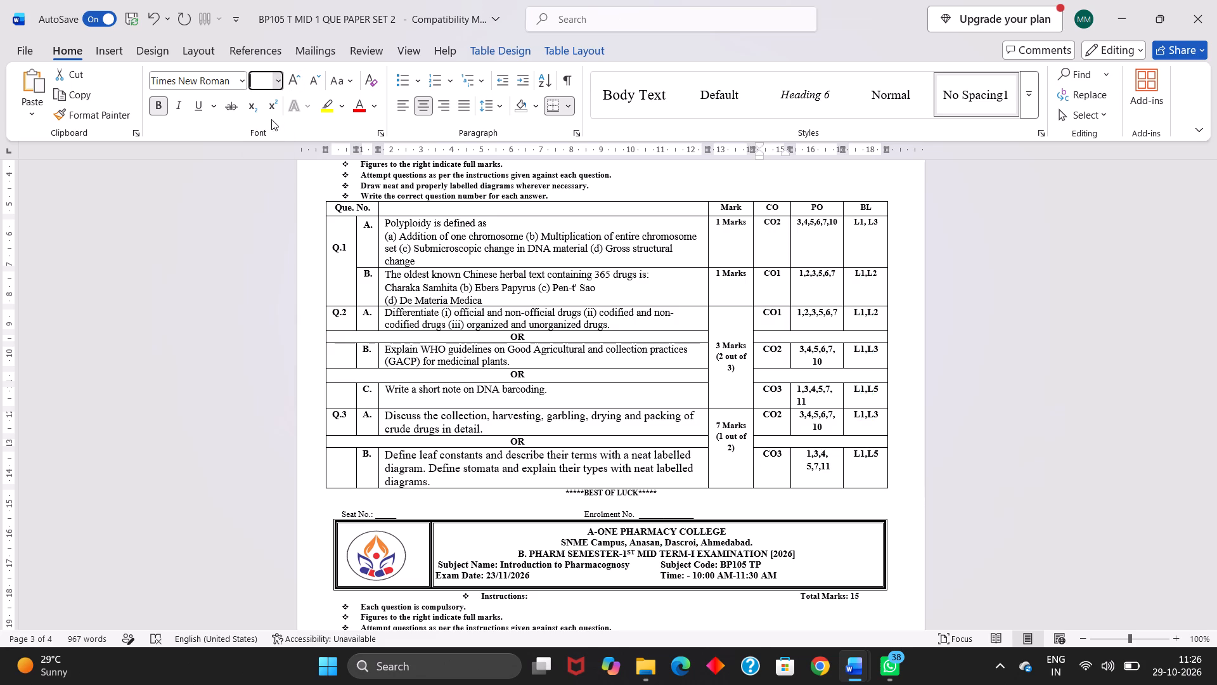
Rebreak the upper compact paper's Q.3 B PO list as 1,3,4,5,7, with 11 below, aligned to the cell's left edge.
left_click(805, 467)
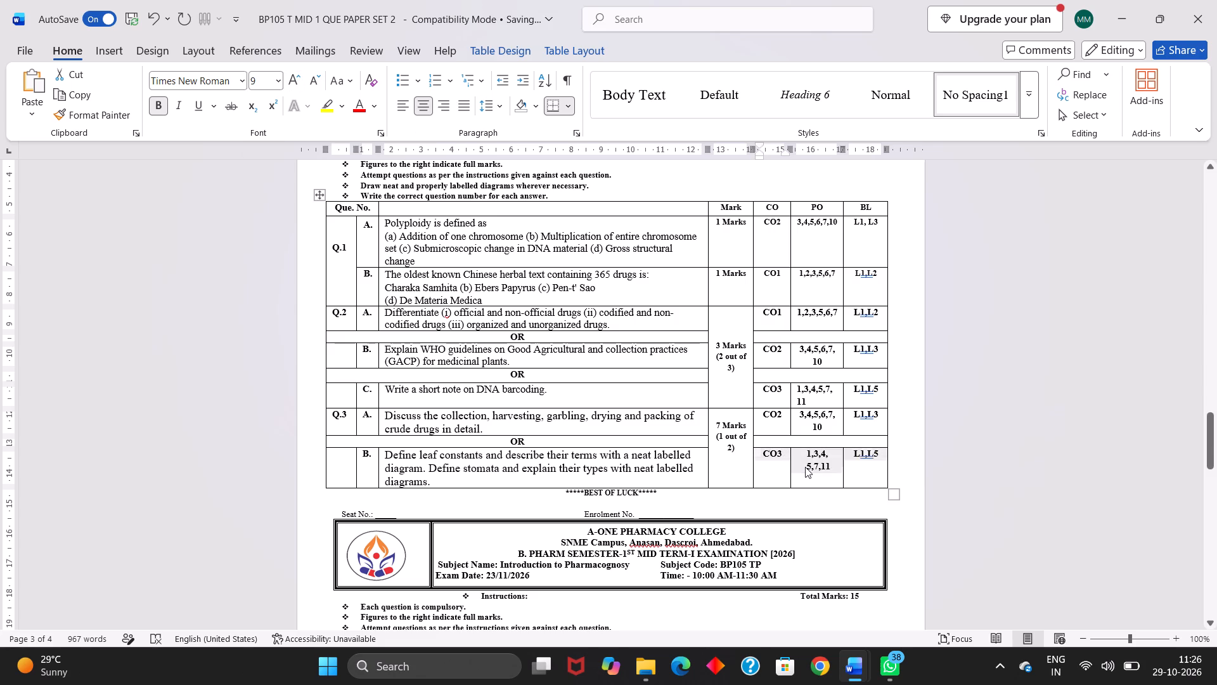
key("BackSpace")
key("BackSpace")
key("BackSpace")
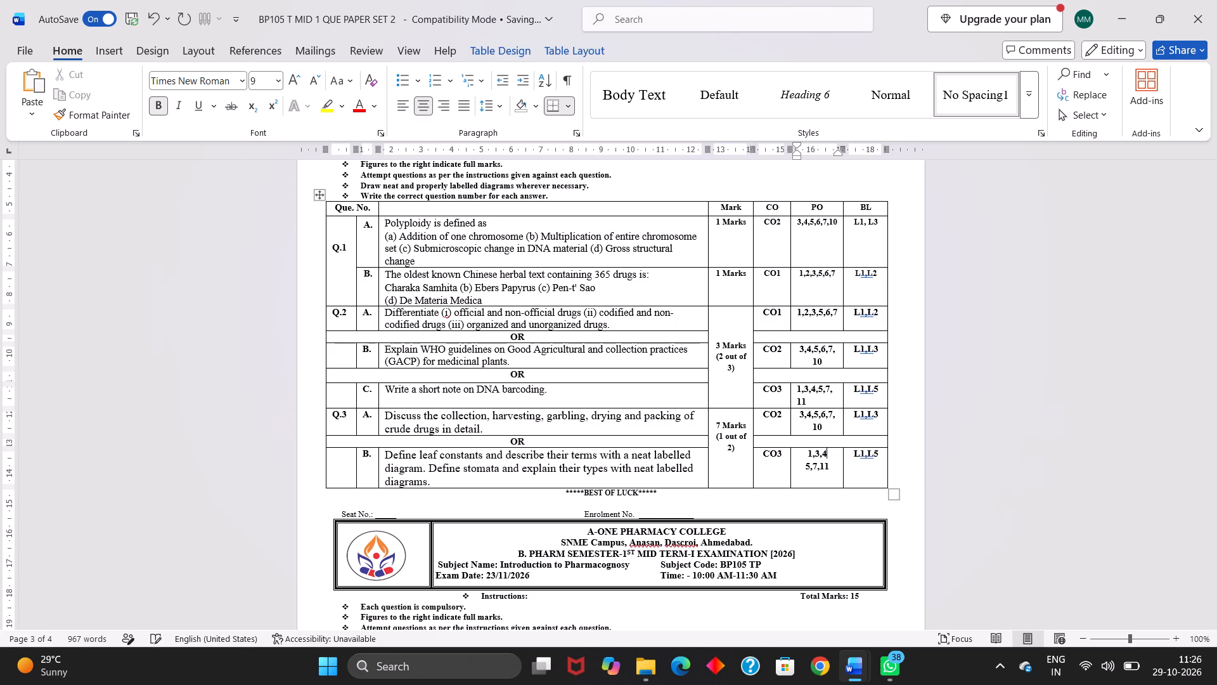
key("ctrl+z")
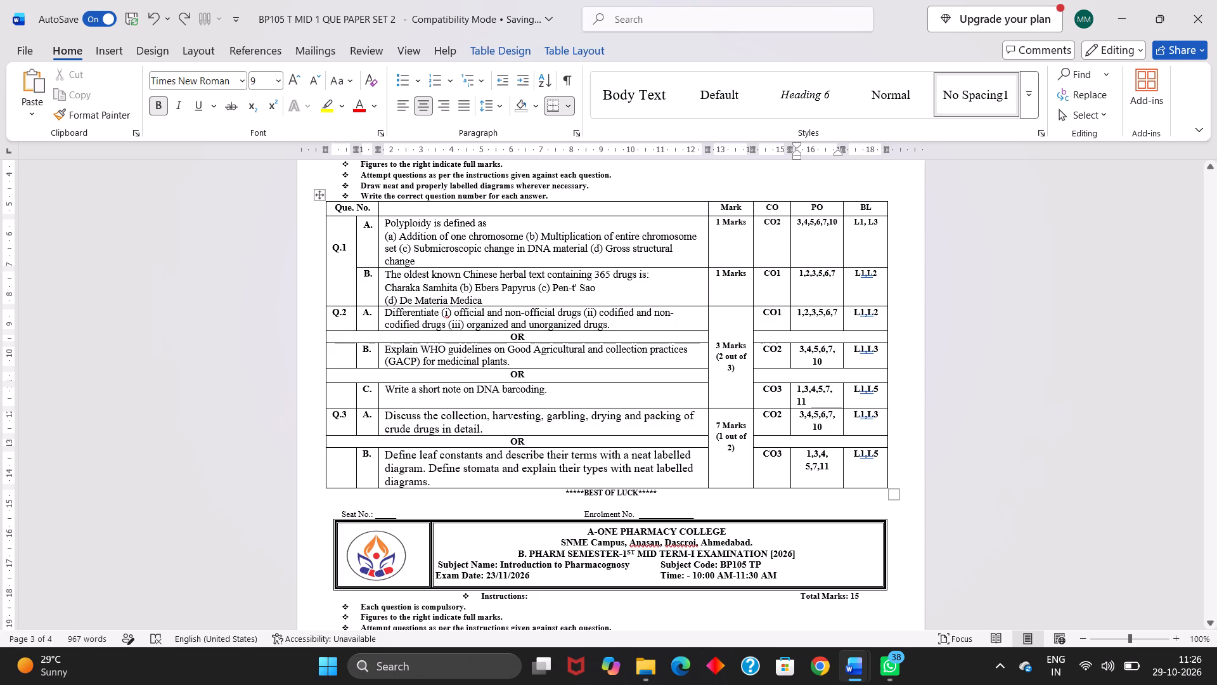
left_click(807, 456)
key("BackSpace")
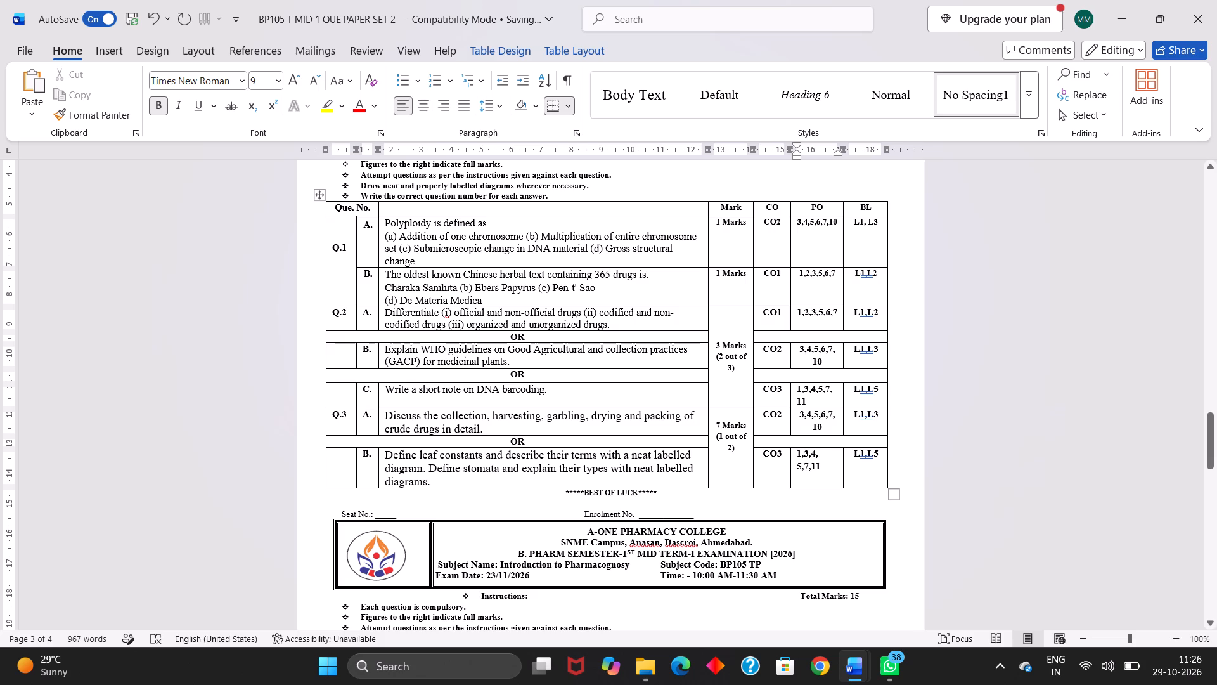
left_click(797, 466)
key("BackSpace")
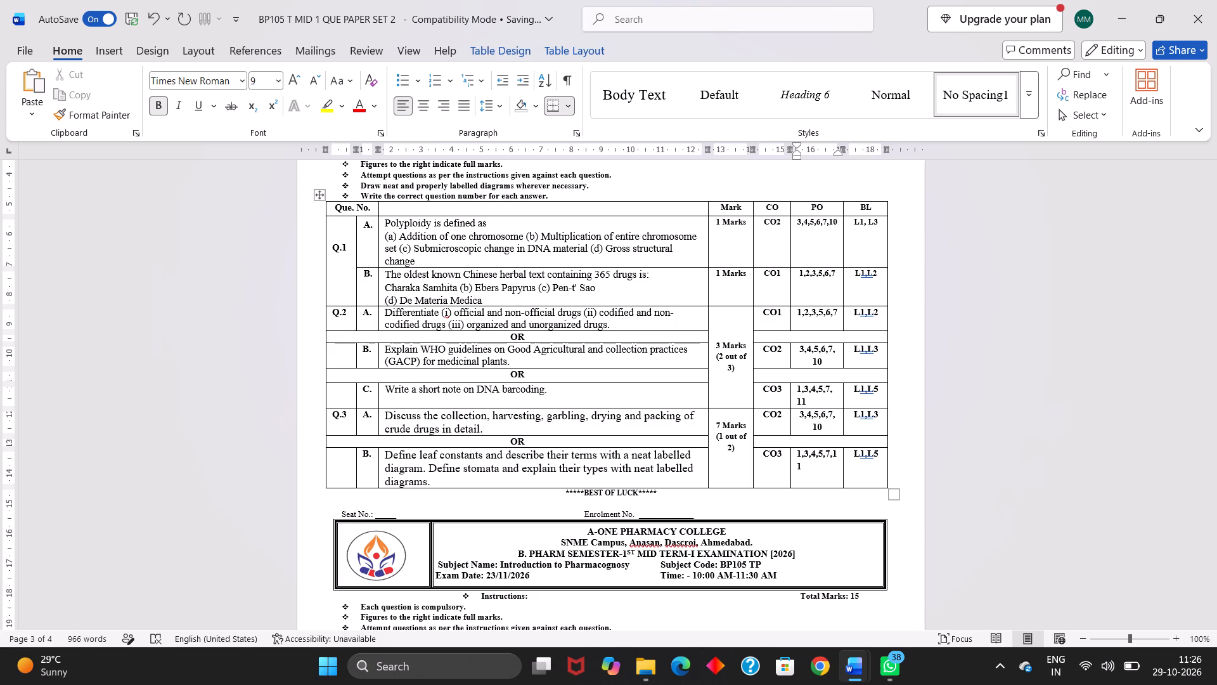
left_click(832, 452)
key("Return")
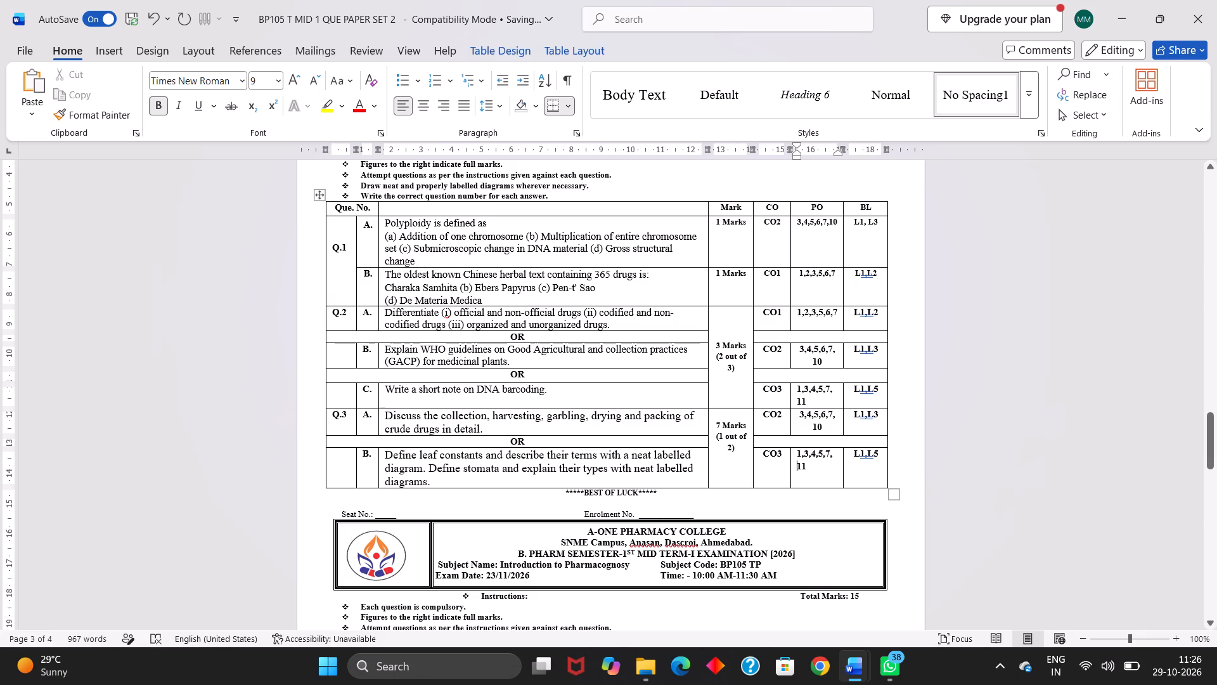
Review the upper compact paper's question table and compare its layout with the lower compact paper's.
left_click_drag(333, 206, 354, 327)
left_click_drag(354, 327, 366, 457)
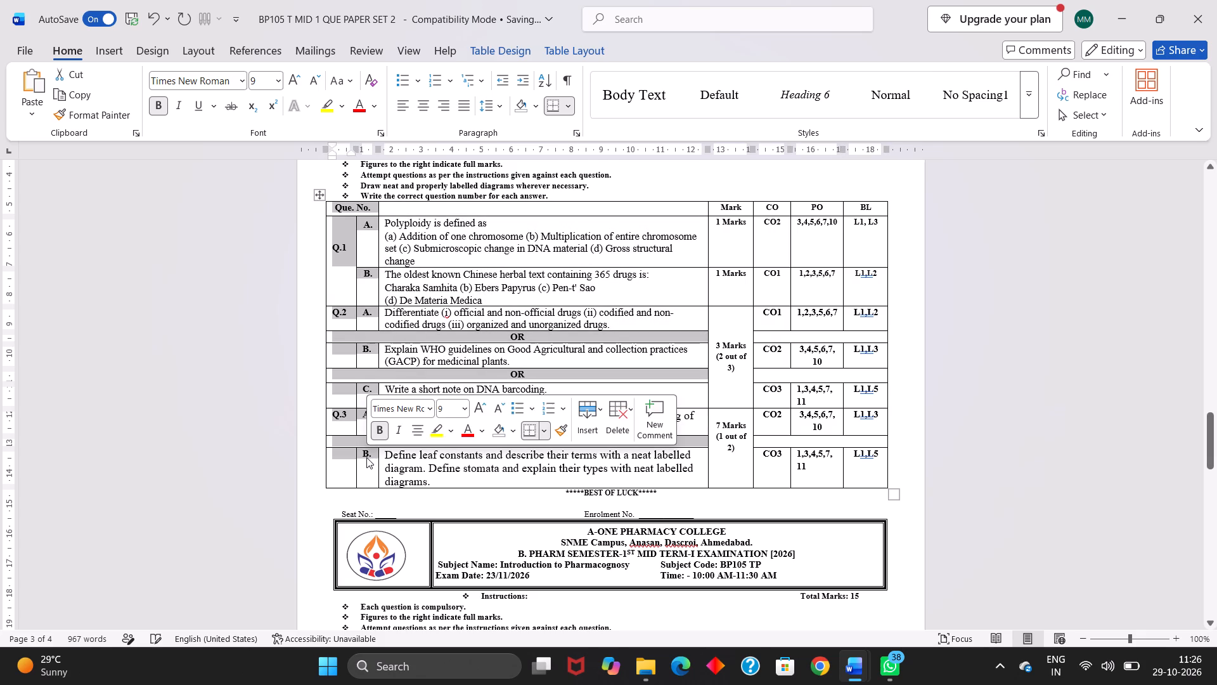
left_click(370, 315)
scroll(601, 265, "right", 1)
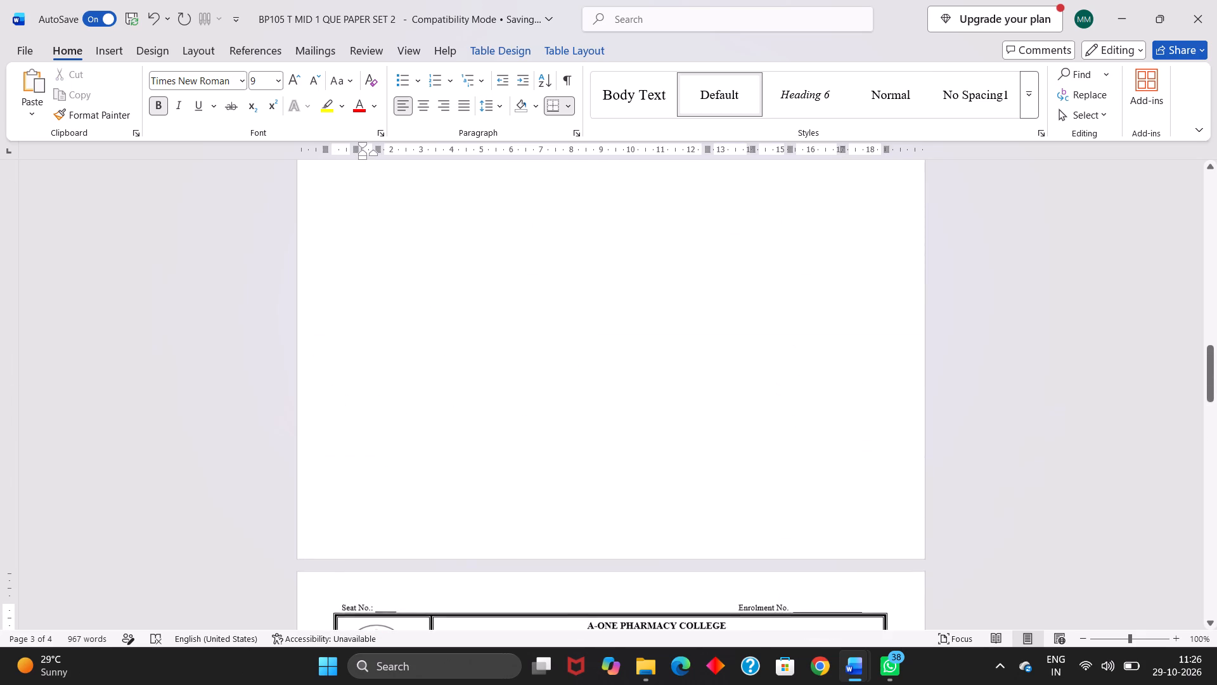
scroll(601, 265, "right", 1)
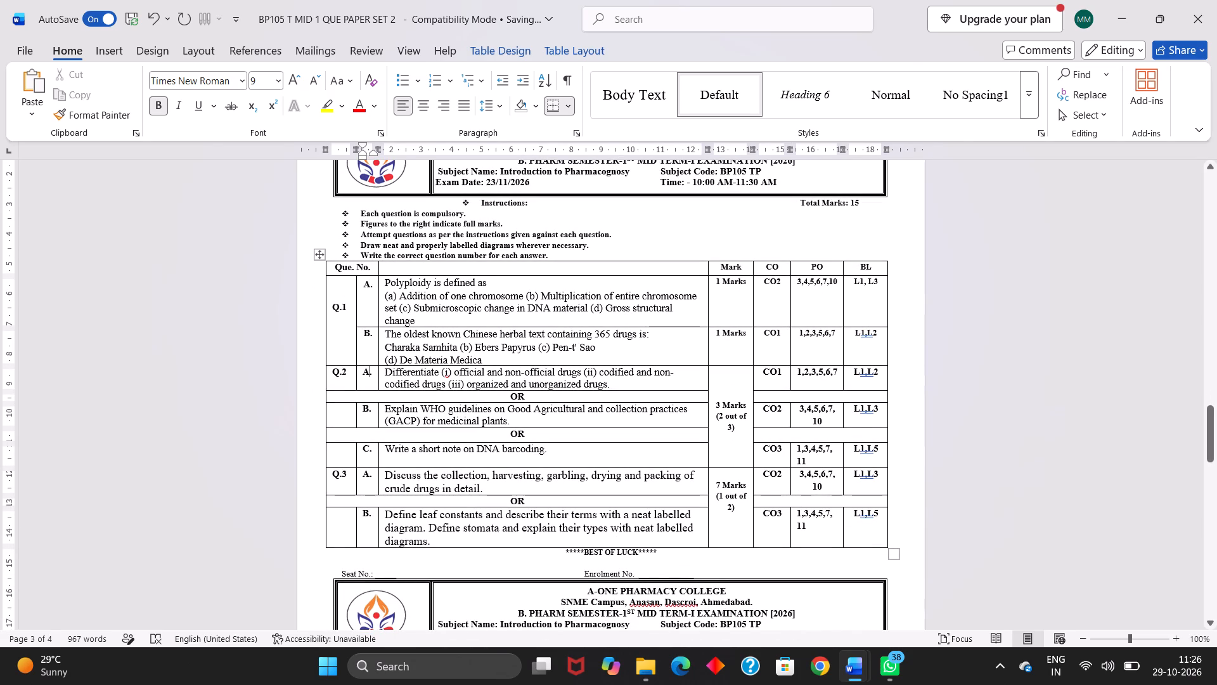
scroll(716, 508, "up", 1)
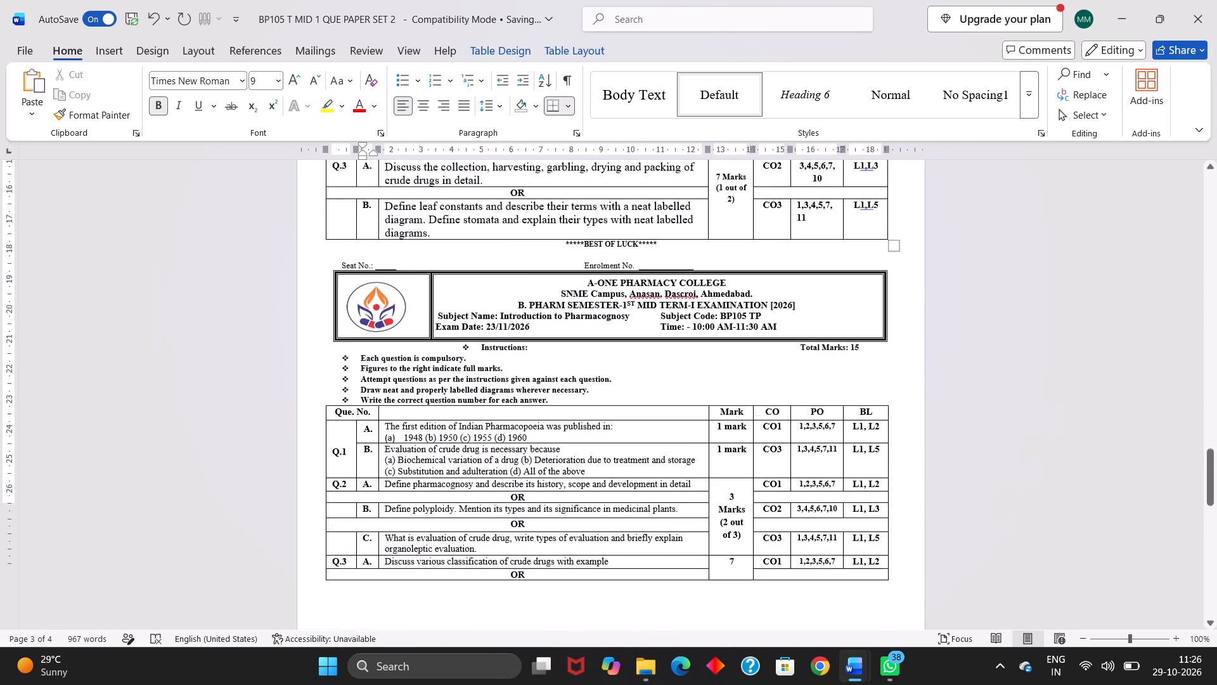
scroll(716, 508, "up", 1)
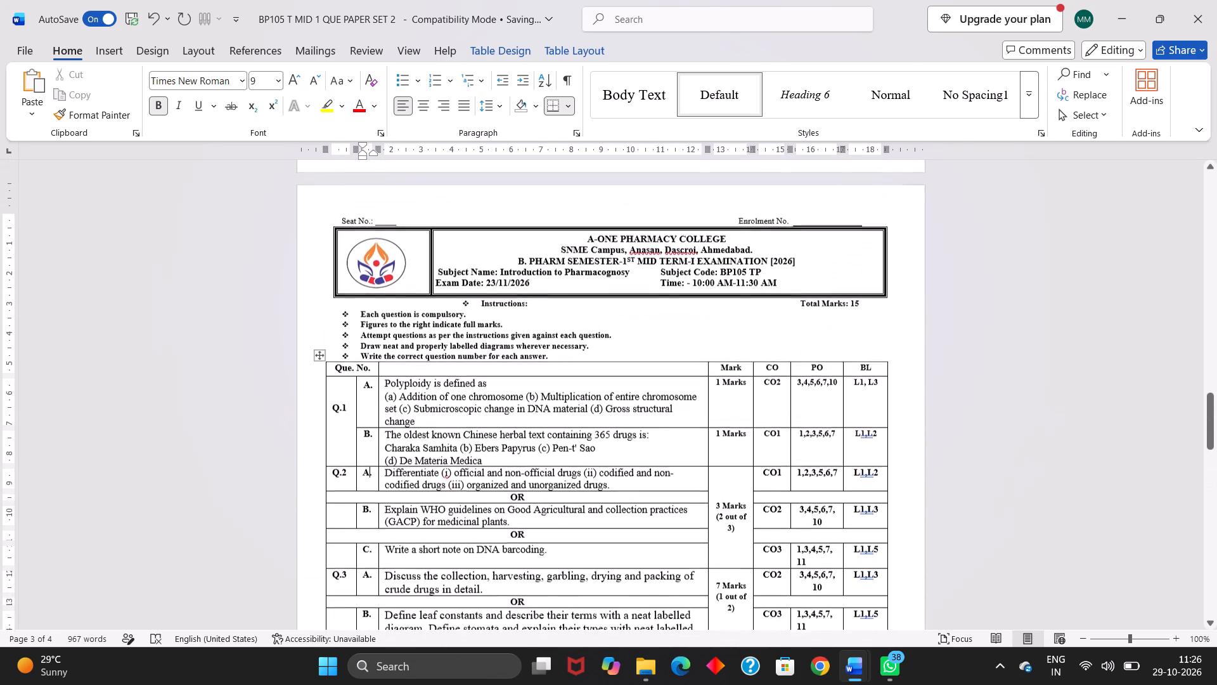
scroll(716, 508, "up", 1)
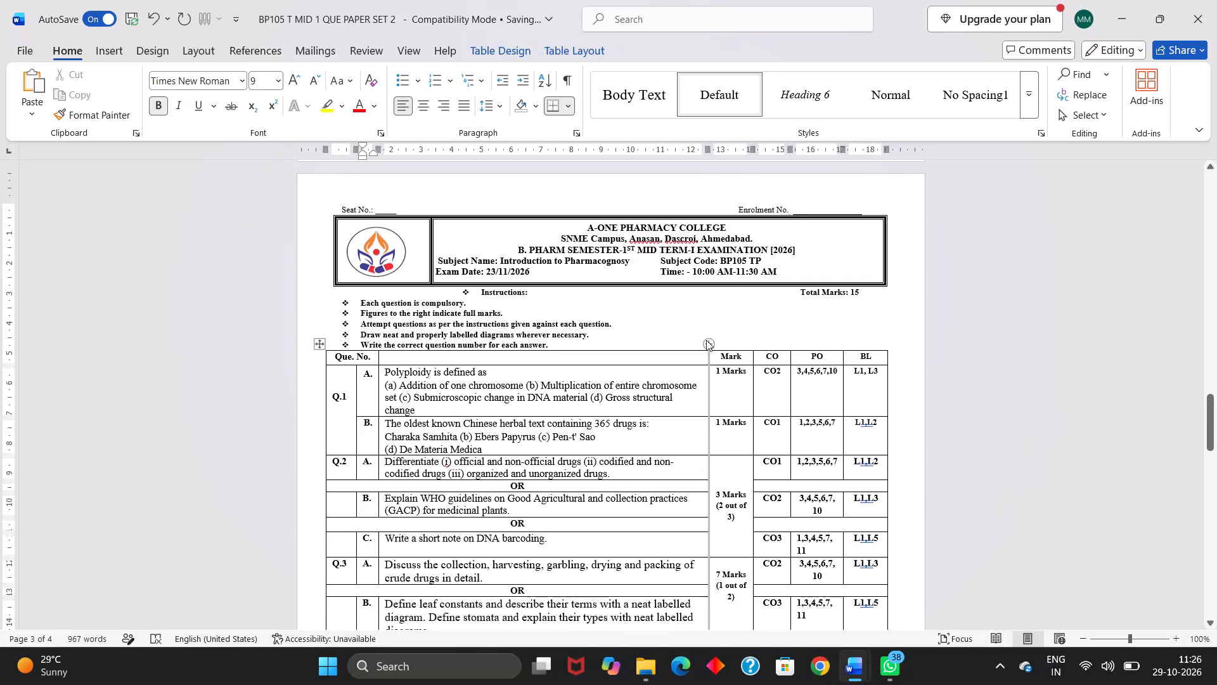
scroll(719, 414, "down", 3)
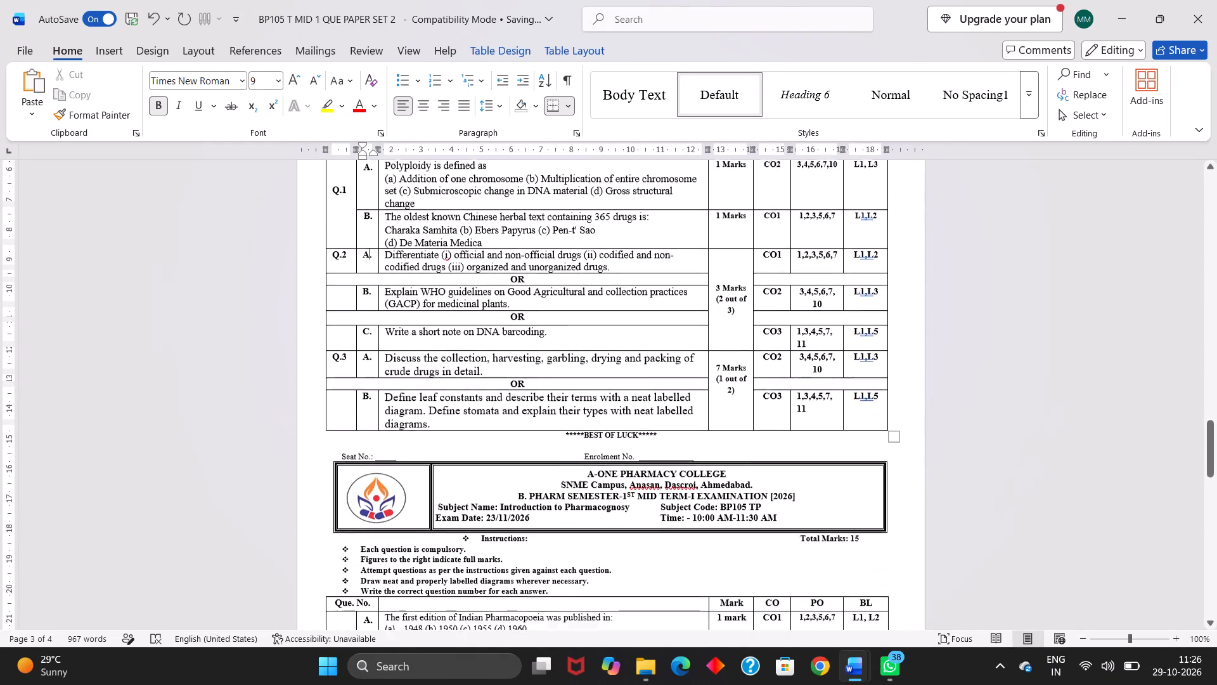
scroll(719, 414, "down", 2)
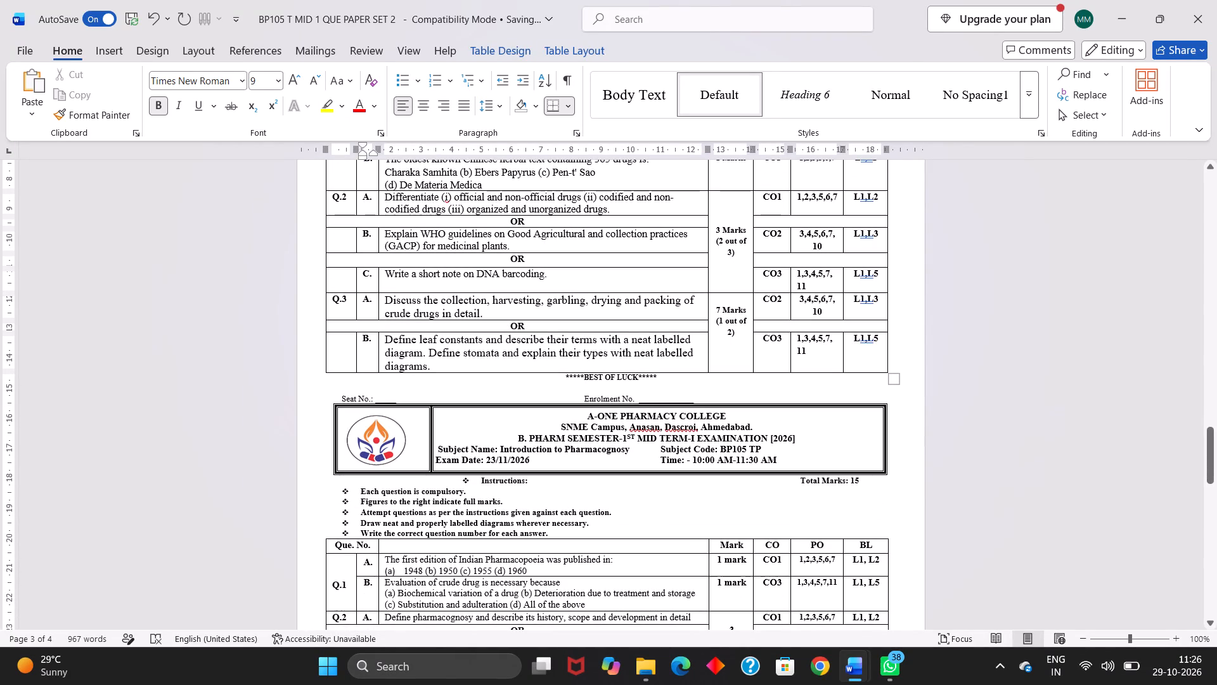
scroll(811, 284, "up", 1)
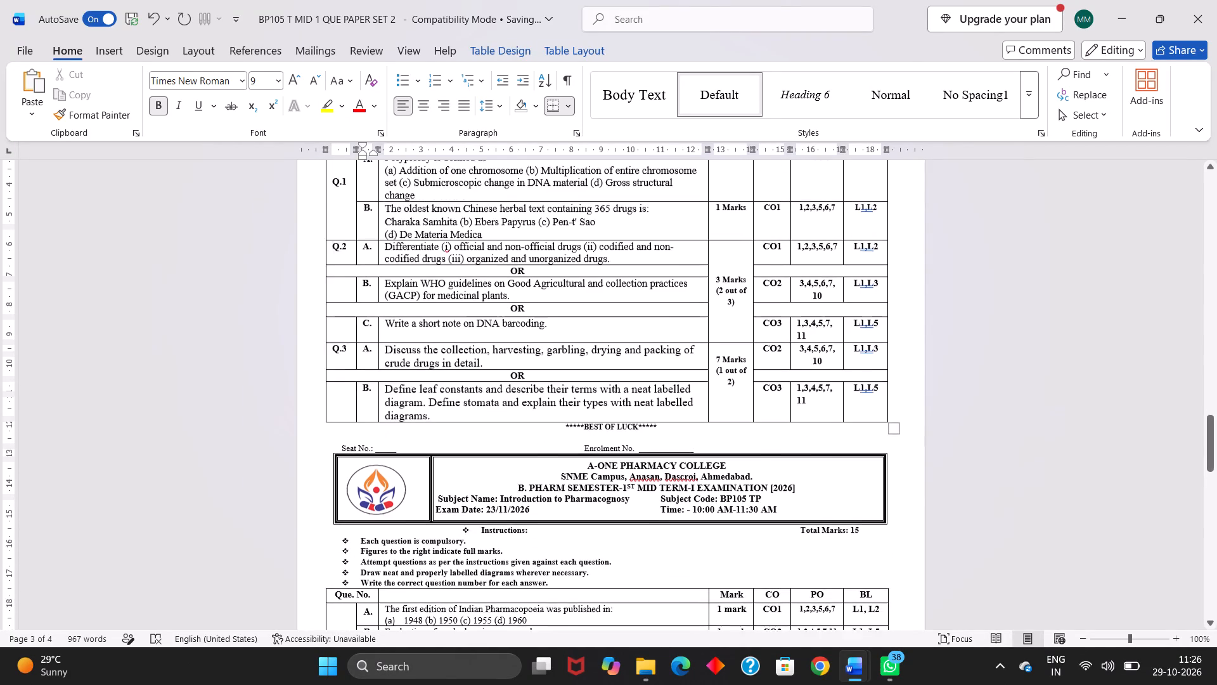
scroll(811, 284, "up", 1)
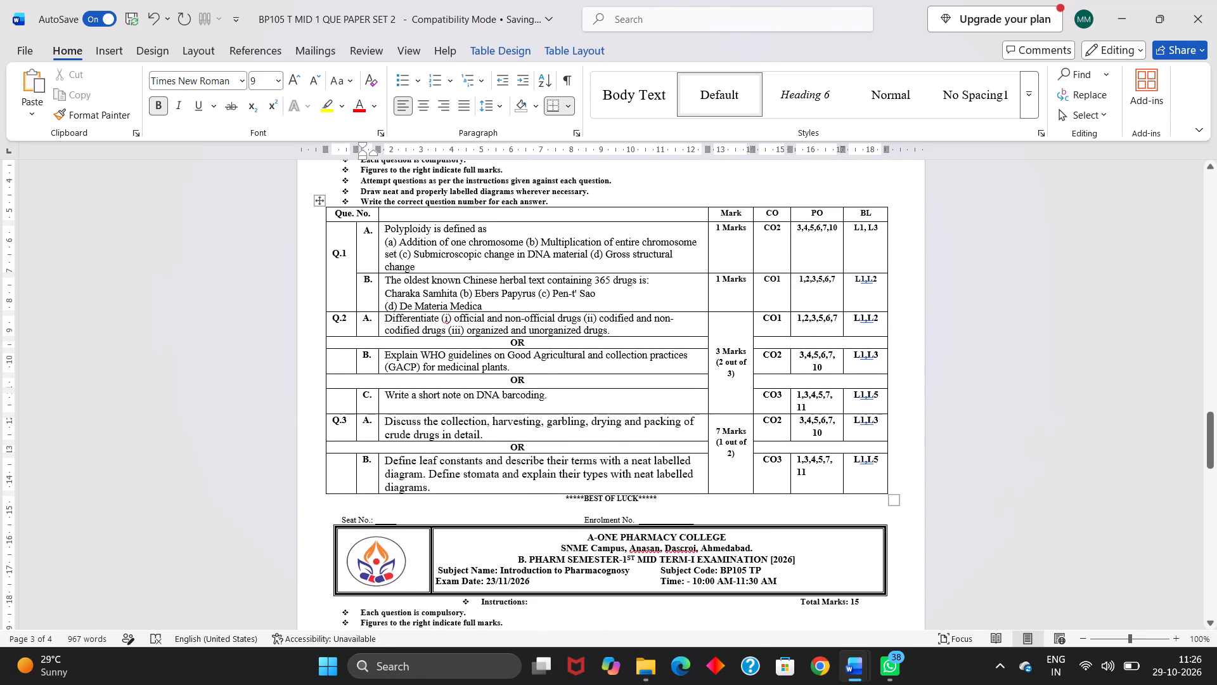
Left-align the upper paper's Q.2 B PO list and remove its line break so it reads 3,4,5,6,7,10.
left_click(799, 356)
key("BackSpace")
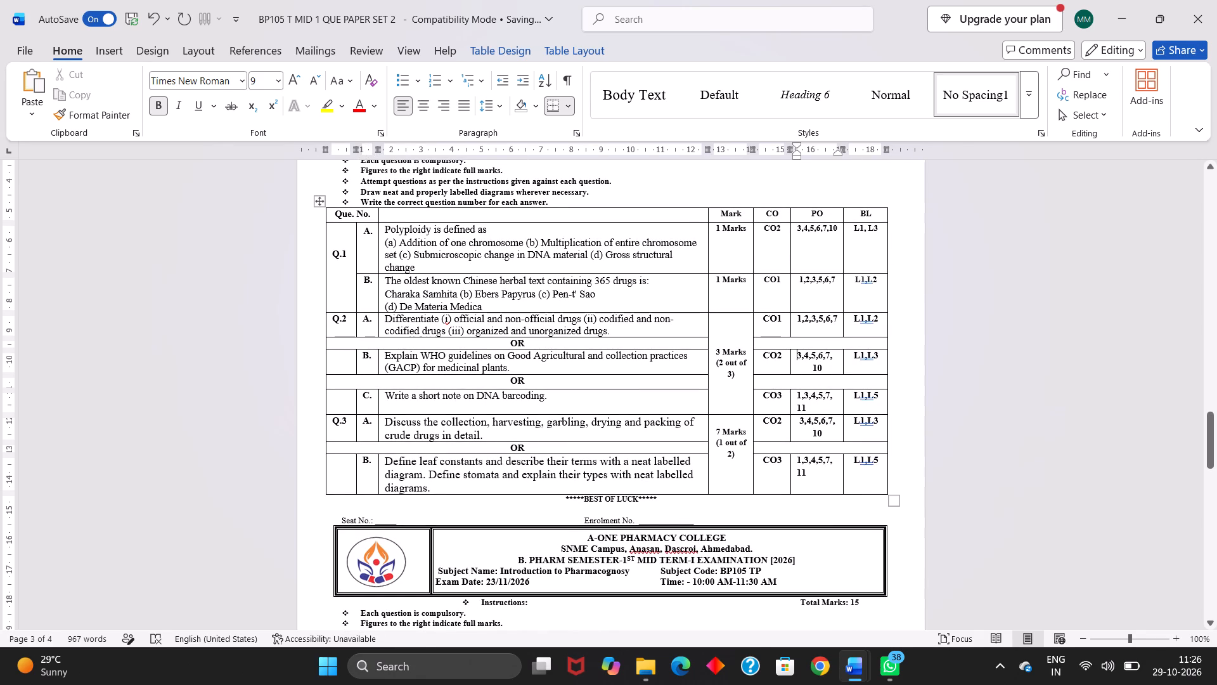
left_click(807, 367)
key("BackSpace")
key("BackSpace")
Reduce the upper paper's PO entries from Q.1 B through Q.3 B to 8 pt, matching the Q.1 A entry.
left_click_drag(797, 230, 834, 230)
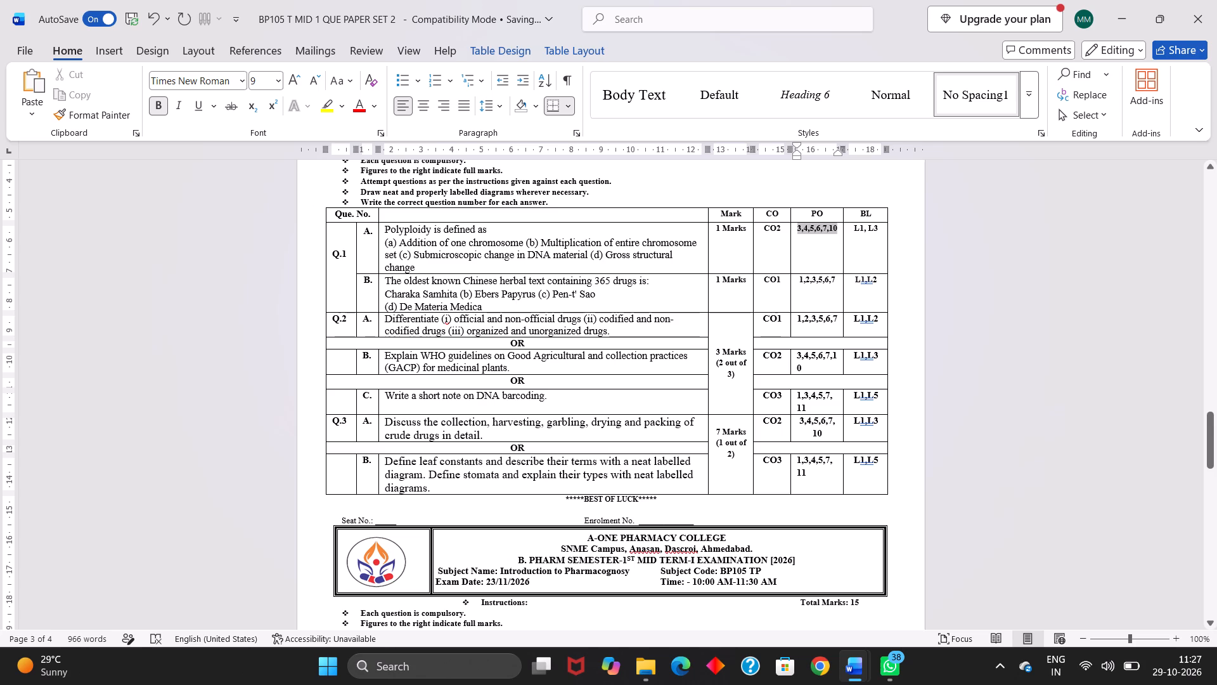
left_click_drag(834, 230, 835, 230)
left_click(835, 230)
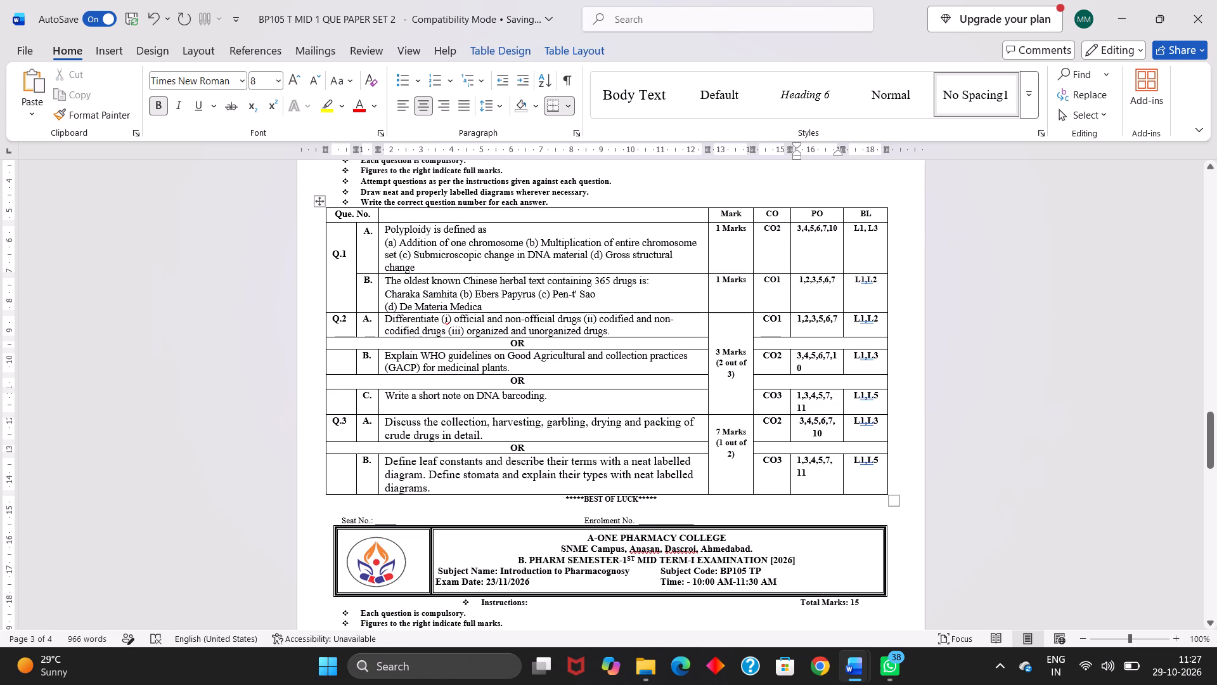
left_click_drag(799, 354, 812, 368)
left_click(812, 368)
left_click_drag(801, 280, 825, 474)
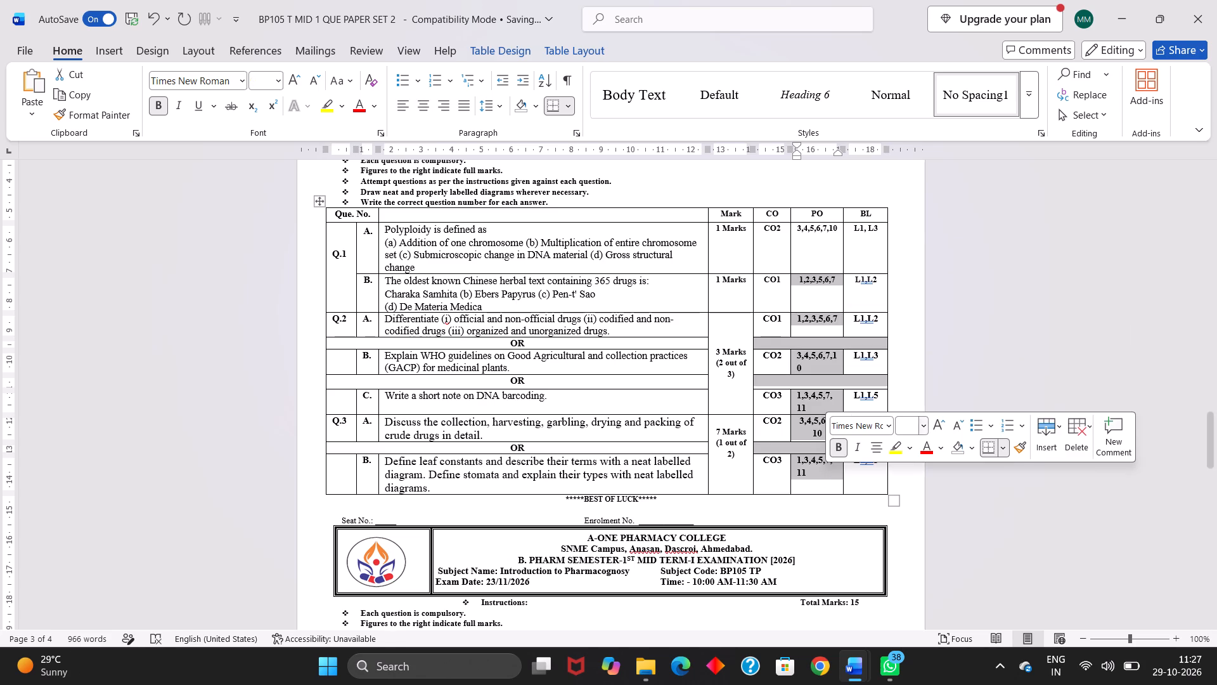
left_click(925, 422)
left_click(906, 122)
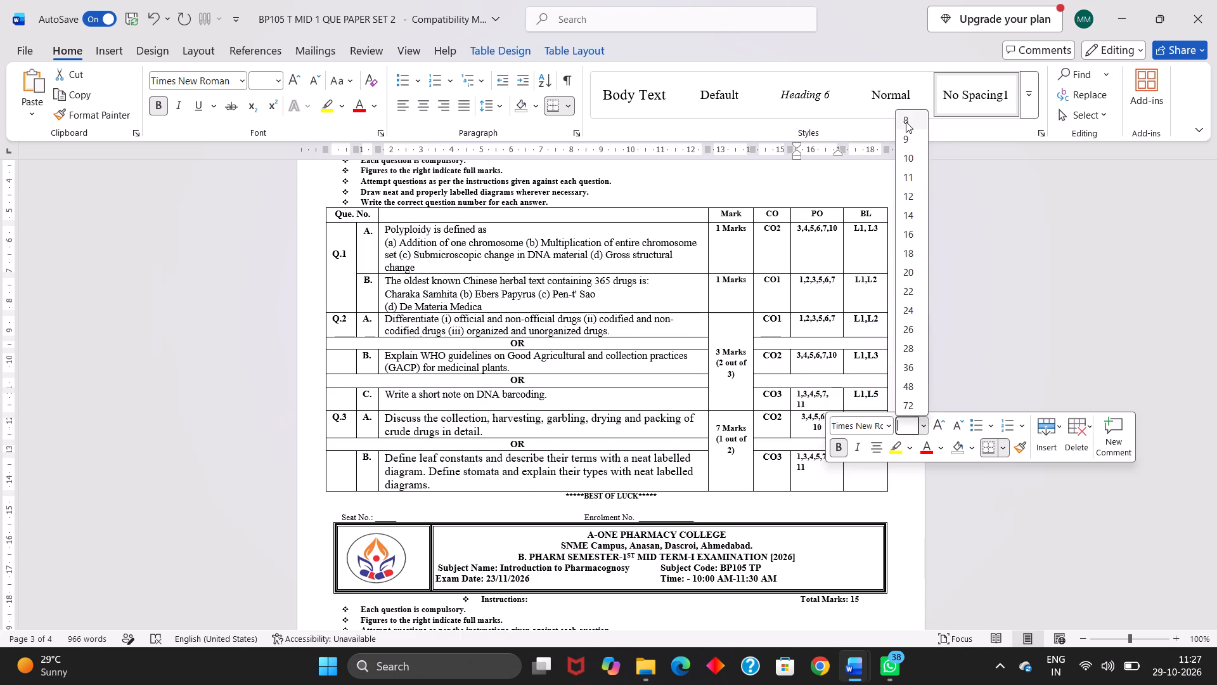
Remove the line breaks in the upper paper's PO lists for Q.2 C, Q.3 A and Q.3 B, putting each on one line.
left_click(806, 398)
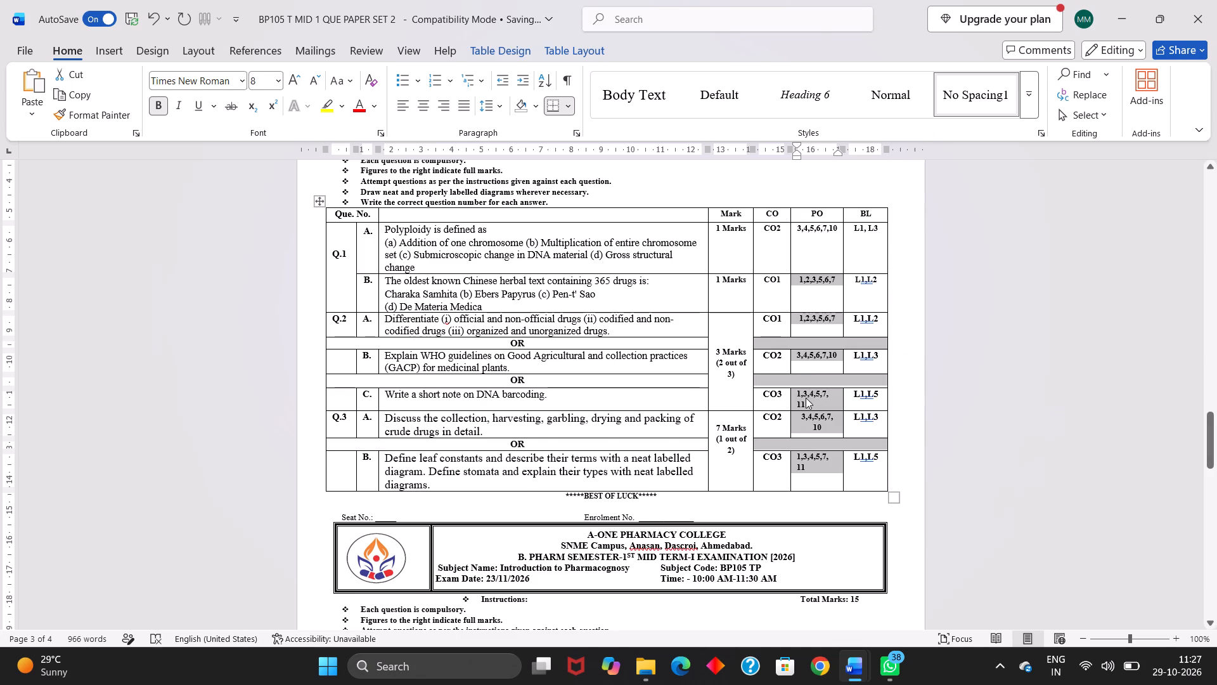
left_click(797, 405)
key("BackSpace")
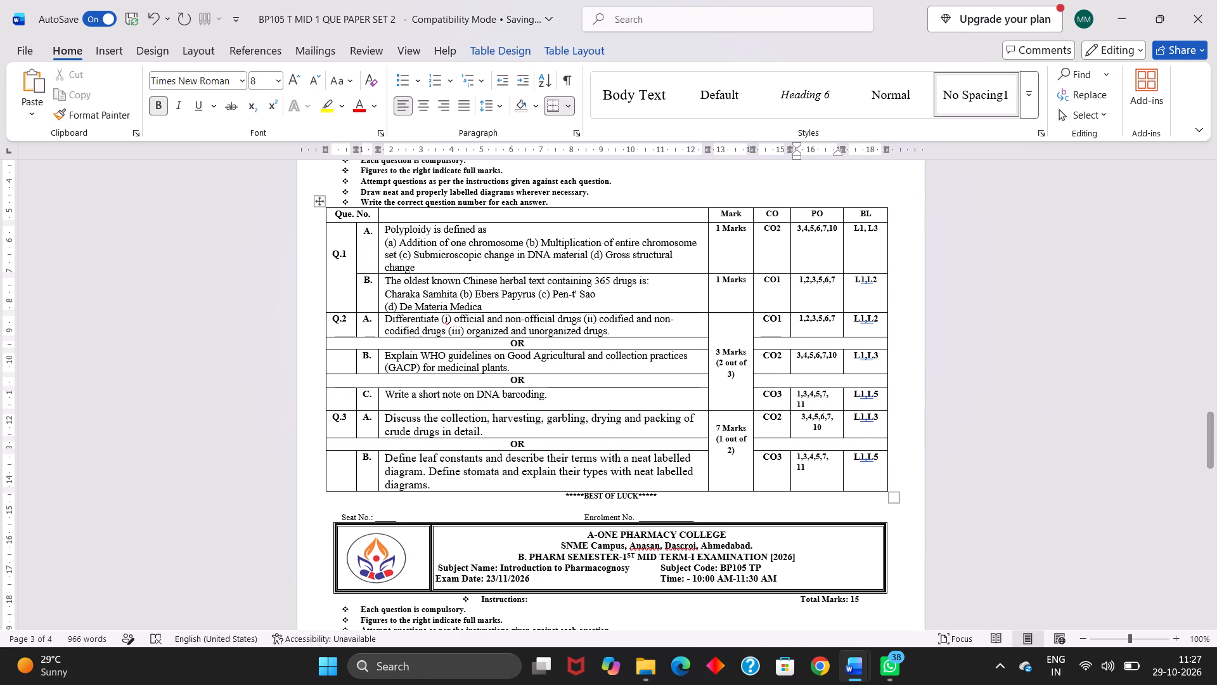
left_click(805, 418)
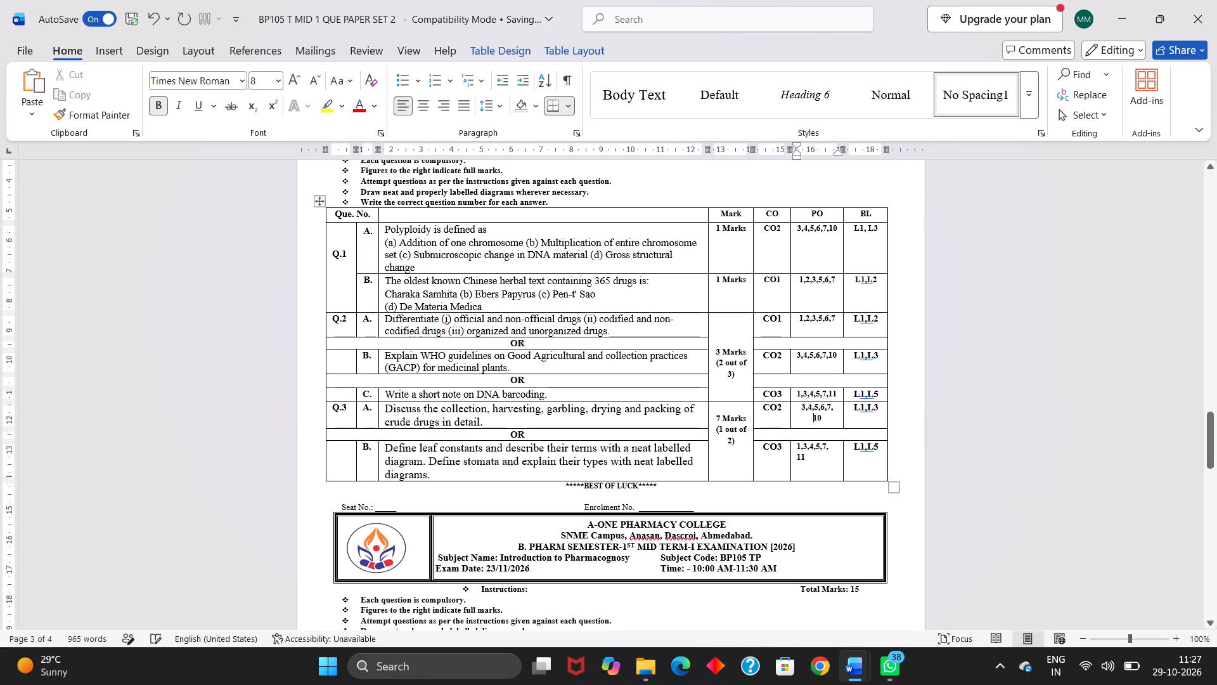
key("BackSpace")
key("BackSpace")
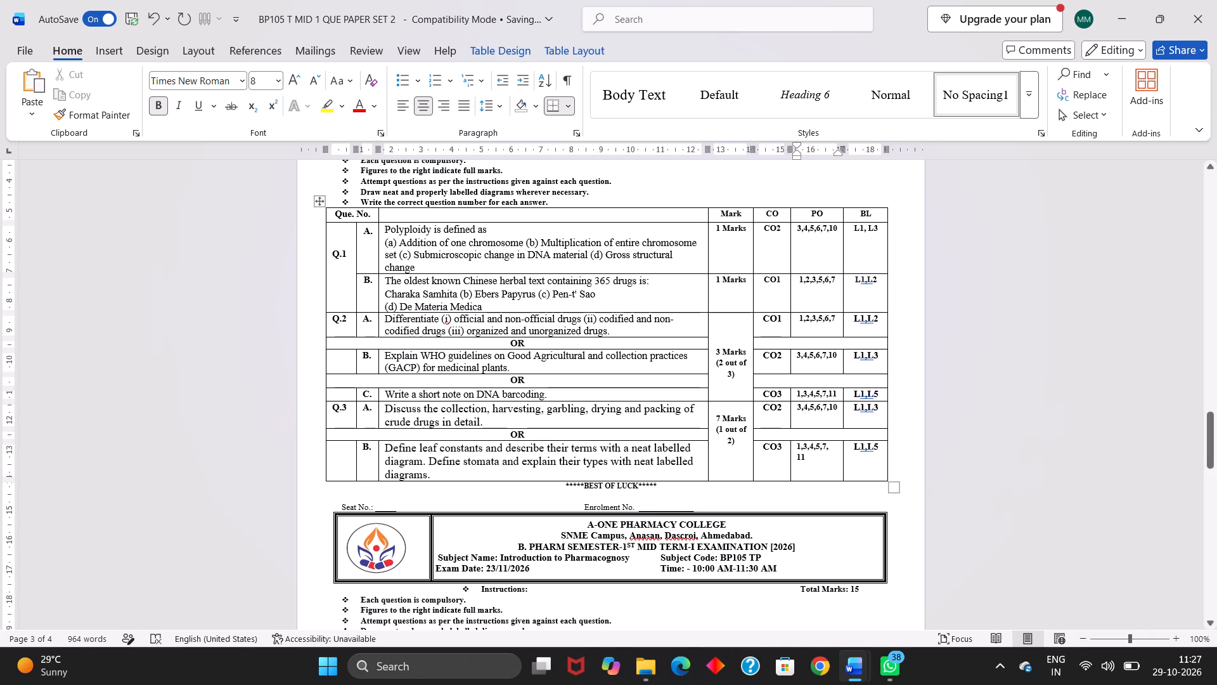
left_click(797, 459)
key("BackSpace")
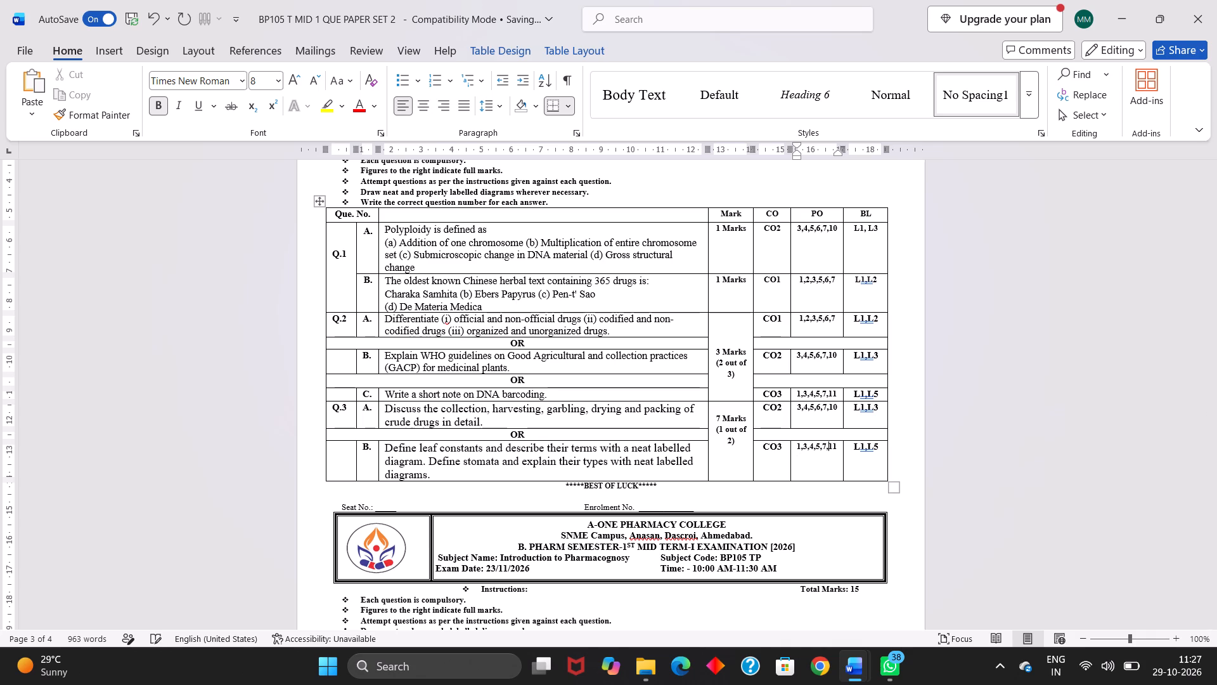
Insert a space after the comma in the upper compact paper's BL entries from Q.1 B through Q.3 B, matching Q.1 A.
scroll(834, 425, "up", 1)
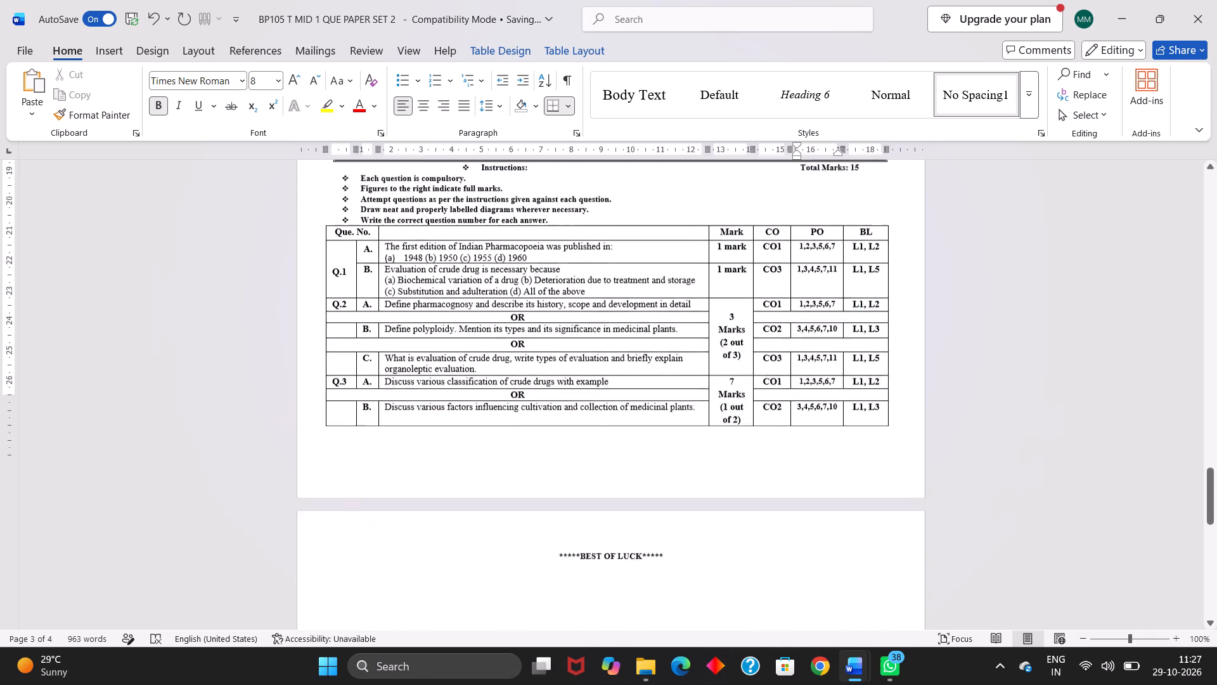
scroll(834, 425, "up", 1)
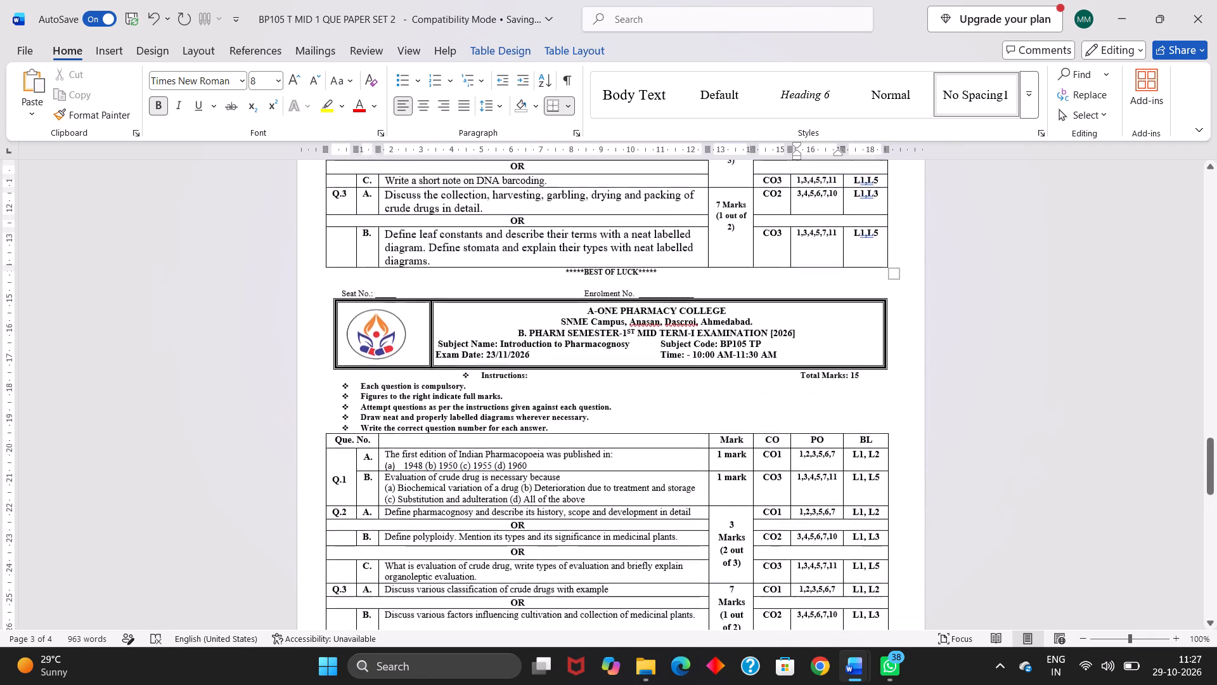
scroll(834, 425, "up", 1)
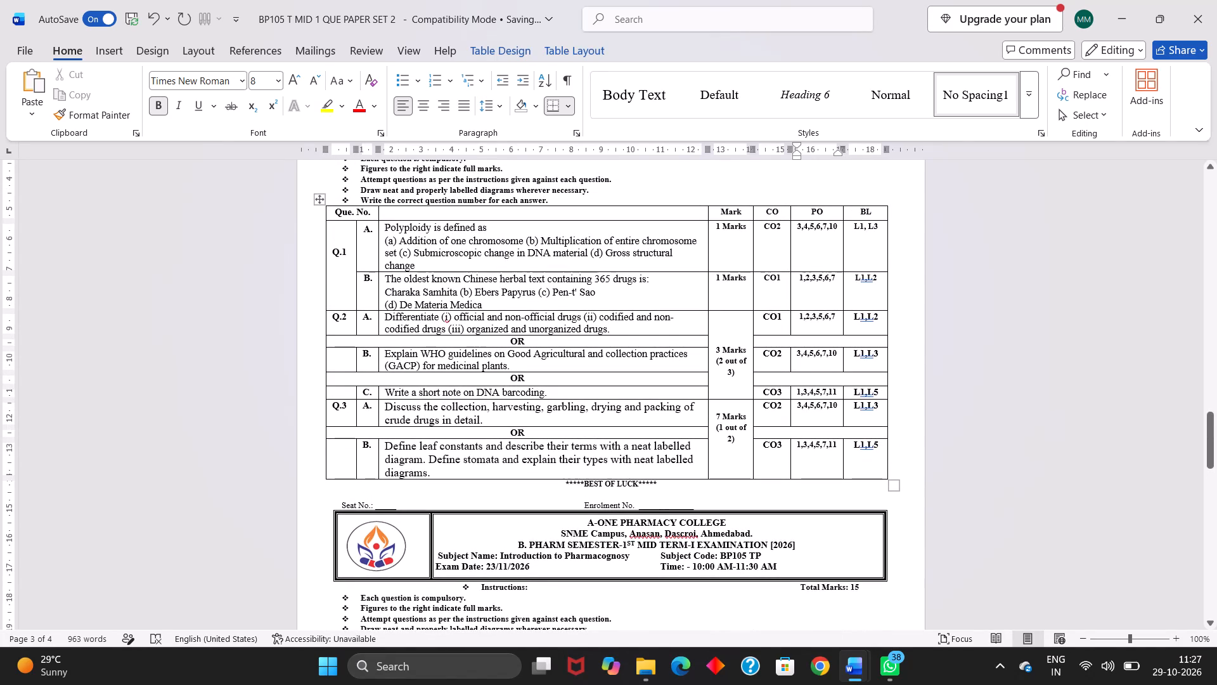
left_click(867, 280)
key("space")
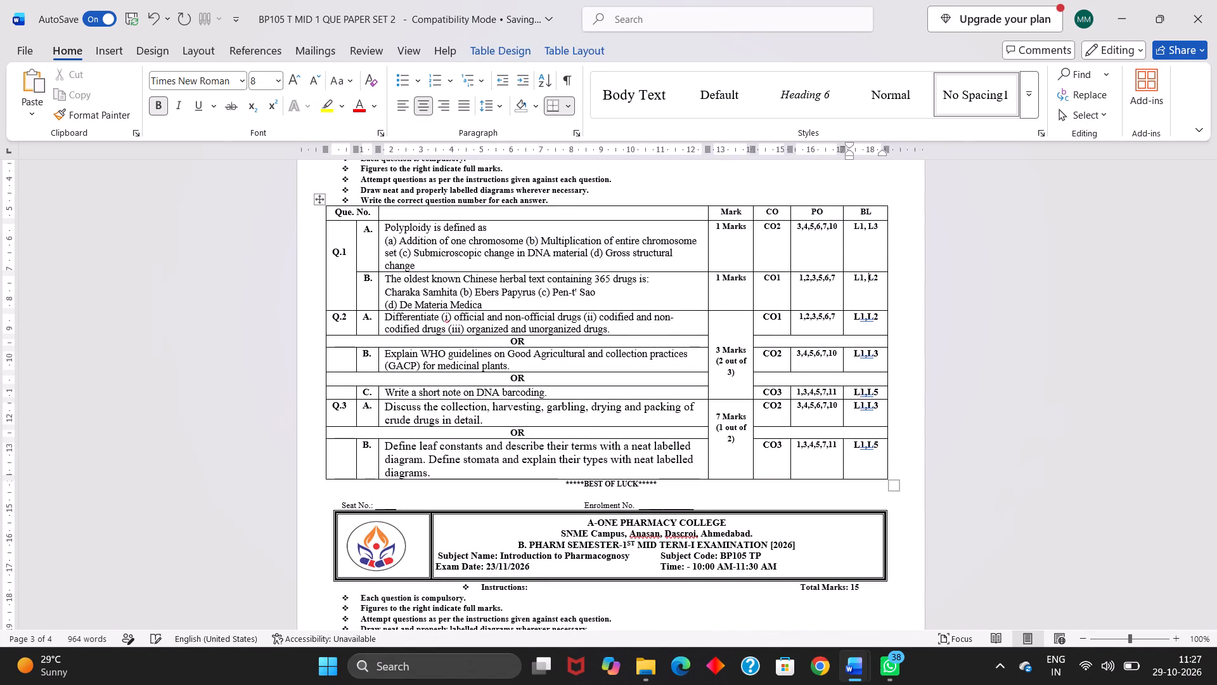
key("Down")
key("space")
key("Down")
key("Down")
key("space")
key("Down")
key("Down")
key("space")
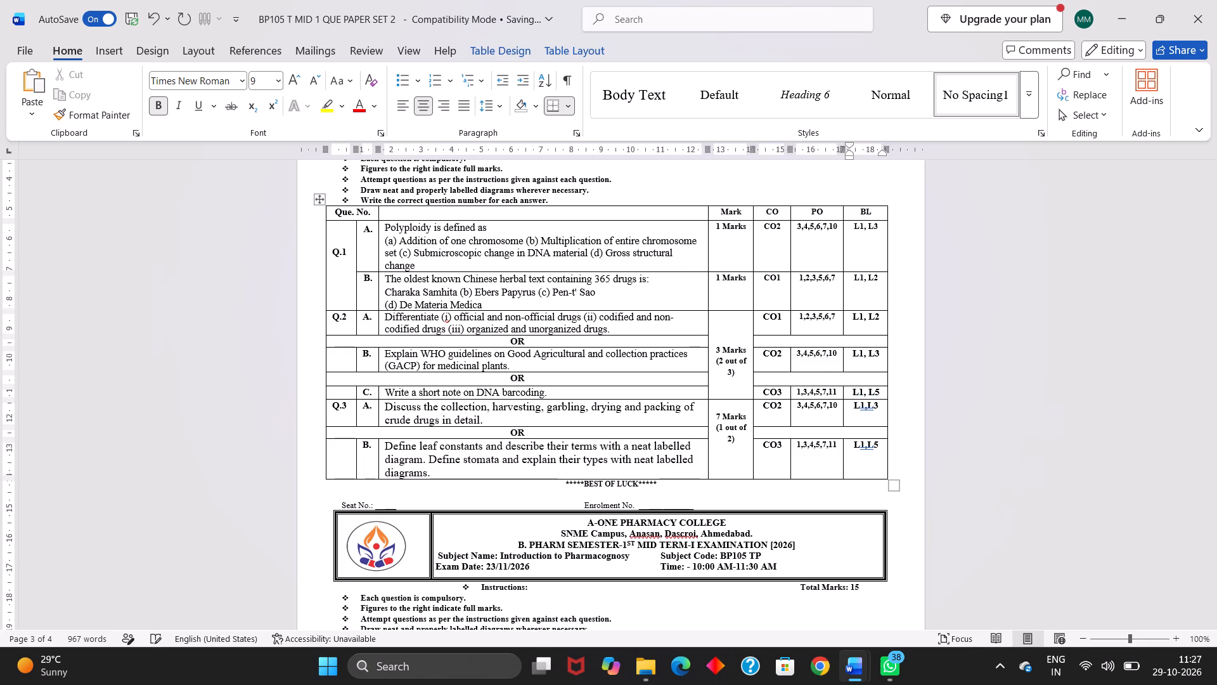
key("Down")
key("space")
key("Down")
key("Down")
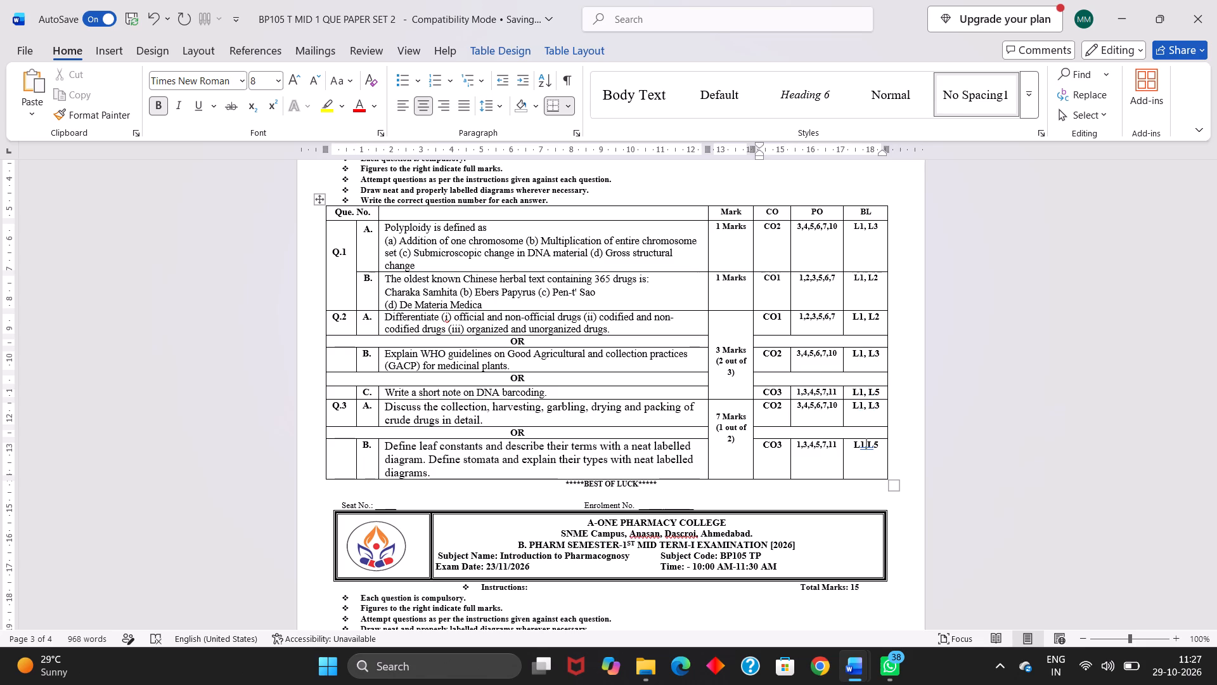
key("space")
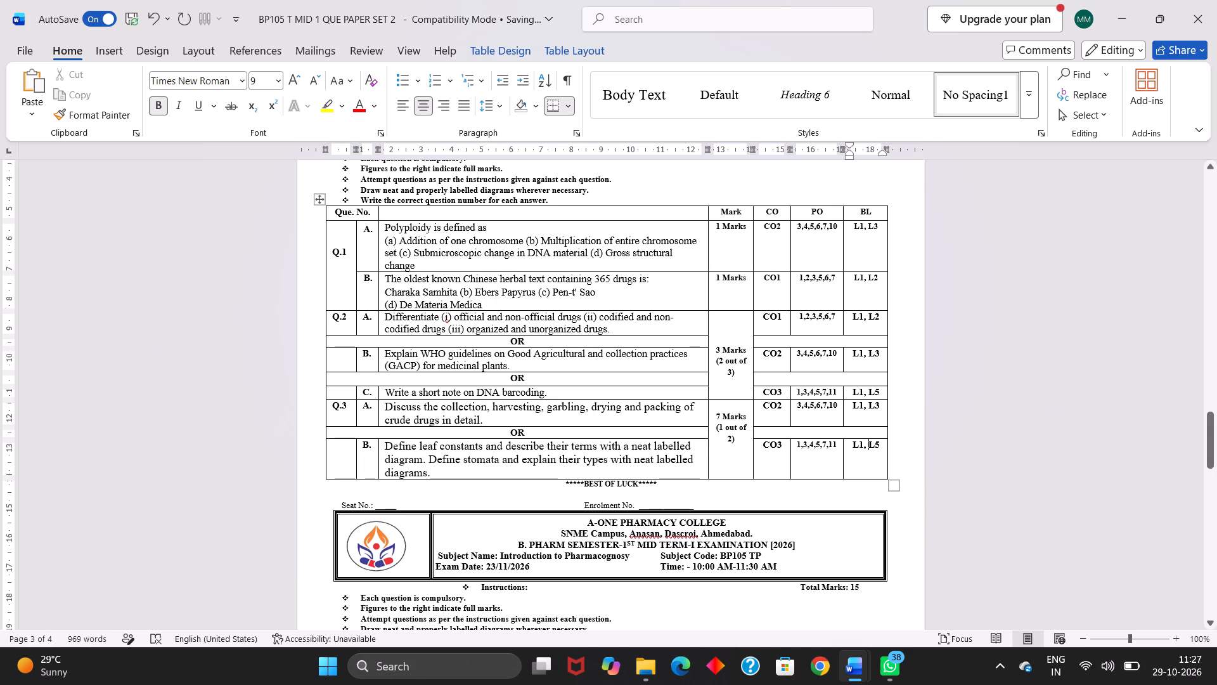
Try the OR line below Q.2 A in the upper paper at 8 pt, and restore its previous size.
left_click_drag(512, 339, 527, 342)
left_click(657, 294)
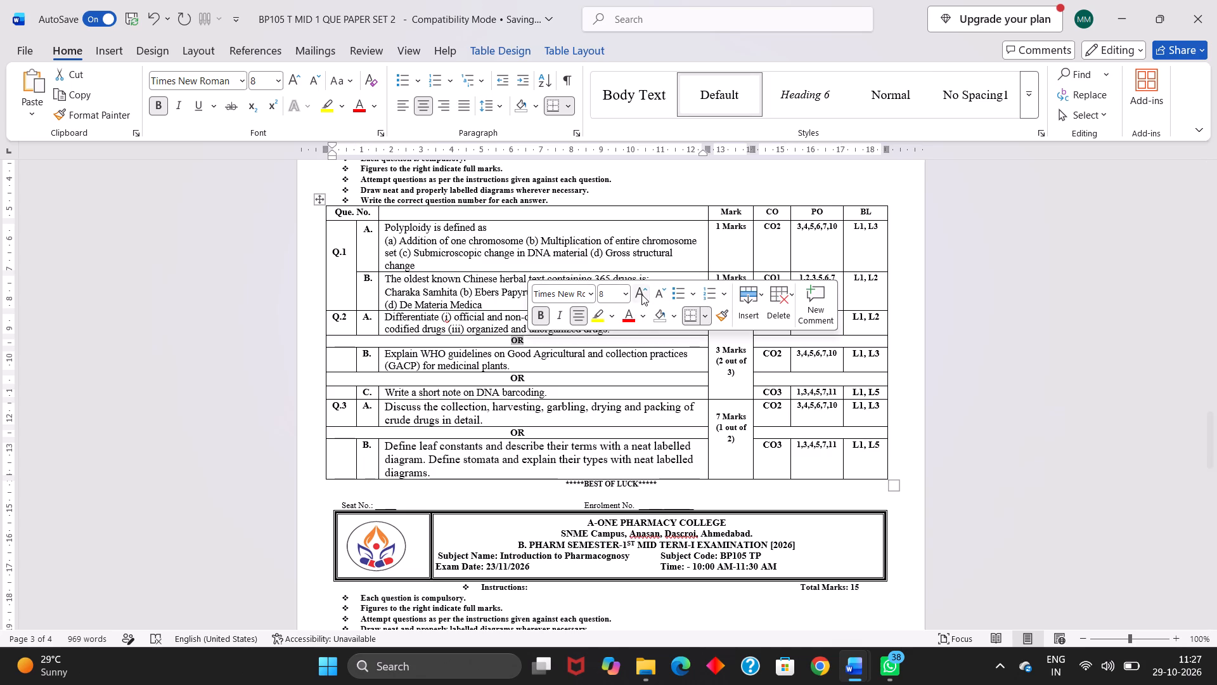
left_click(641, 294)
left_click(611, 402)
Review both compact papers' headers, question tables and closing lines, checking how they fit on the page.
scroll(611, 402, "right", 1)
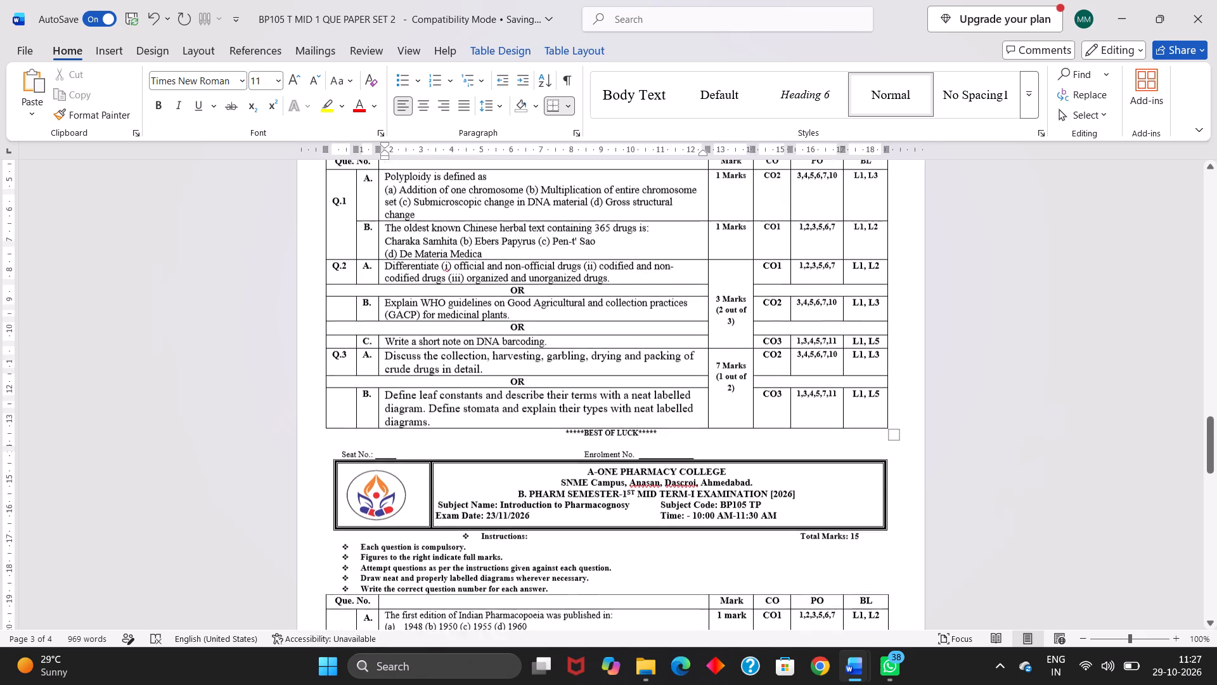
scroll(611, 402, "right", 1)
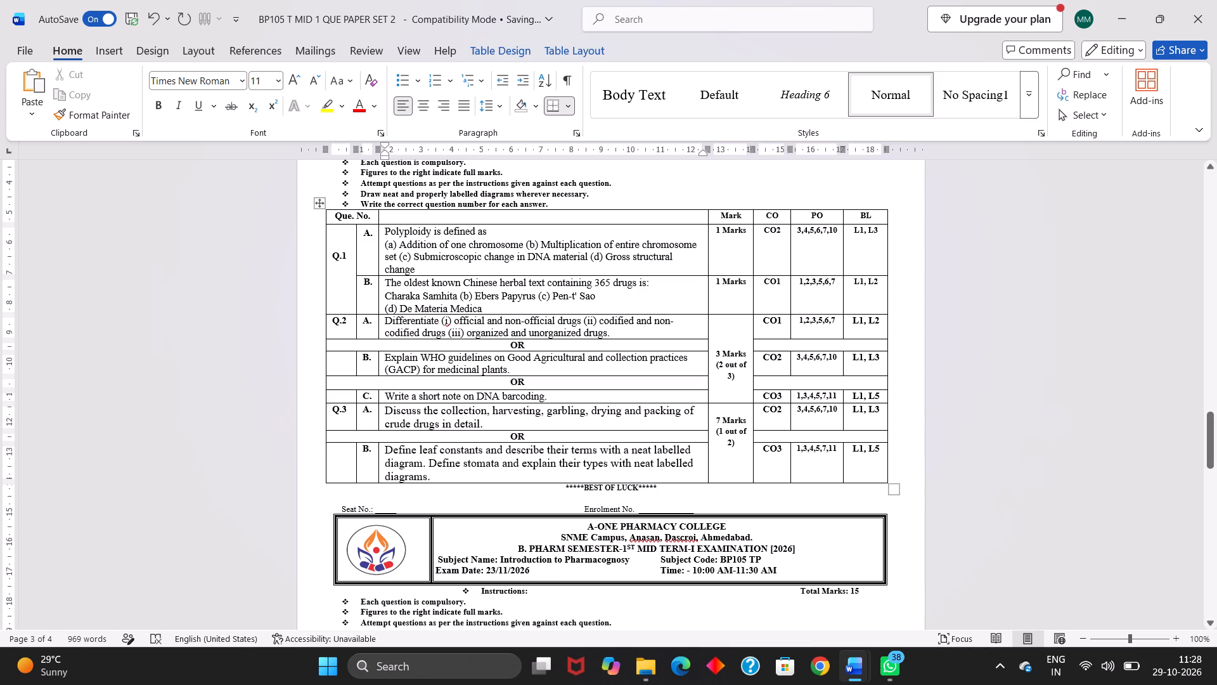
scroll(617, 377, "down", 1)
scroll(617, 377, "up", 1)
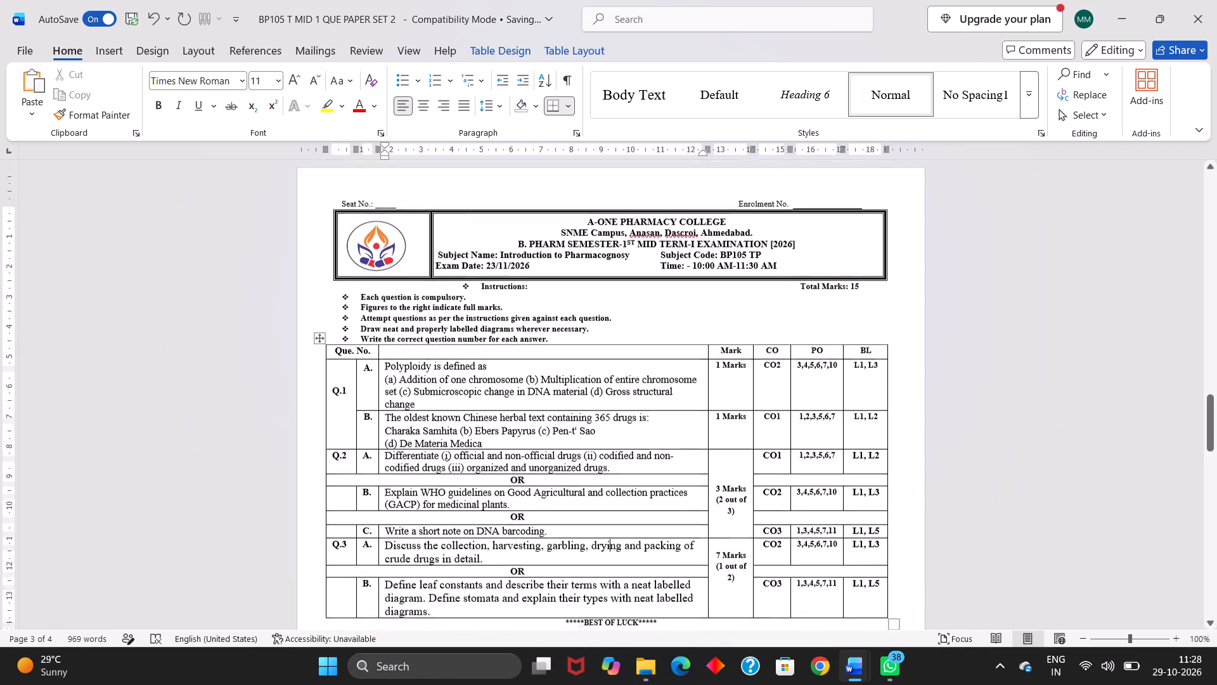
scroll(617, 377, "up", 1)
scroll(617, 377, "down", 1)
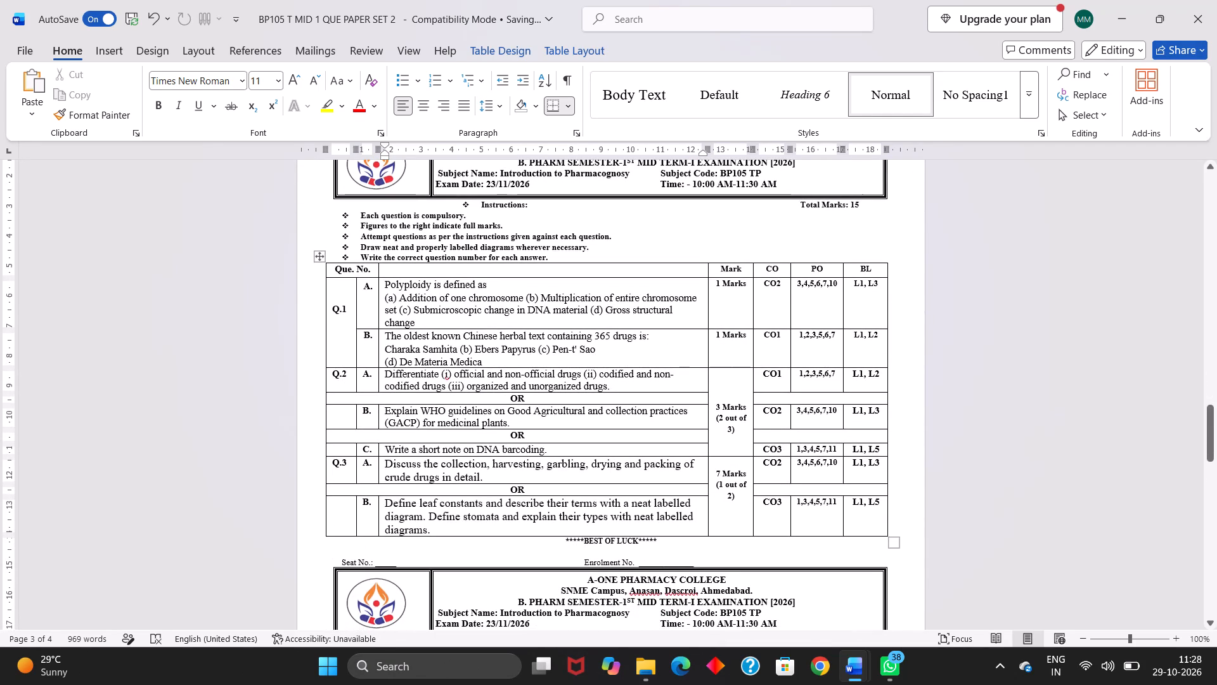
scroll(617, 377, "down", 2)
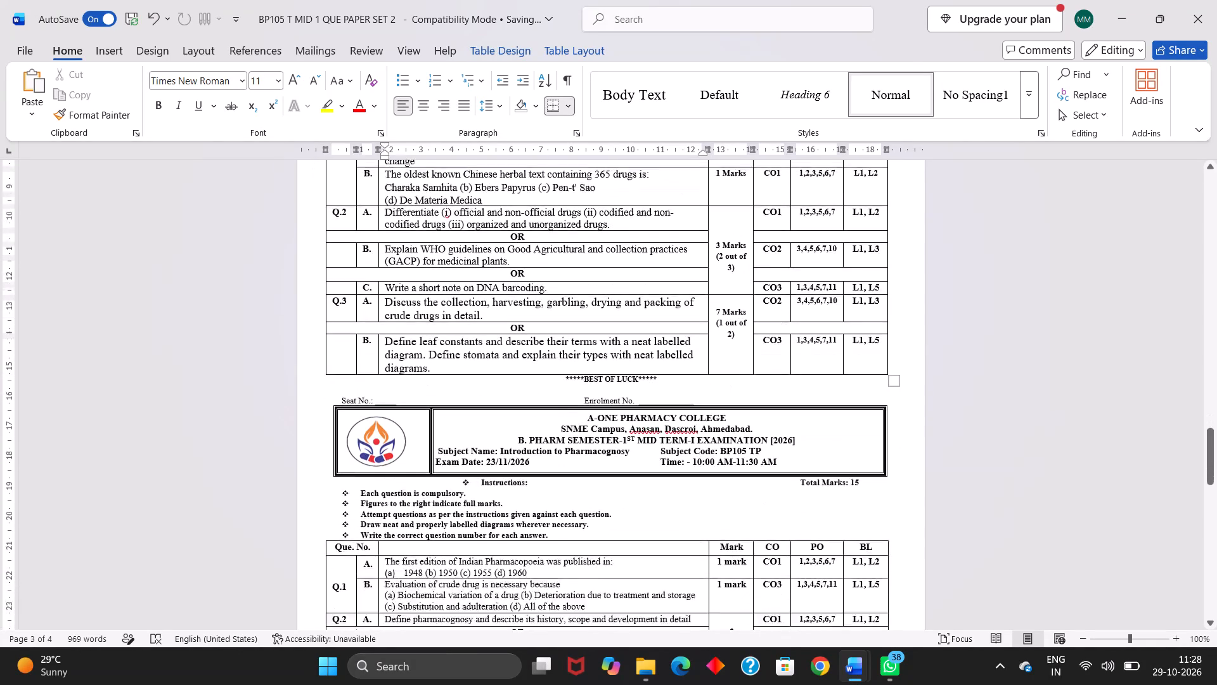
scroll(617, 377, "down", 2)
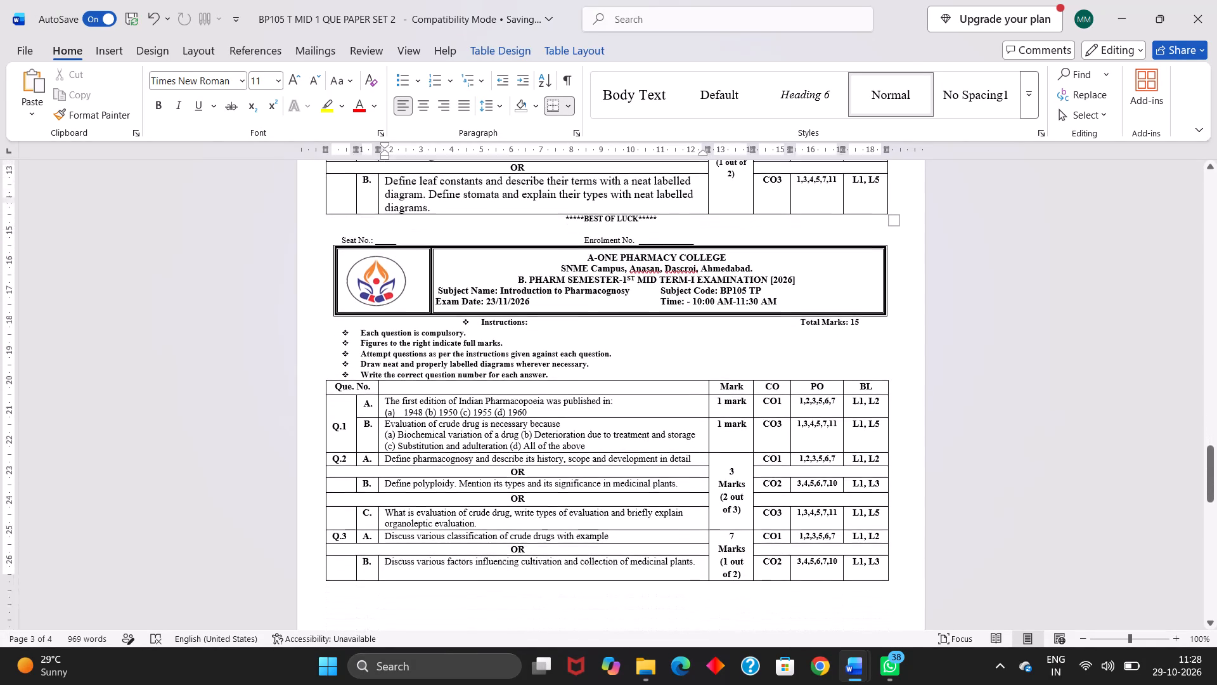
scroll(617, 377, "down", 2)
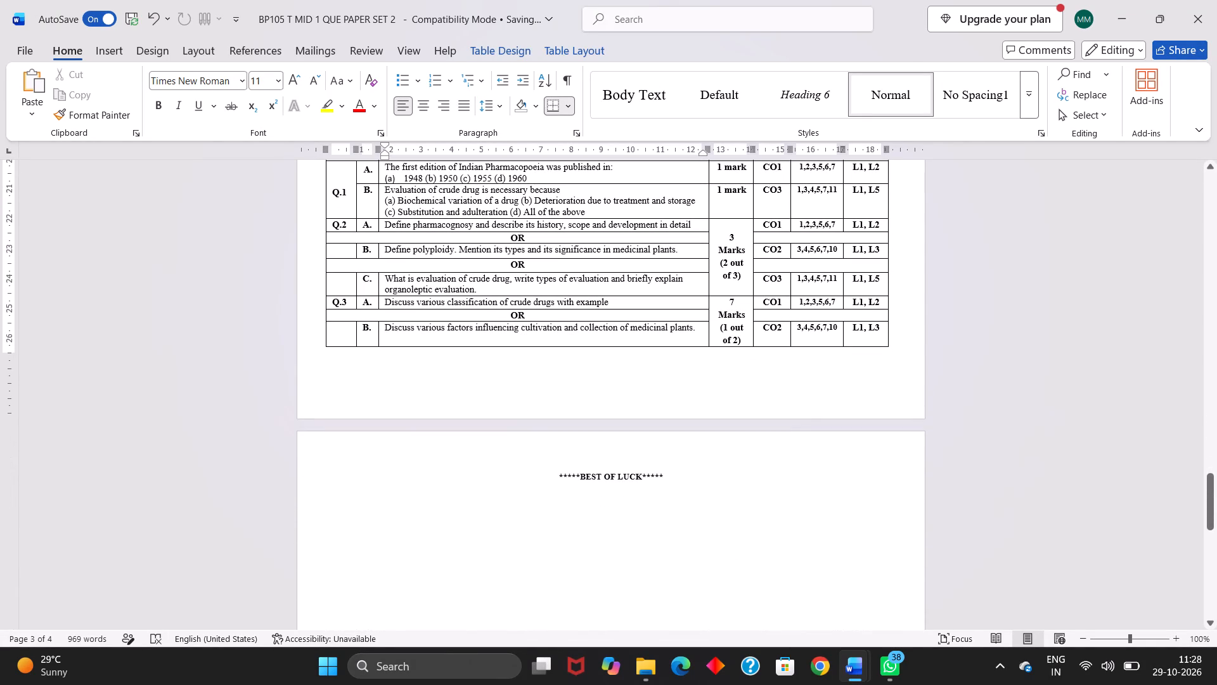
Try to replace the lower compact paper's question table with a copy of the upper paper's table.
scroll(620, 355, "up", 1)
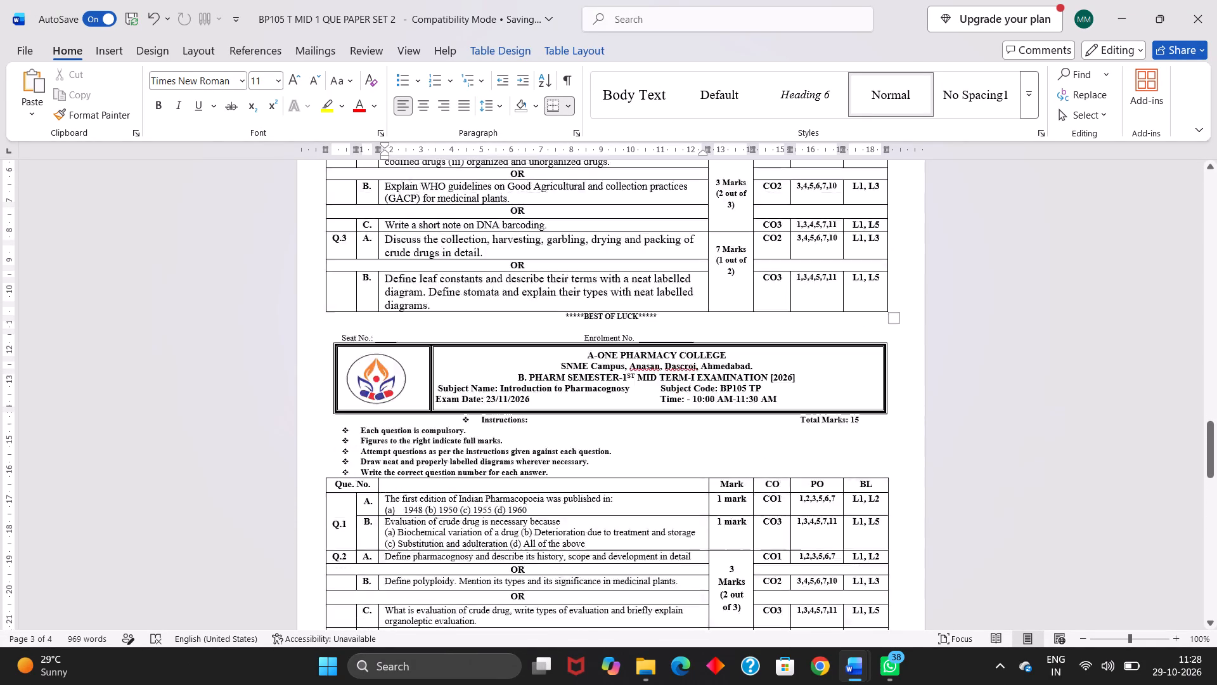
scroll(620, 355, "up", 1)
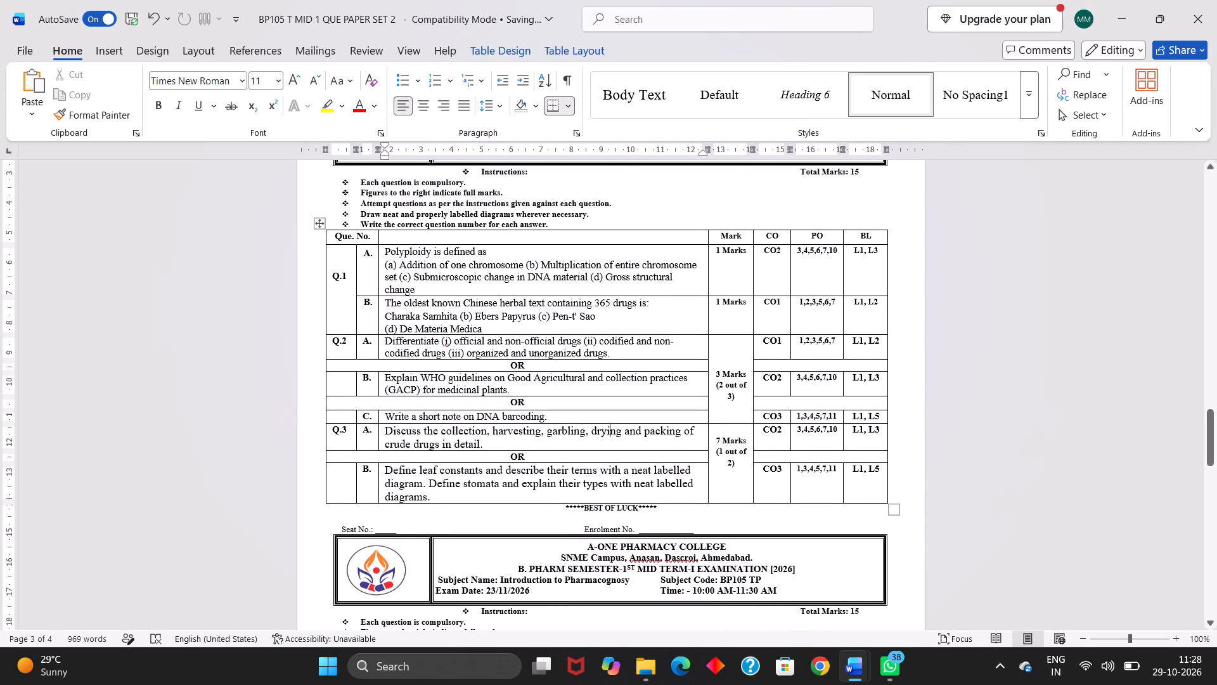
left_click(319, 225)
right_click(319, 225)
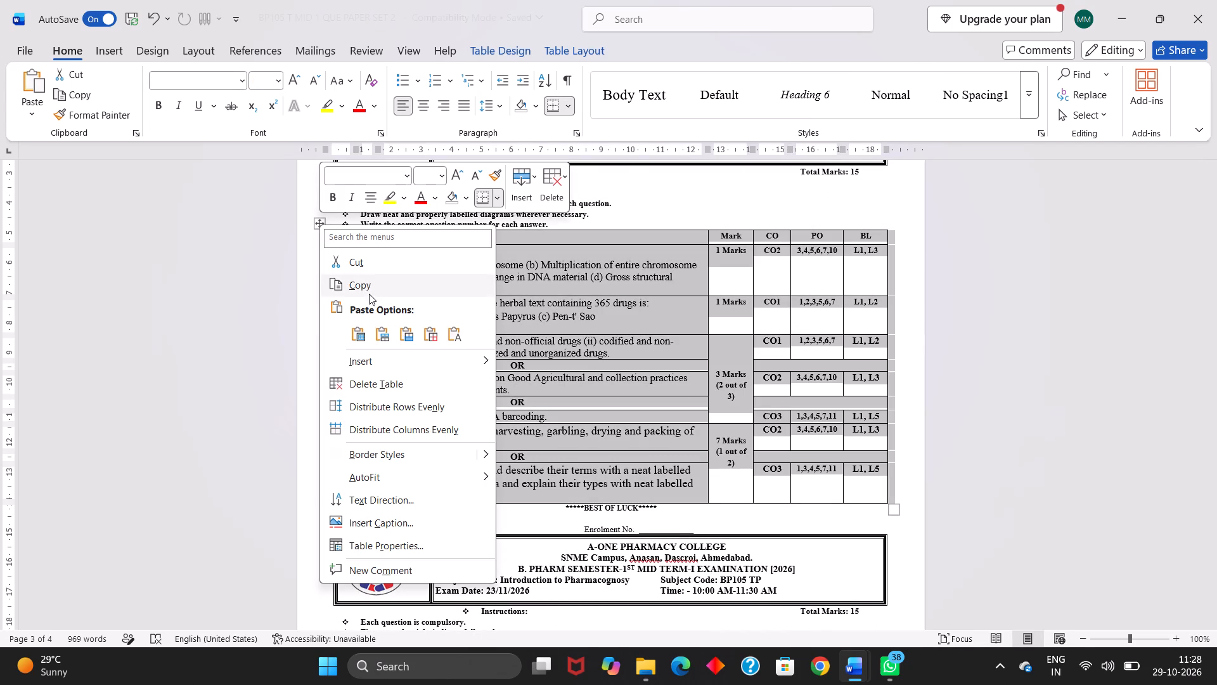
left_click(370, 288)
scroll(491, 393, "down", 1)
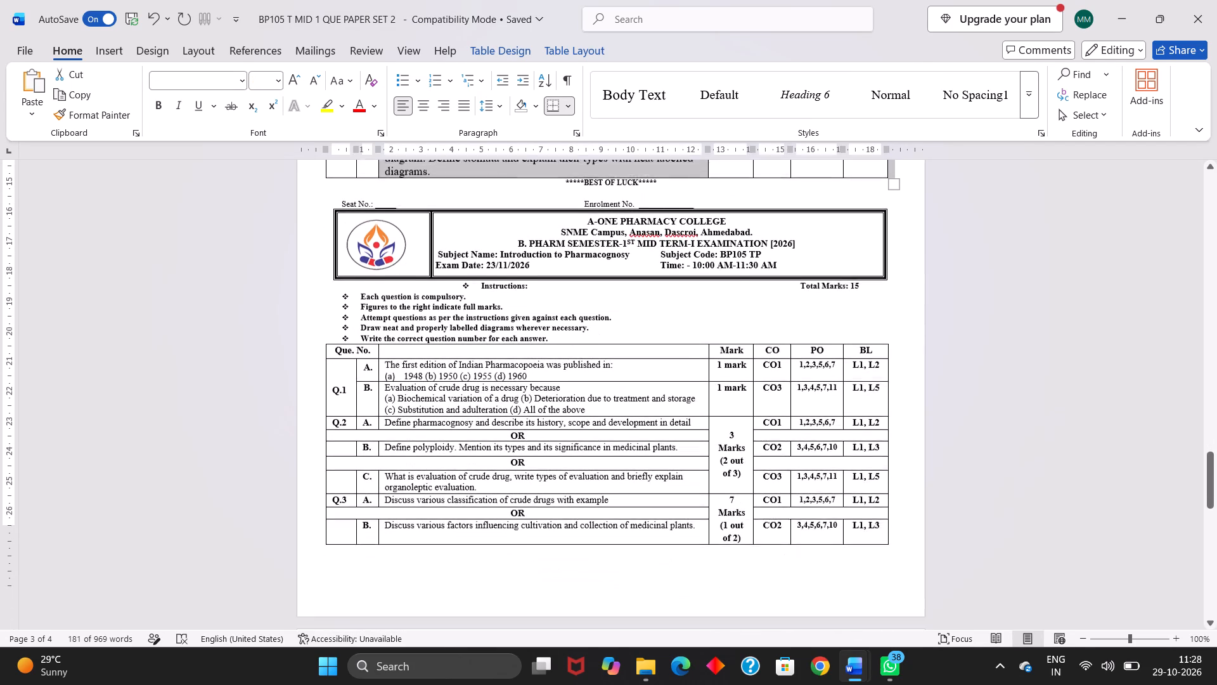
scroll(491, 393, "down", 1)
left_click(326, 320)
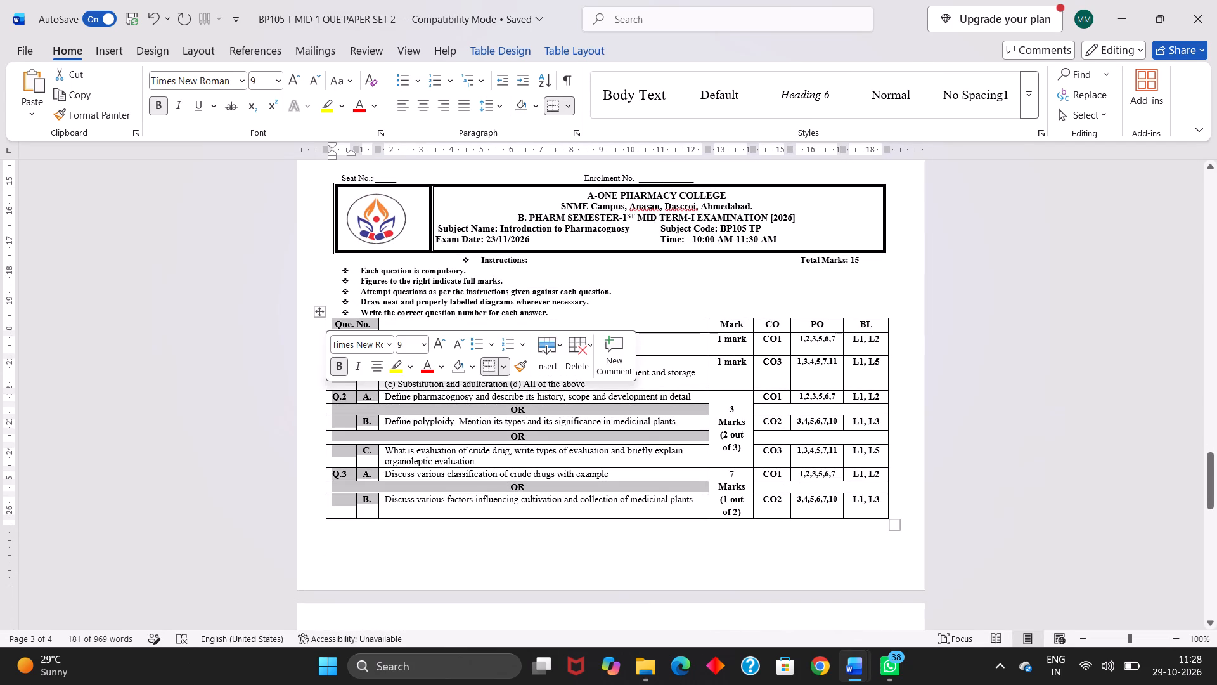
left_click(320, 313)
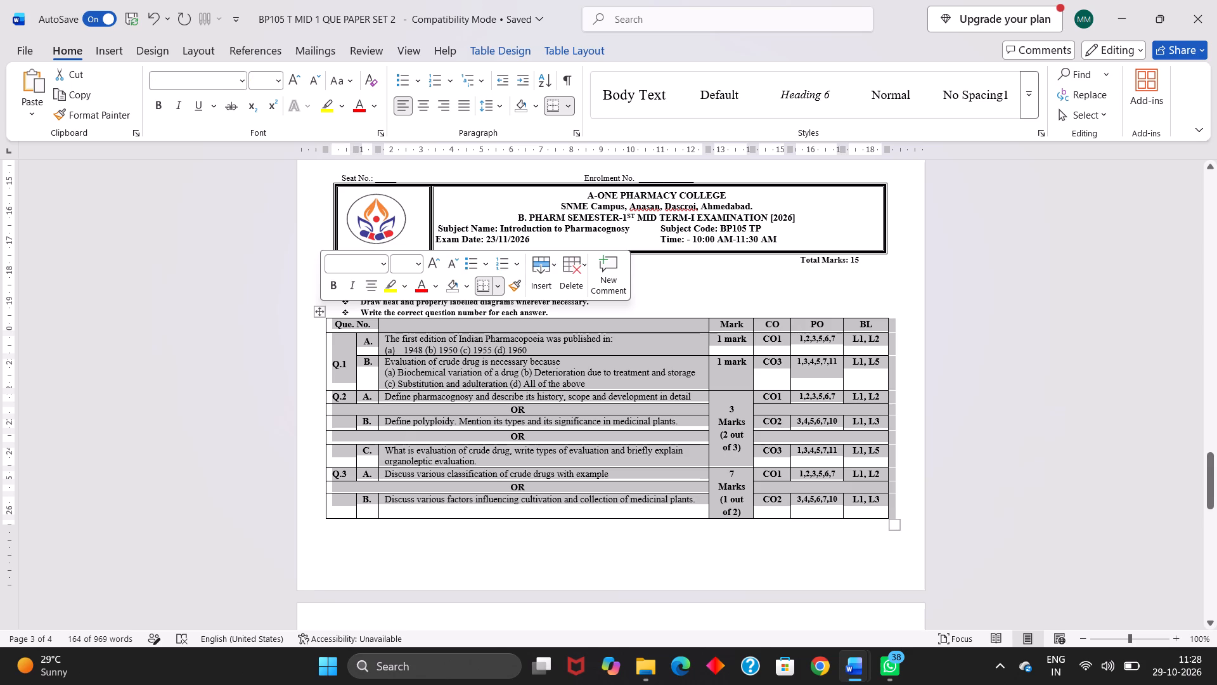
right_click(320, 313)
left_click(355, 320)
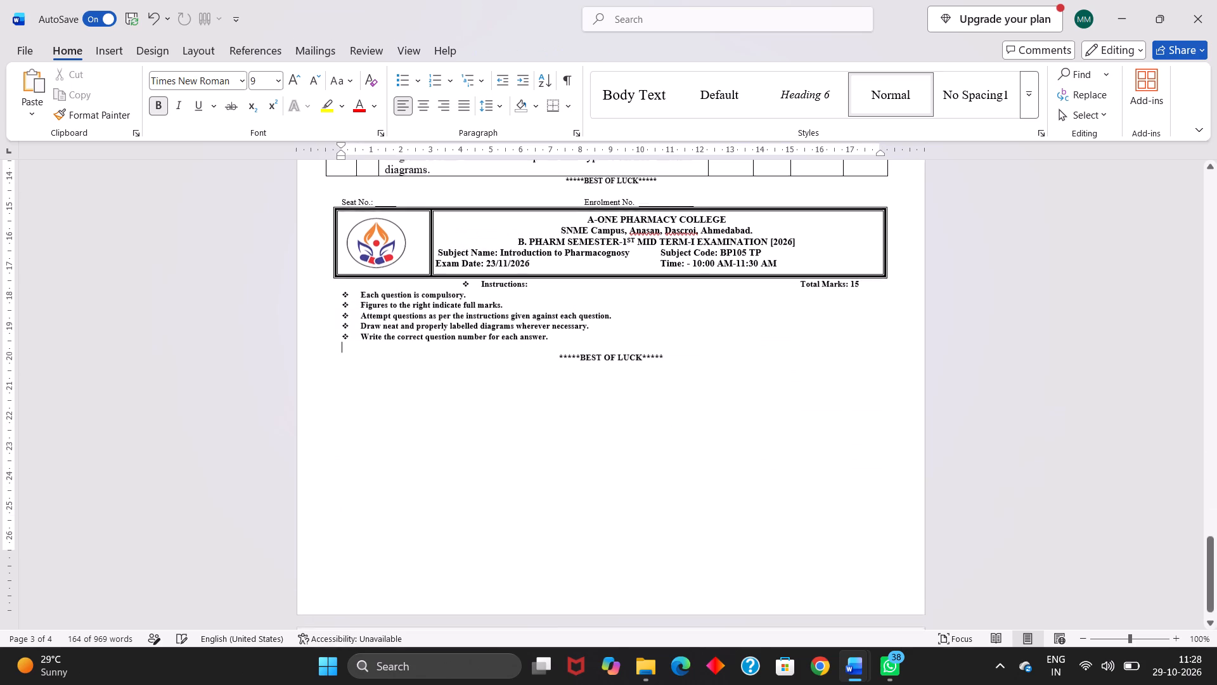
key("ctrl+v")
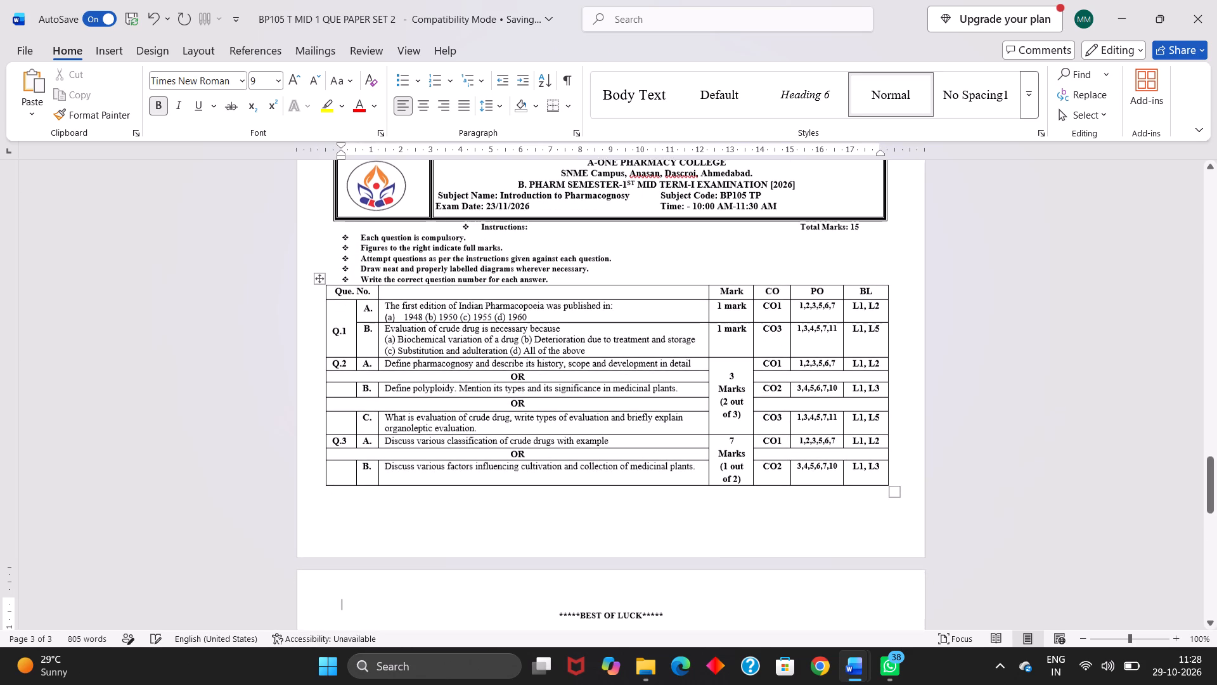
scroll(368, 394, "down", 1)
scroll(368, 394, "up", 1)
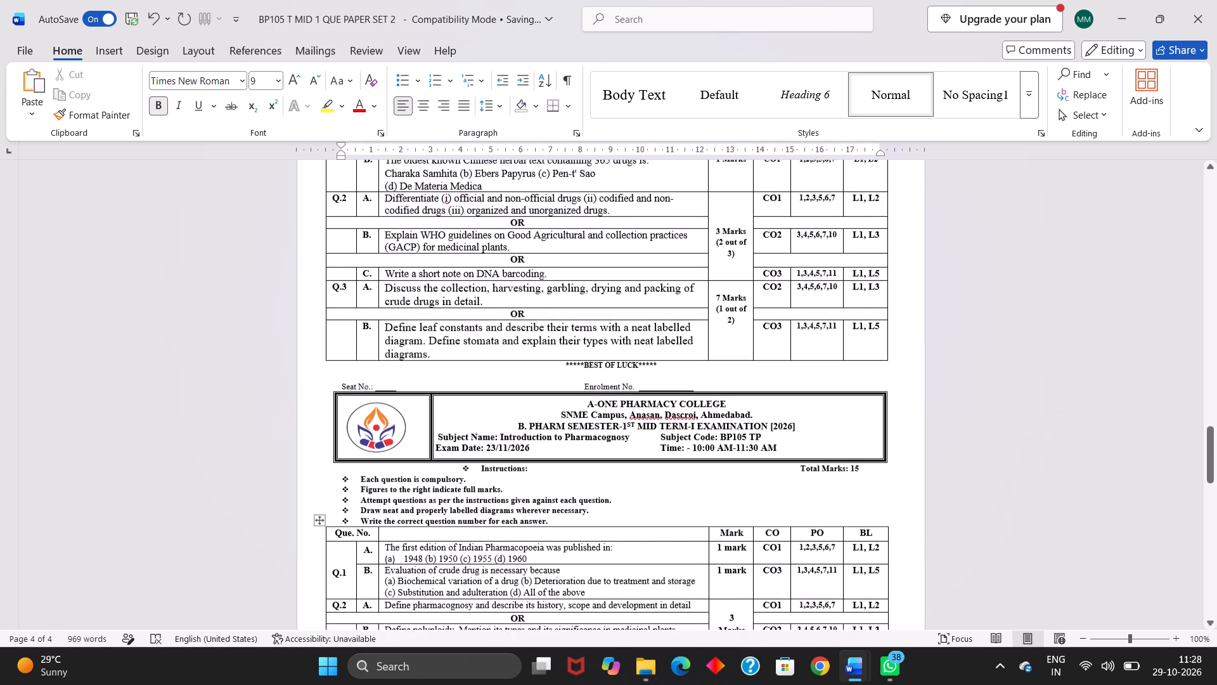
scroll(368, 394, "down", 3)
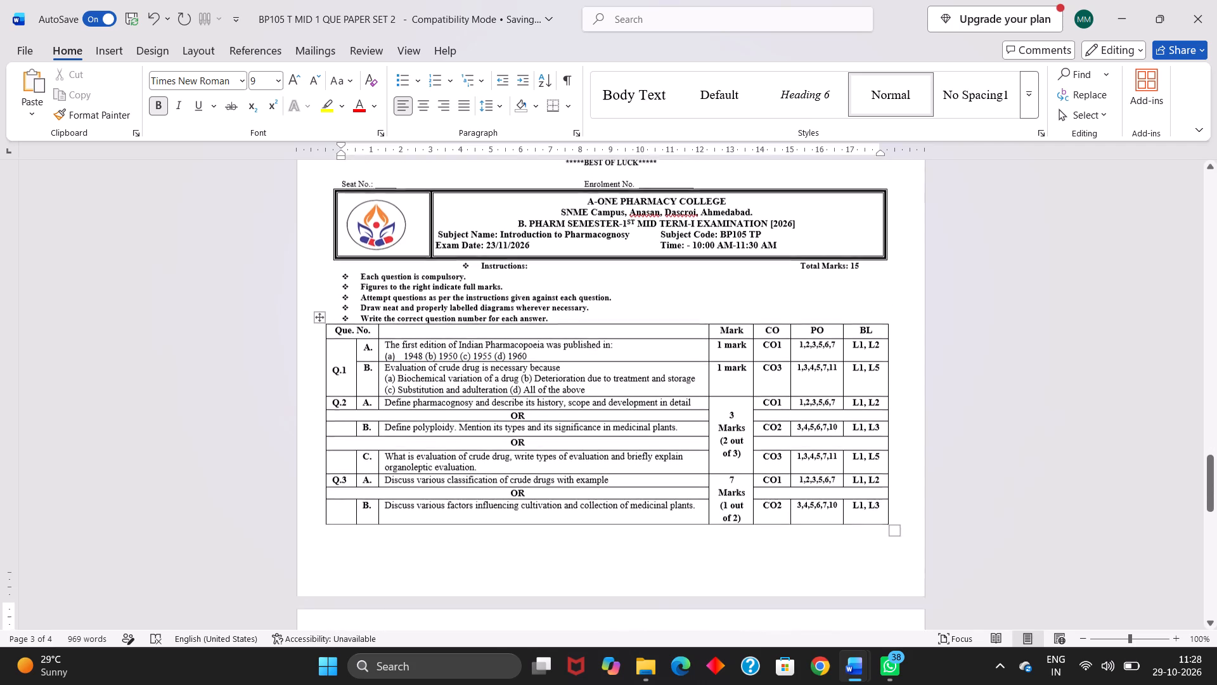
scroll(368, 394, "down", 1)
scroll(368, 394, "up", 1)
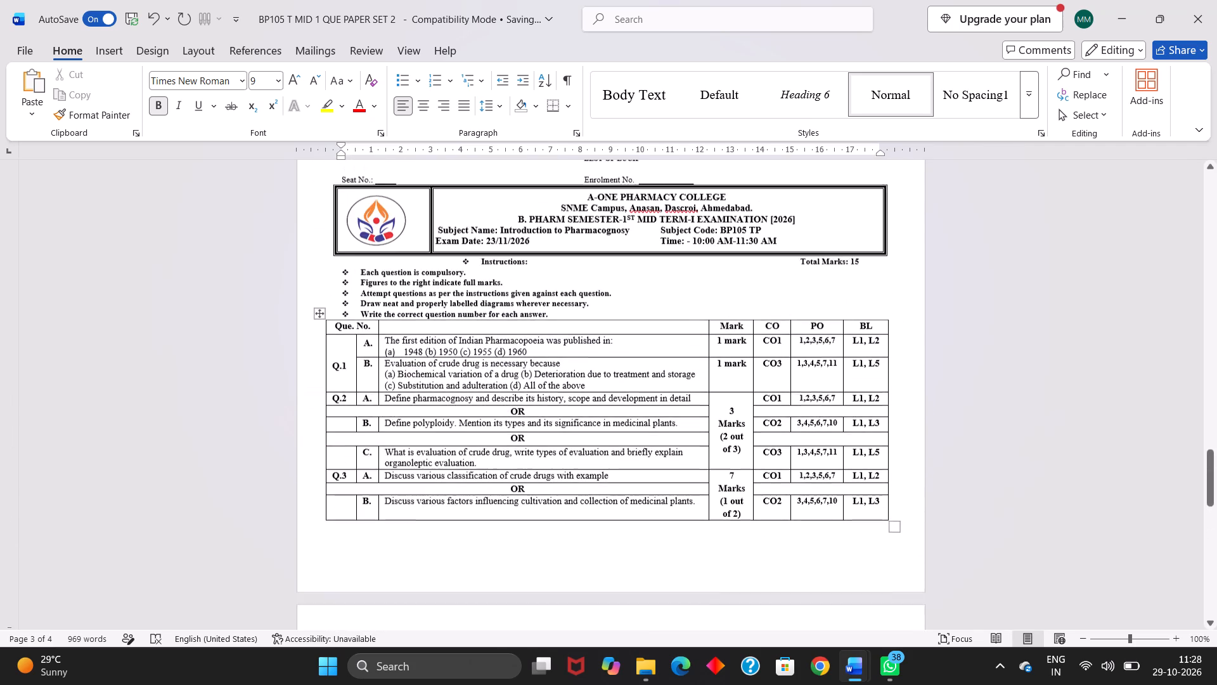
Cut the lower compact paper's question table out from below its instructions.
scroll(368, 394, "up", 1)
left_click(319, 375)
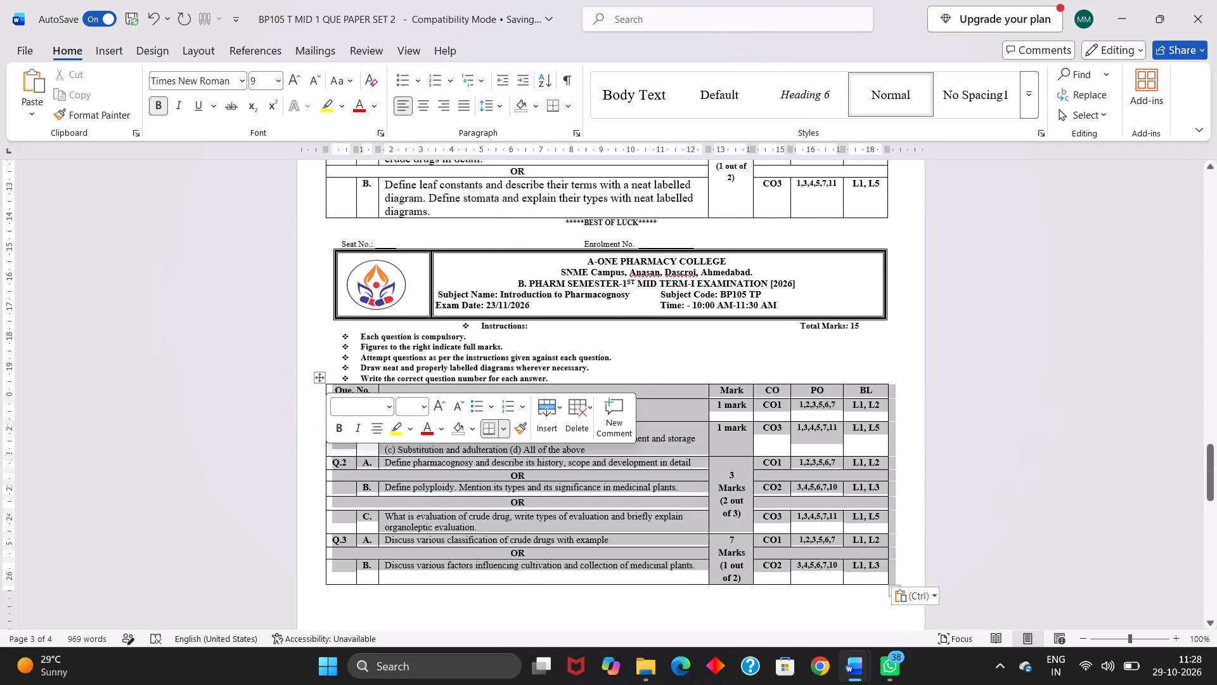
right_click(319, 375)
left_click(394, 60)
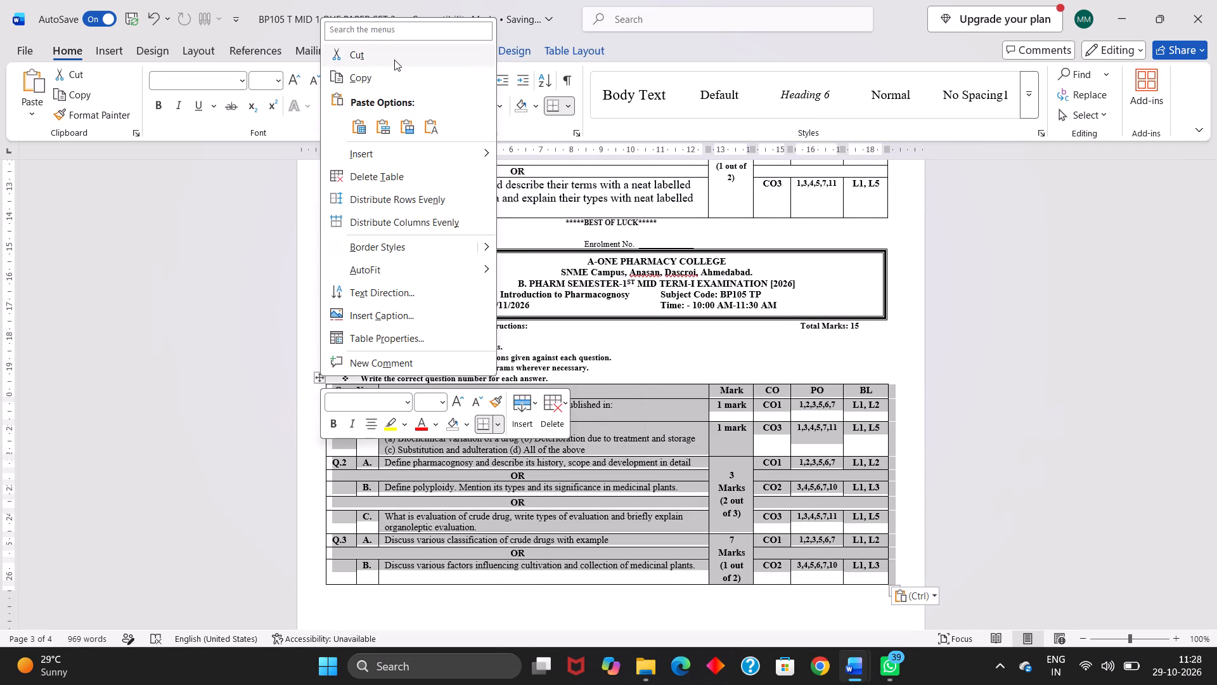
Copy the upper compact paper's question table into the empty line below the lower paper's instructions.
scroll(499, 263, "up", 2)
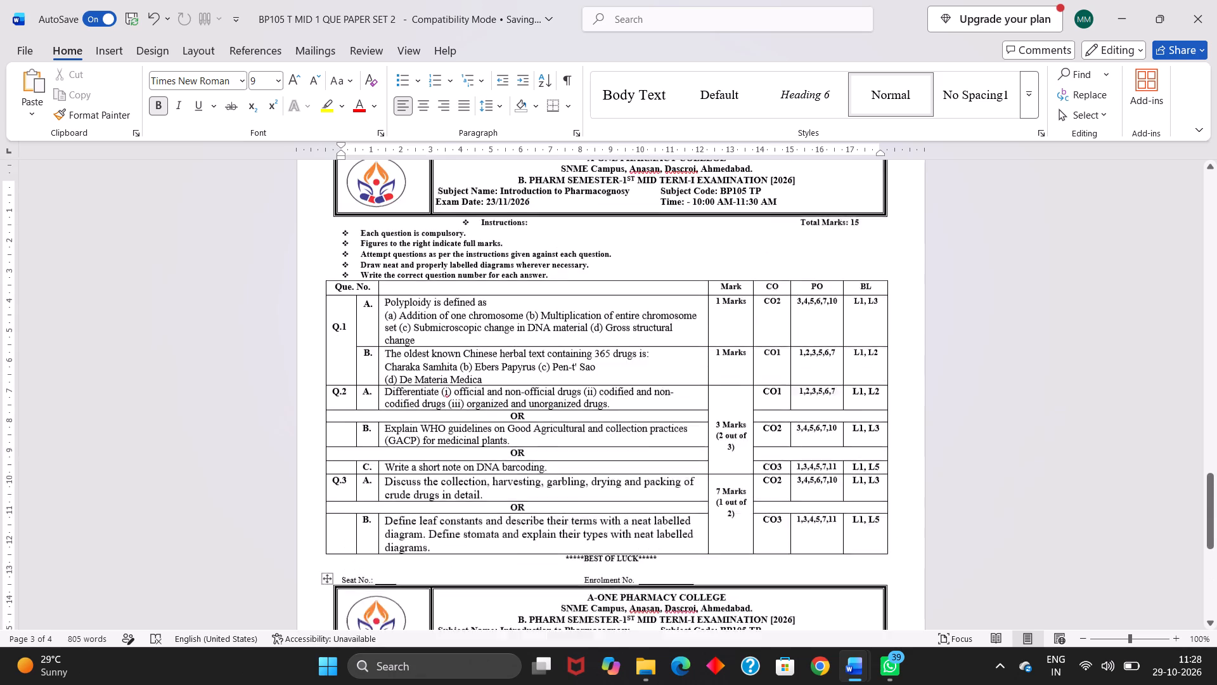
scroll(499, 263, "up", 1)
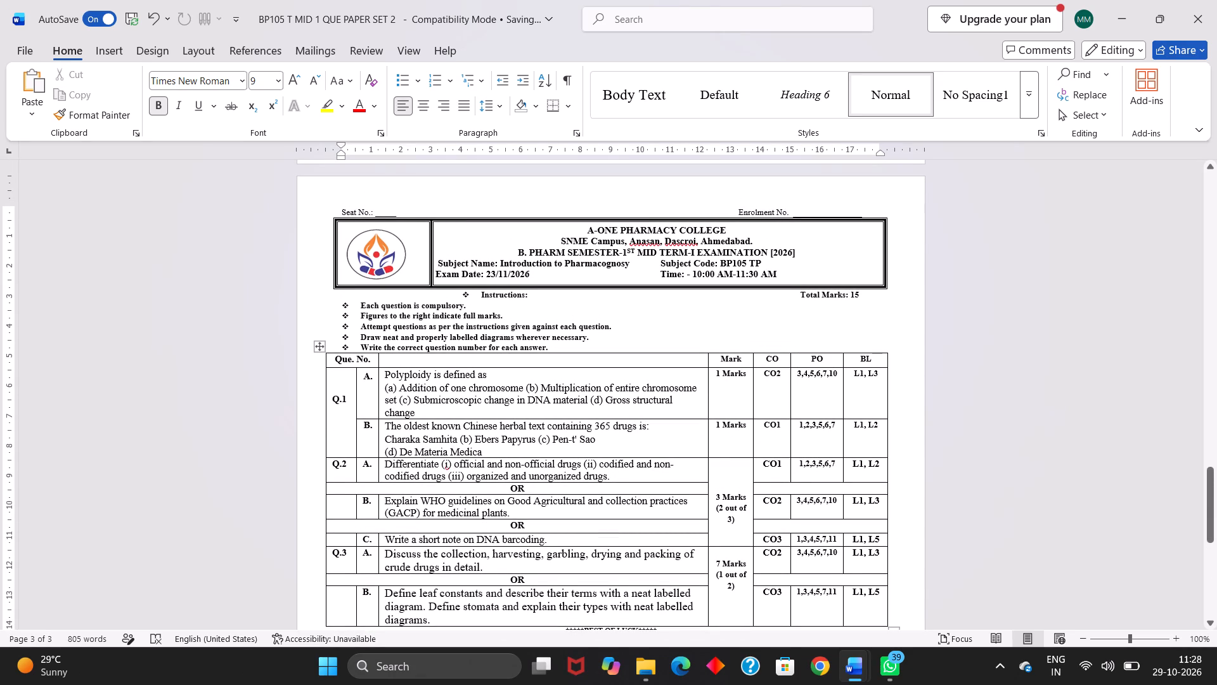
left_click(318, 346)
right_click(318, 346)
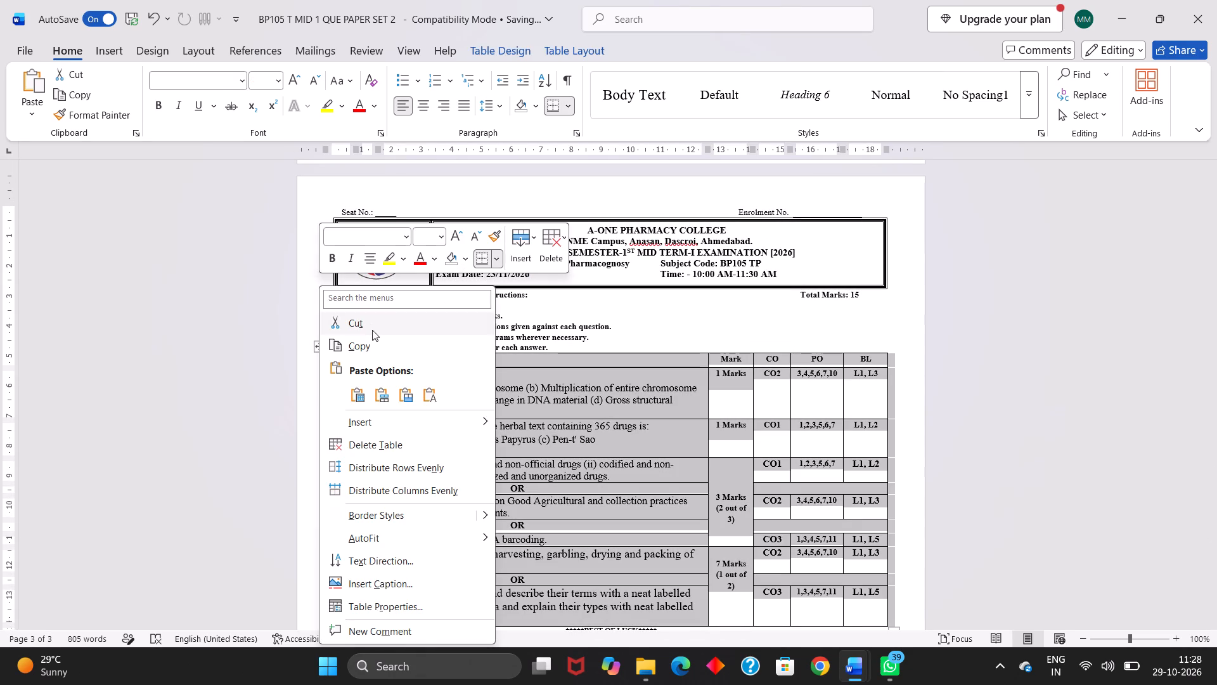
left_click(379, 345)
scroll(461, 474, "down", 2)
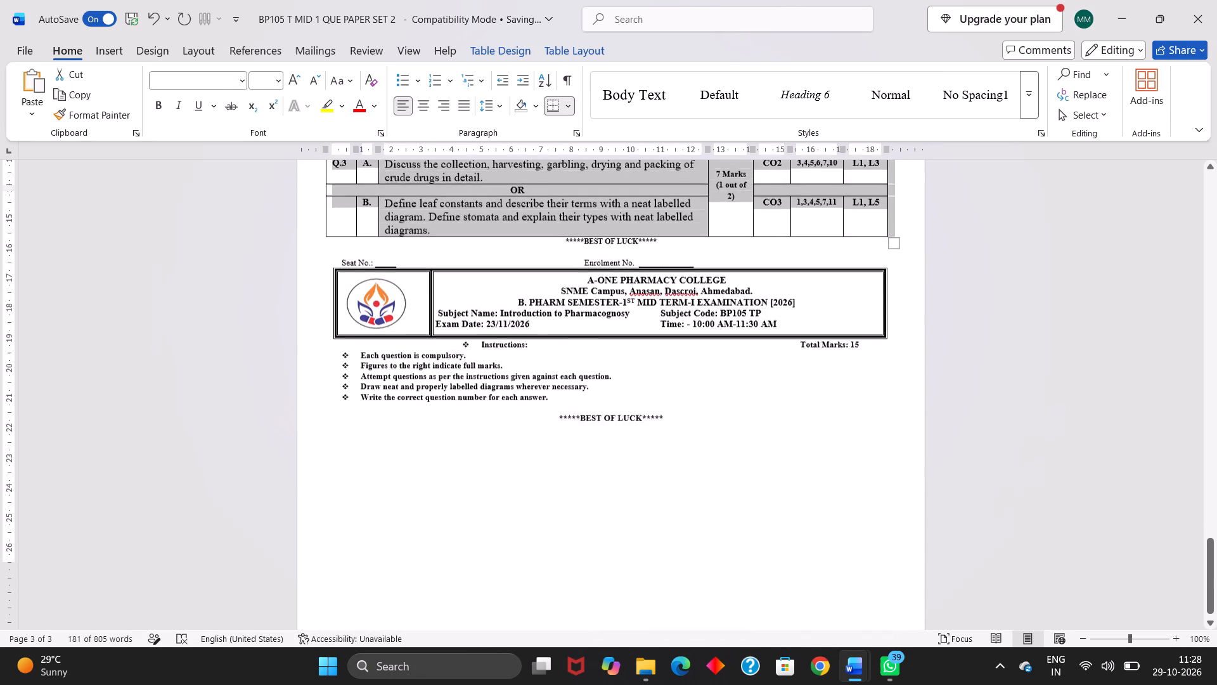
scroll(461, 474, "down", 1)
left_click(539, 367)
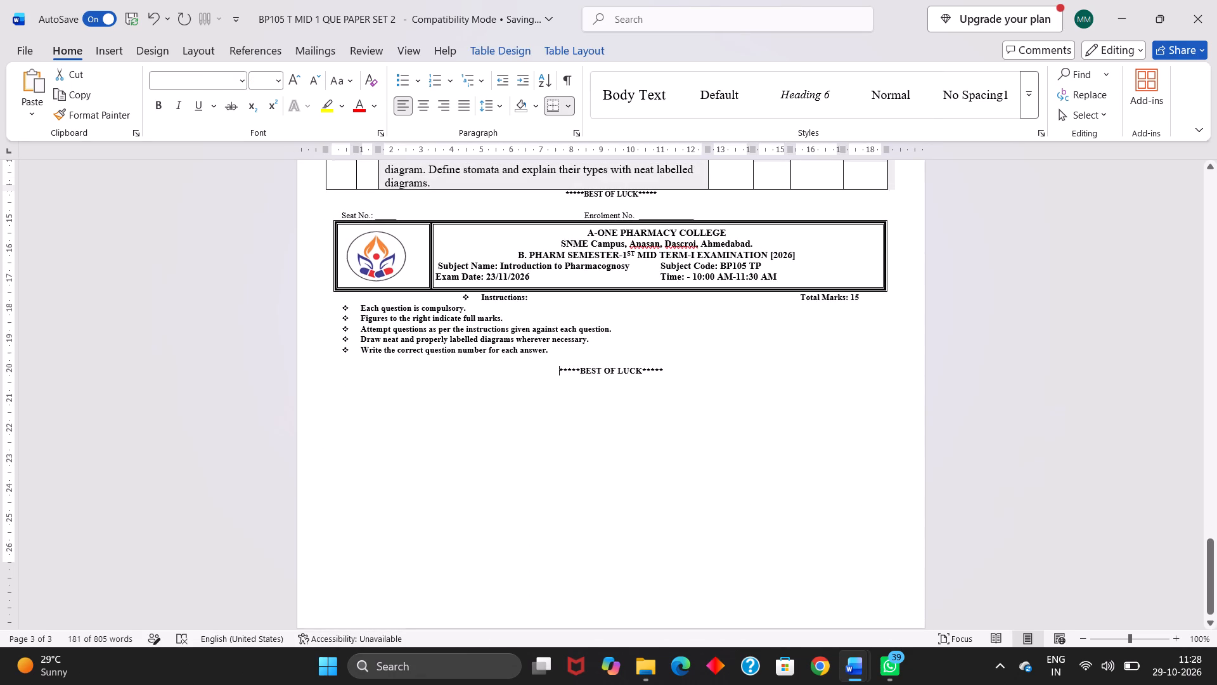
left_click(563, 357)
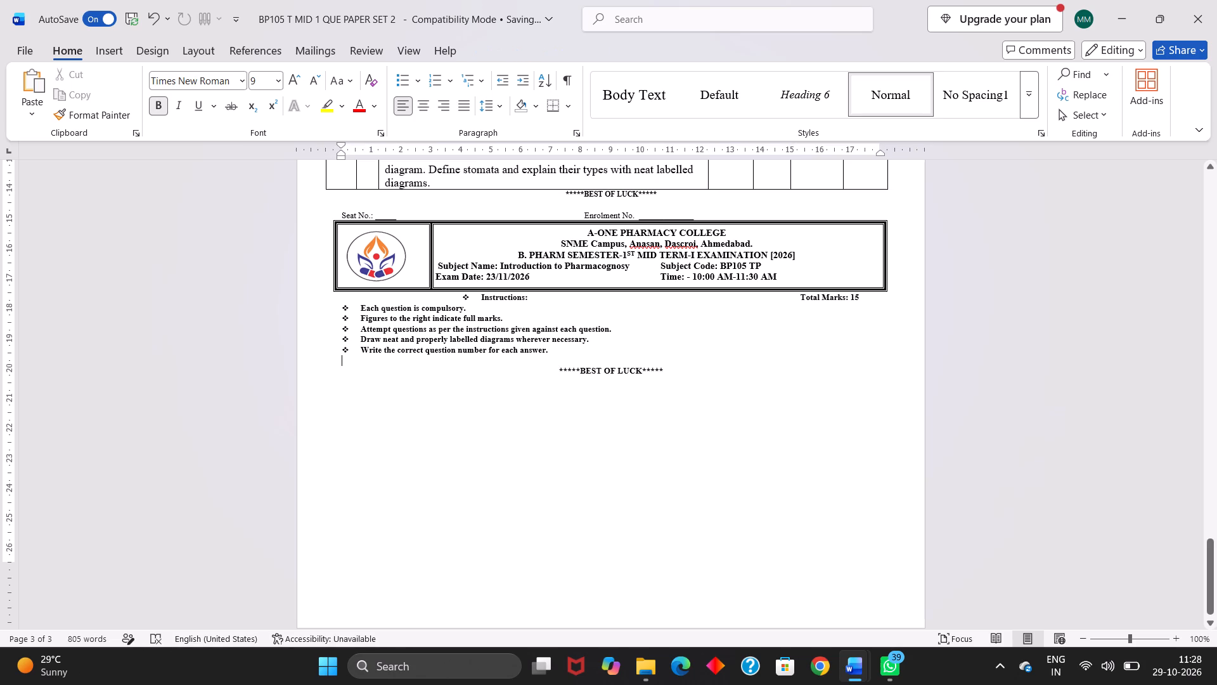
key("ctrl+v")
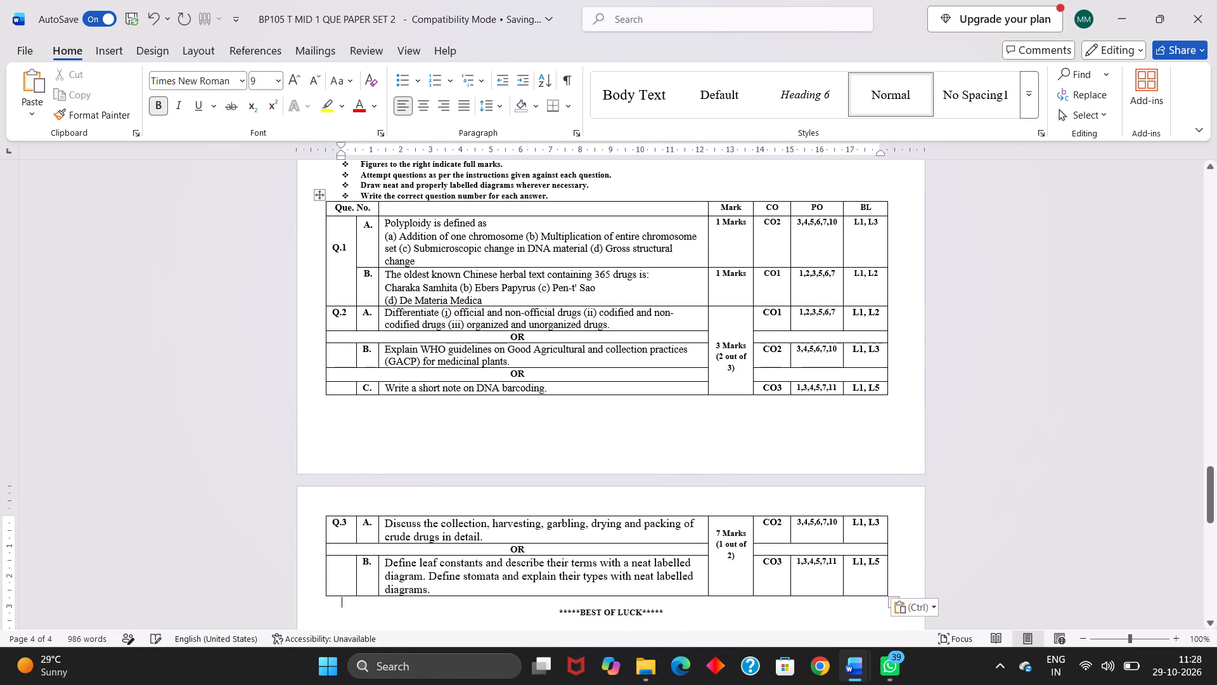
Widen the question text column slightly in the upper compact paper's table, narrowing the Mark column beside it.
scroll(563, 357, "up", 1)
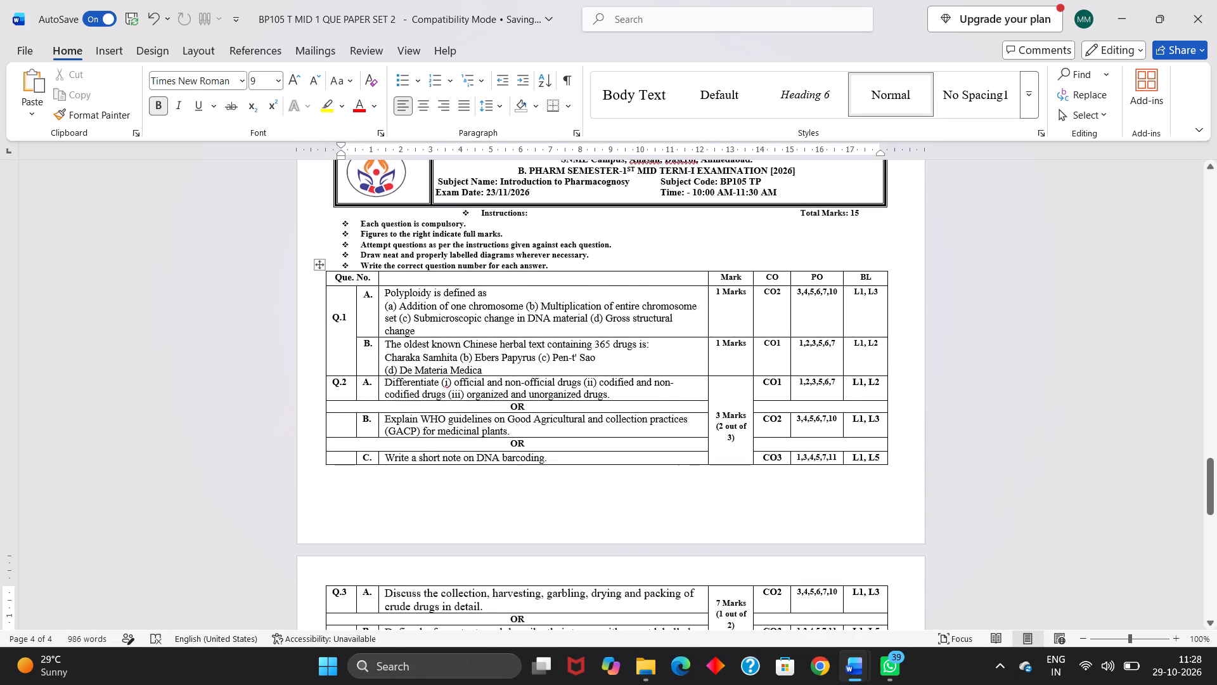
scroll(563, 357, "up", 4)
scroll(393, 384, "down", 1)
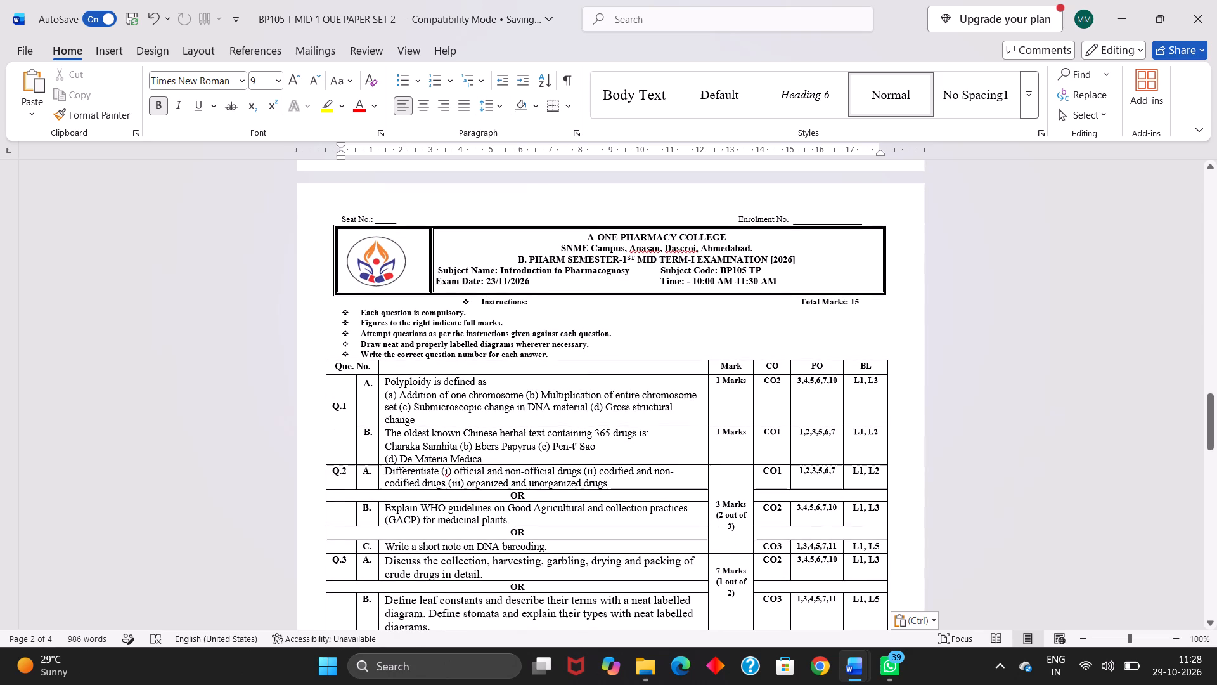
left_click(357, 402)
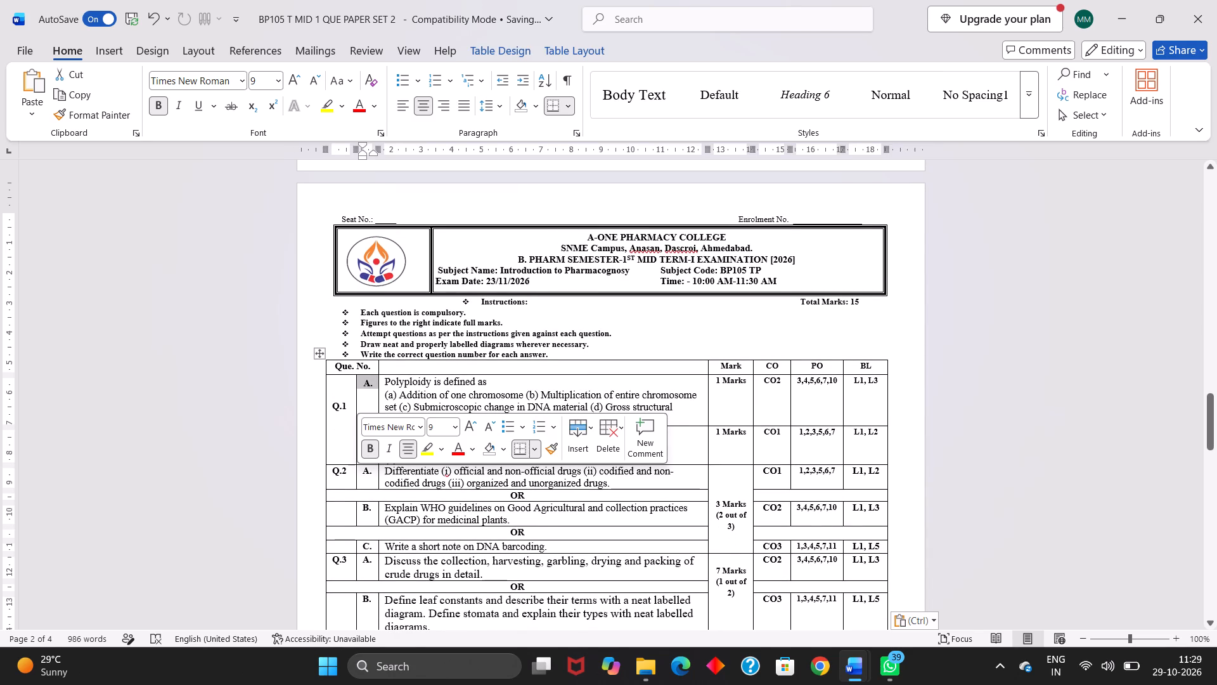
left_click(352, 404)
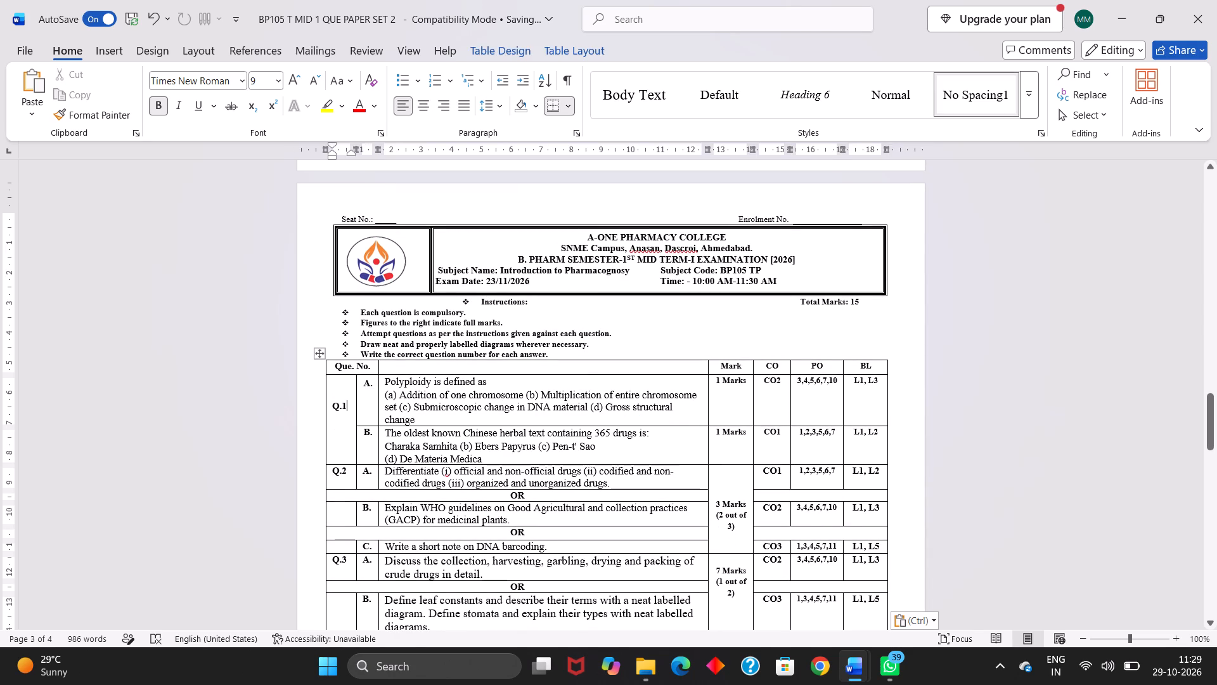
left_click(355, 408)
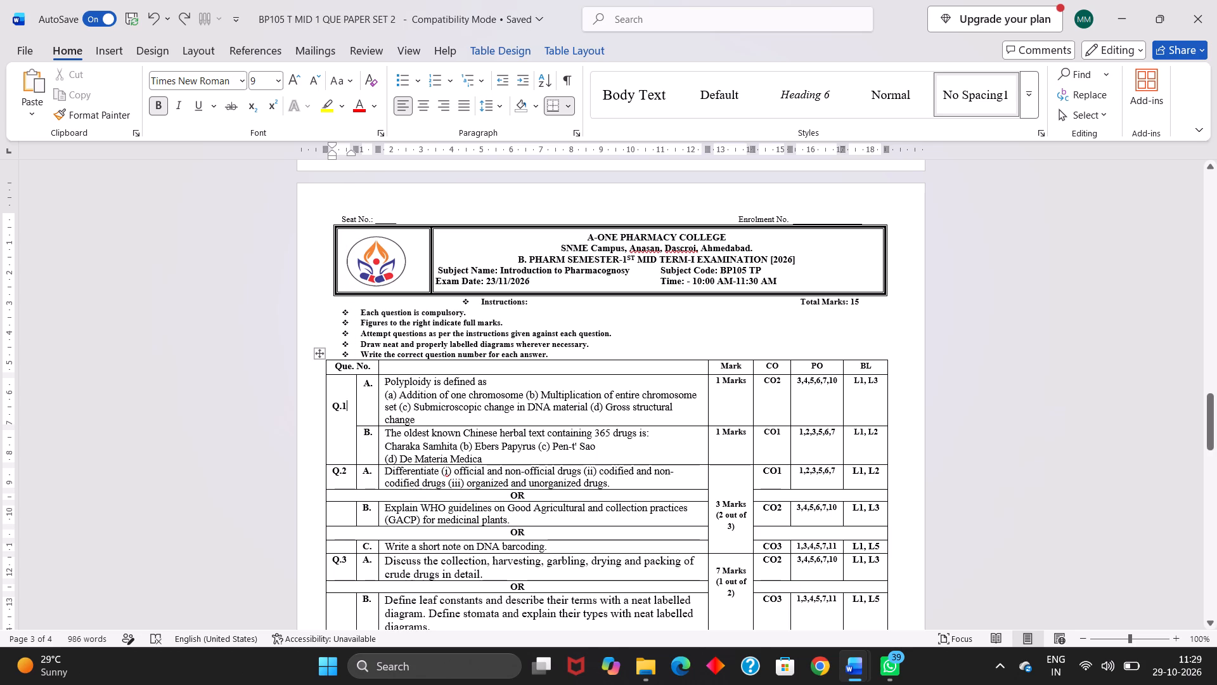
left_click(377, 407)
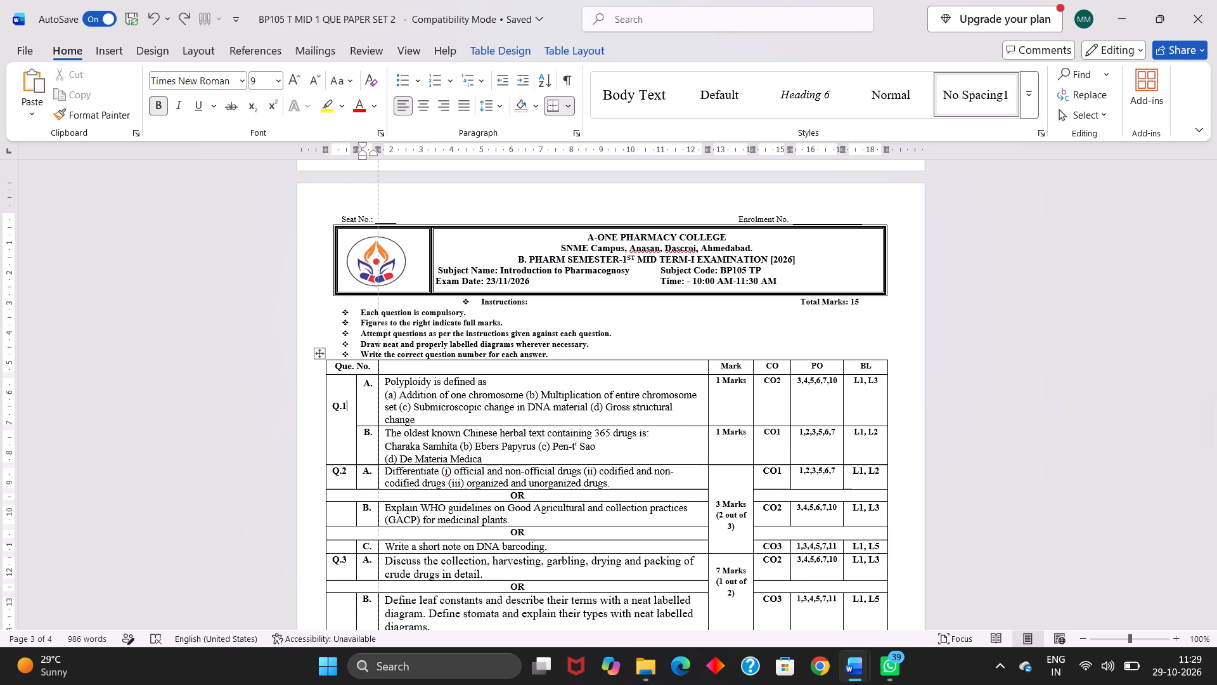
left_click(706, 414)
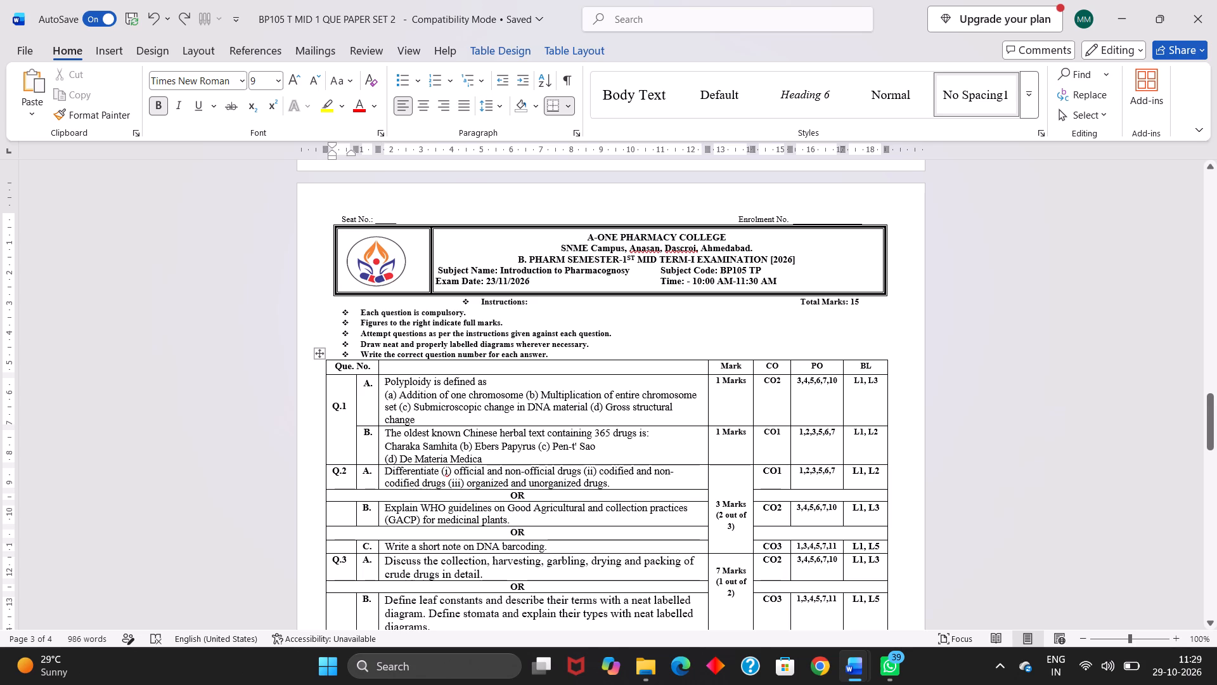
left_click(707, 408)
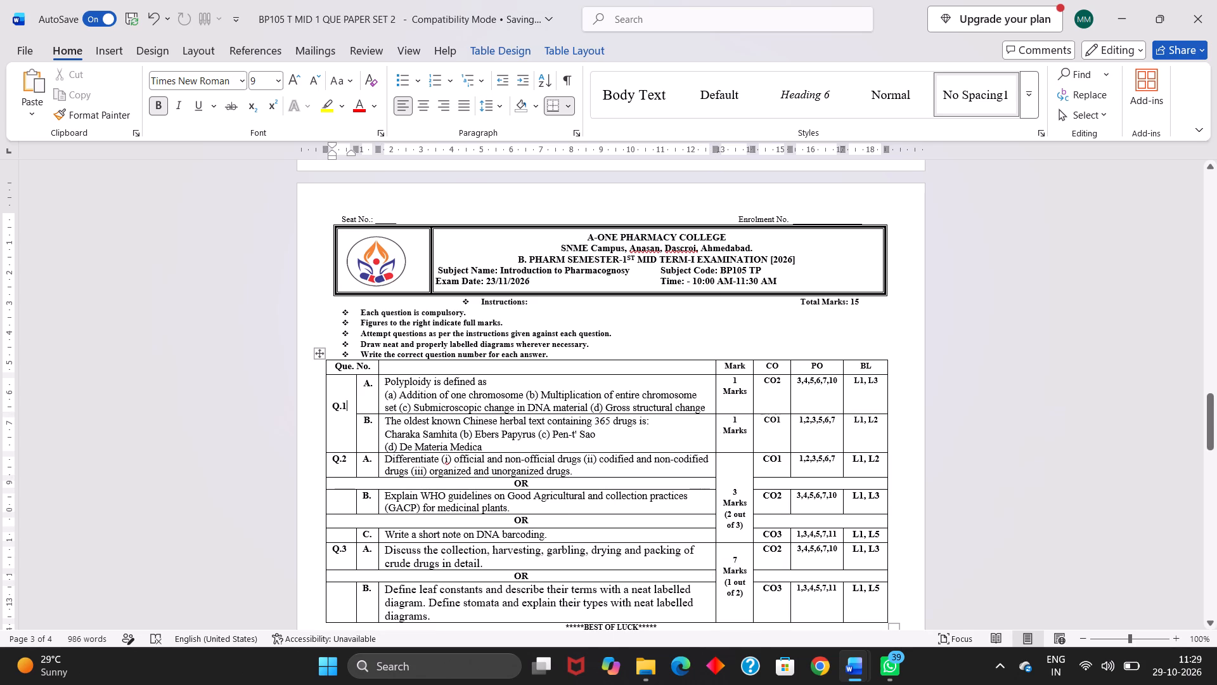
scroll(644, 502, "down", 5)
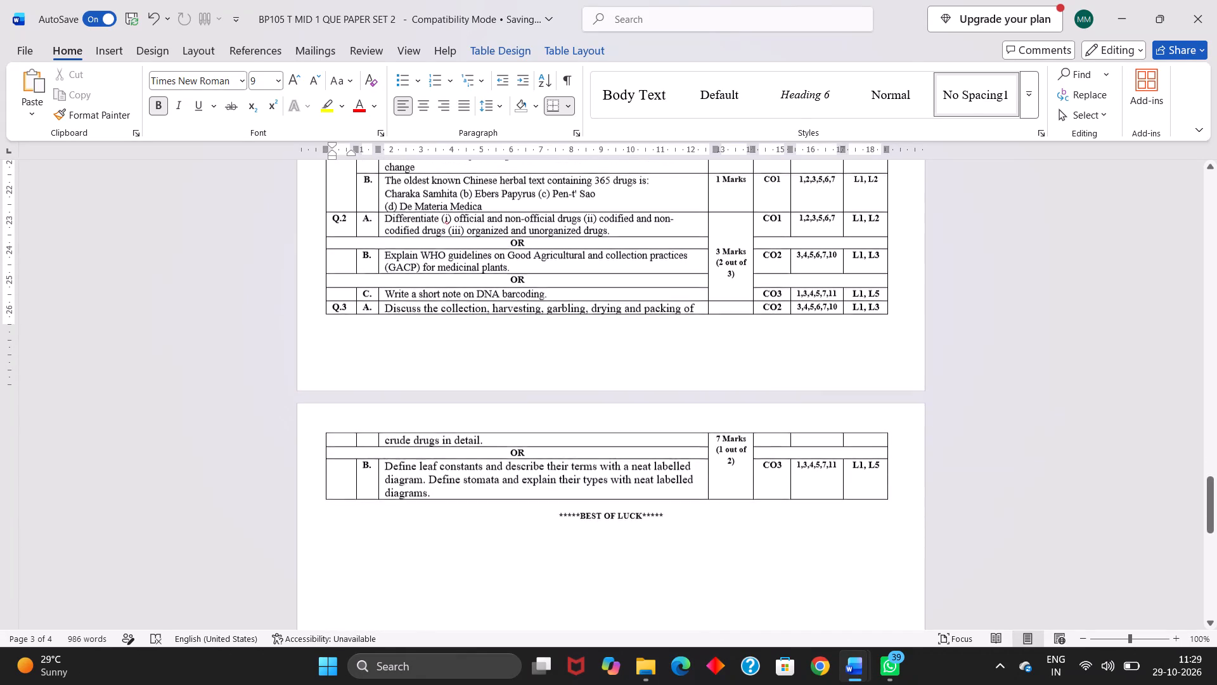
Delete the empty space between the upper compact paper's BEST OF LUCK line and the lower paper's Seat No. line.
scroll(644, 502, "up", 4)
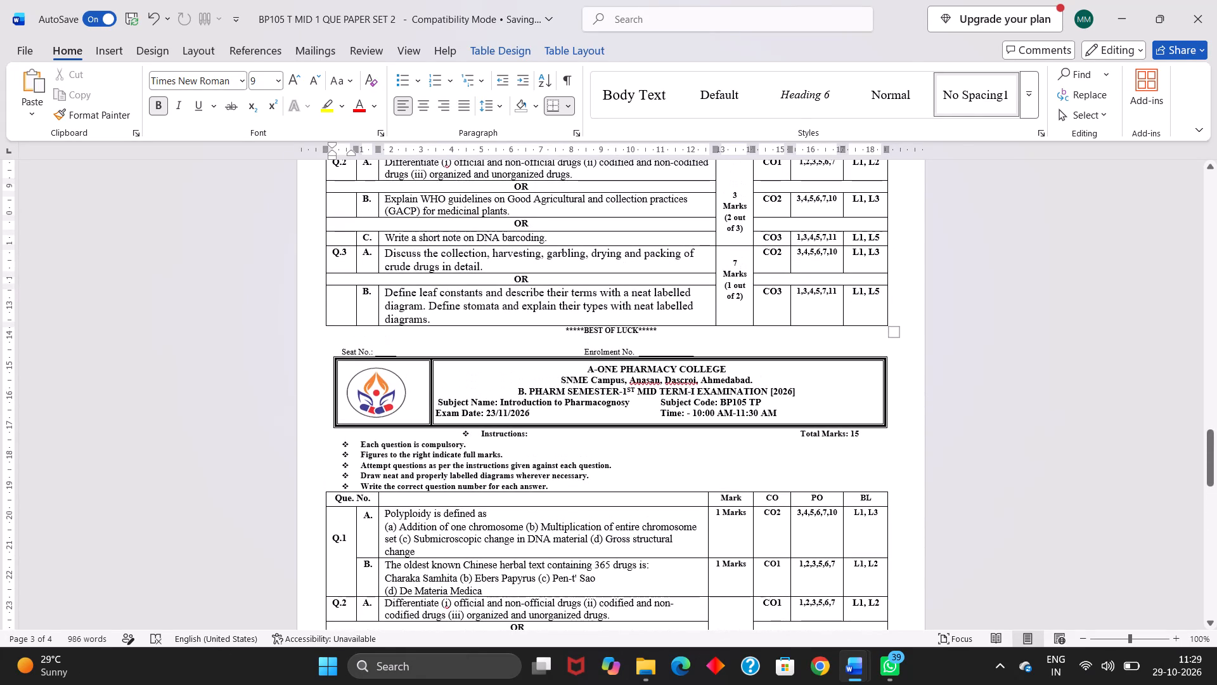
left_click(577, 345)
key("BackSpace")
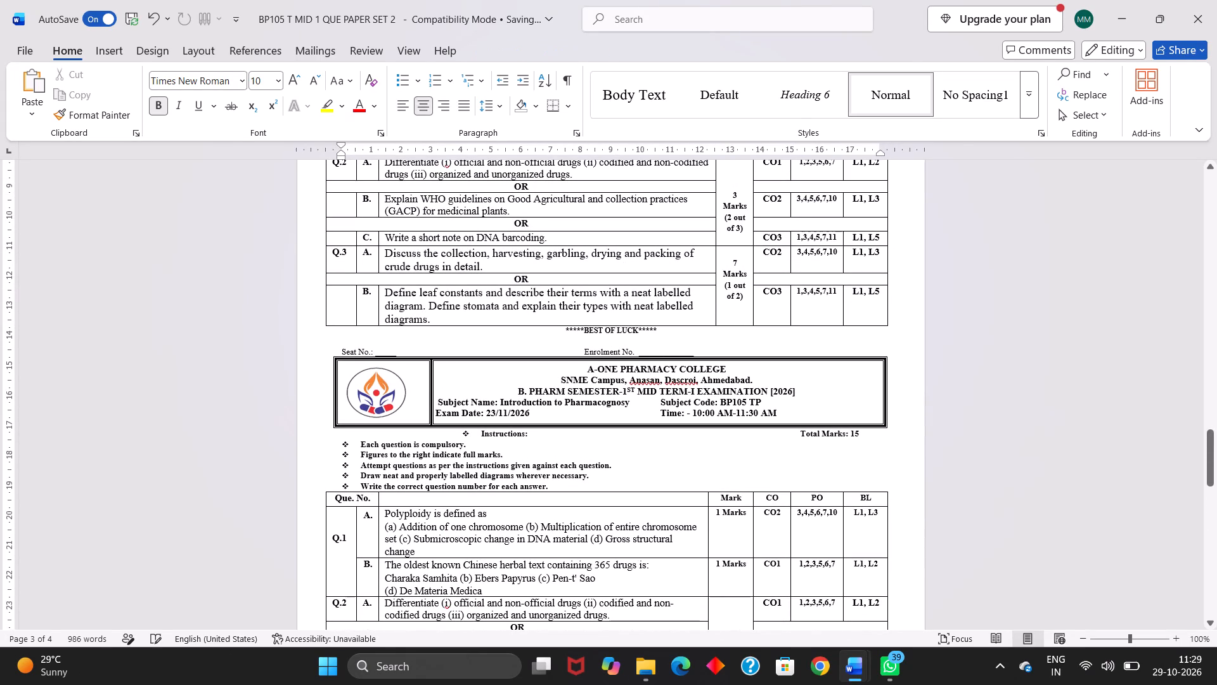
key("BackSpace")
scroll(577, 345, "down", 2)
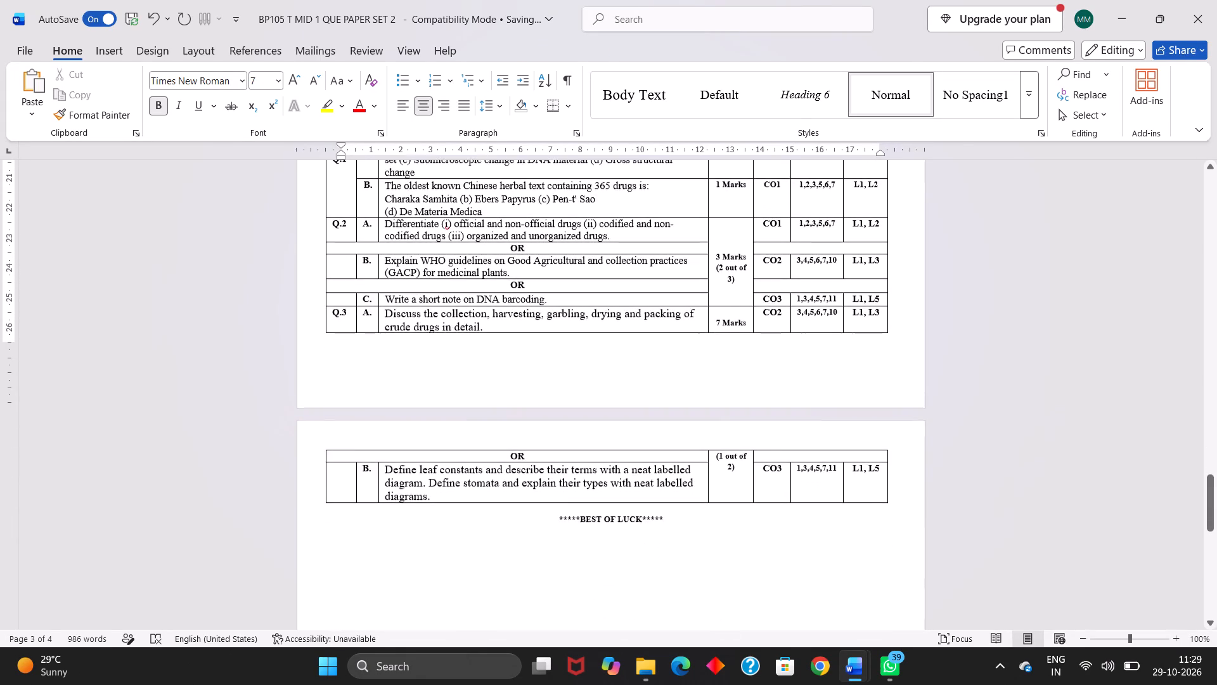
scroll(577, 345, "down", 1)
scroll(577, 345, "up", 3)
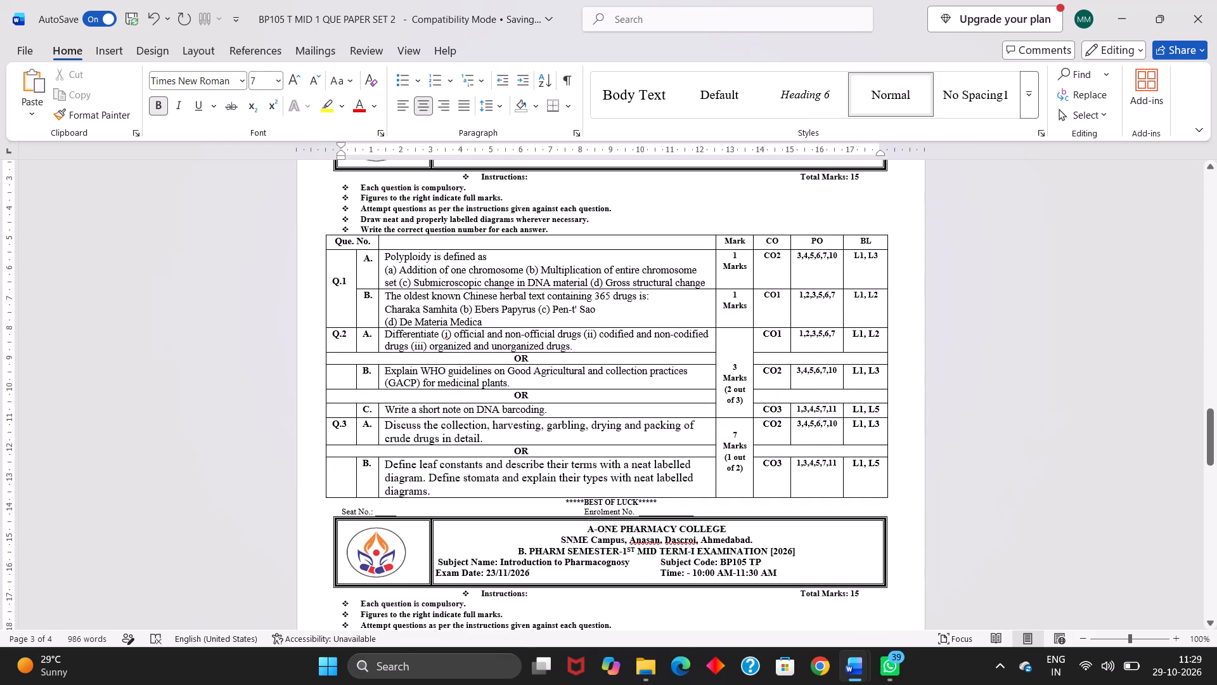
left_click(384, 256)
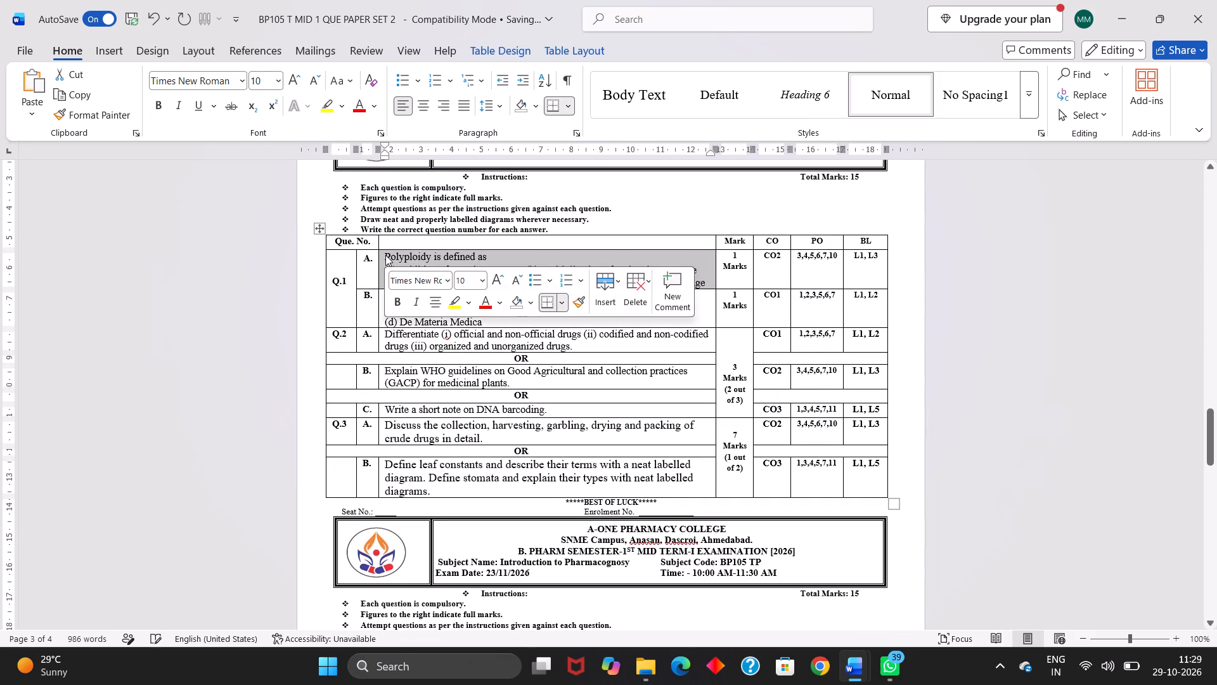
left_click(385, 255)
left_click_drag(385, 255, 461, 480)
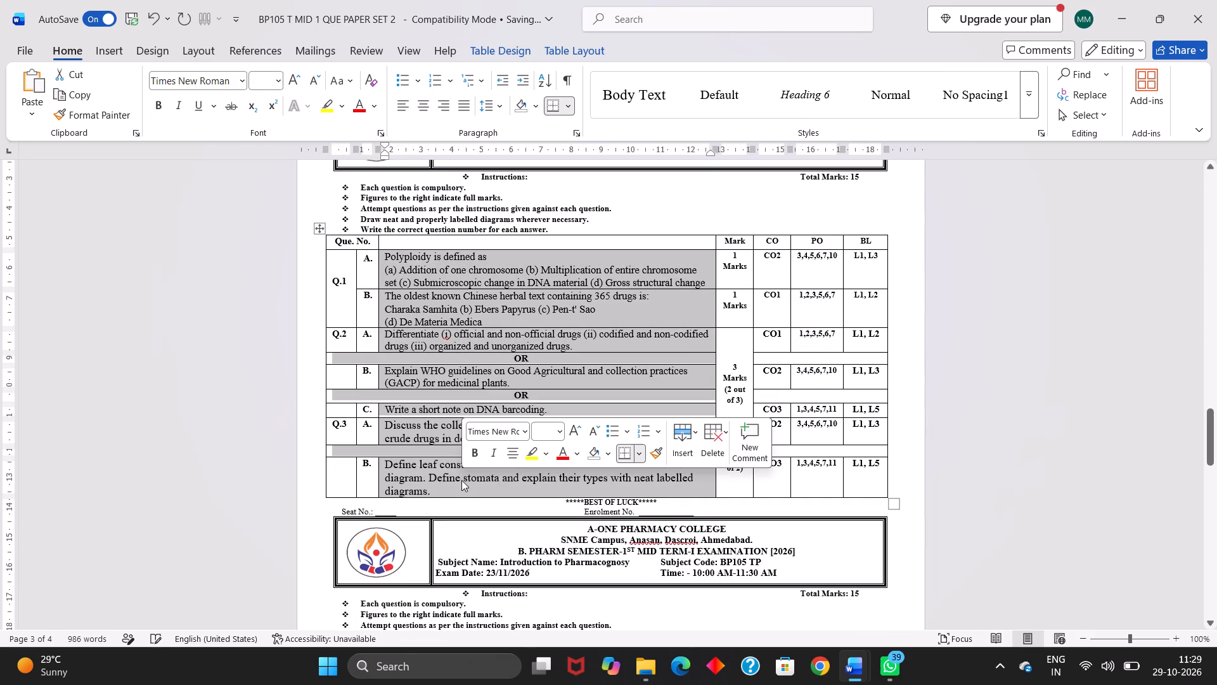